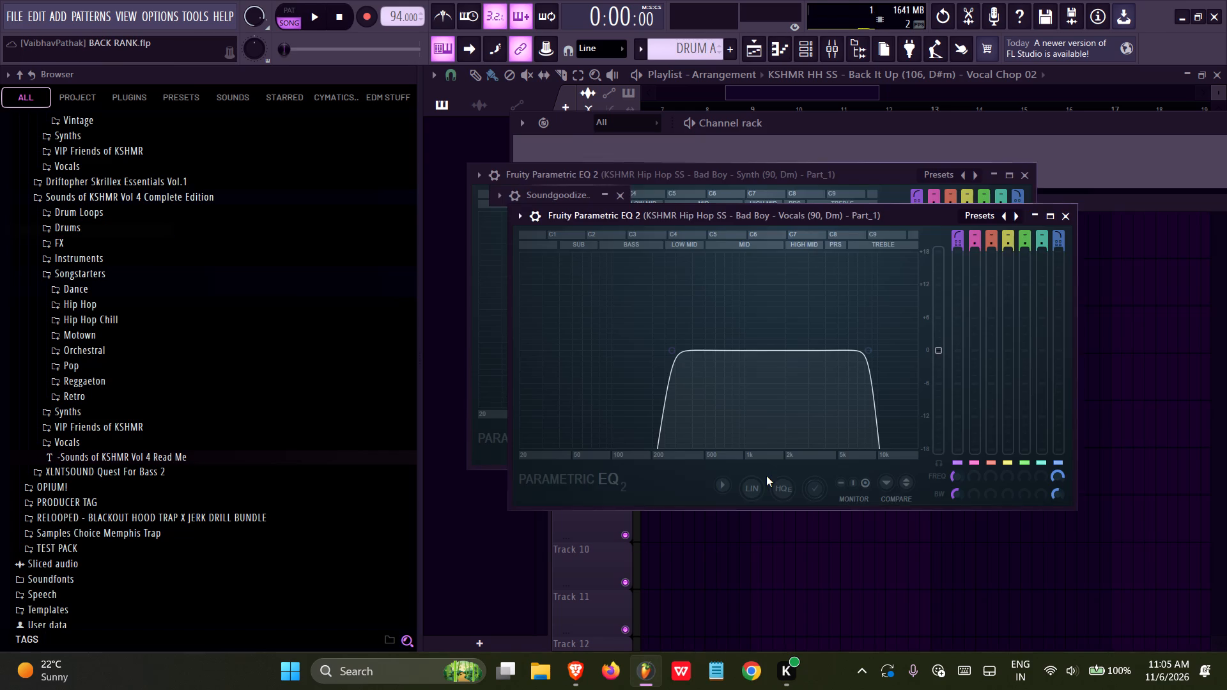
# Clear the floating plugin and channel rack windows away so the playlist is unobstructed.
pyautogui.click(877, 119)
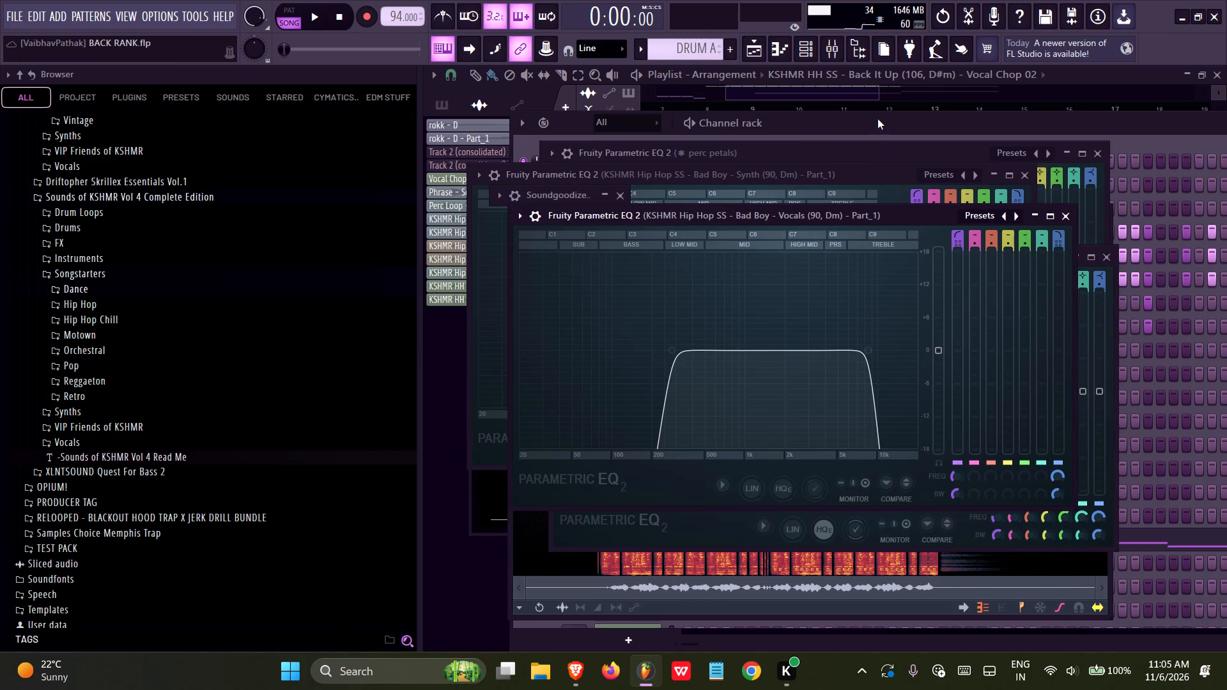
pyautogui.rightClick(853, 121)
pyautogui.click(453, 390)
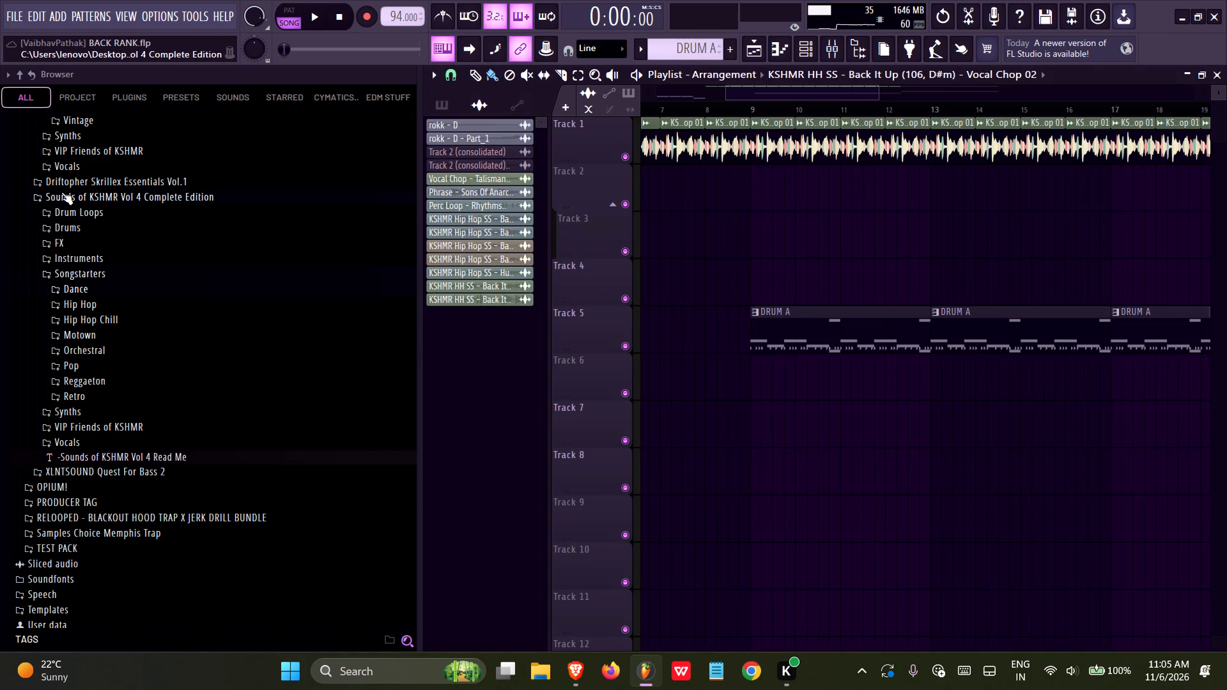
# Collapse the expanded Sounds of KSHMR Vol 4, EDM, DRUM KITS and Vintage Harmonics Multi-Kit folders in the browser.
pyautogui.click(61, 192)
pyautogui.scroll(3, 78, 304)
pyautogui.click(63, 267)
pyautogui.scroll(3, 67, 323)
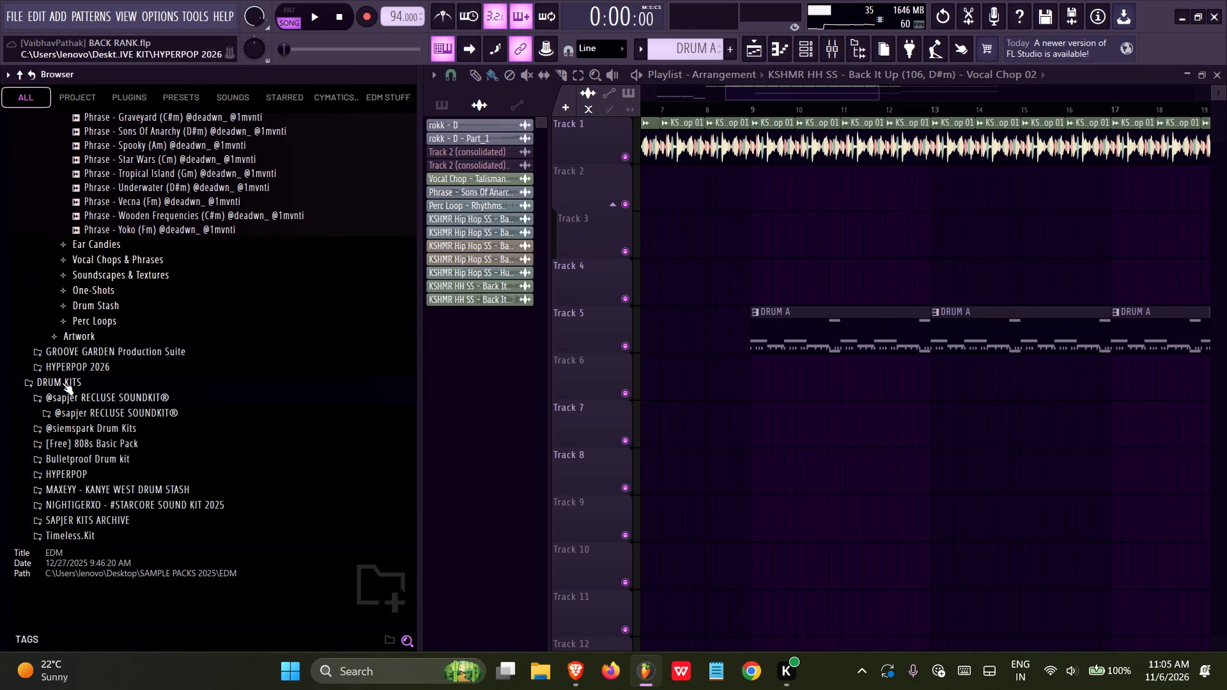
pyautogui.click(61, 384)
pyautogui.scroll(6, 62, 394)
pyautogui.click(67, 171)
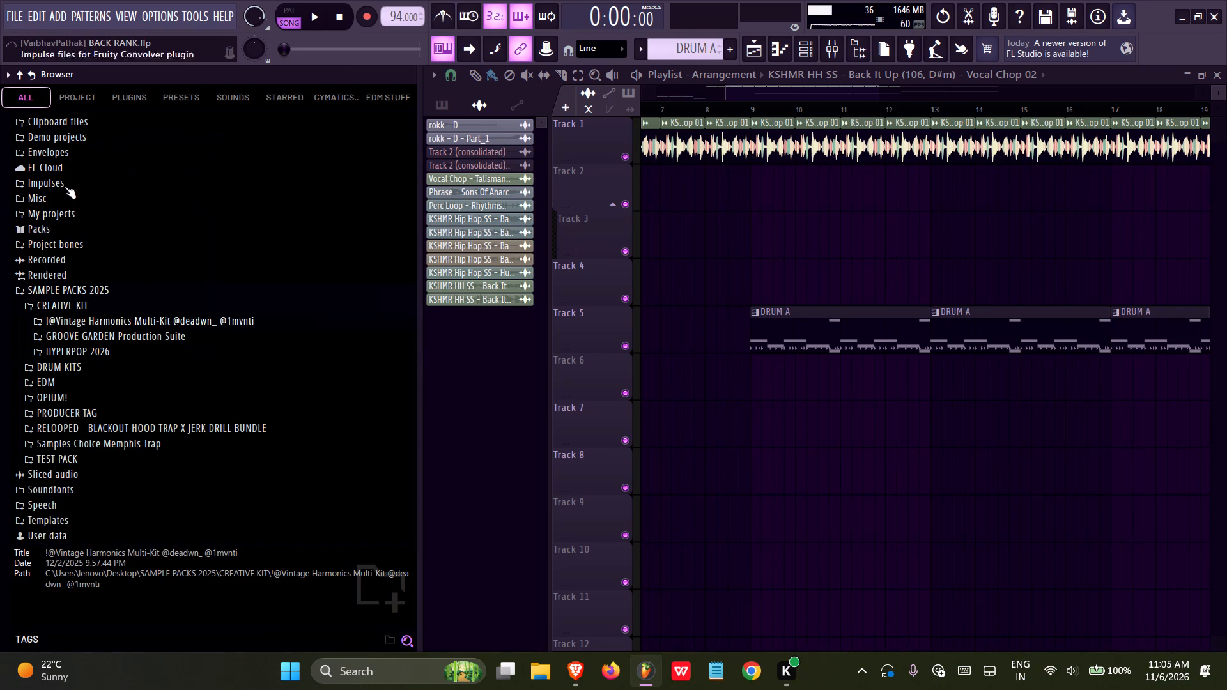
# Save the project.
pyautogui.hotkey('ctrl', 's')
# Open the Chronicles Loop Kit inside TEST PACK and audition its Colors Emajor, Dreams Gmajor and Lost x Found Dminor loops.
pyautogui.click(59, 458)
pyautogui.scroll(-2, 113, 474)
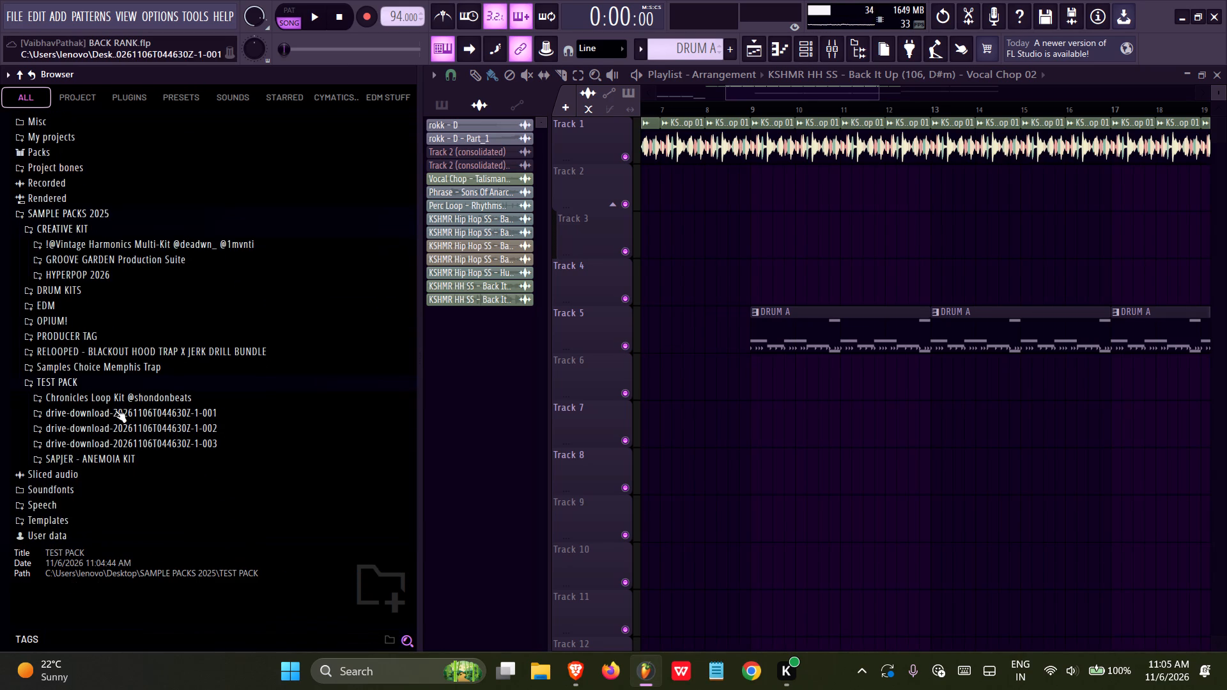
pyautogui.click(116, 400)
pyautogui.click(105, 412)
pyautogui.click(97, 472)
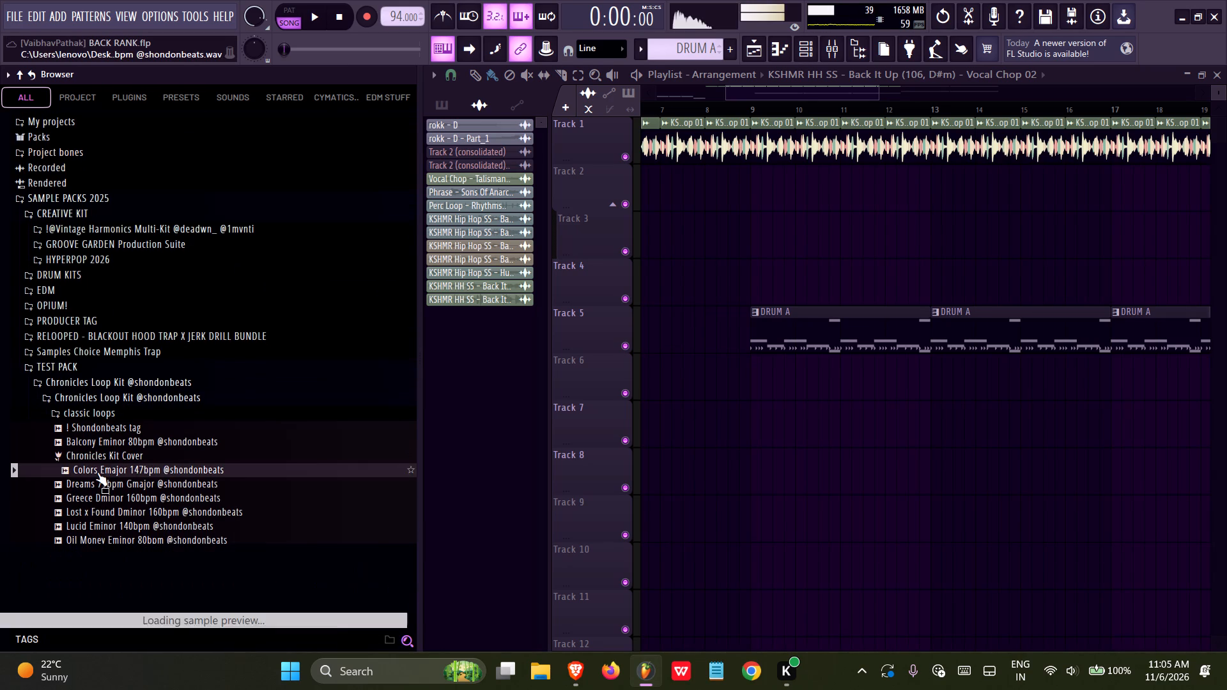
pyautogui.click(95, 486)
pyautogui.scroll(-2, 95, 486)
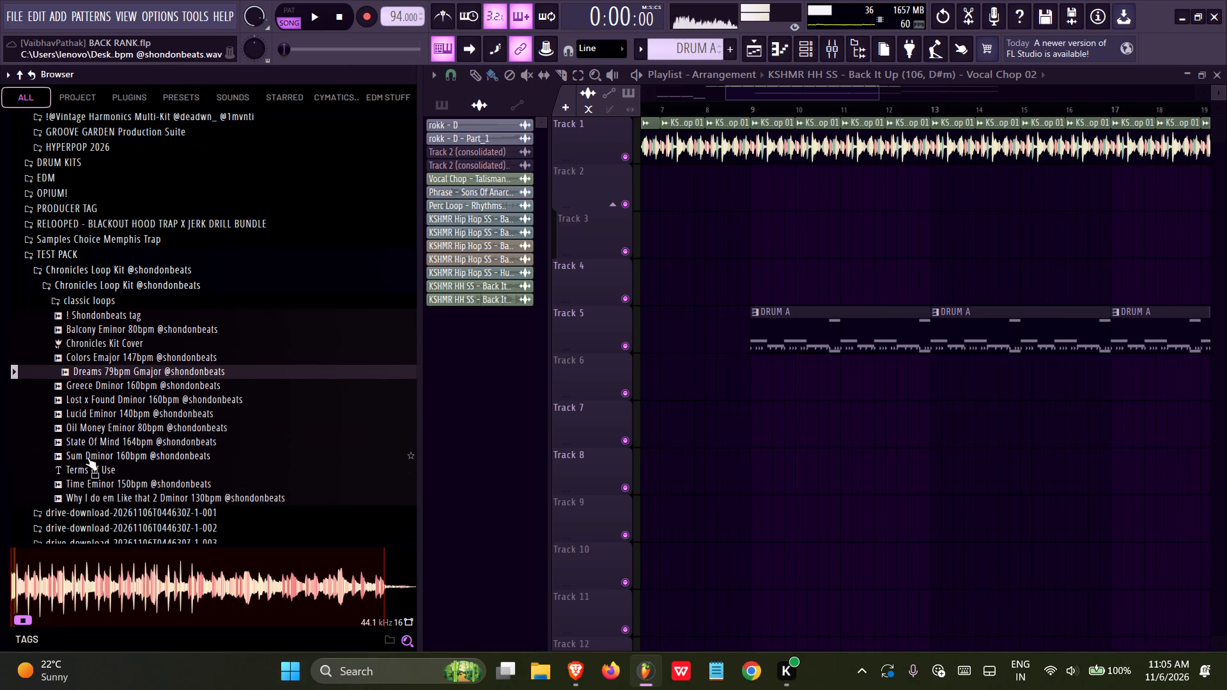
pyautogui.click(91, 394)
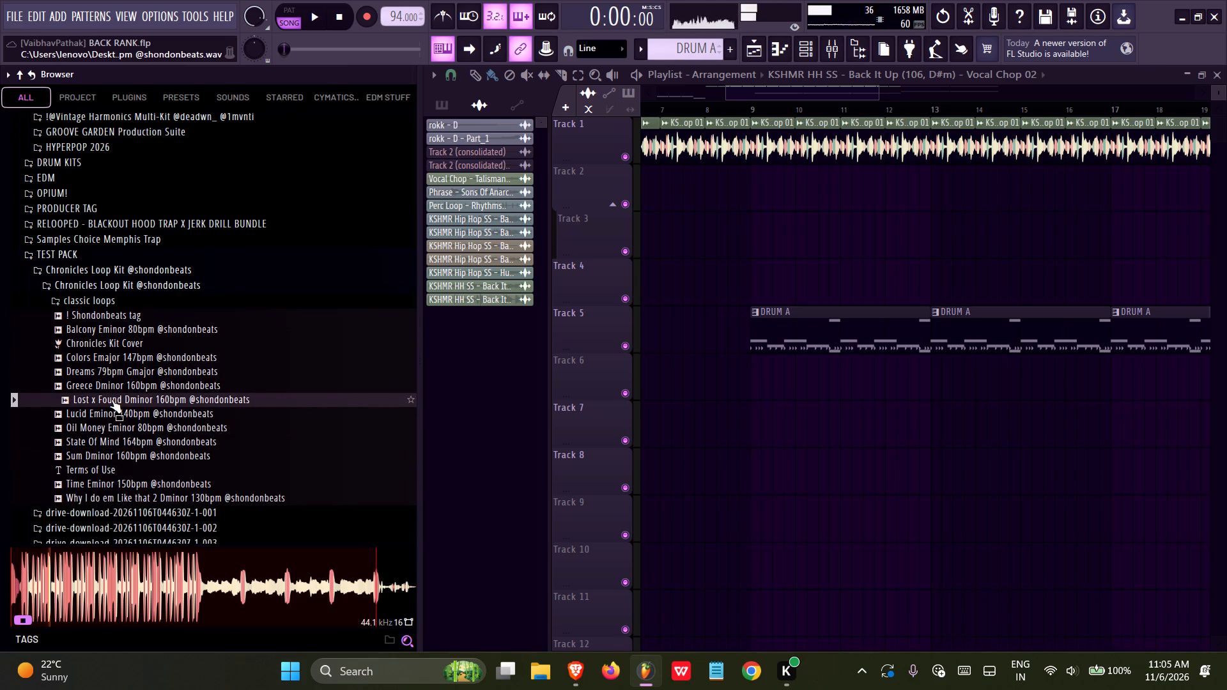
# Audition loops in the kit's classic loops subfolder, including Summer Dminor and Santorini Greece 2 Eminor, and collapse the subfolder.
pyautogui.click(95, 299)
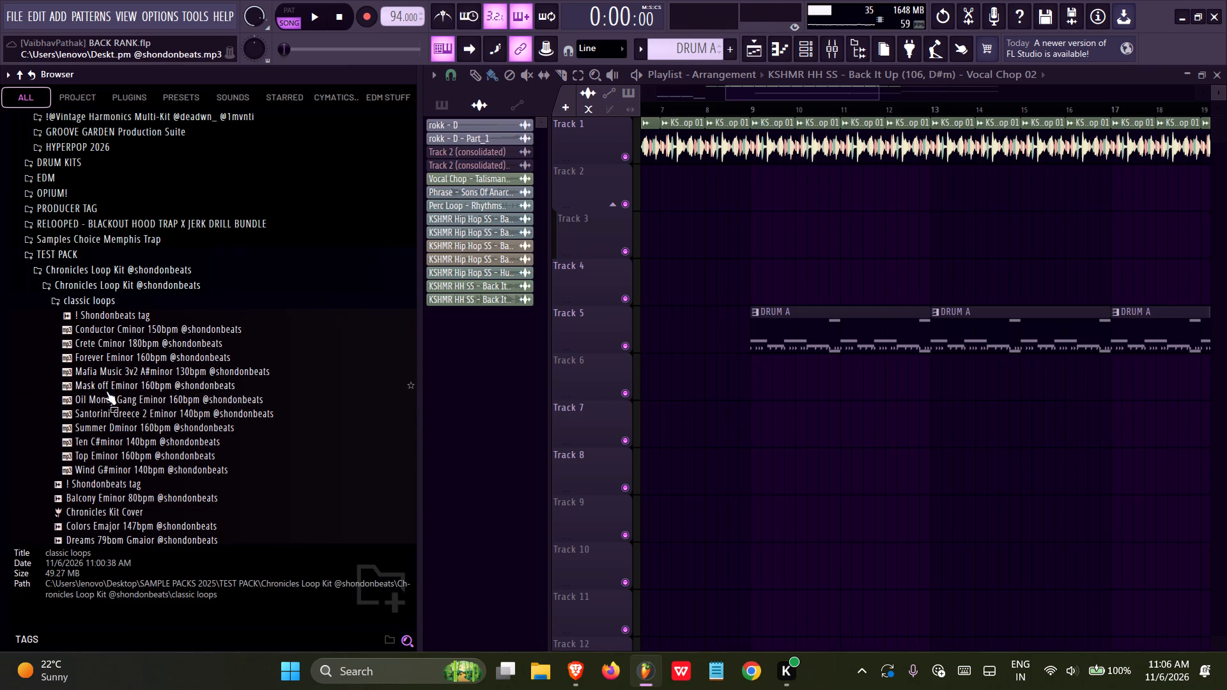
pyautogui.click(88, 449)
pyautogui.click(90, 432)
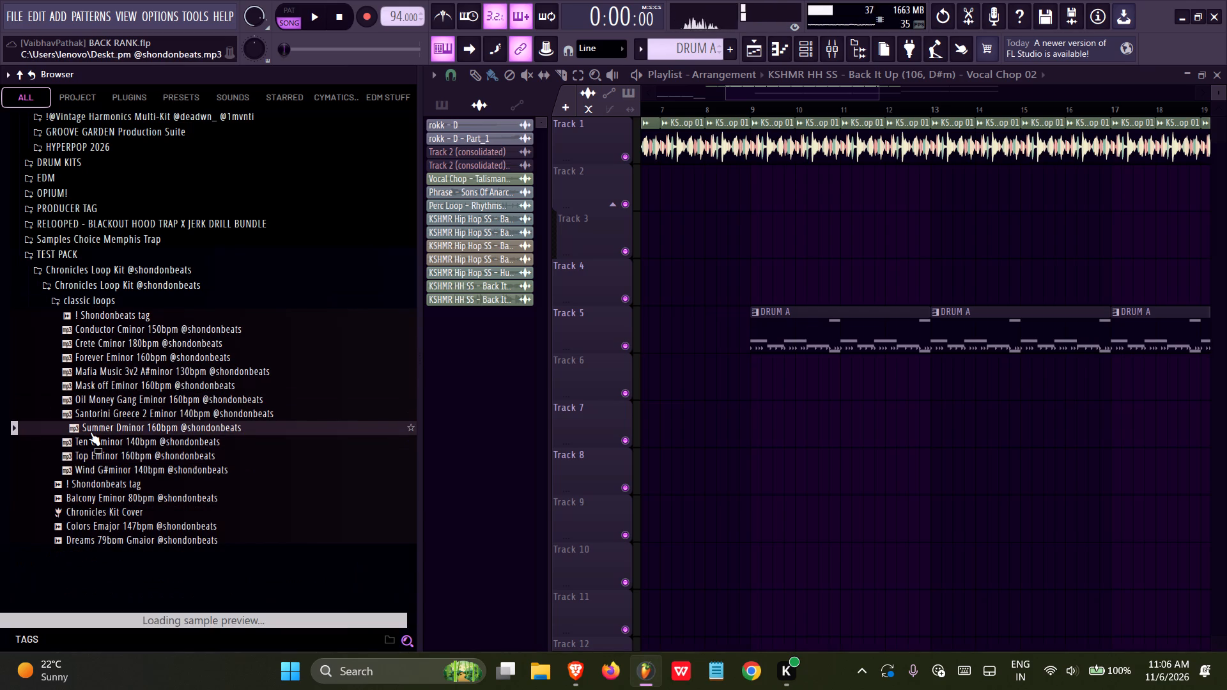
pyautogui.click(95, 417)
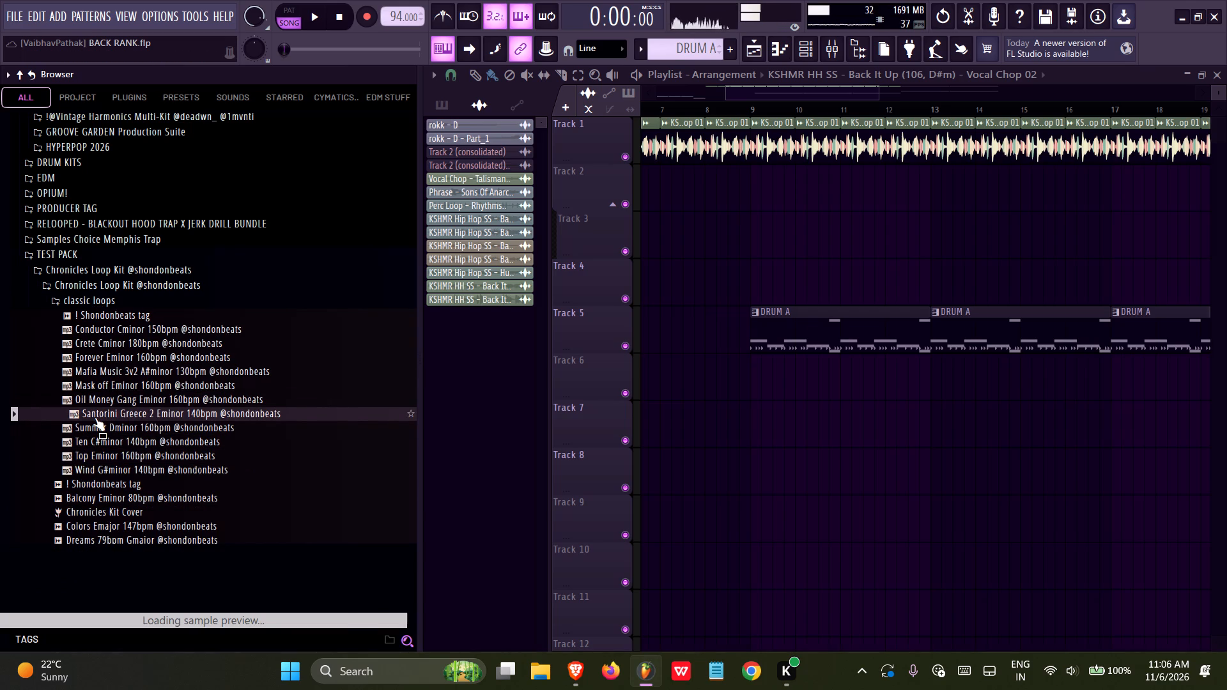
pyautogui.click(107, 358)
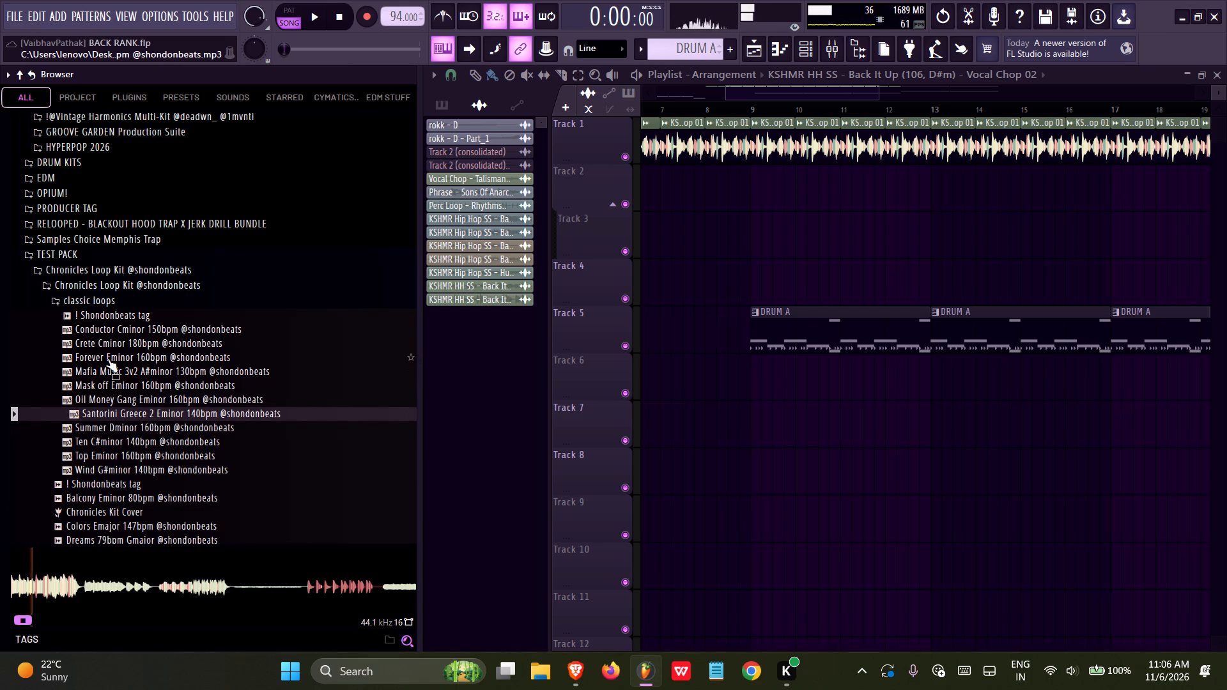
pyautogui.click(99, 299)
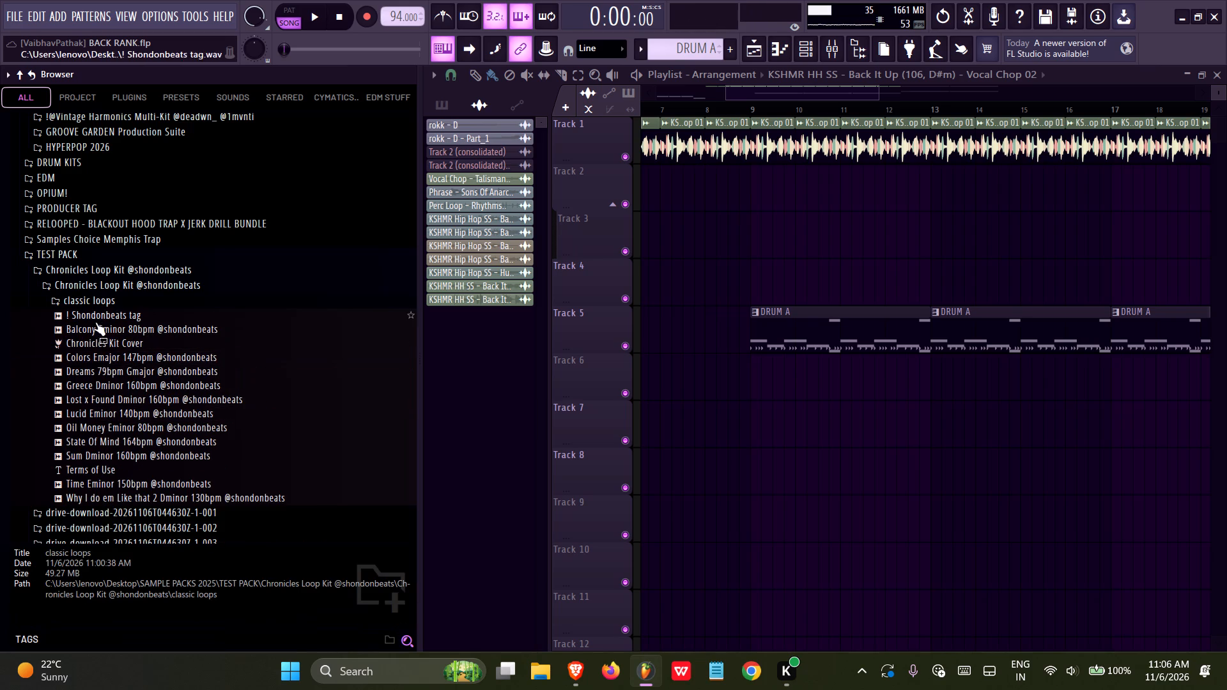
# Audition the Lucid Eminor 140bpm and Lost x Found Dminor 160bpm loops from the main kit folder.
pyautogui.click(91, 408)
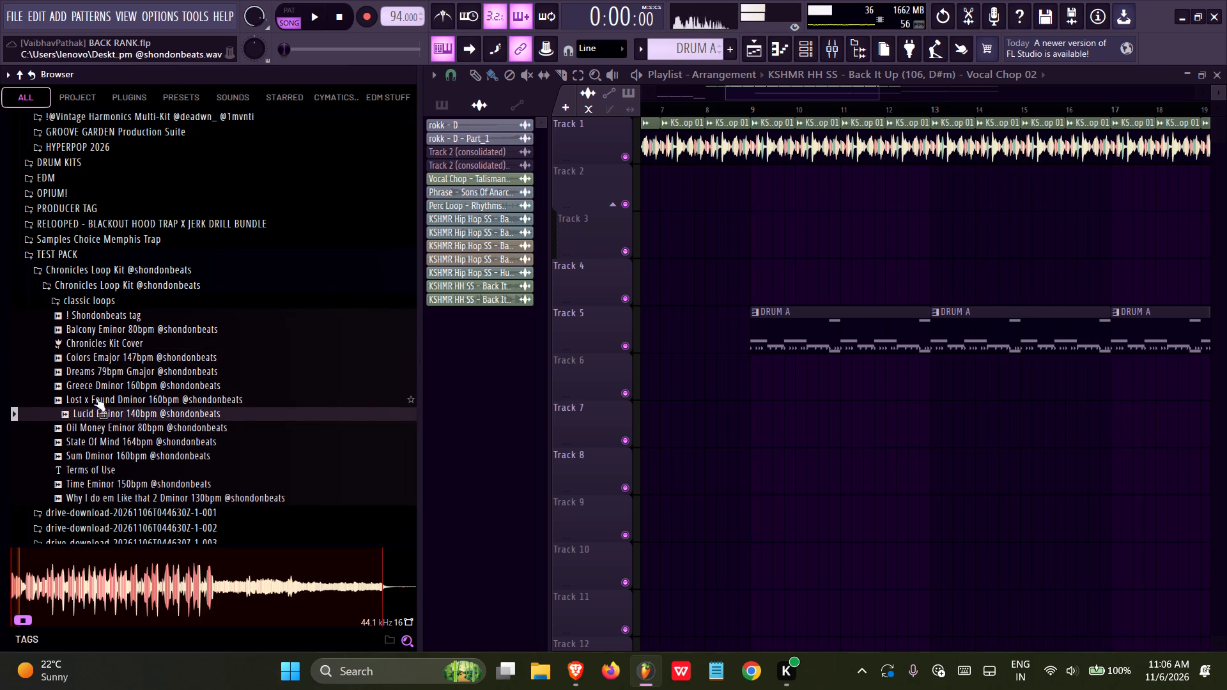
pyautogui.click(95, 392)
pyautogui.click(92, 400)
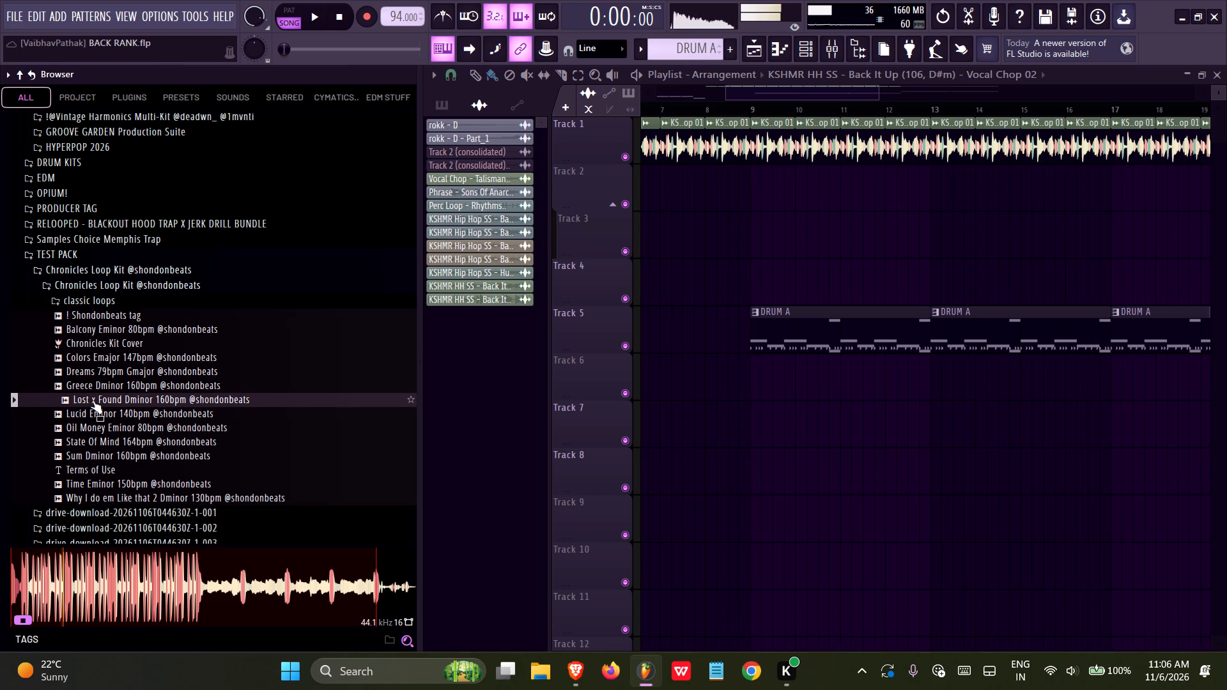
# Add the Lost x Found Dminor 160bpm loop to the playlist, placing it on Track 8 between bars 6 and 7.
pyautogui.moveTo(92, 400); pyautogui.dragTo(671, 426)
pyautogui.moveTo(730, 432); pyautogui.dragTo(701, 434)
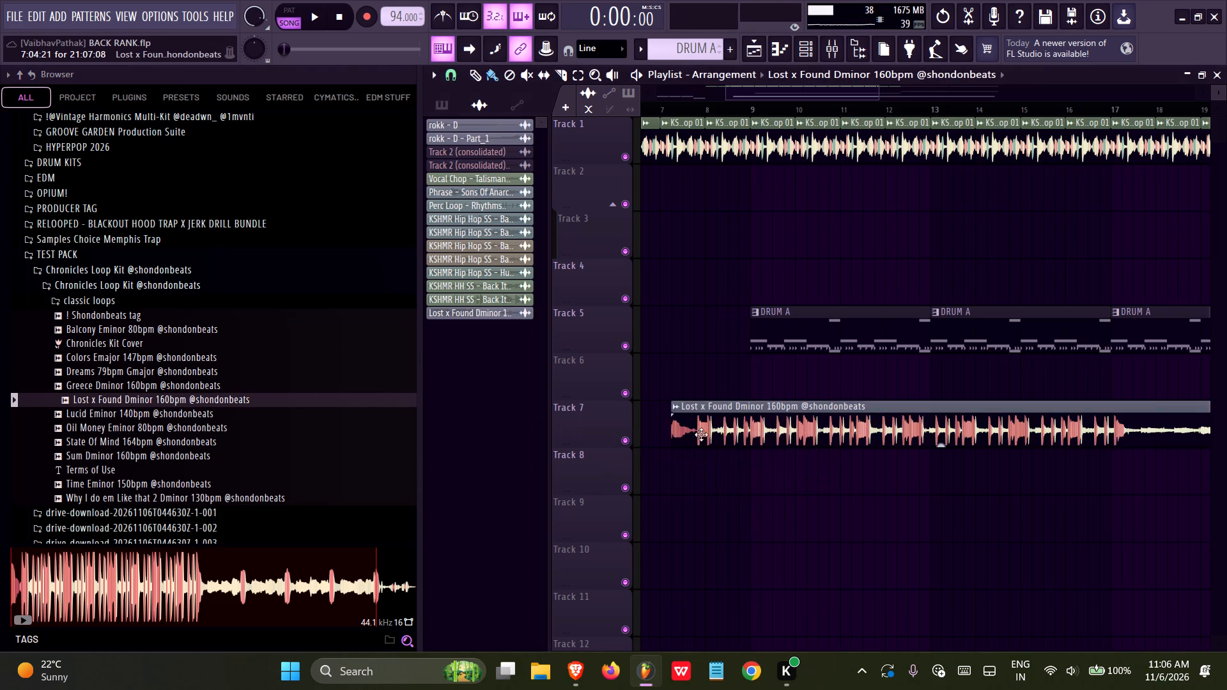
pyautogui.moveTo(701, 434); pyautogui.dragTo(583, 434)
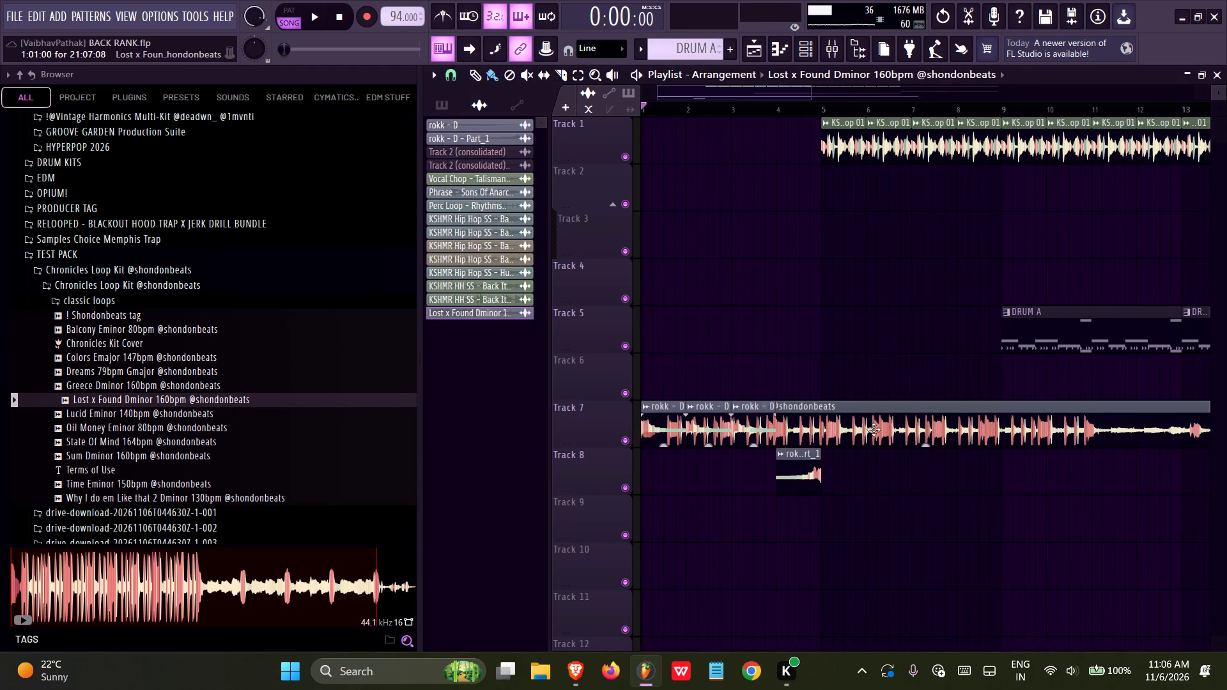
pyautogui.moveTo(874, 429); pyautogui.dragTo(1130, 517)
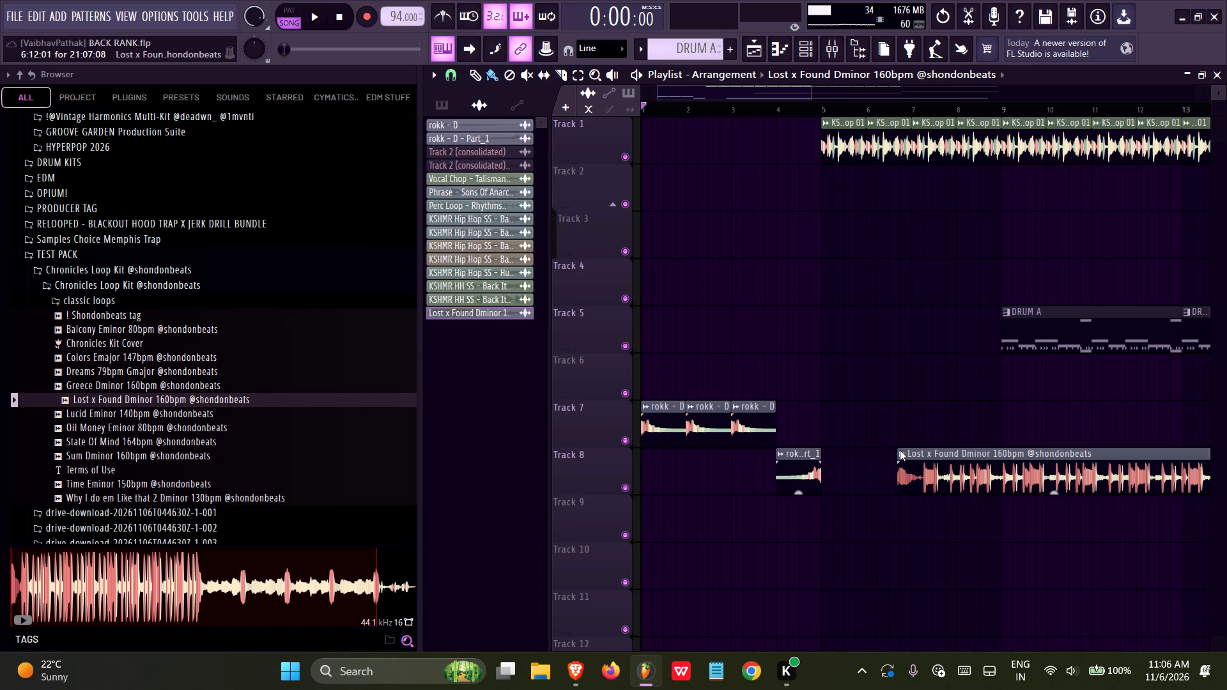
# Fit the Lost x Found clip to the project tempo, entering 80 BPM as its source tempo.
pyautogui.click(900, 450)
pyautogui.click(1030, 512)
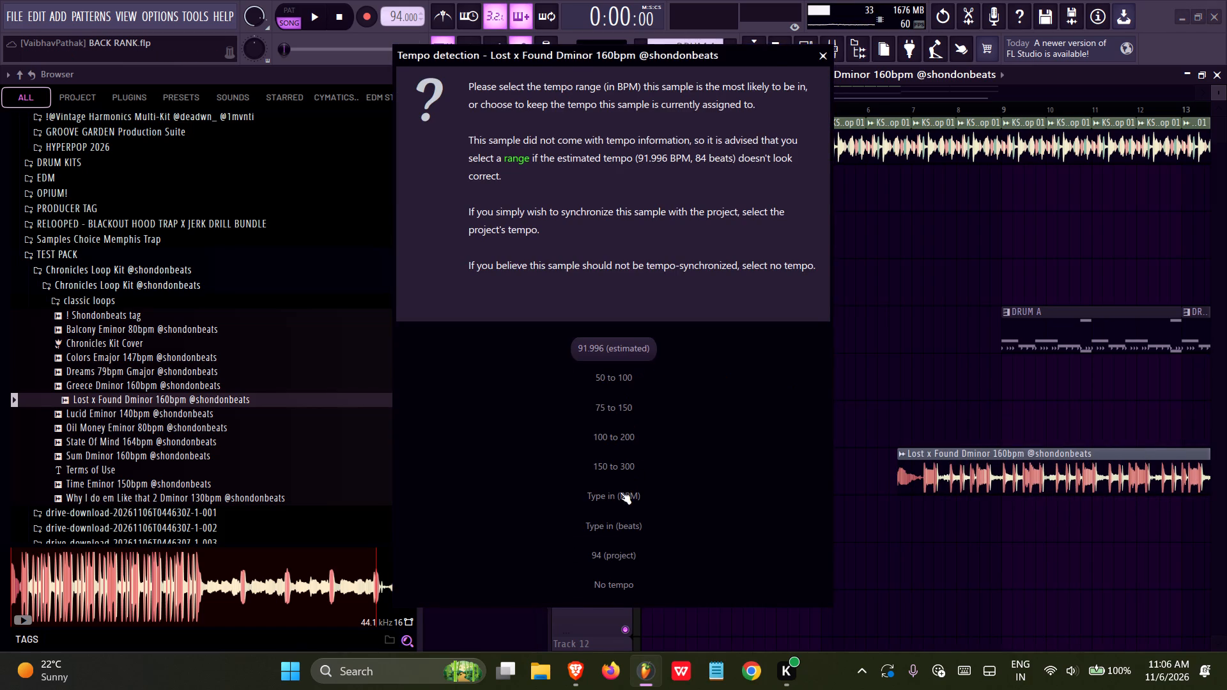
pyautogui.click(620, 492)
pyautogui.press('8')
pyautogui.press('0')
pyautogui.press('Return')
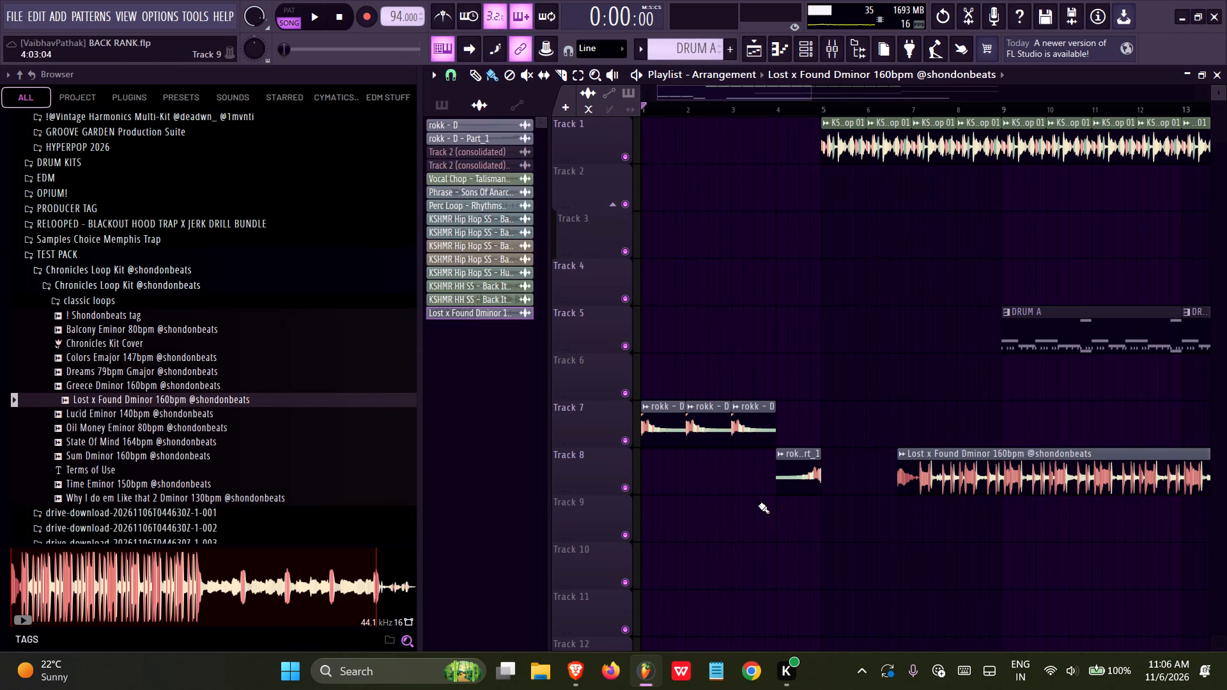
# Move the Lost x Found clip to bar 1 of Track 9, solo that track and play it.
pyautogui.moveTo(932, 475); pyautogui.dragTo(611, 553)
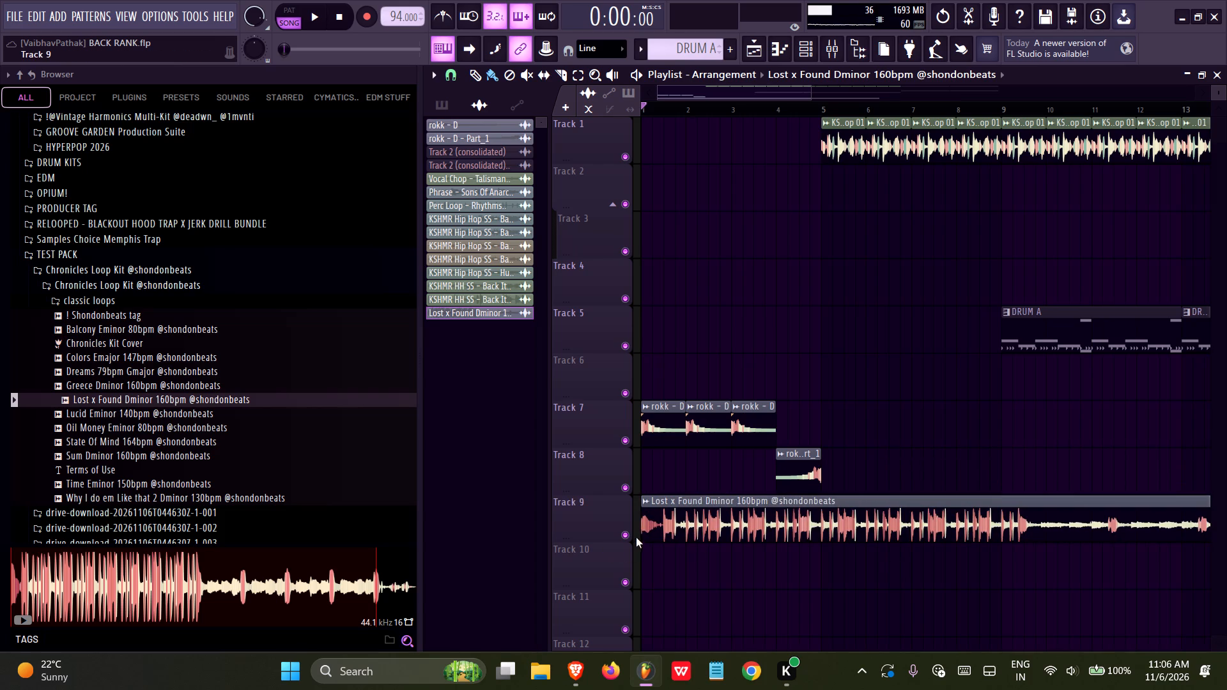
pyautogui.keyDown('ctrl'); pyautogui.click(628, 533); pyautogui.keyUp('ctrl')
pyautogui.press('space')
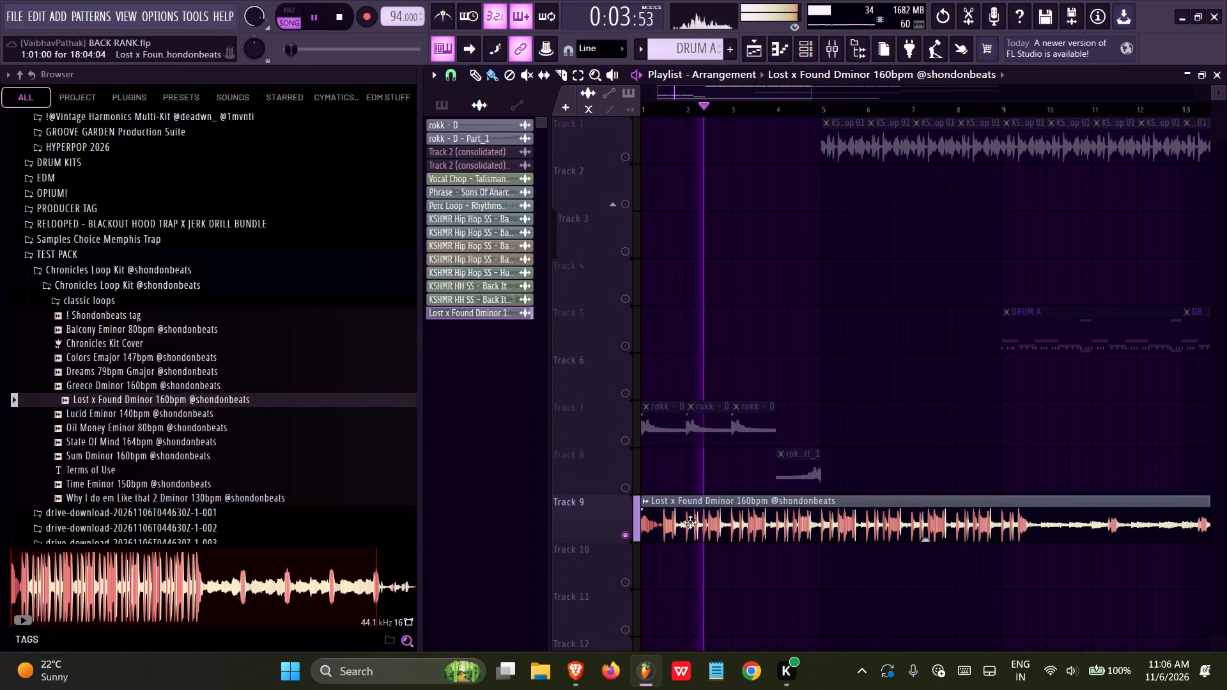
# Move the Lost x Found clip to Track 6, starting between bars 4 and 5, and stop playback.
pyautogui.moveTo(691, 522); pyautogui.dragTo(845, 355)
pyautogui.press('space')
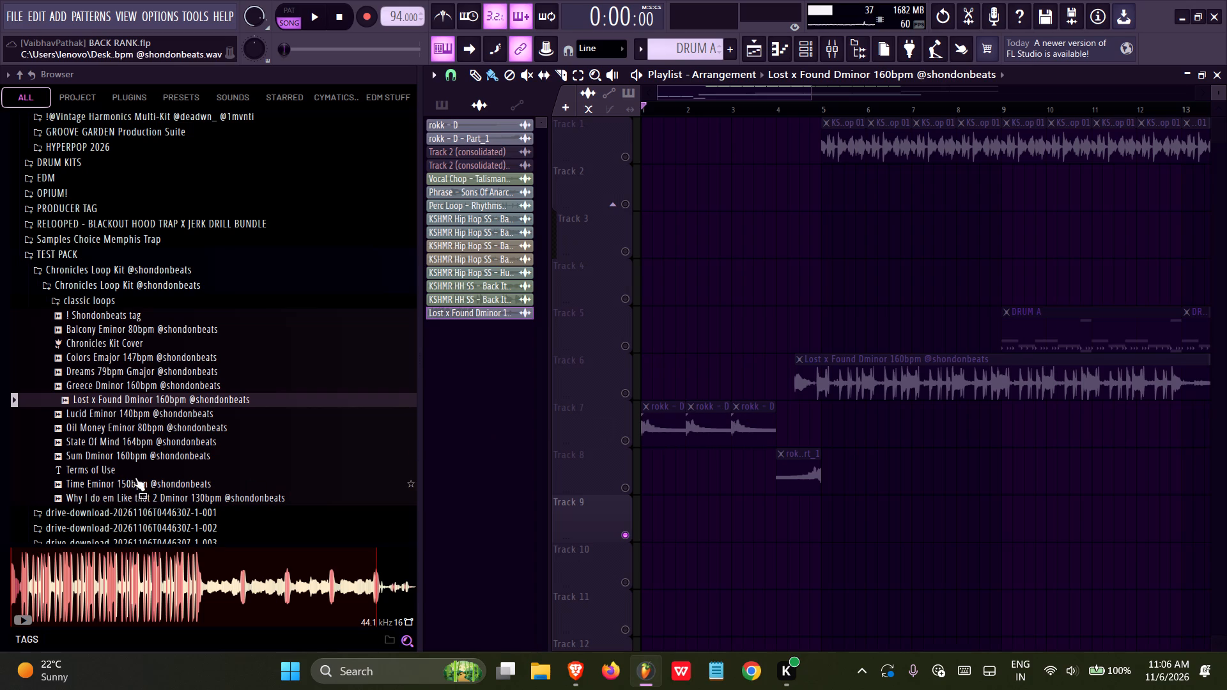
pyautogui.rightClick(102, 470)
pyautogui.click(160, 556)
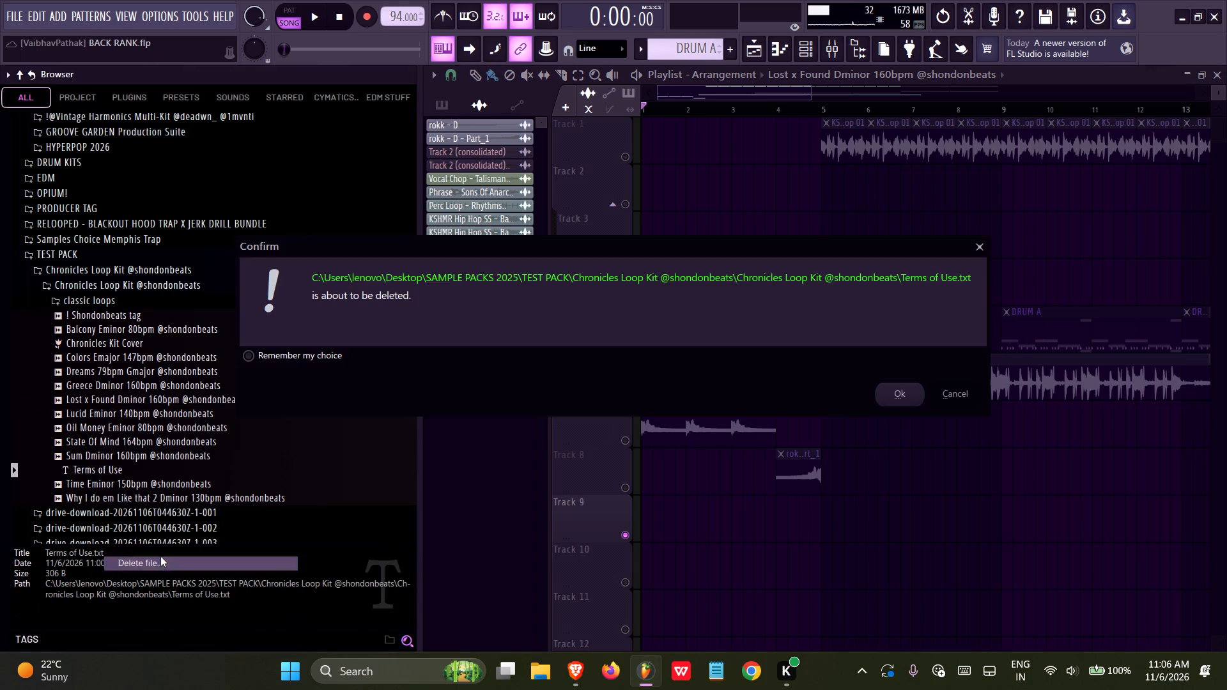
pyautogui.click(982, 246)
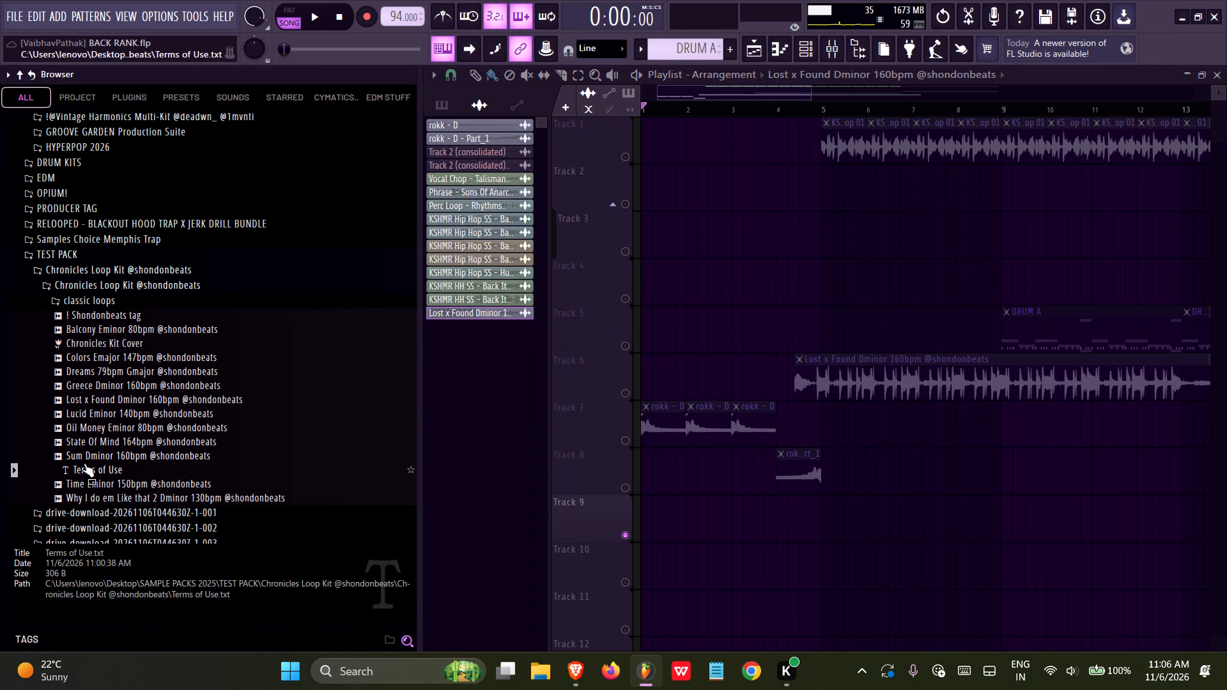
# Locate the kit's Terms of Use file in Windows Explorer, open it to read, and close the folder window.
pyautogui.rightClick(83, 464)
pyautogui.click(107, 551)
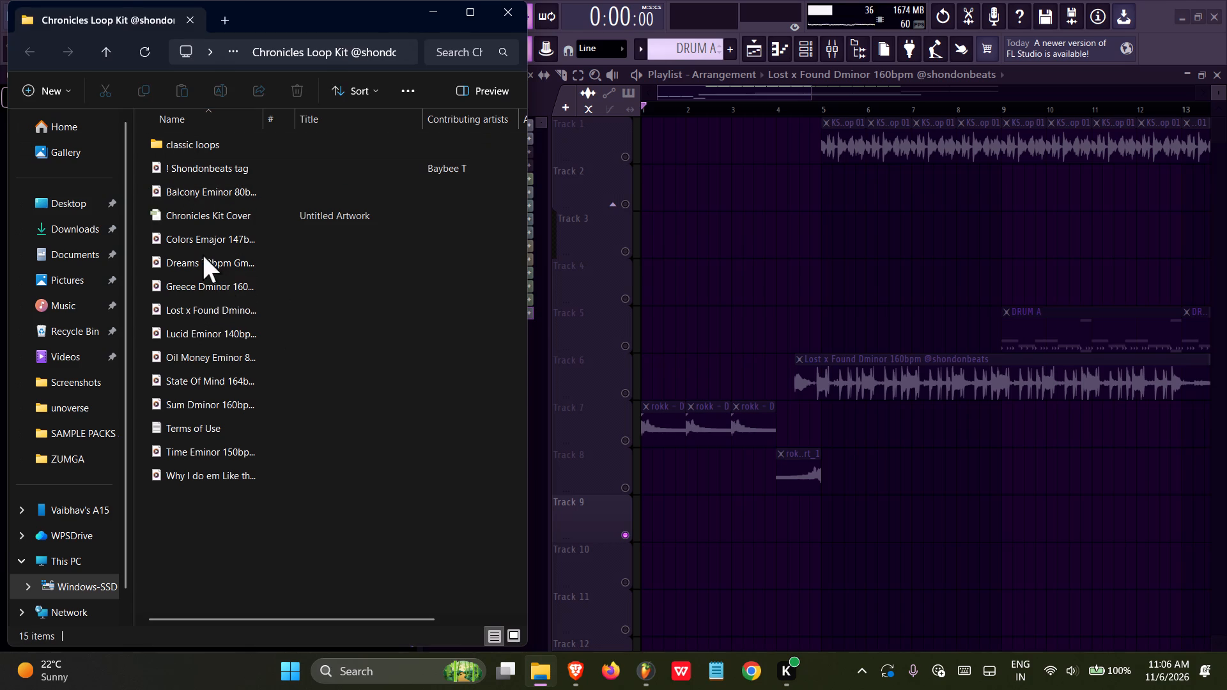
pyautogui.doubleClick(183, 423)
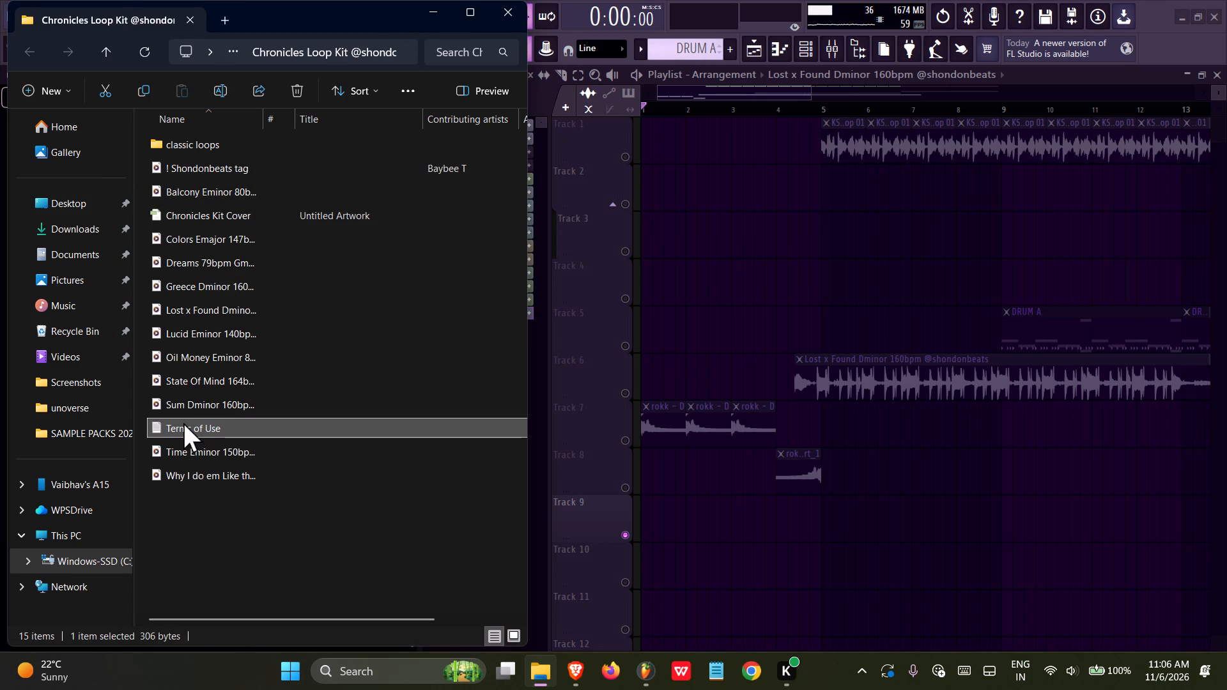
pyautogui.click(500, 17)
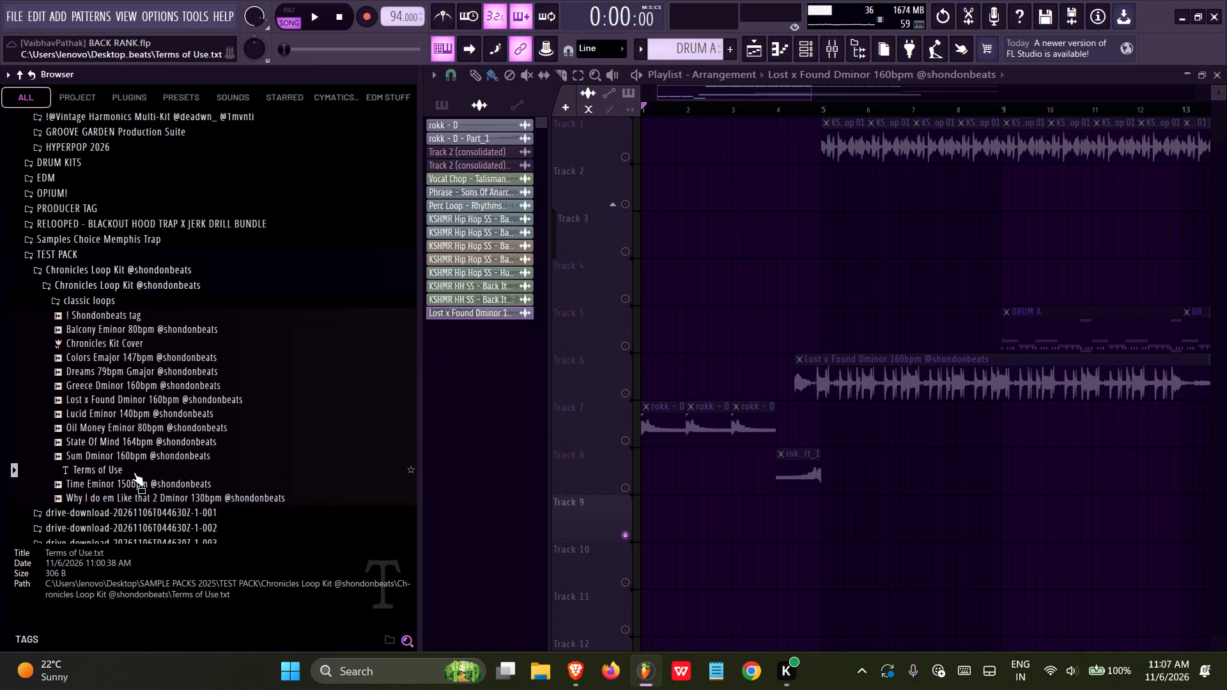
# Audition Mafia Music 3v2 A#minor 130bpm from the classic loops subfolder and add it to Track 4 near bar 5.
pyautogui.click(72, 300)
pyautogui.click(118, 367)
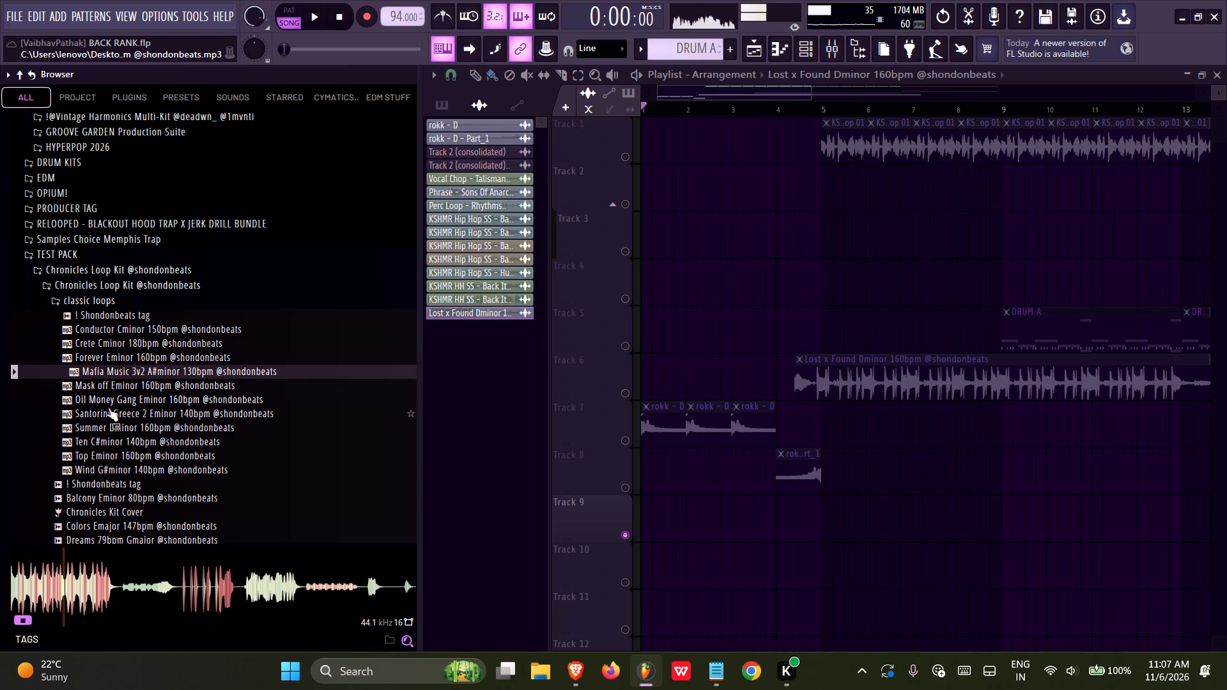
pyautogui.click(112, 369)
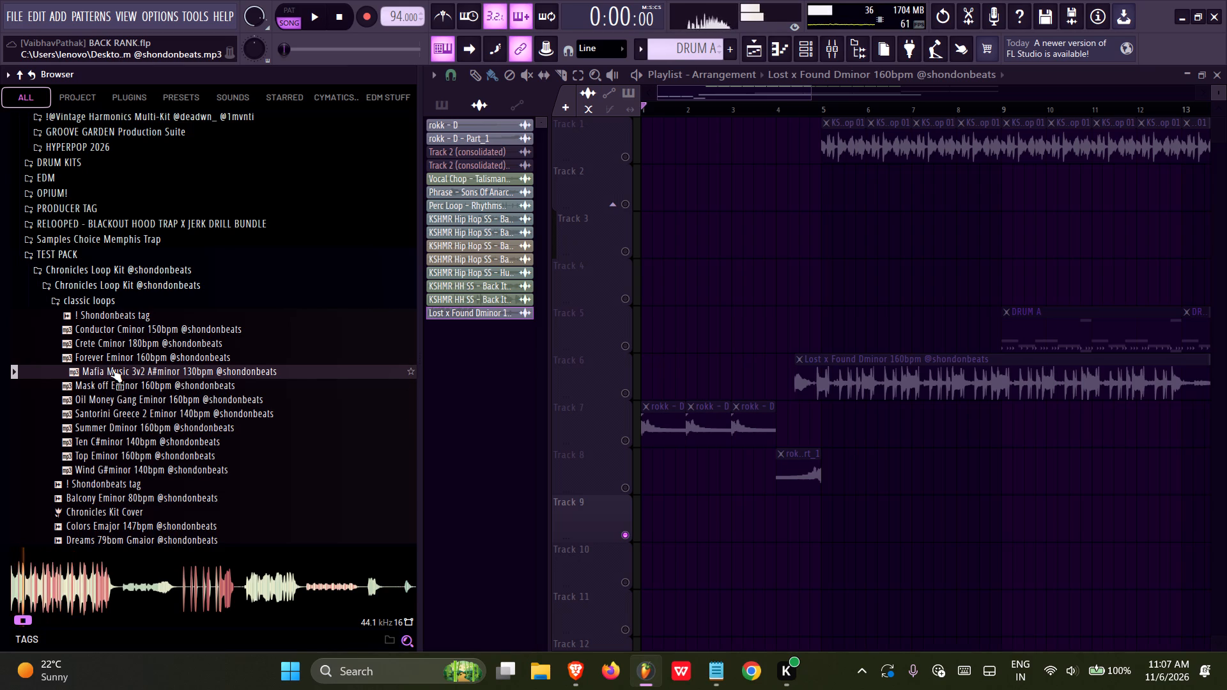
pyautogui.moveTo(112, 369); pyautogui.dragTo(818, 277)
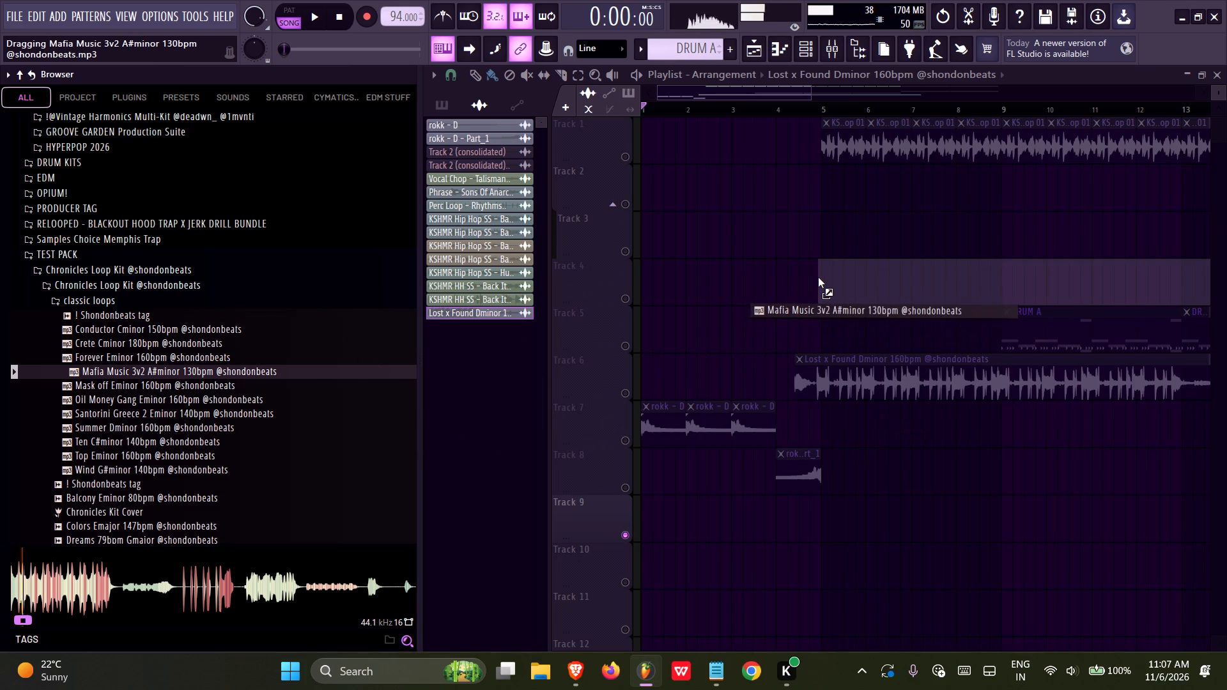
pyautogui.moveTo(818, 277); pyautogui.dragTo(822, 274)
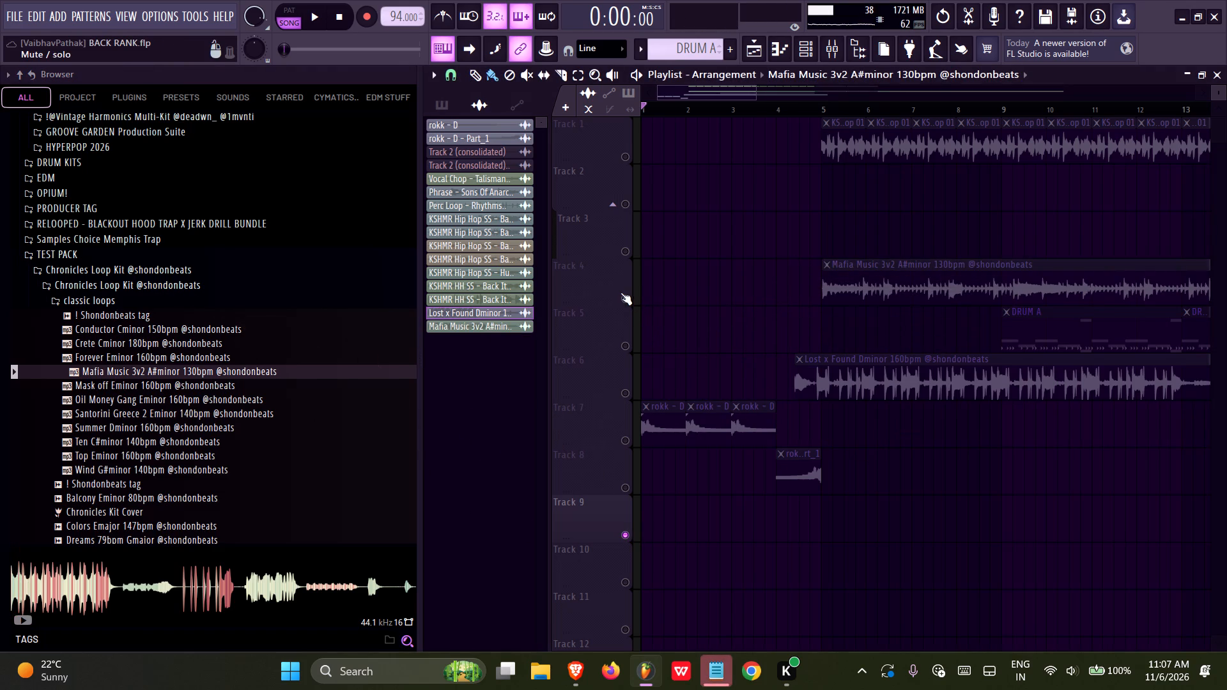
# Solo Track 4 and align the start of the Mafia Music clip exactly to bar 5.
pyautogui.keyDown('ctrl'); pyautogui.click(621, 293); pyautogui.keyUp('ctrl')
pyautogui.keyDown('ctrl'); pyautogui.scroll(20, 841, 325); pyautogui.keyUp('ctrl')
pyautogui.keyDown('ctrl'); pyautogui.scroll(7, 841, 325); pyautogui.keyUp('ctrl')
pyautogui.moveTo(831, 291); pyautogui.dragTo(821, 286)
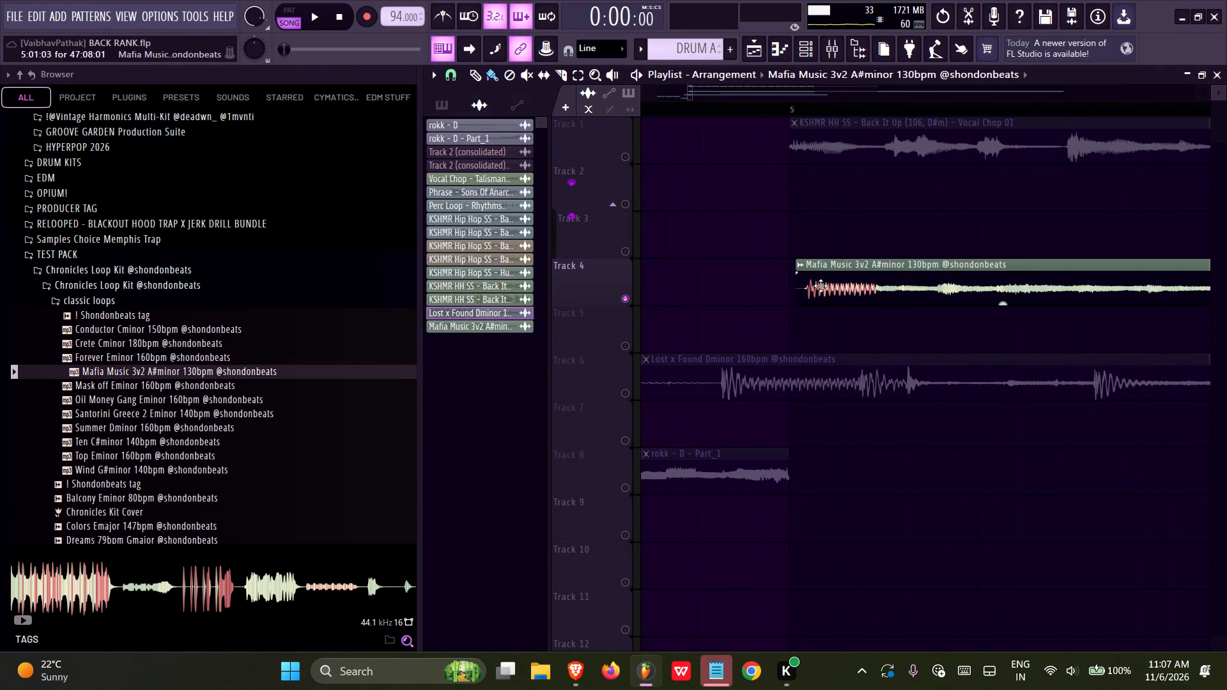
pyautogui.moveTo(821, 286); pyautogui.dragTo(820, 286)
# Fit the Mafia Music clip on Track 4 to the project tempo using an original tempo of 130 BPM.
pyautogui.click(793, 262)
pyautogui.click(929, 394)
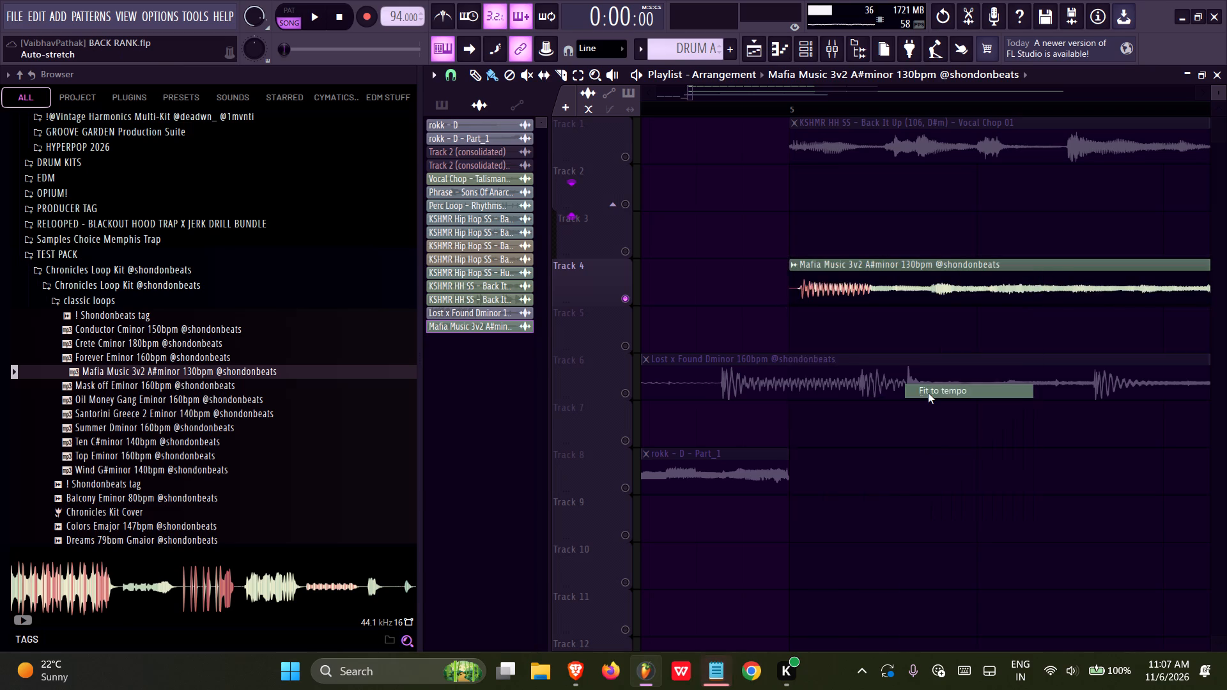
pyautogui.click(618, 493)
pyautogui.press('1')
pyautogui.press('3')
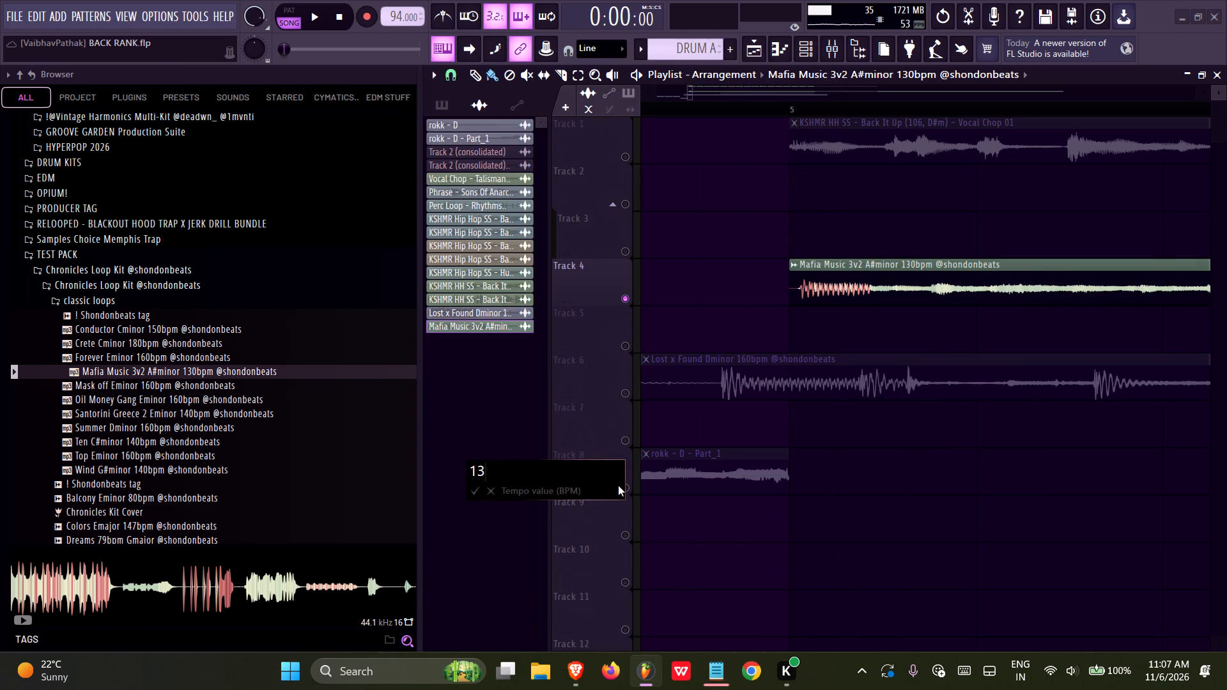
pyautogui.press('0')
pyautogui.press('Return')
# Bring up the kit's Terms of Use text file to read it, and close its window.
pyautogui.click(723, 668)
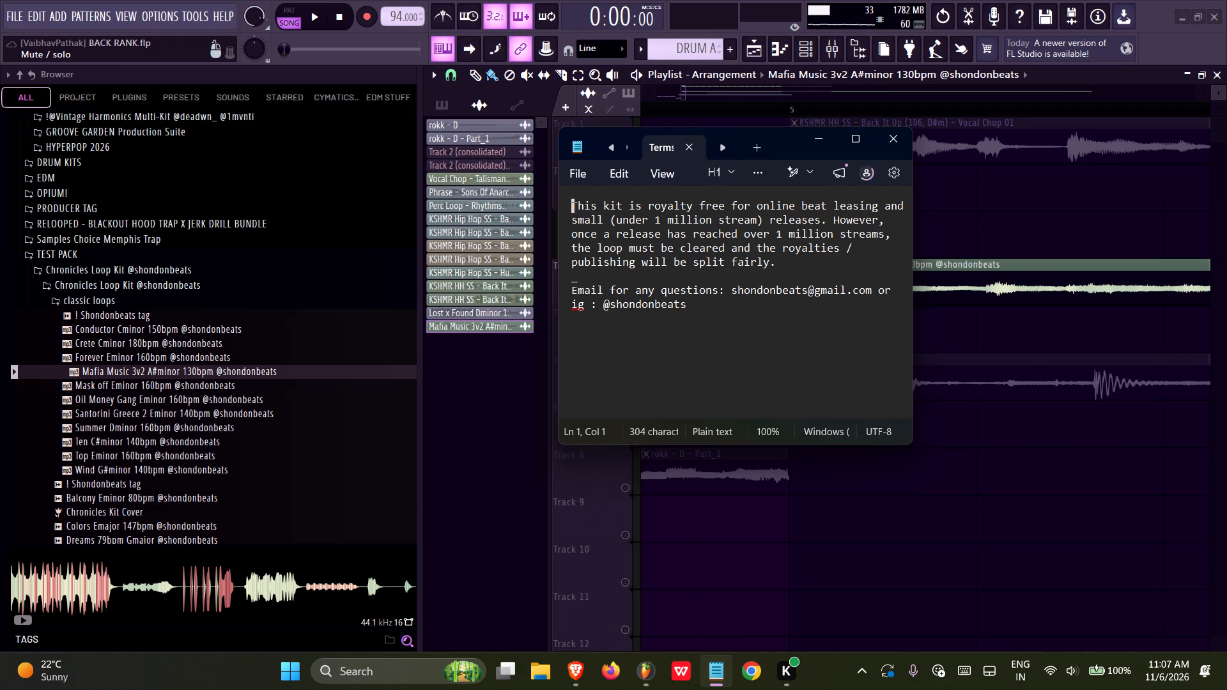
pyautogui.click(888, 146)
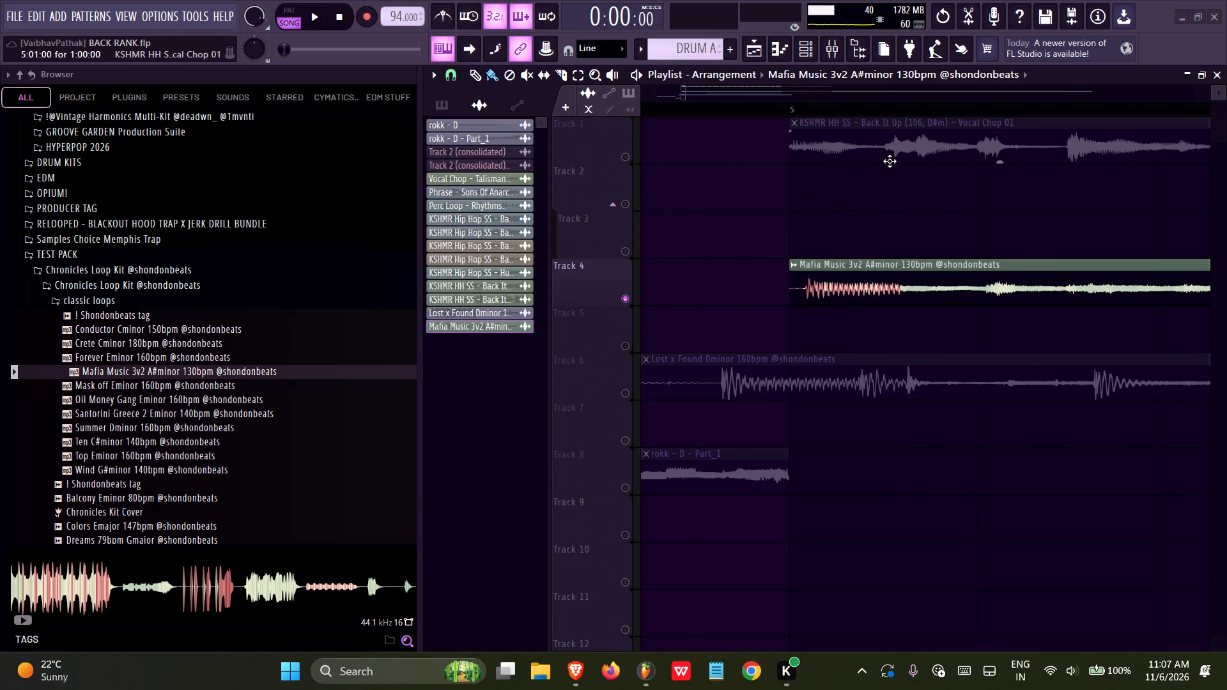
# Unsolo Track 4 and mute Track 1.
pyautogui.keyDown('ctrl'); pyautogui.click(620, 301); pyautogui.keyUp('ctrl')
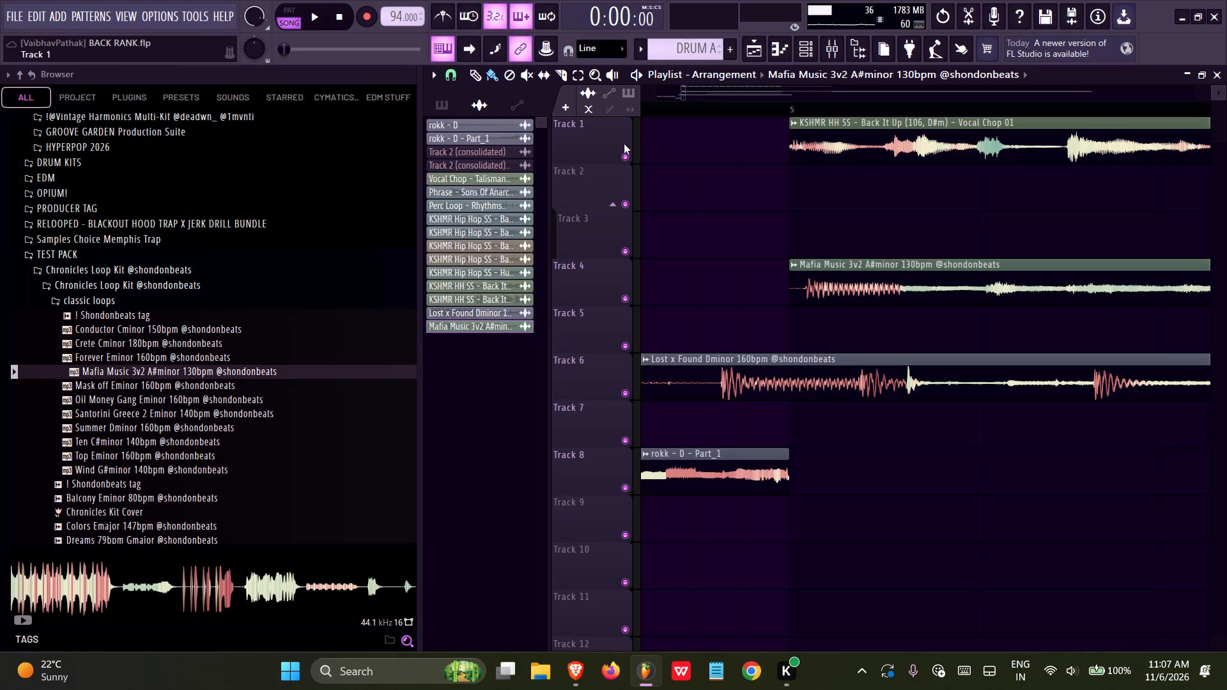
pyautogui.click(620, 160)
# Move the Lost x Found clip from Track 6 to Track 9, starting at bar 5, and mute Track 9.
pyautogui.keyDown('ctrl'); pyautogui.scroll(-20, 704, 256); pyautogui.keyUp('ctrl')
pyautogui.keyDown('ctrl'); pyautogui.scroll(-6, 704, 256); pyautogui.keyUp('ctrl')
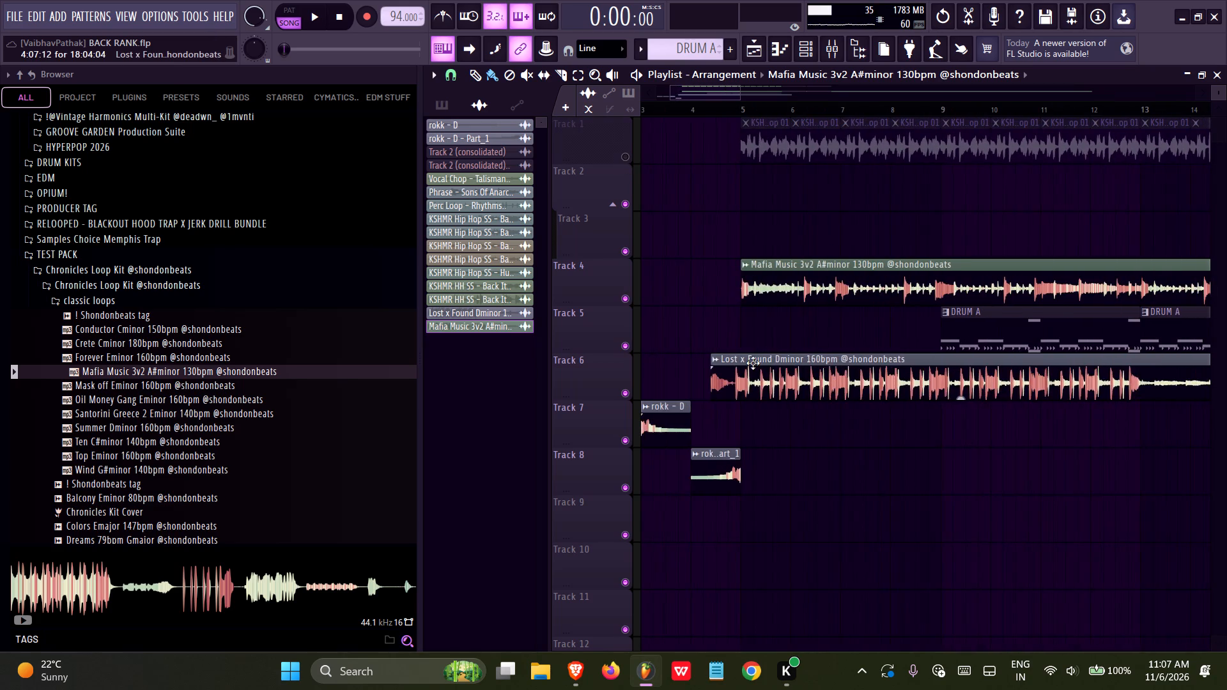
pyautogui.moveTo(753, 363); pyautogui.dragTo(782, 539)
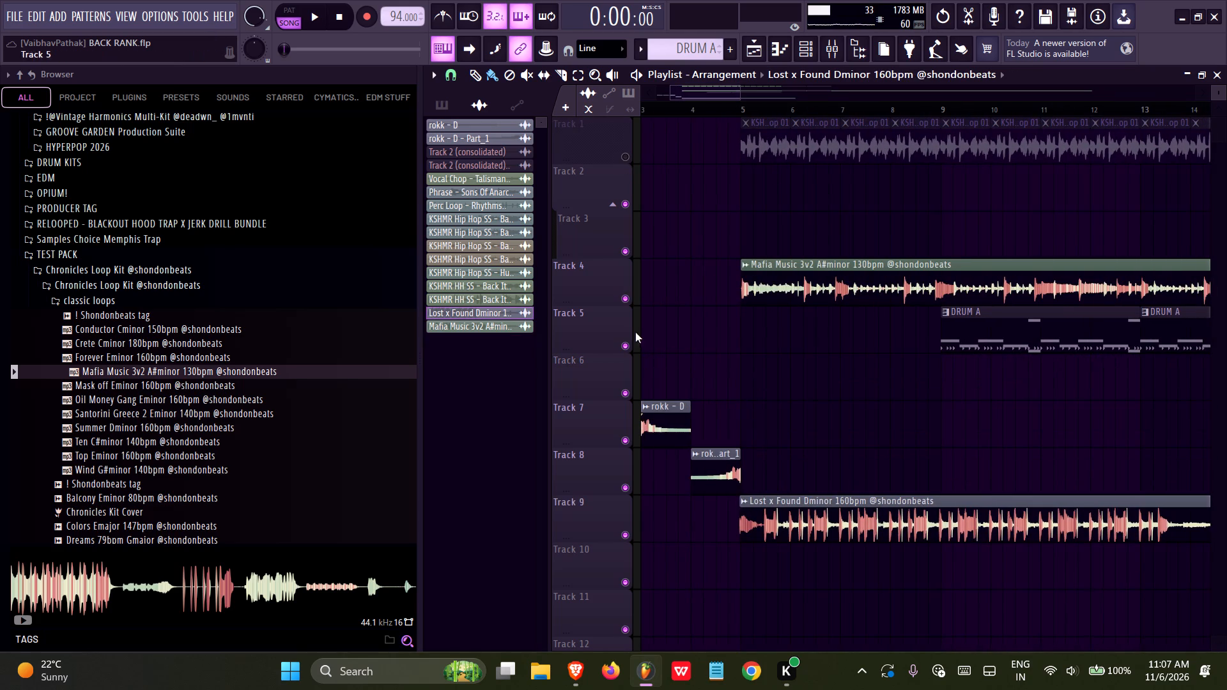
pyautogui.doubleClick(629, 535)
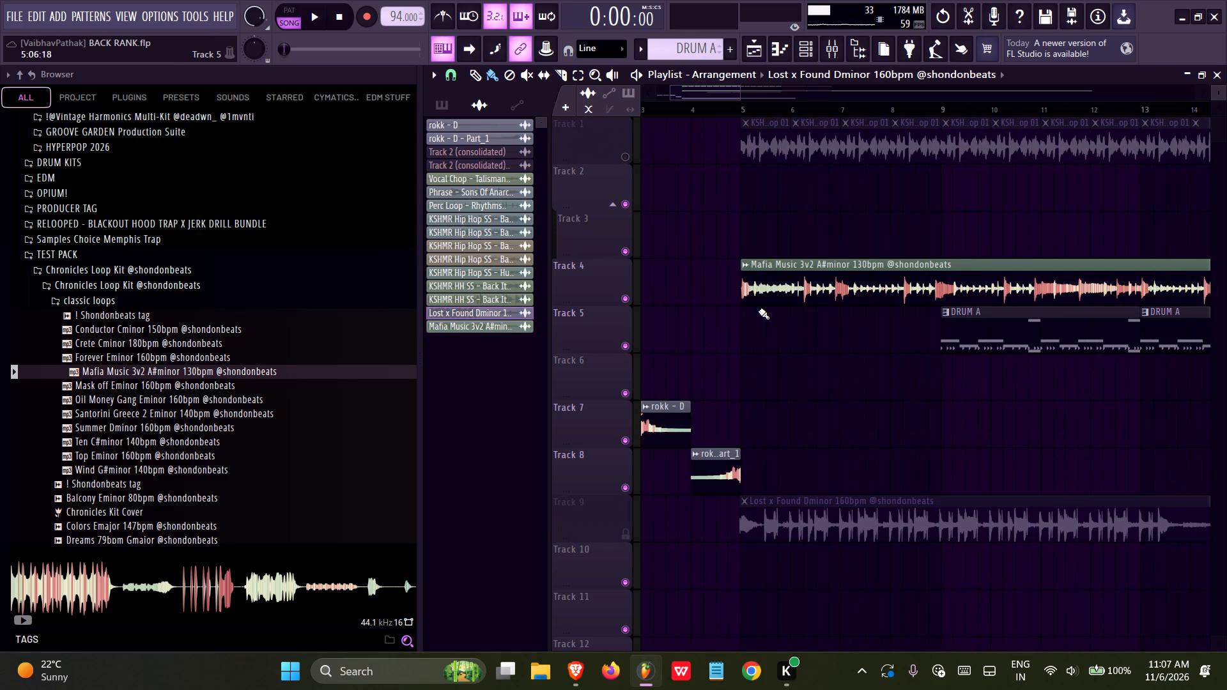
# Check the start of the Mafia Music clip at bar 5 and save the project.
pyautogui.keyDown('ctrl'); pyautogui.scroll(15, 760, 310); pyautogui.keyUp('ctrl')
pyautogui.click(717, 278)
pyautogui.keyDown('ctrl'); pyautogui.scroll(-8, 675, 313); pyautogui.keyUp('ctrl')
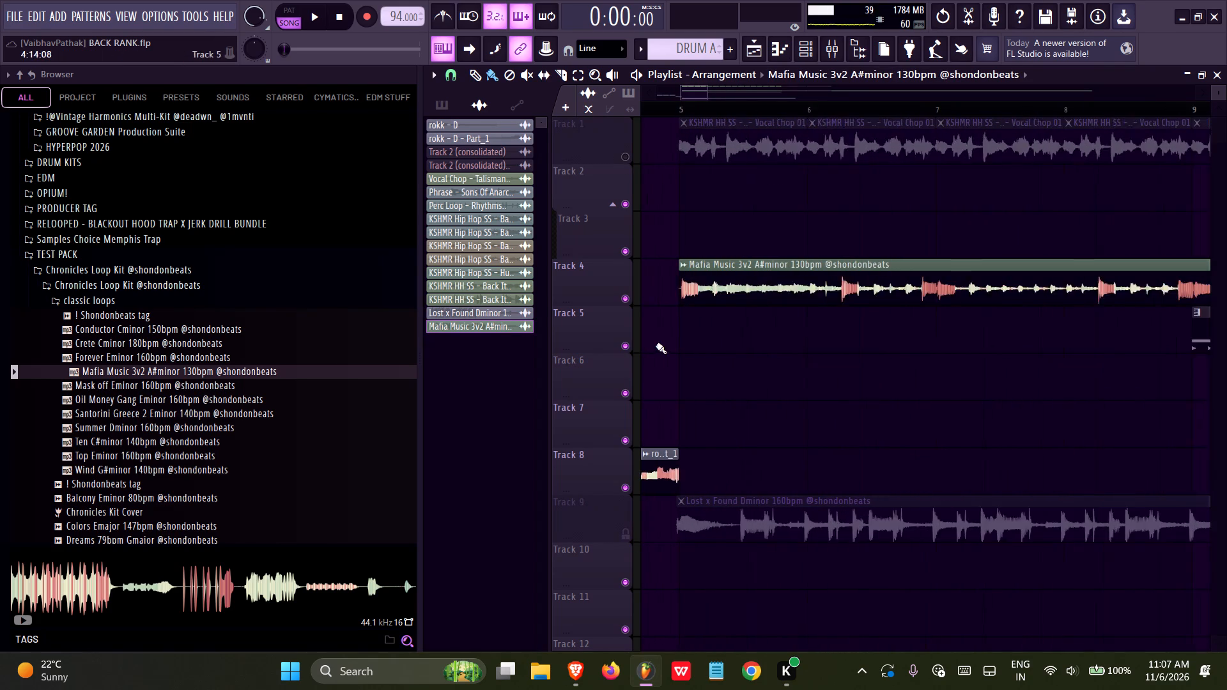
pyautogui.keyDown('ctrl'); pyautogui.scroll(-10, 656, 345); pyautogui.keyUp('ctrl')
pyautogui.hotkey('ctrl', 's')
# Open the DRUM A pattern's Serum #3 piano roll, audition the keys from B4 up to D#5, and return to the Playlist.
pyautogui.doubleClick(903, 322)
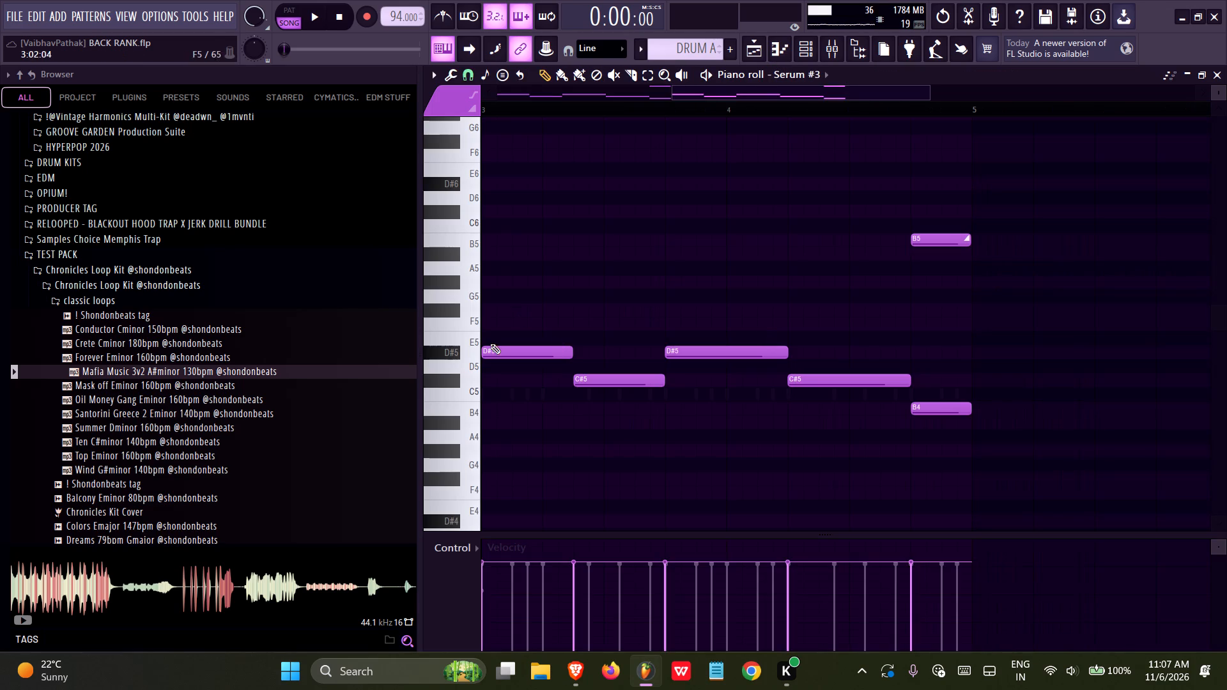
pyautogui.click(474, 415)
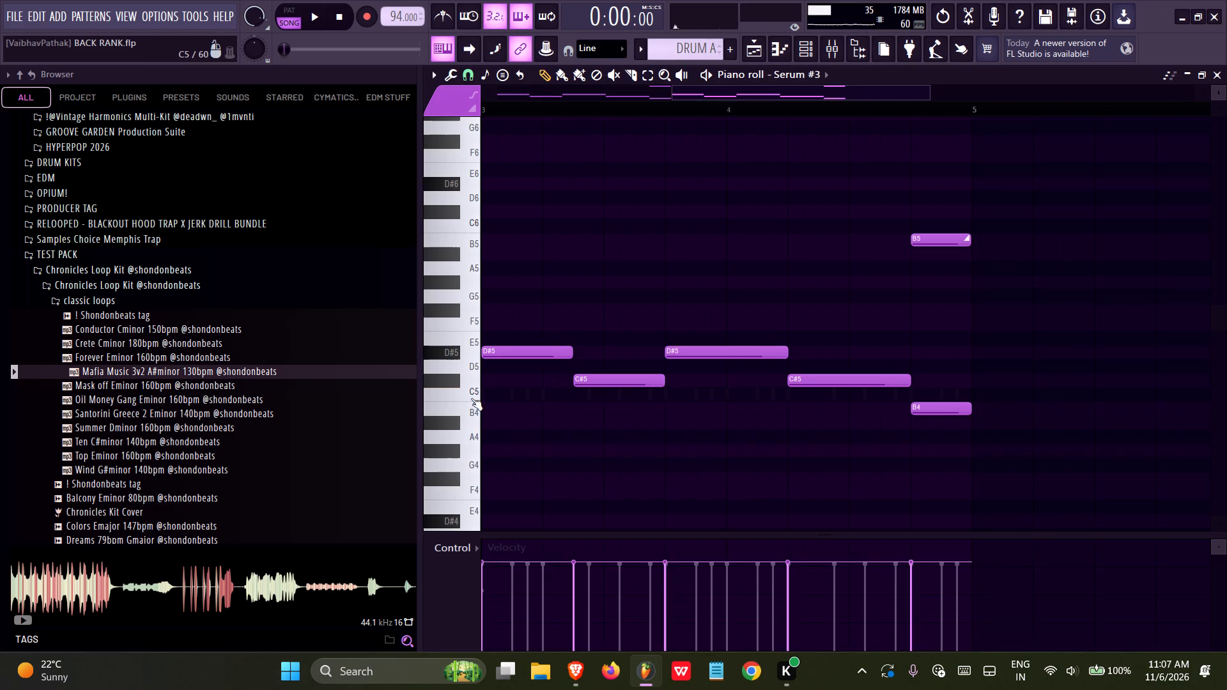
pyautogui.click(471, 398)
pyautogui.click(453, 383)
pyautogui.click(465, 373)
pyautogui.click(451, 353)
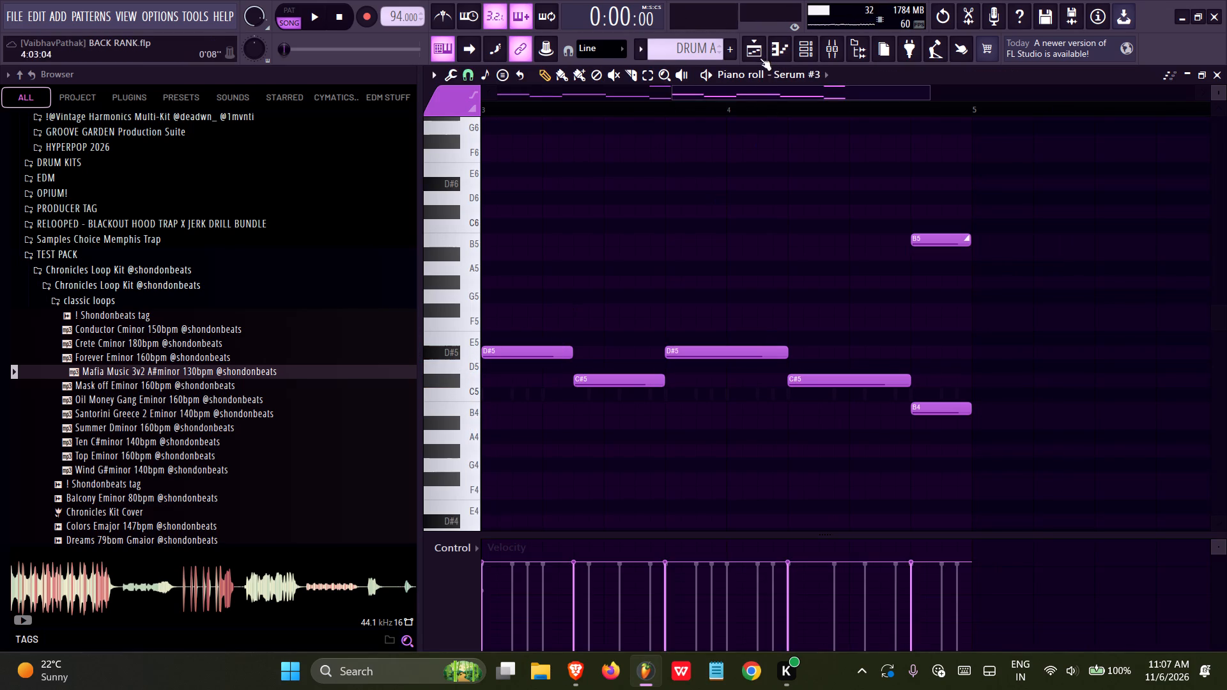
pyautogui.click(757, 52)
# Raise the time-stretching pitch of the Mafia Music audio clip and close its channel settings.
pyautogui.doubleClick(700, 284)
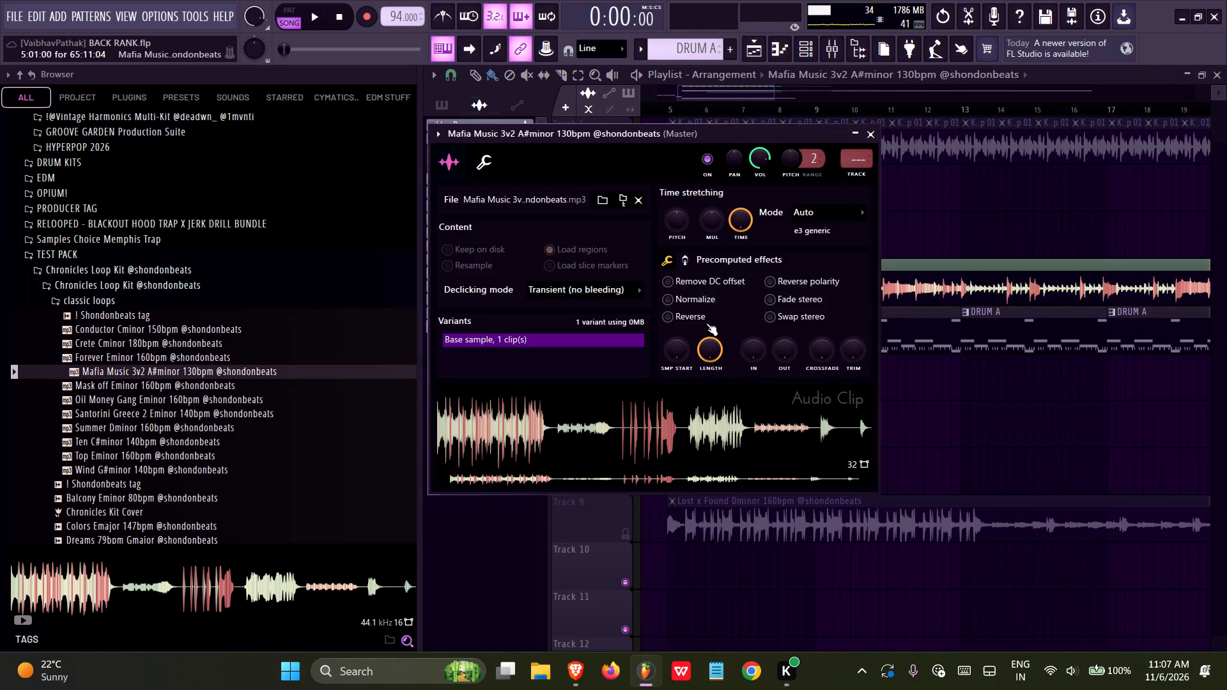
pyautogui.moveTo(672, 229); pyautogui.dragTo(679, 98)
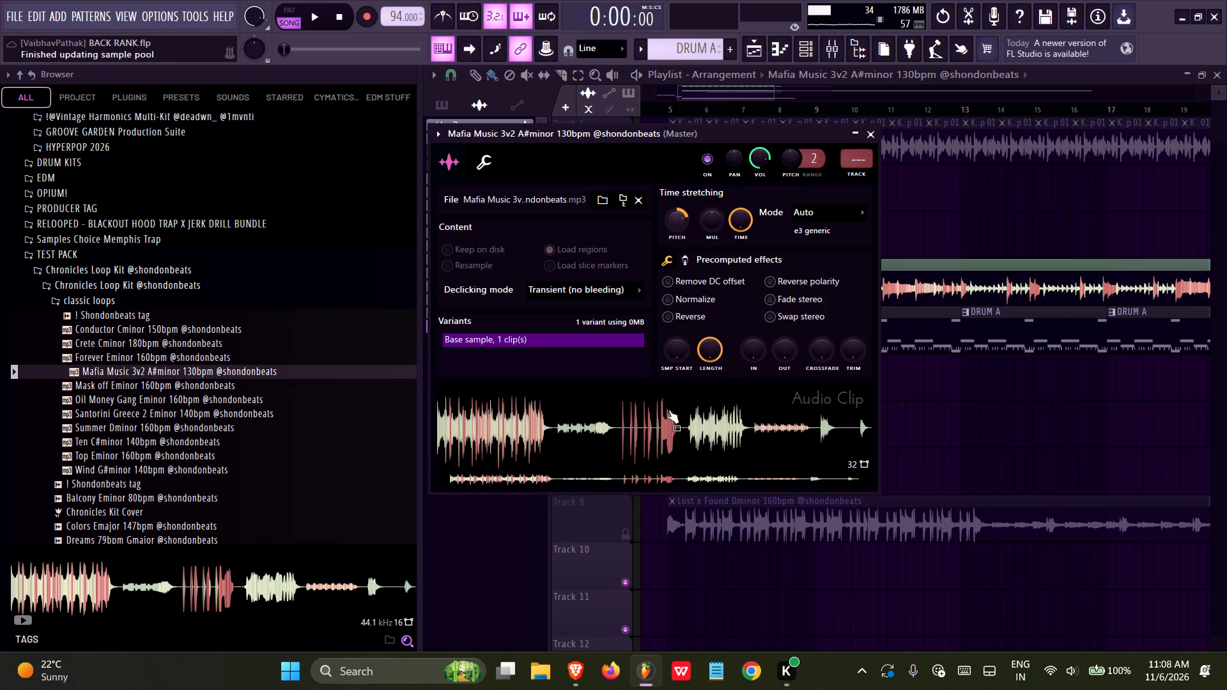
pyautogui.rightClick(921, 420)
# Play the arrangement from just before bar 5 to hear the repitched Mafia Music clip.
pyautogui.click(656, 105)
pyautogui.press('space')
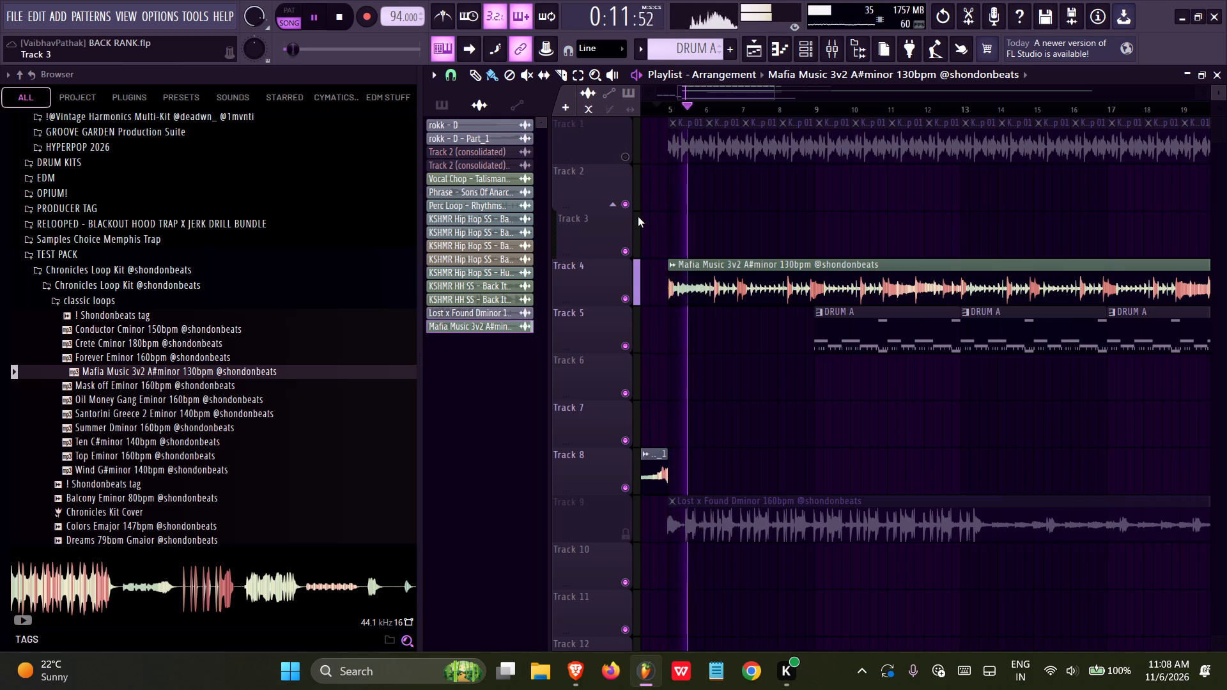
pyautogui.keyDown('ctrl'); pyautogui.scroll(14, 662, 290); pyautogui.keyUp('ctrl')
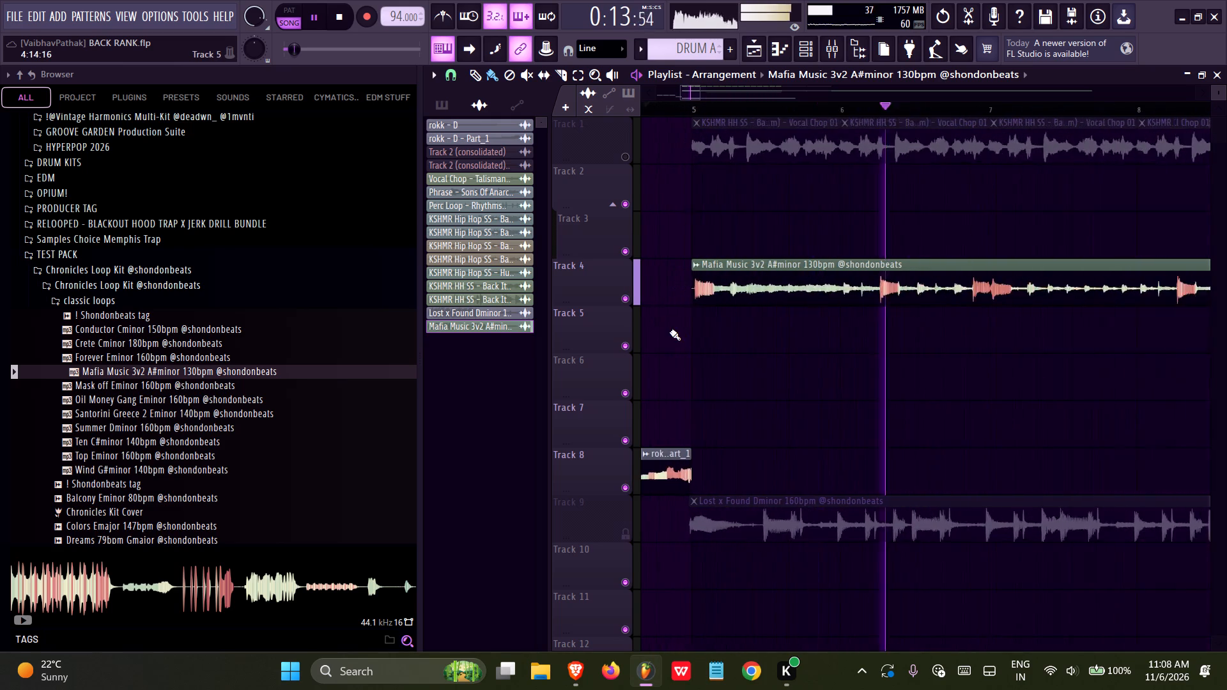
pyautogui.keyDown('ctrl'); pyautogui.scroll(12, 670, 332); pyautogui.keyUp('ctrl')
pyautogui.keyDown('ctrl'); pyautogui.scroll(-20, 700, 330); pyautogui.keyUp('ctrl')
pyautogui.keyDown('ctrl'); pyautogui.scroll(-7, 700, 330); pyautogui.keyUp('ctrl')
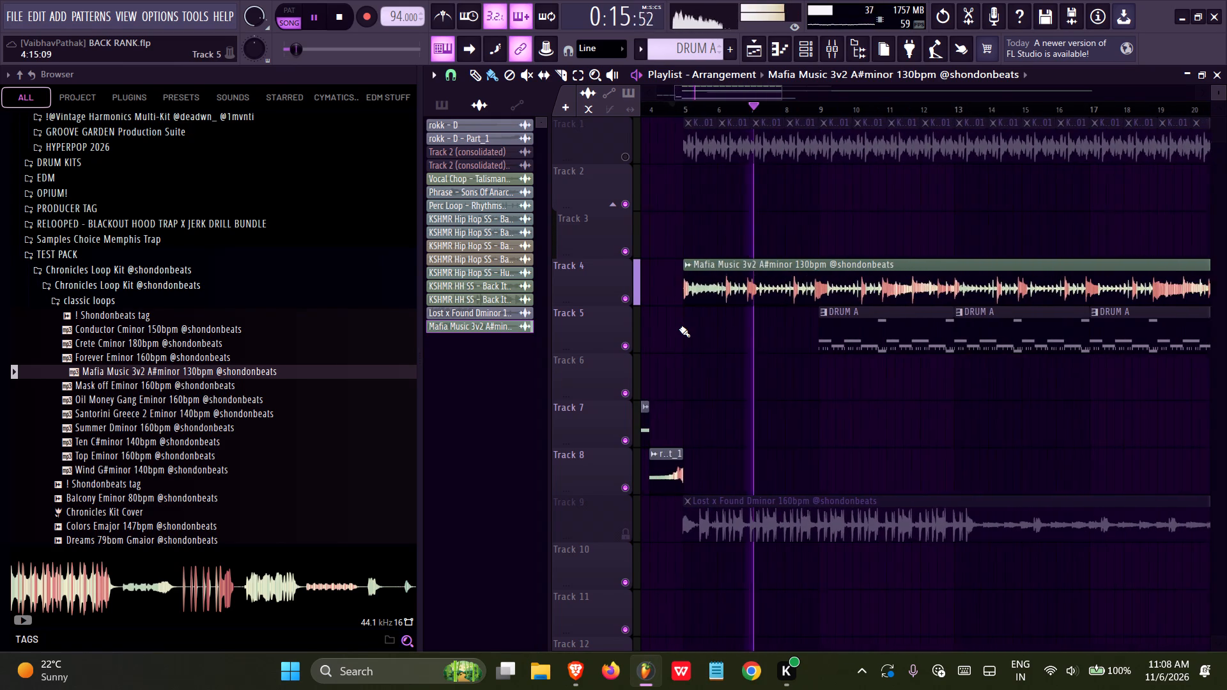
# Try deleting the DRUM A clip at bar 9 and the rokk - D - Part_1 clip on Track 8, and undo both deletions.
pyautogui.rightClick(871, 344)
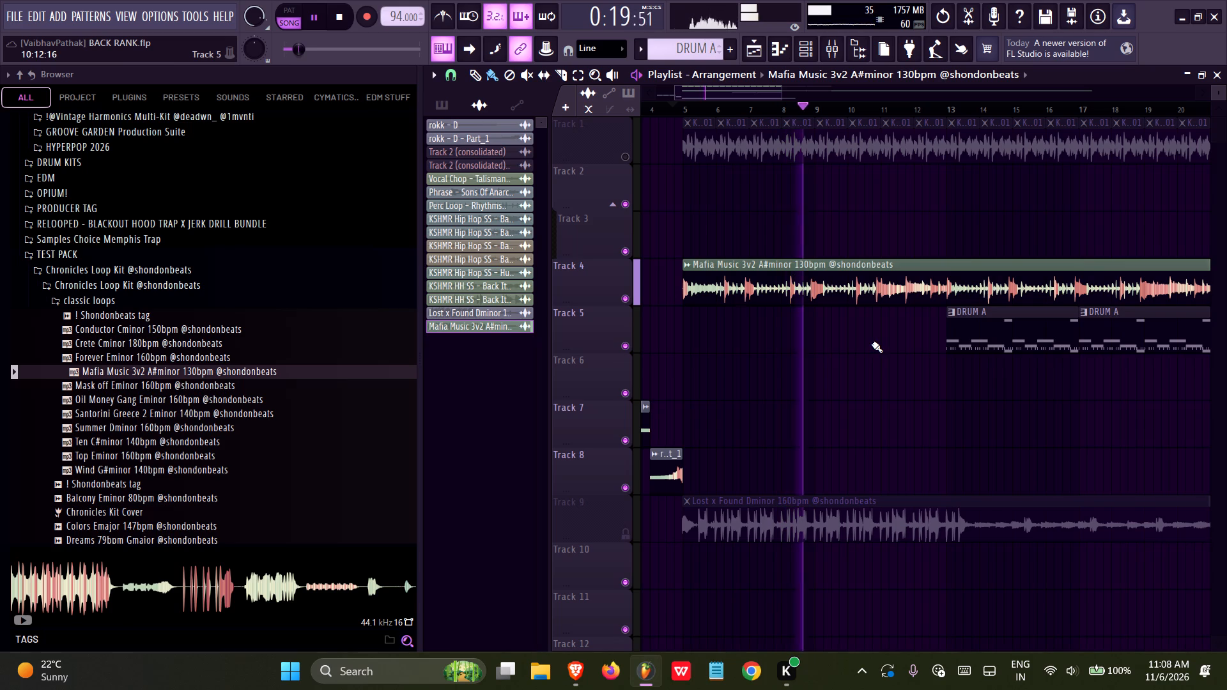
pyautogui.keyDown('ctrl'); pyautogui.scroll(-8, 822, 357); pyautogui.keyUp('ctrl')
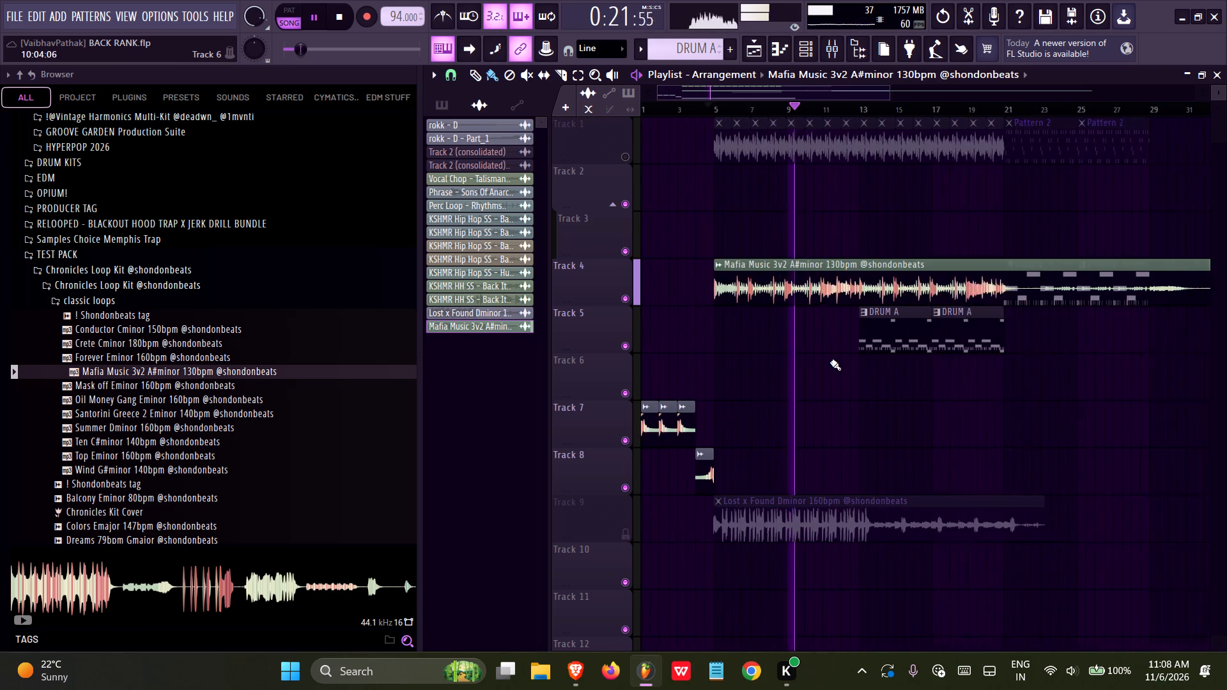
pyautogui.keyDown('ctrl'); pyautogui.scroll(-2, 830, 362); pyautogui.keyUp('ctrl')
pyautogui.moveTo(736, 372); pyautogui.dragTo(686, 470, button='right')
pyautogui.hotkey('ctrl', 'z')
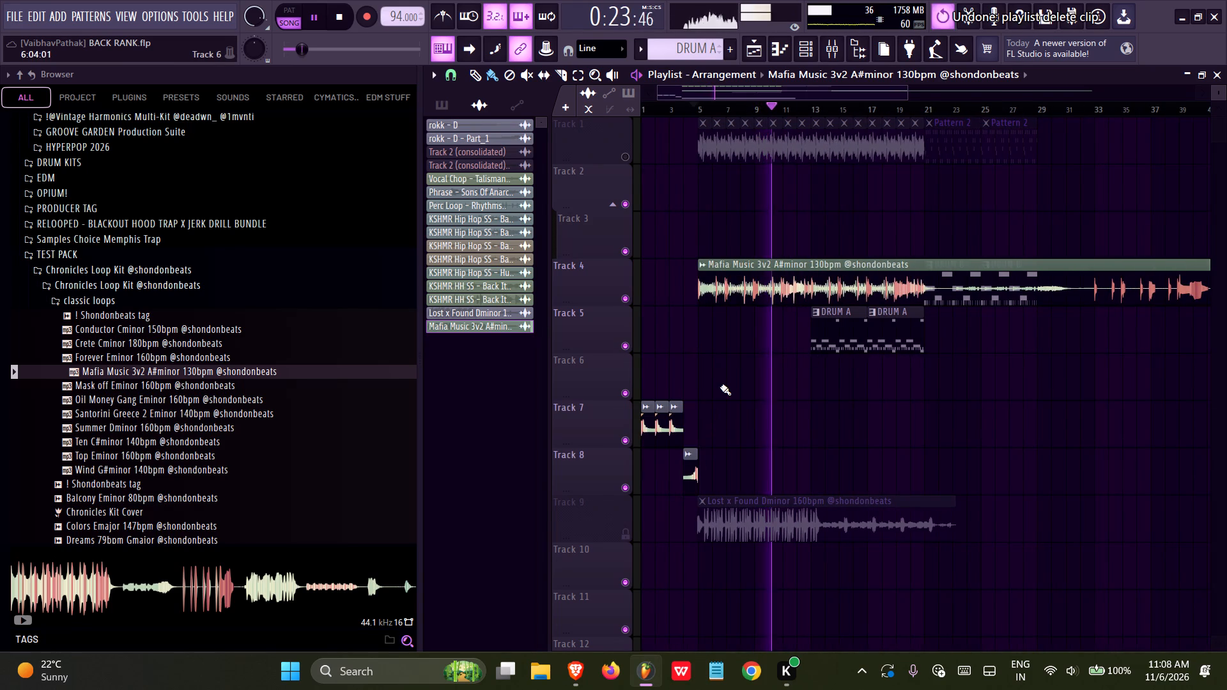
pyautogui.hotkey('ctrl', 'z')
# Stop playback and delete the rokk - D clips on Track 7 and the rokk - D - Part_1 clip on Track 8.
pyautogui.press('space')
pyautogui.moveTo(688, 418); pyautogui.dragTo(725, 466, button='right')
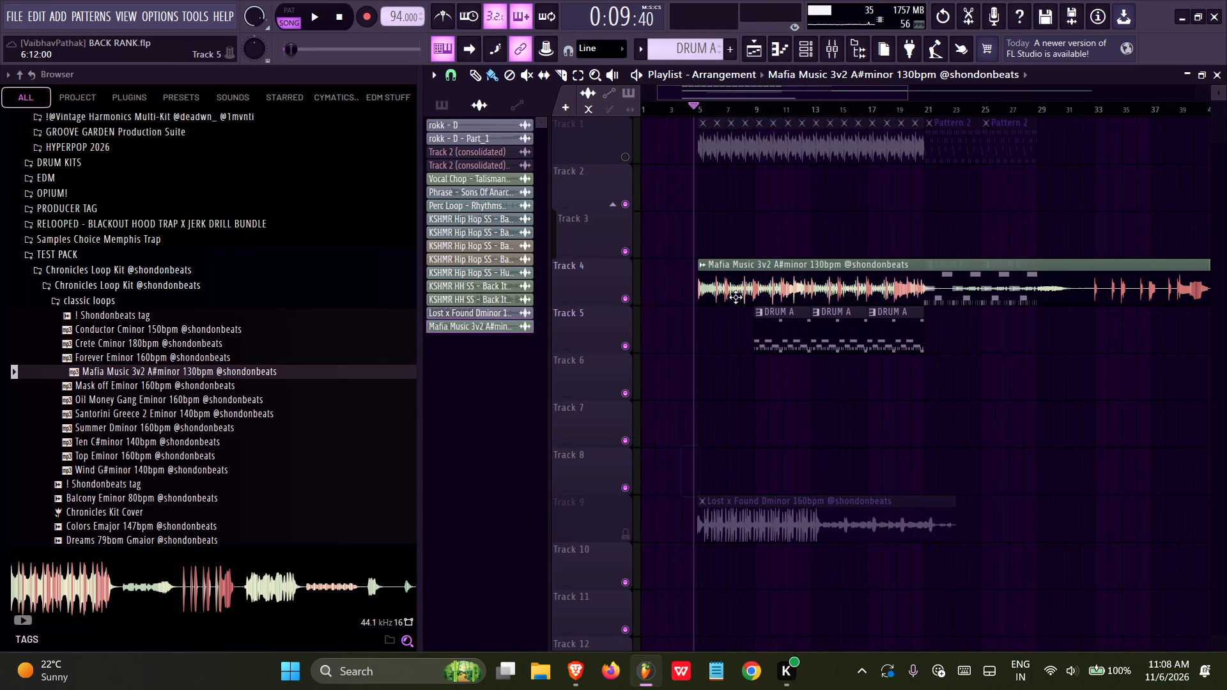
# Move the Mafia Music clip on Track 4 to bar 1 and play the arrangement from the beginning.
pyautogui.moveTo(747, 281); pyautogui.dragTo(516, 274)
pyautogui.moveTo(675, 108); pyautogui.dragTo(548, 108)
pyautogui.press('space')
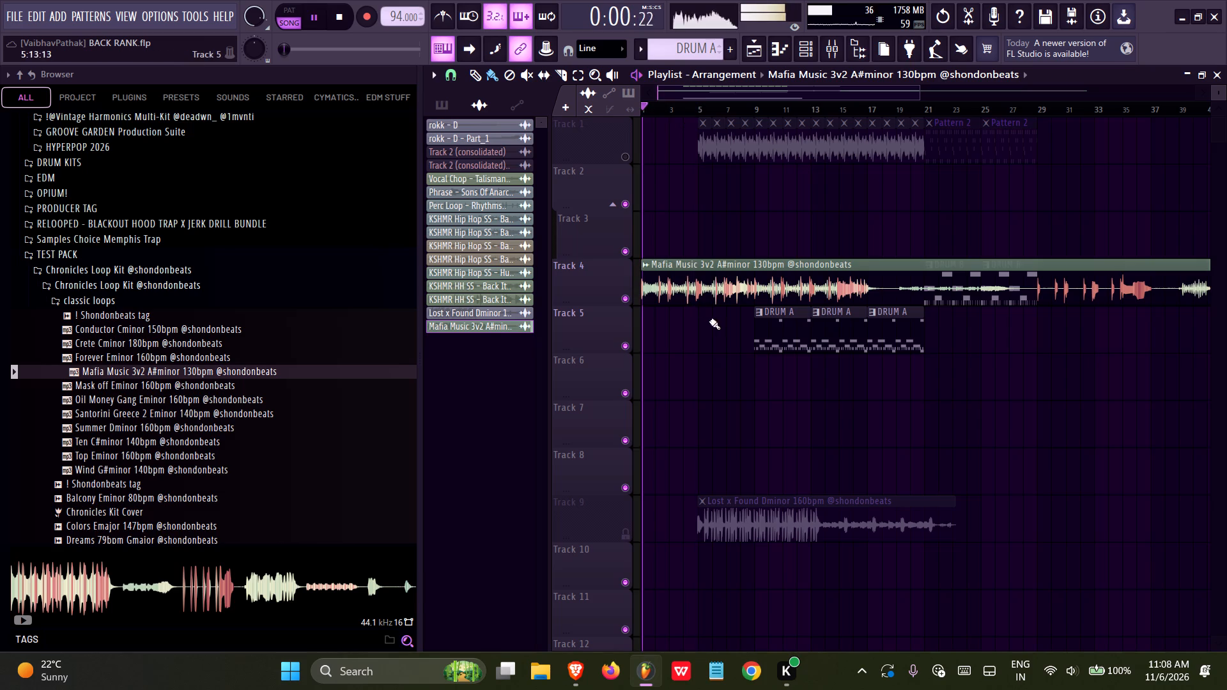
# Move the three DRUM A clips on Track 5 so they start exactly at bar 5, and save the project.
pyautogui.keyDown('ctrl'); pyautogui.moveTo(722, 323); pyautogui.dragTo(922, 351); pyautogui.keyUp('ctrl')
pyautogui.moveTo(778, 334); pyautogui.dragTo(720, 338)
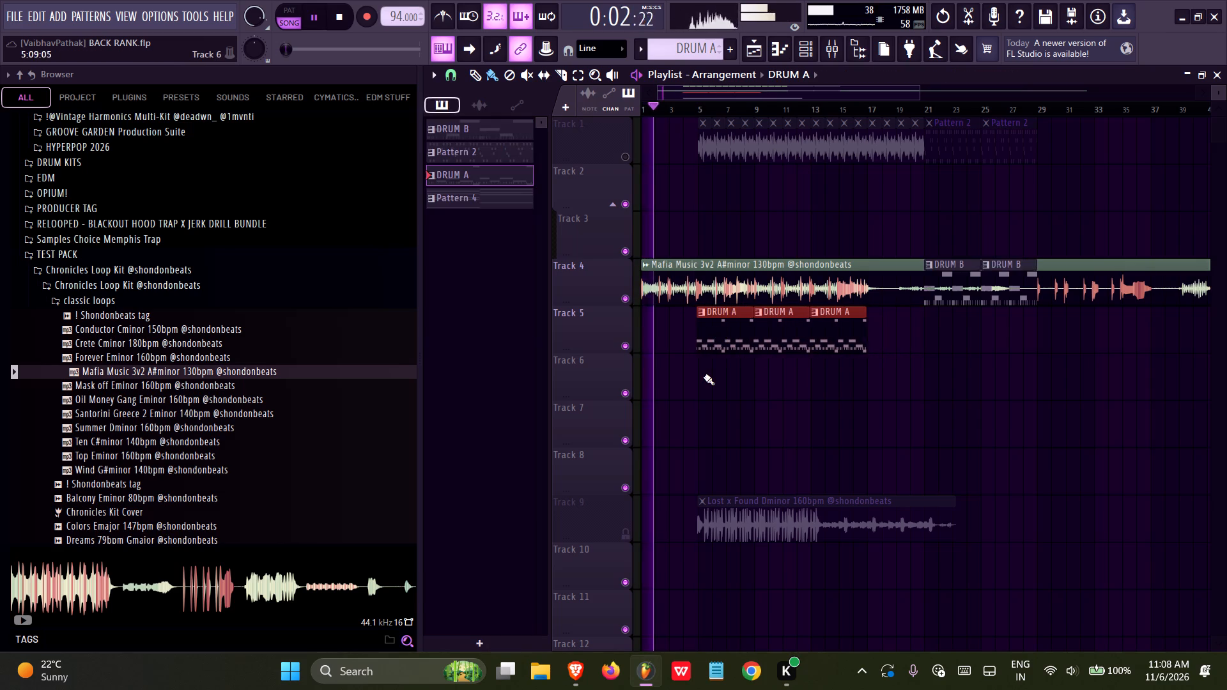
pyautogui.keyDown('ctrl'); pyautogui.scroll(20, 704, 376); pyautogui.keyUp('ctrl')
pyautogui.keyDown('ctrl'); pyautogui.scroll(20, 704, 376); pyautogui.keyUp('ctrl')
pyautogui.keyDown('ctrl'); pyautogui.scroll(2, 704, 376); pyautogui.keyUp('ctrl')
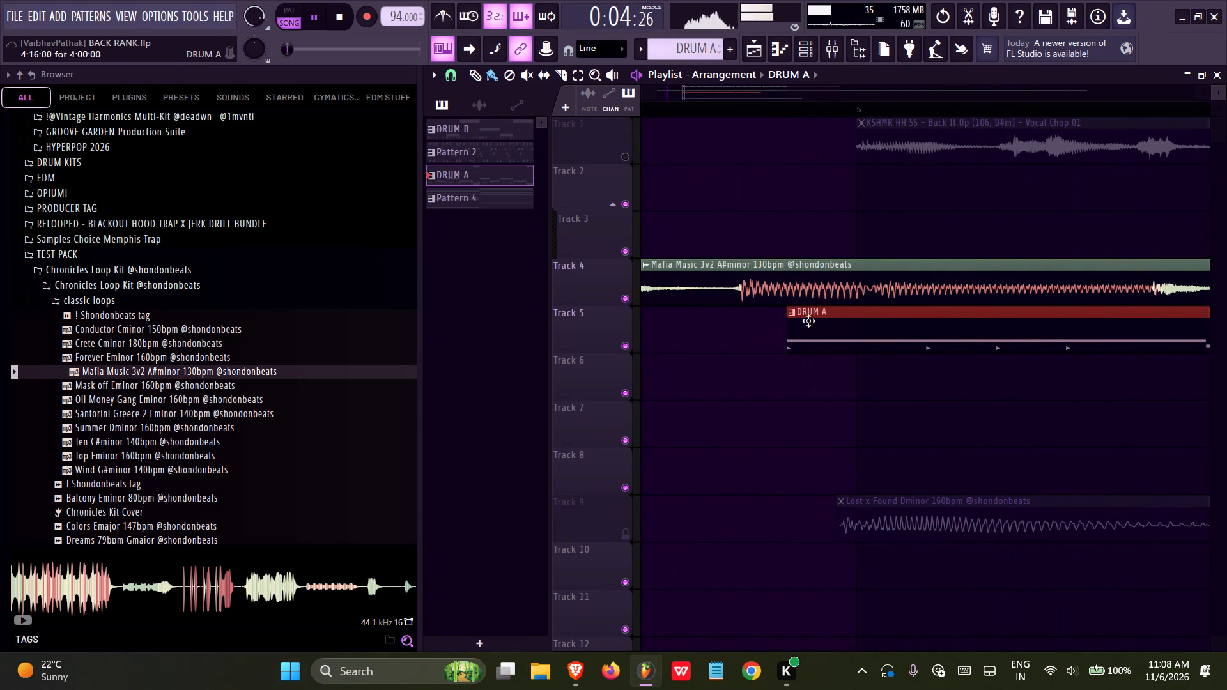
pyautogui.moveTo(808, 321); pyautogui.dragTo(878, 340)
pyautogui.keyDown('ctrl'); pyautogui.scroll(-17, 781, 386); pyautogui.keyUp('ctrl')
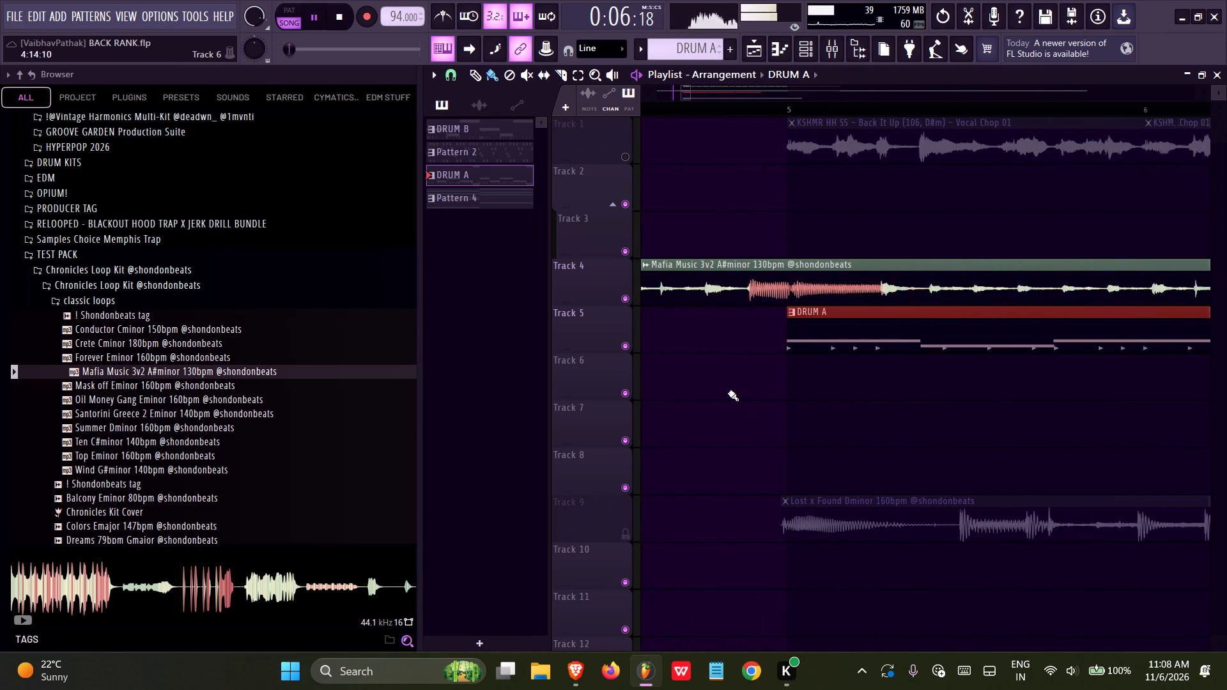
pyautogui.keyDown('ctrl'); pyautogui.scroll(-20, 728, 392); pyautogui.keyUp('ctrl')
pyautogui.keyDown('ctrl'); pyautogui.scroll(-3, 728, 392); pyautogui.keyUp('ctrl')
pyautogui.hotkey('ctrl', 's')
# Delete all the KSHMR Vocal Chop 01 clips on Track 1 between bars 5 and 21.
pyautogui.moveTo(916, 193); pyautogui.dragTo(969, 162, button='right')
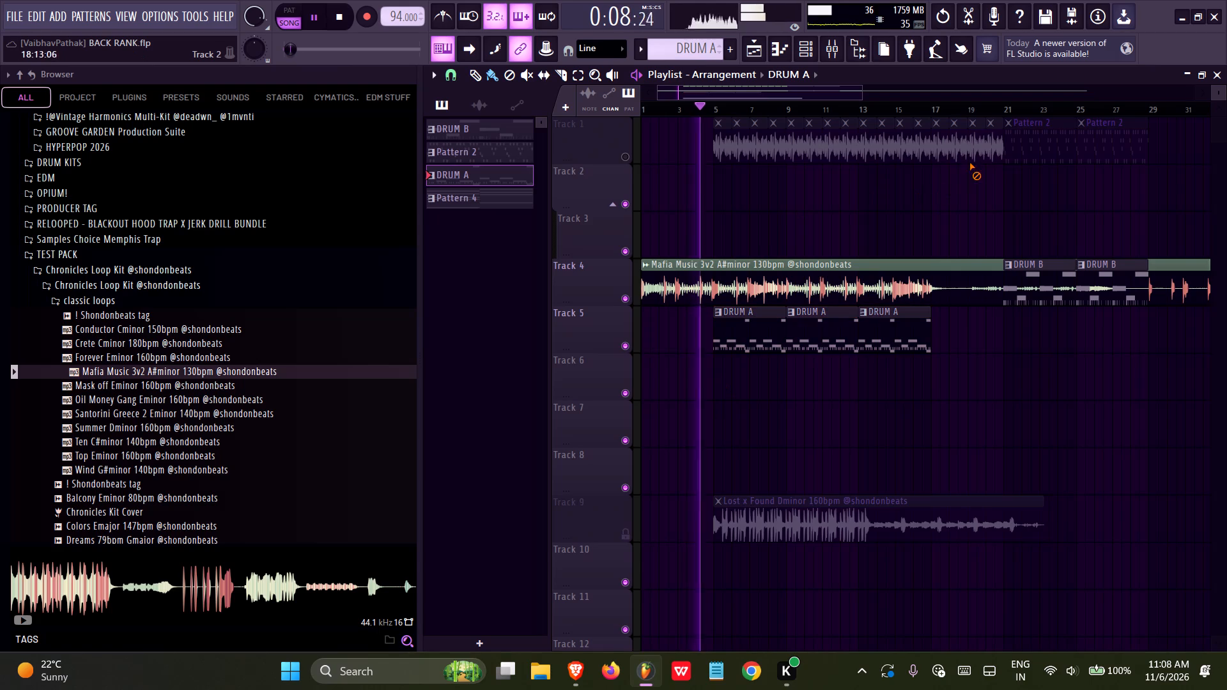
pyautogui.moveTo(969, 162); pyautogui.dragTo(708, 149, button='right')
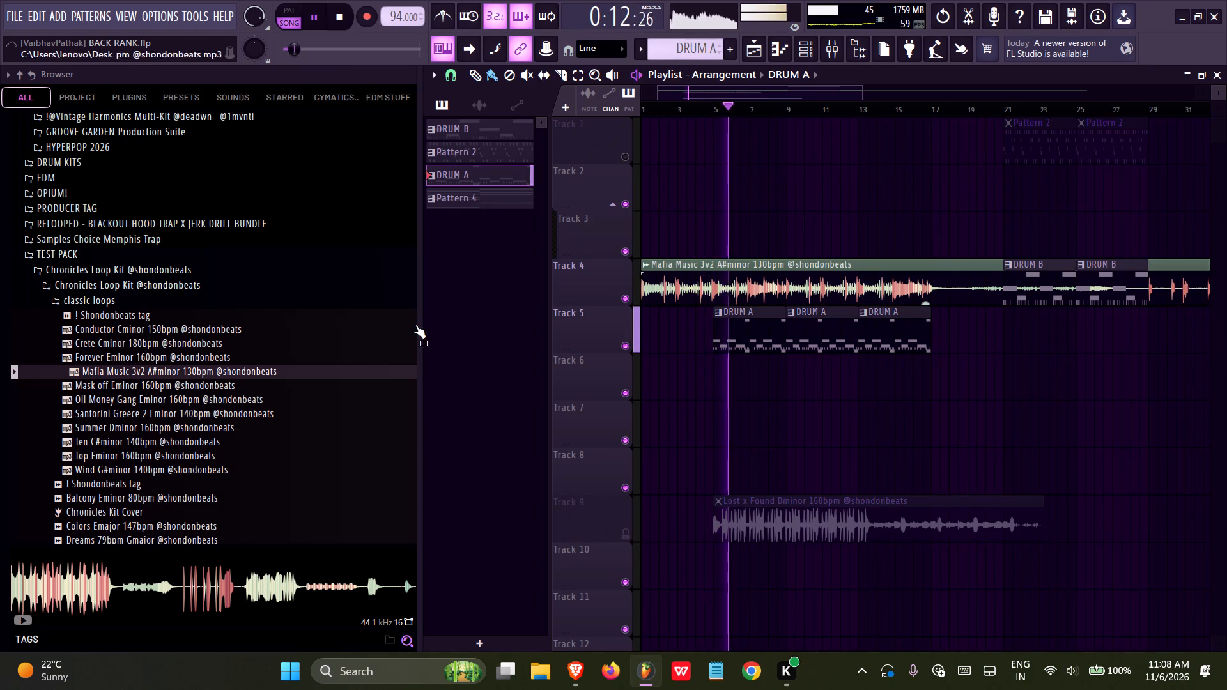
# Move the Mafia Music clip from Track 4 up to Track 2, keeping its start at bar 1.
pyautogui.scroll(2, 714, 371)
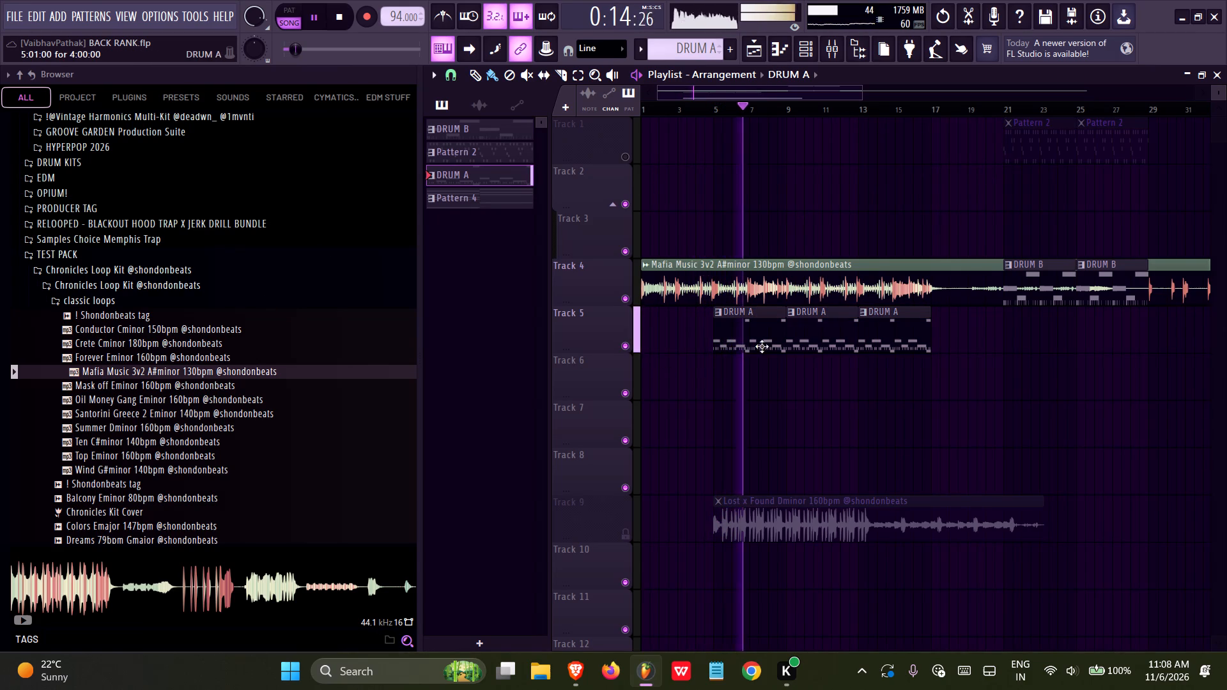
pyautogui.moveTo(736, 284); pyautogui.dragTo(715, 176)
# Delete the Lost x Found clip from Track 9.
pyautogui.keyDown('ctrl'); pyautogui.scroll(4, 686, 287); pyautogui.keyUp('ctrl')
pyautogui.moveTo(789, 468); pyautogui.dragTo(796, 521, button='right')
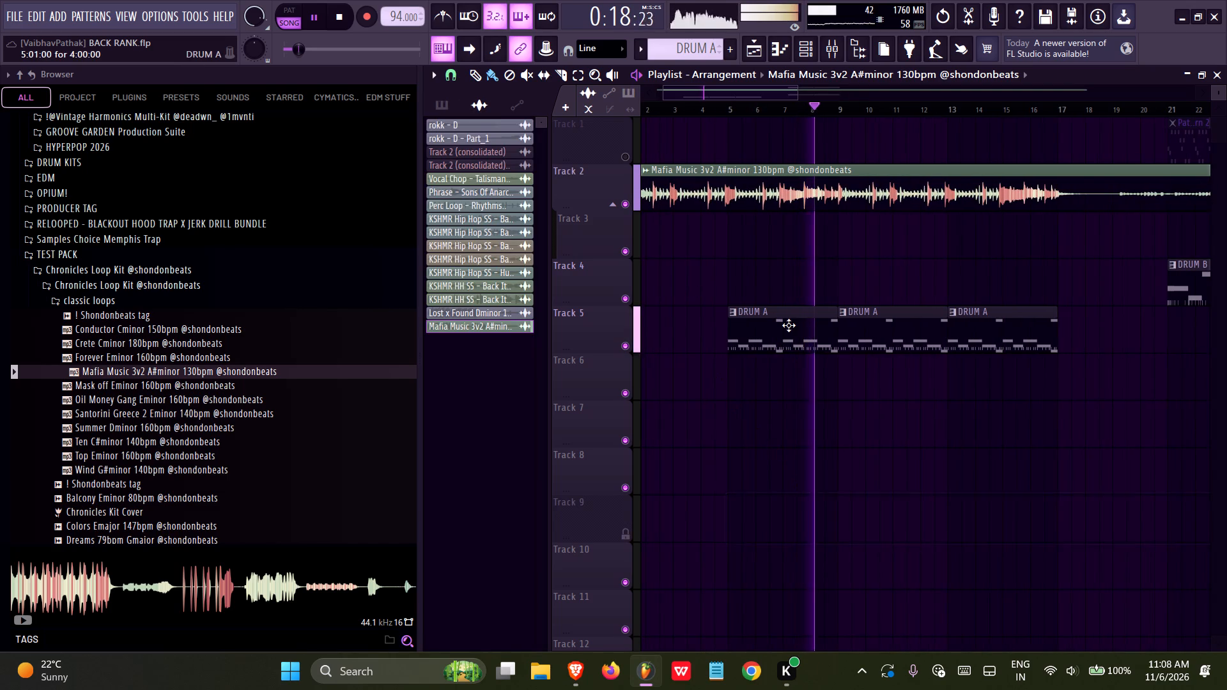
# For the DRUM A pattern, show all channels in the Channel rack, mute Serum #3, and return to the Playlist.
pyautogui.click(789, 325)
pyautogui.click(804, 47)
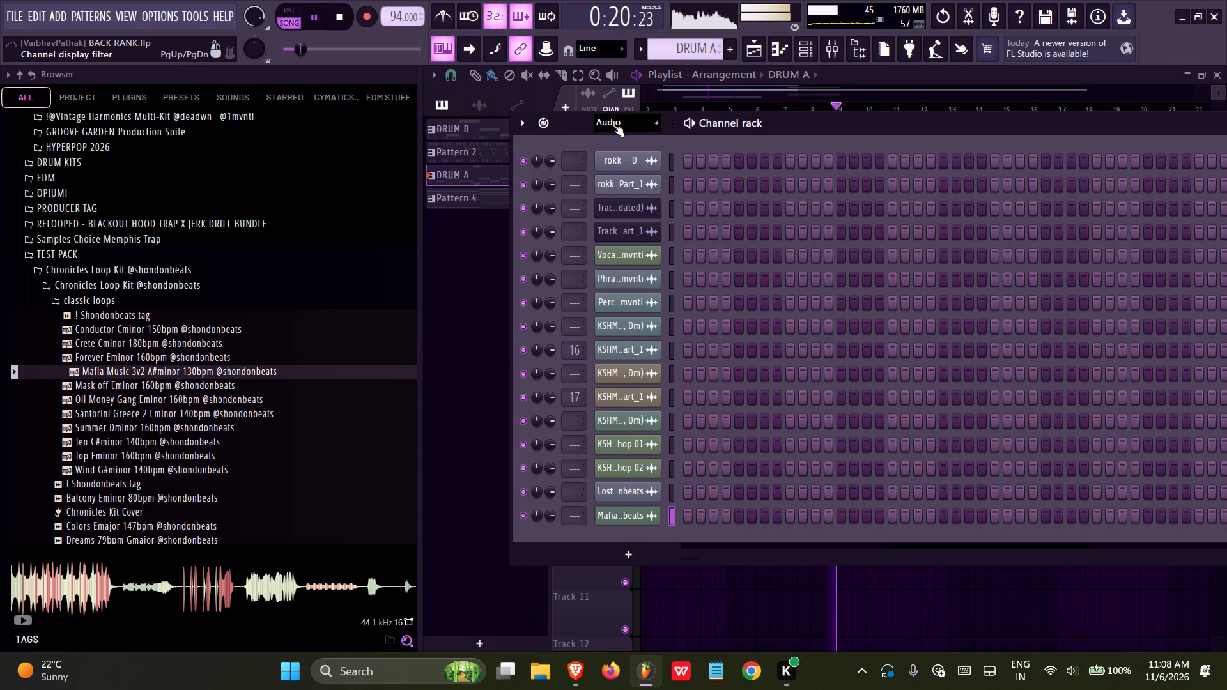
pyautogui.click(613, 125)
pyautogui.click(613, 141)
pyautogui.click(523, 539)
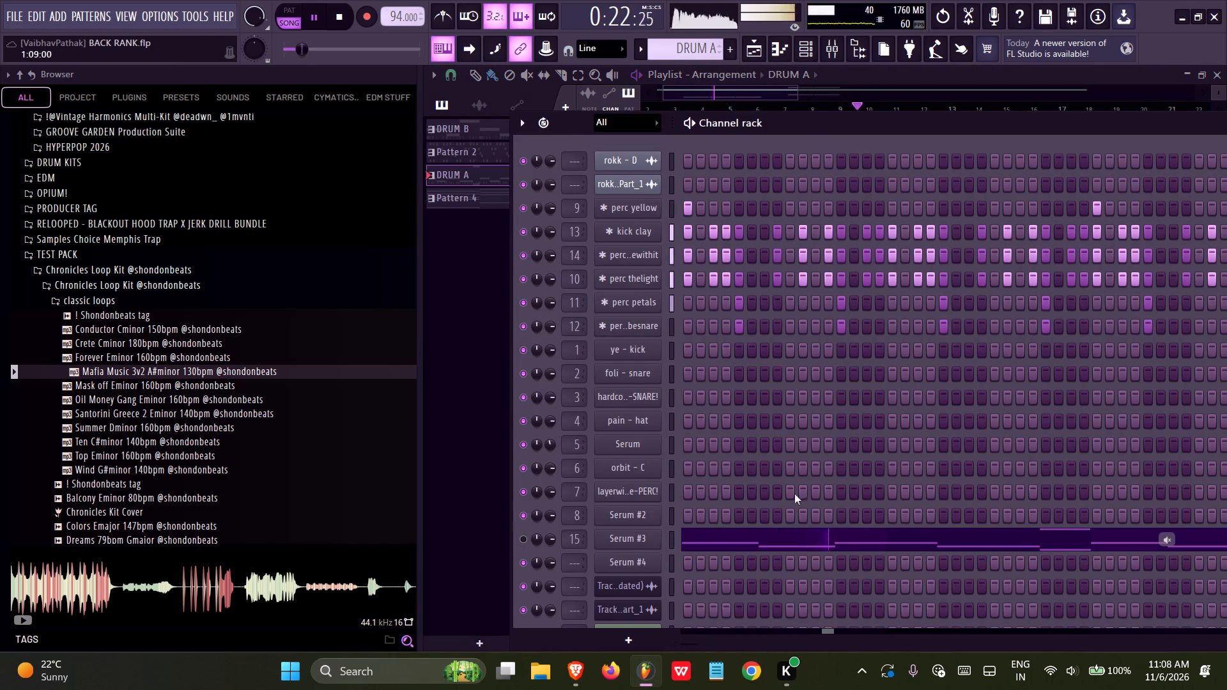
pyautogui.click(753, 56)
# Check how the DRUM A clips line up with the Mafia Music clip around bar 5, and save the project.
pyautogui.keyDown('ctrl'); pyautogui.scroll(3, 717, 283); pyautogui.keyUp('ctrl')
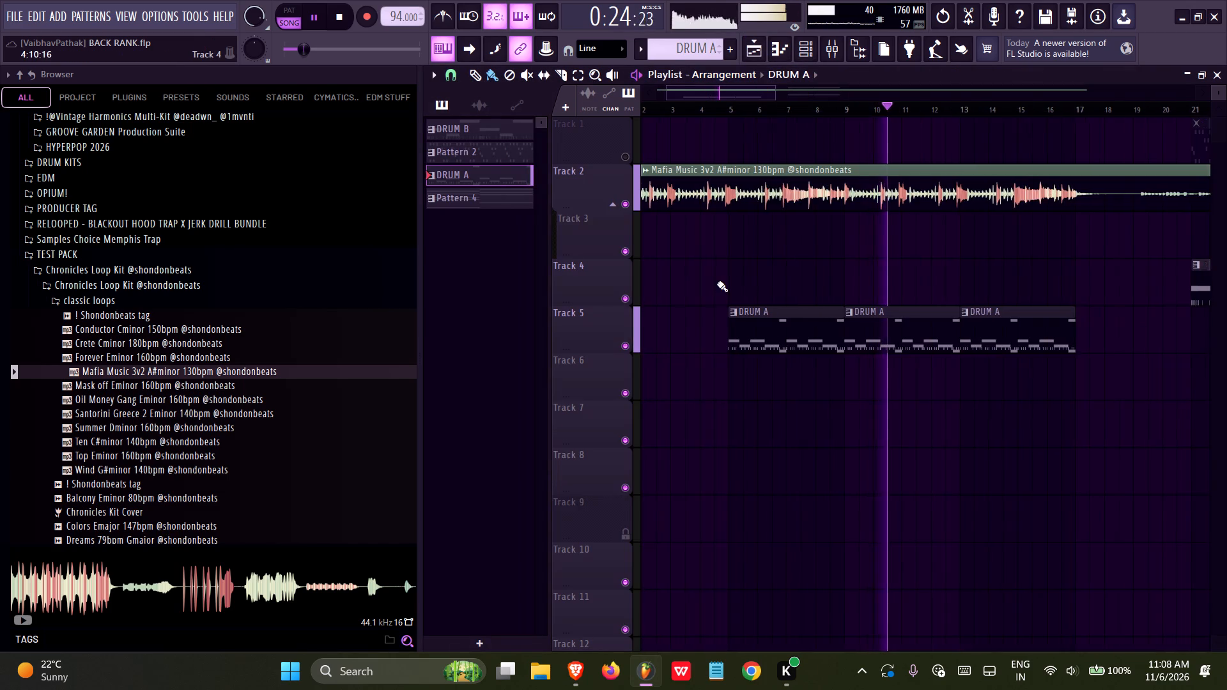
pyautogui.keyDown('ctrl'); pyautogui.scroll(9, 717, 283); pyautogui.keyUp('ctrl')
pyautogui.keyDown('ctrl'); pyautogui.scroll(-2, 709, 327); pyautogui.keyUp('ctrl')
pyautogui.keyDown('ctrl'); pyautogui.scroll(15, 734, 349); pyautogui.keyUp('ctrl')
pyautogui.keyDown('ctrl'); pyautogui.scroll(-14, 745, 371); pyautogui.keyUp('ctrl')
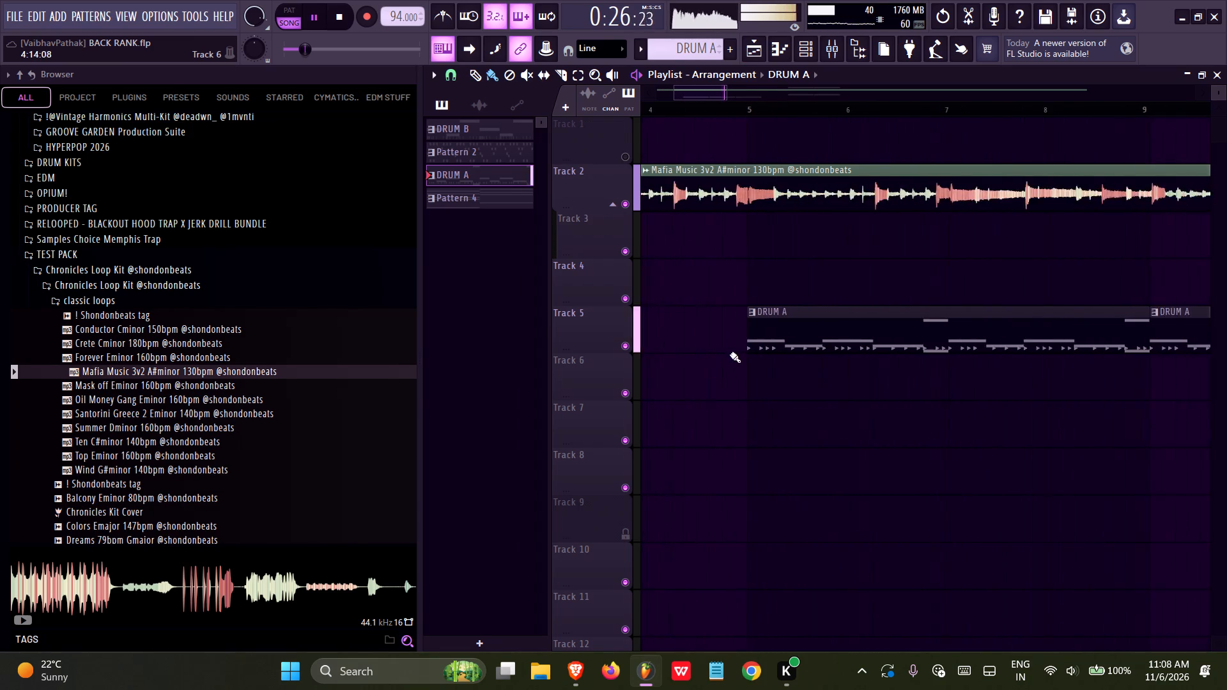
pyautogui.keyDown('ctrl'); pyautogui.scroll(-14, 730, 354); pyautogui.keyUp('ctrl')
pyautogui.hotkey('ctrl', 's')
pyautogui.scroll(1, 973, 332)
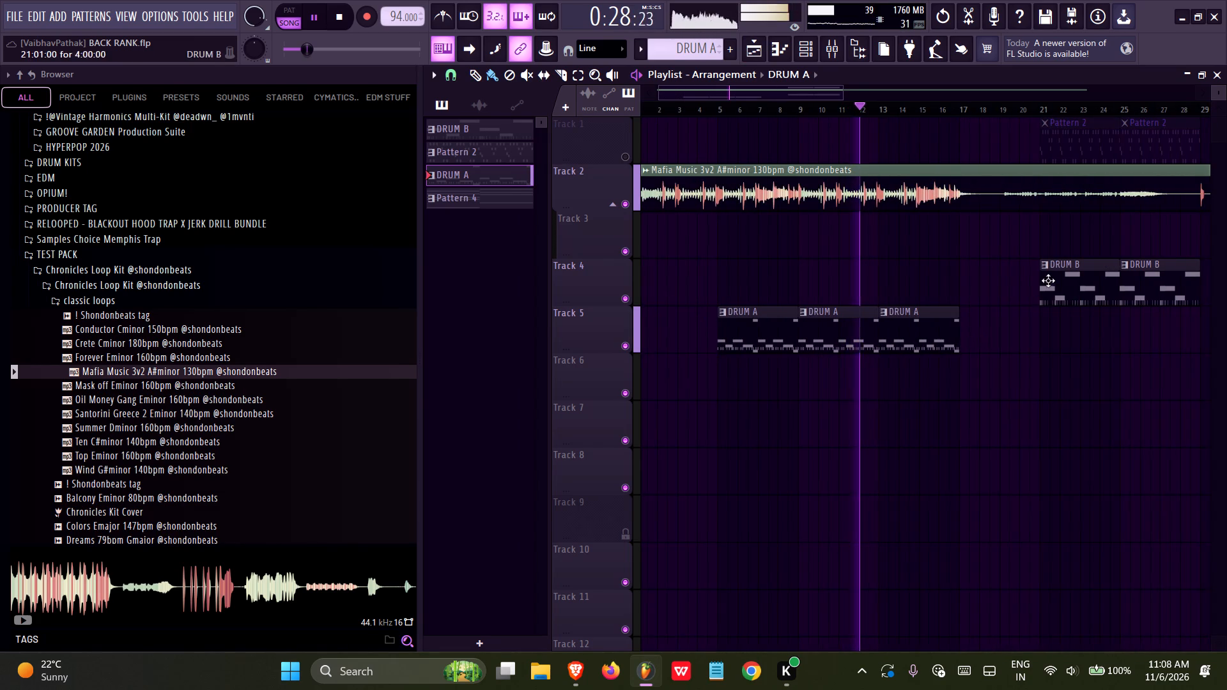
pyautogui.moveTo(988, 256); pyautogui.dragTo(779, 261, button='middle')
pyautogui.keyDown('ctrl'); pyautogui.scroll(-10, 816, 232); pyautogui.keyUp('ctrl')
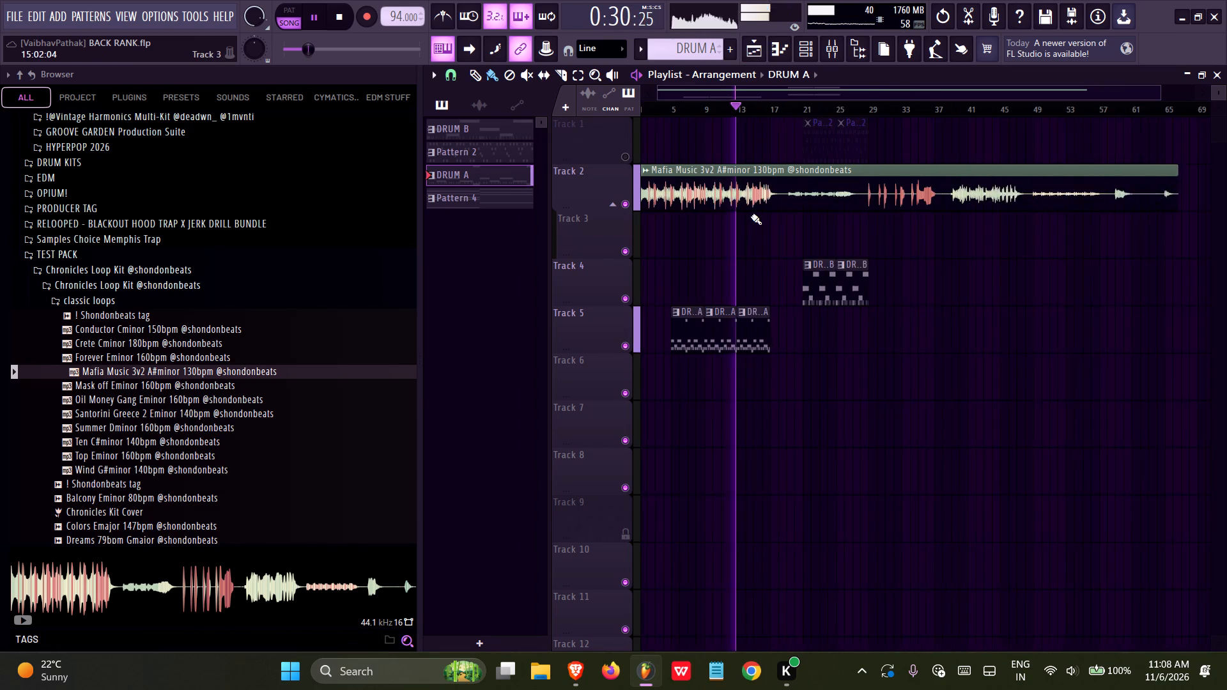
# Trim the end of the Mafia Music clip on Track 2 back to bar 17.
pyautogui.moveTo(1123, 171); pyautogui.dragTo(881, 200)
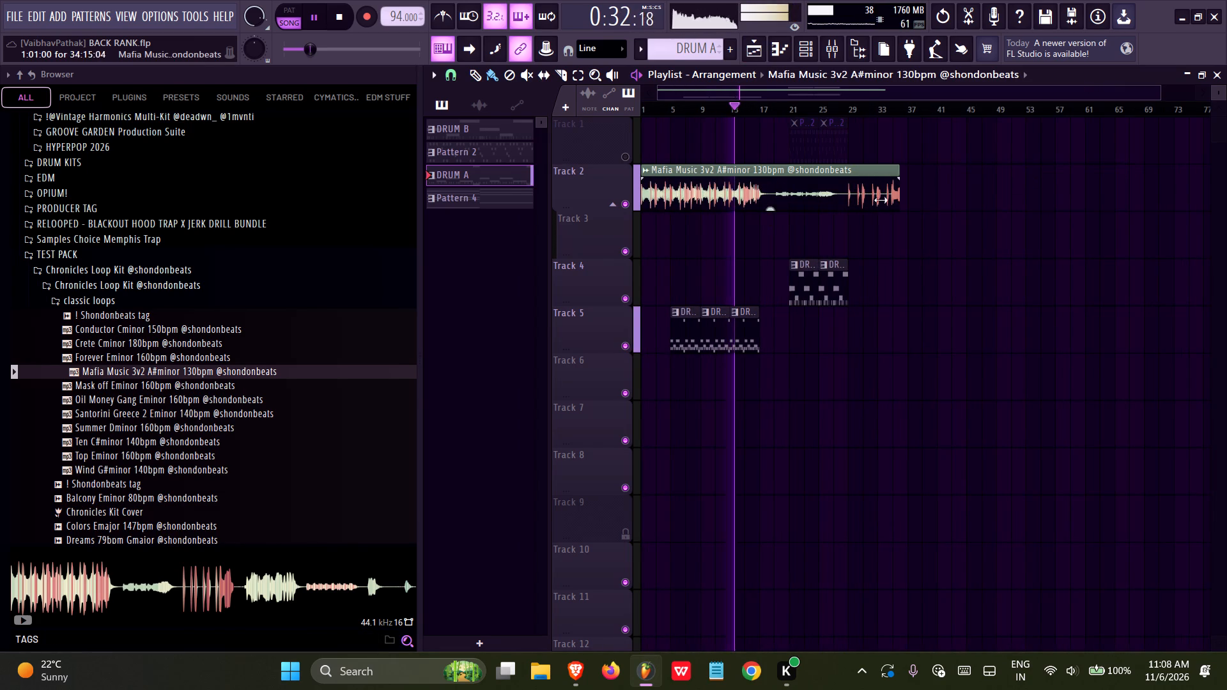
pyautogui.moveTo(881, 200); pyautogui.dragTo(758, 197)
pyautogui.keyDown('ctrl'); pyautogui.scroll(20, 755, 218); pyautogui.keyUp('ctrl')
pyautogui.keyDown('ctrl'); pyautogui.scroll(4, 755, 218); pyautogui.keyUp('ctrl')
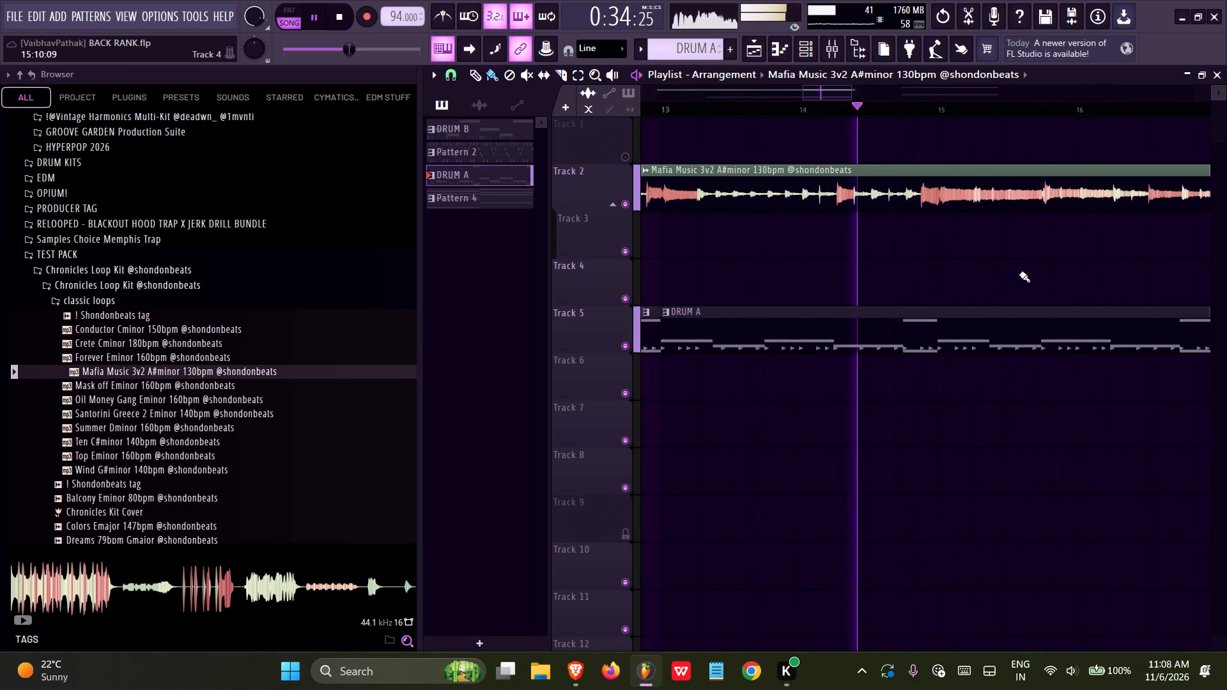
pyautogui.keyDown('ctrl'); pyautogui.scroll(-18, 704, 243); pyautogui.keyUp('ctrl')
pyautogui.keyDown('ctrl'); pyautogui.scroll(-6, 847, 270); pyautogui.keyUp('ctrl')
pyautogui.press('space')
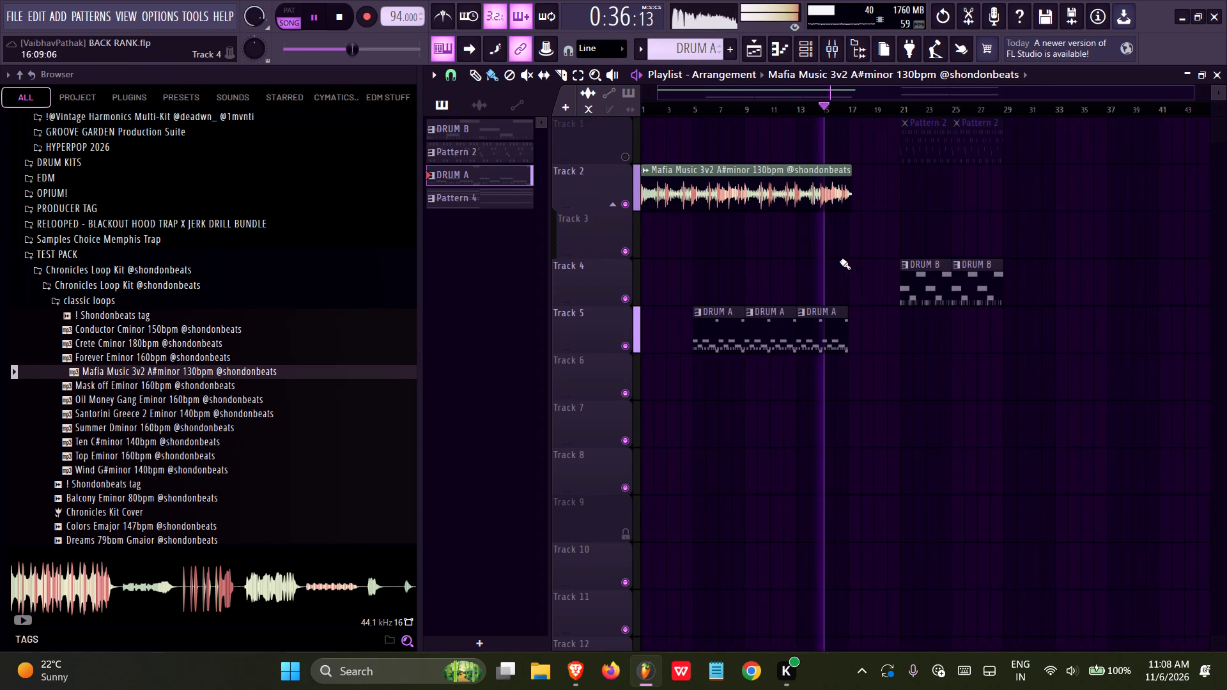
# Delete the Mafia Music clip from Track 2 and the DRUM A clips from Track 5.
pyautogui.moveTo(830, 266); pyautogui.dragTo(576, 185, button='right')
# Unmute Track 1 and move all Pattern 2 and DRUM B clips together so they start at bar 1.
pyautogui.click(624, 153)
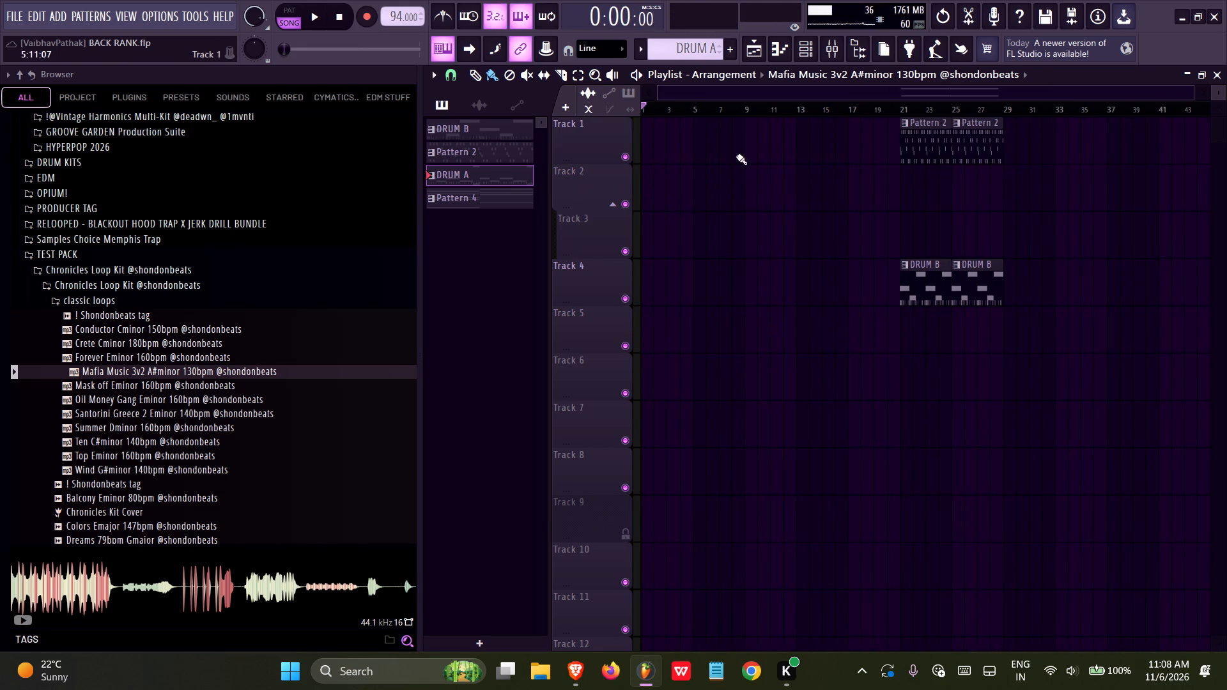
pyautogui.press('space')
pyautogui.keyDown('ctrl'); pyautogui.moveTo(838, 141); pyautogui.dragTo(972, 343); pyautogui.keyUp('ctrl')
pyautogui.press('space')
pyautogui.moveTo(916, 289); pyautogui.dragTo(580, 287)
# Delete the first DRUM B clip at bar 1 on Track 4 and play the song from the start.
pyautogui.rightClick(679, 203)
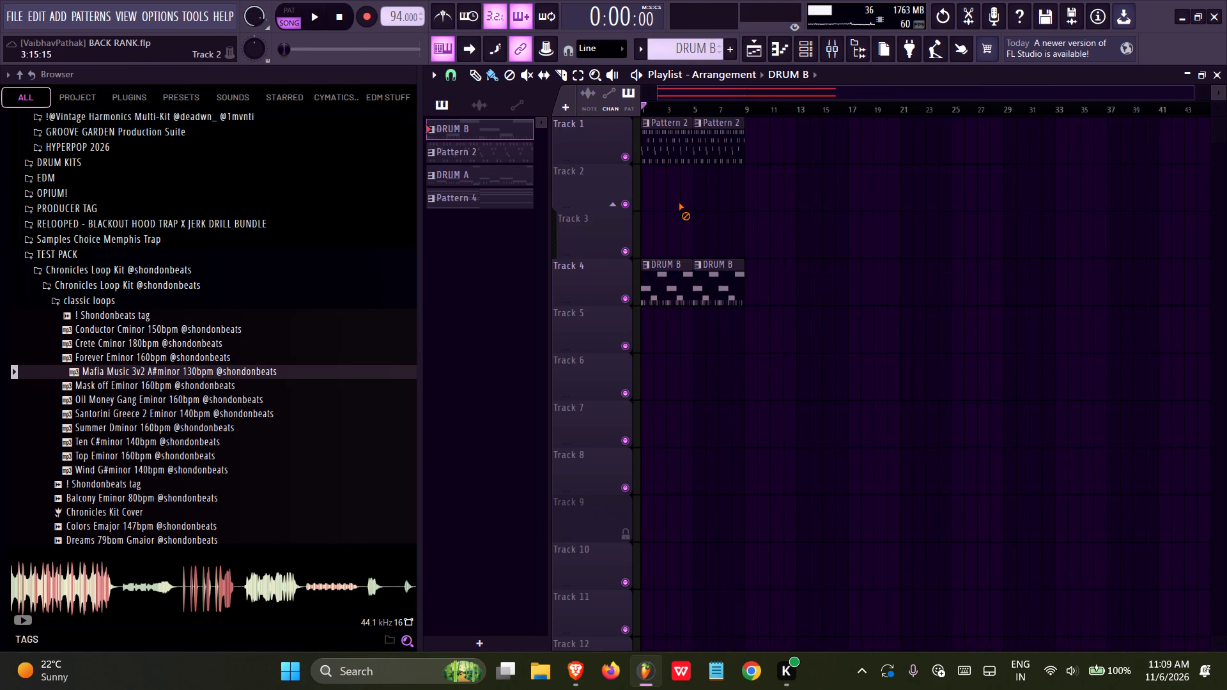
pyautogui.moveTo(677, 214); pyautogui.dragTo(674, 267, button='right')
pyautogui.moveTo(647, 108); pyautogui.dragTo(541, 121)
pyautogui.press('space')
# Duplicate the Pattern 2 and DRUM B clips at bar 5 to bar 9, and save the project.
pyautogui.keyDown('ctrl'); pyautogui.scroll(7, 761, 236); pyautogui.keyUp('ctrl')
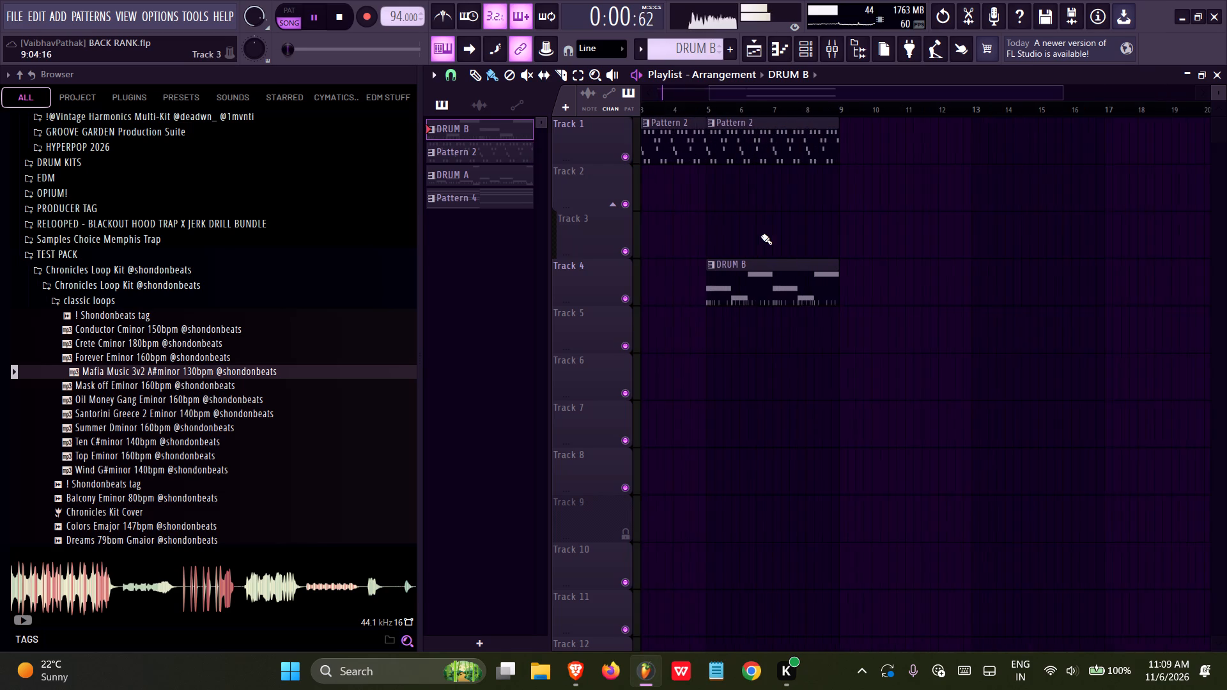
pyautogui.keyDown('ctrl'); pyautogui.moveTo(906, 128); pyautogui.dragTo(729, 271); pyautogui.keyUp('ctrl')
pyautogui.hotkey('ctrl', 'b')
pyautogui.keyDown('ctrl'); pyautogui.scroll(-6, 1061, 319); pyautogui.keyUp('ctrl')
pyautogui.hotkey('ctrl', 's')
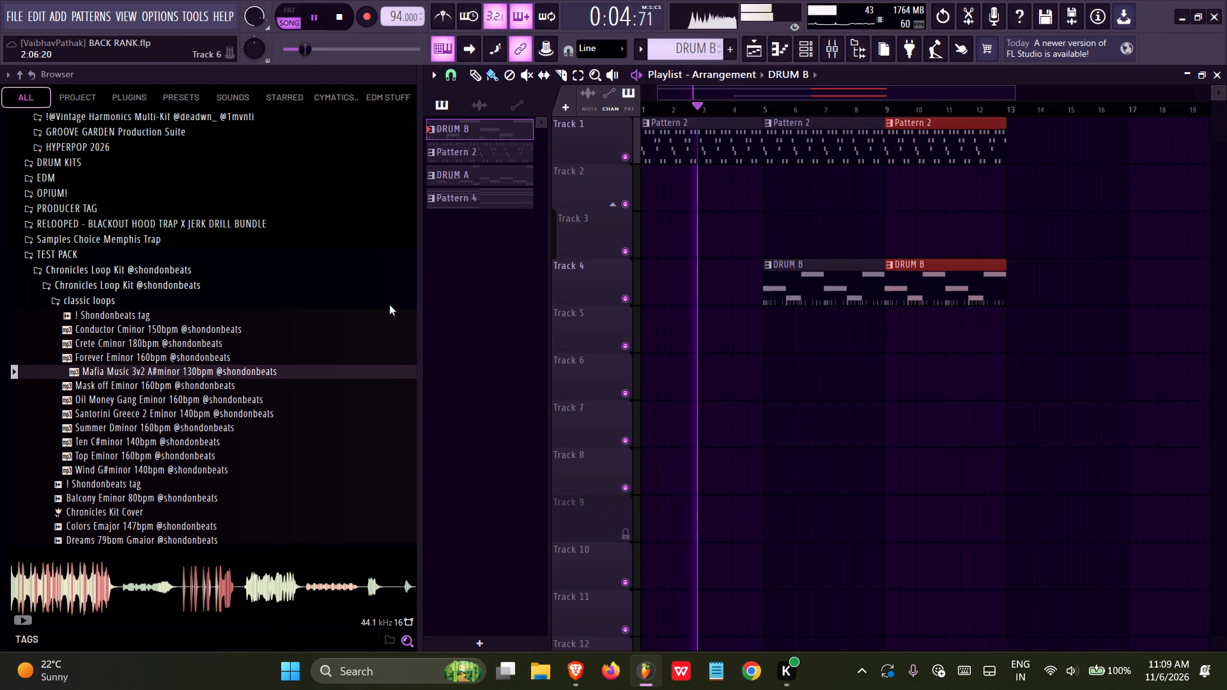
# Collapse the expanded Chronicles Loop Kit folder in the Browser.
pyautogui.click(105, 279)
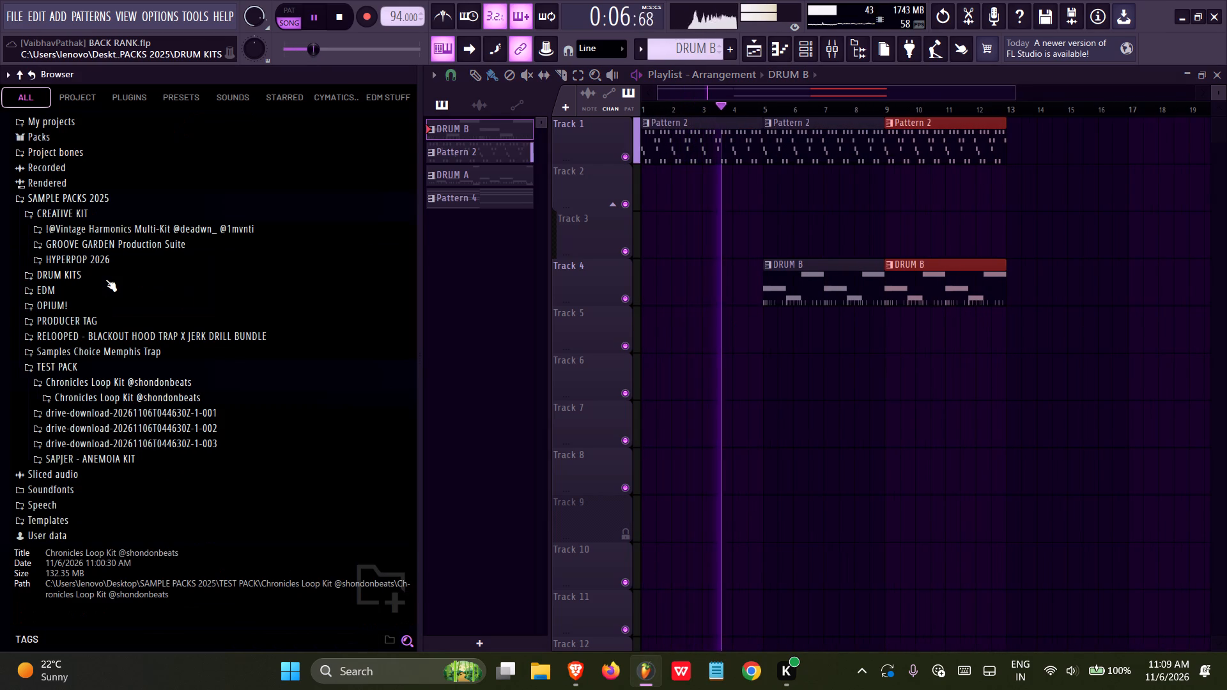
# Duplicate the Pattern 2 and DRUM B clips spanning bars 5 to 13 so they repeat from bar 13, and save.
pyautogui.rightClick(888, 231)
pyautogui.keyDown('ctrl'); pyautogui.moveTo(1016, 127); pyautogui.dragTo(745, 288); pyautogui.keyUp('ctrl')
pyautogui.keyDown('ctrl'); pyautogui.moveTo(1033, 146); pyautogui.dragTo(818, 293); pyautogui.keyUp('ctrl')
pyautogui.hotkey('ctrl', 'b')
pyautogui.hotkey('ctrl', 's')
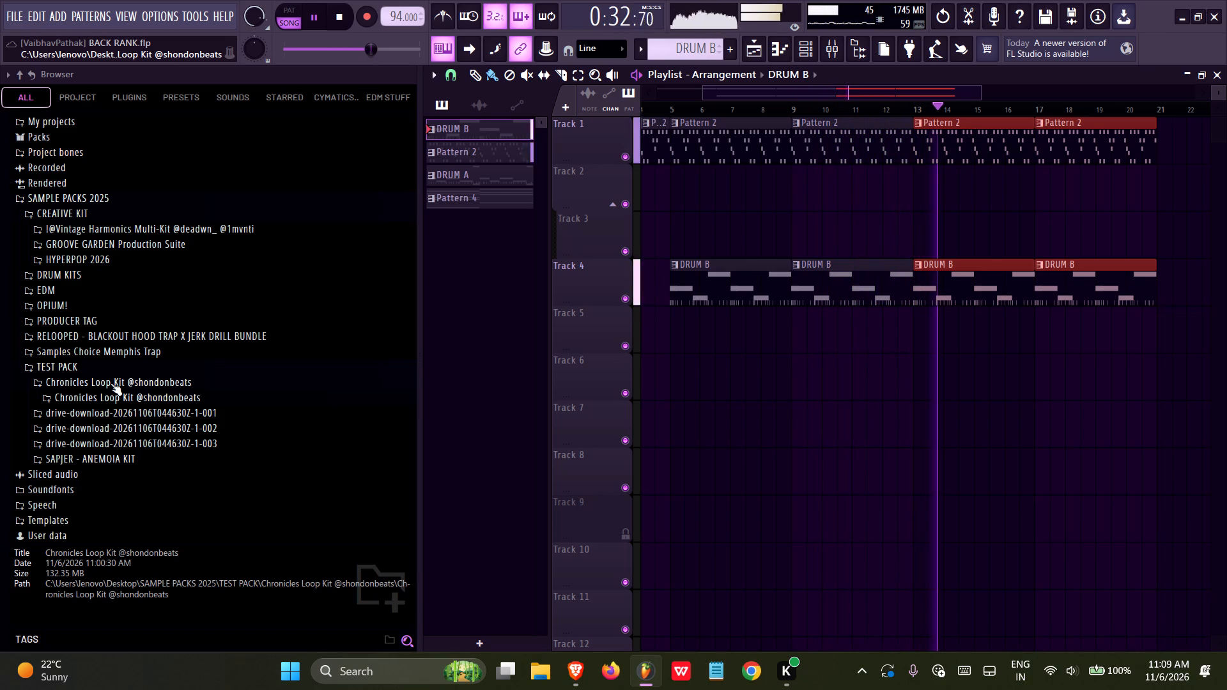
# Look through the BL!SS Loop Kit samples in the drive-download 001 folder of TEST PACK, saving the project meanwhile.
pyautogui.hotkey('ctrl', 's')
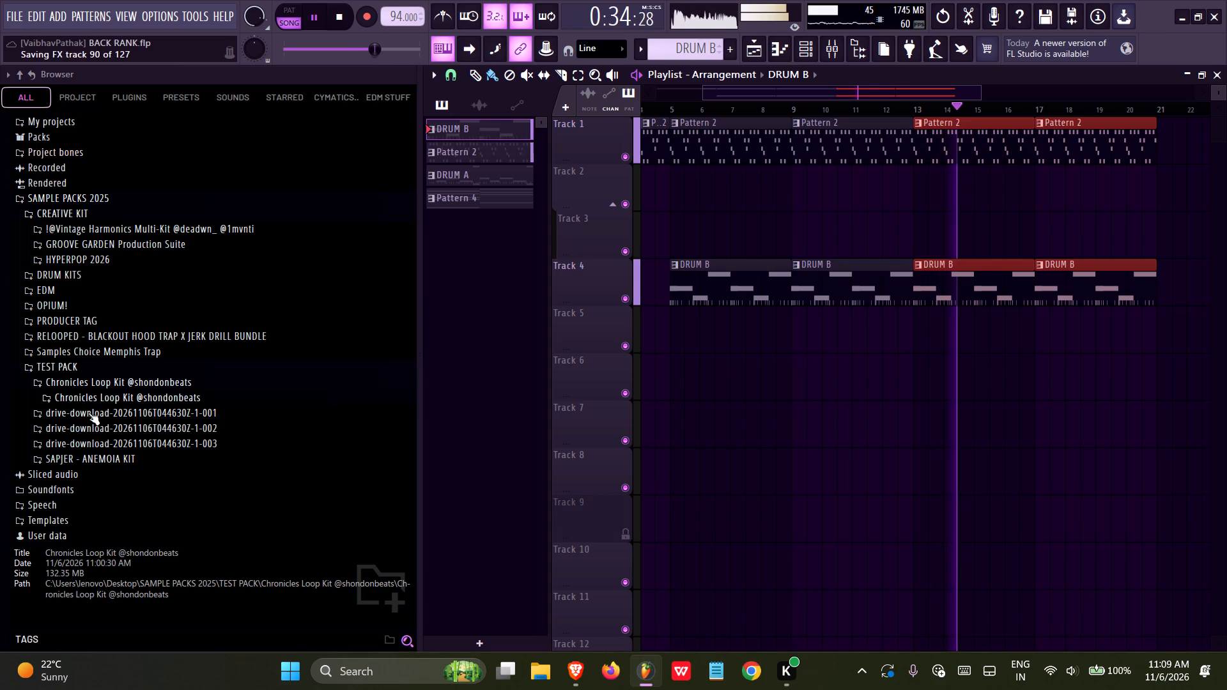
pyautogui.click(85, 419)
pyautogui.click(79, 429)
pyautogui.hotkey('ctrl', 's')
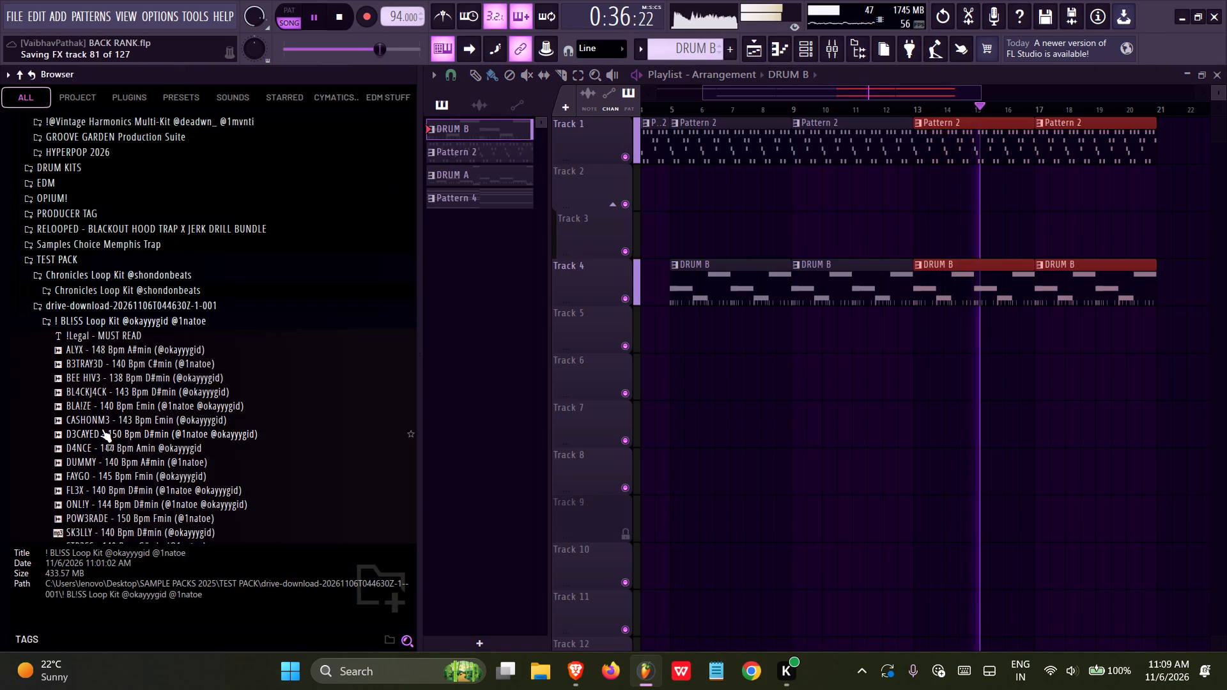
pyautogui.scroll(-1, 103, 420)
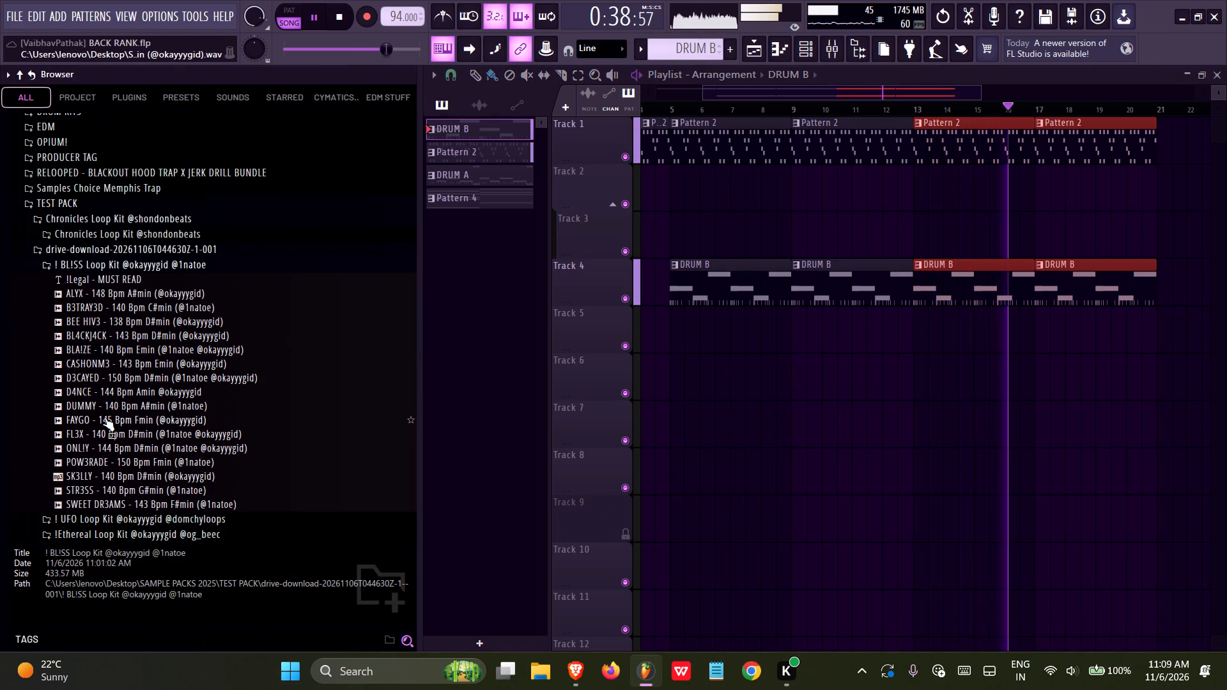
pyautogui.hotkey('ctrl', 's')
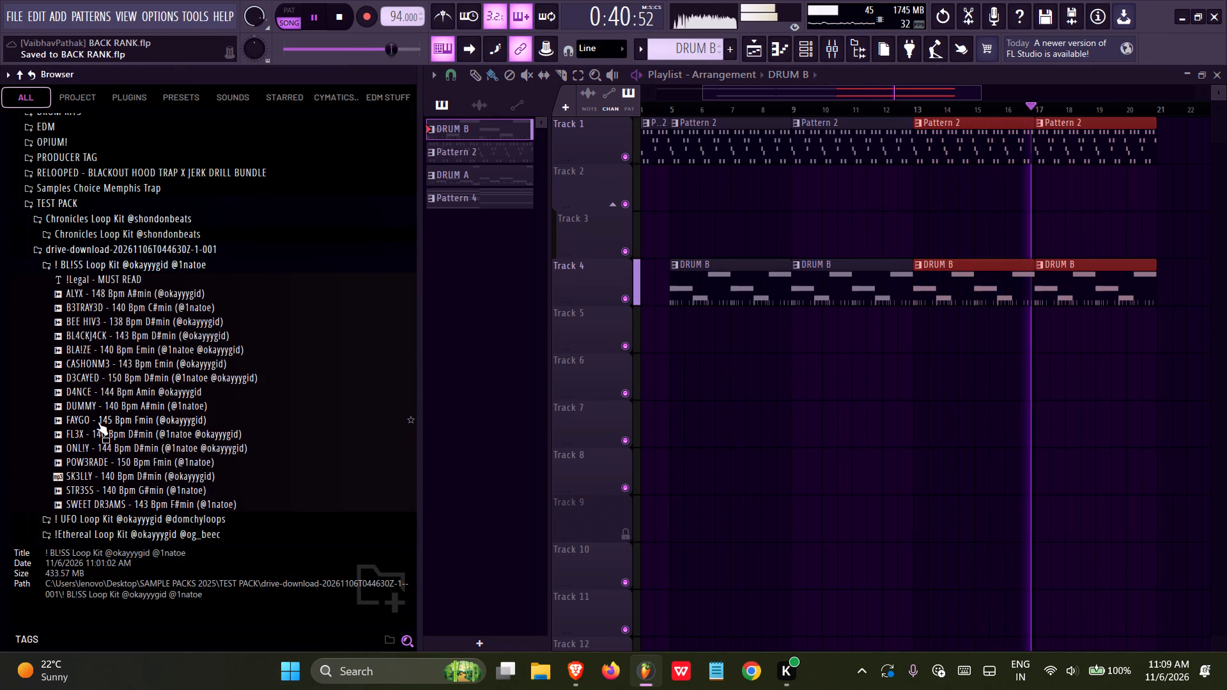
pyautogui.click(107, 256)
# Play the arrangement from bar 1, check how DRUM B enters at bar 5 against Pattern 2, and save the project.
pyautogui.press('space')
pyautogui.moveTo(674, 113); pyautogui.dragTo(307, 132)
pyautogui.press('space')
pyautogui.hotkey('ctrl', 's')
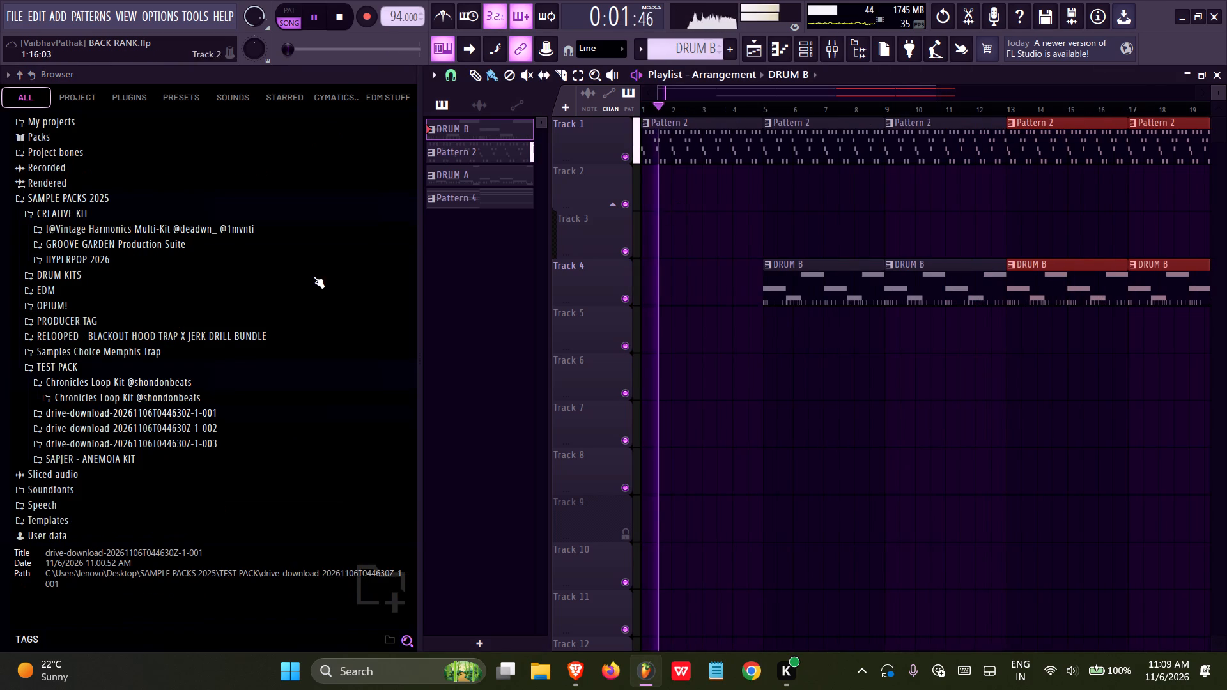
pyautogui.click(96, 361)
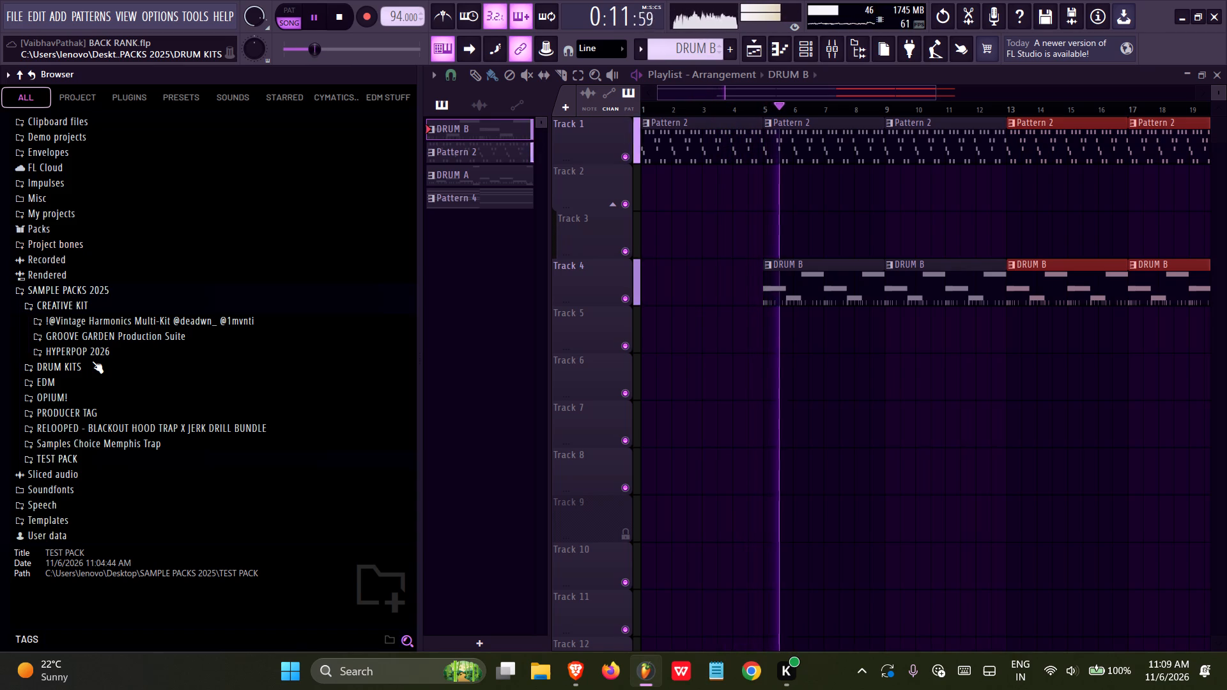
pyautogui.keyDown('ctrl'); pyautogui.scroll(20, 667, 413); pyautogui.keyUp('ctrl')
pyautogui.keyDown('ctrl'); pyautogui.scroll(2, 667, 413); pyautogui.keyUp('ctrl')
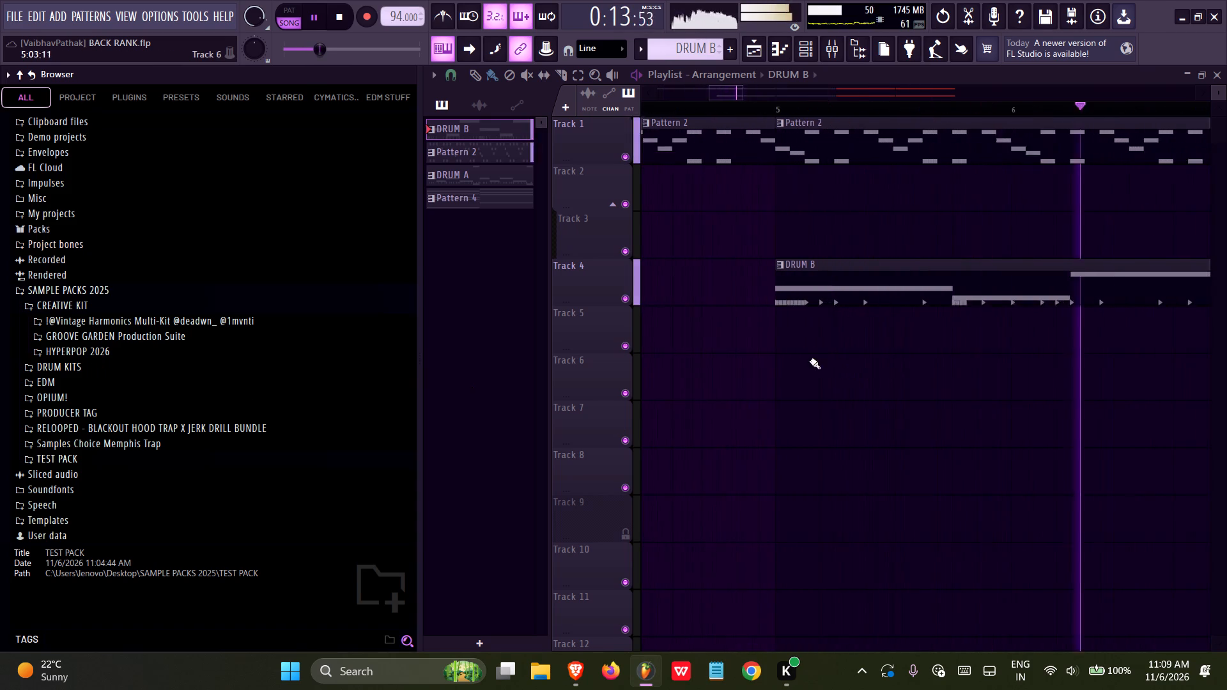
pyautogui.keyDown('ctrl'); pyautogui.scroll(12, 810, 360); pyautogui.keyUp('ctrl')
pyautogui.keyDown('ctrl'); pyautogui.scroll(-20, 729, 347); pyautogui.keyUp('ctrl')
pyautogui.keyDown('ctrl'); pyautogui.scroll(-1, 729, 347); pyautogui.keyUp('ctrl')
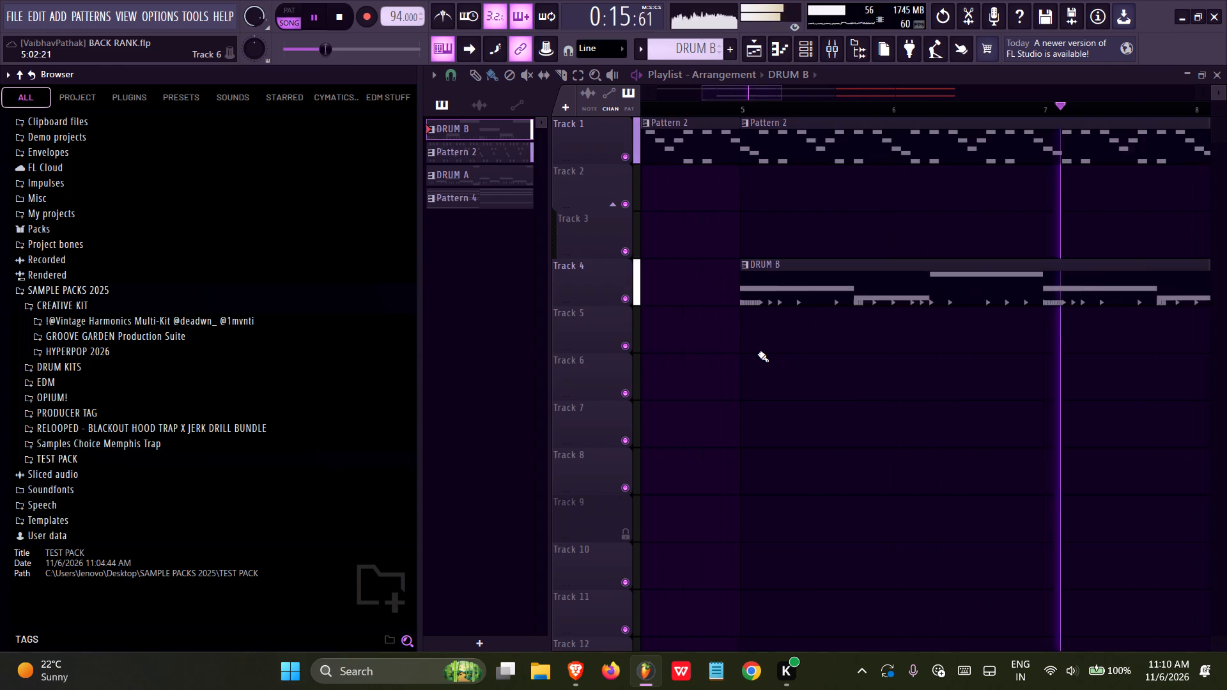
pyautogui.keyDown('ctrl'); pyautogui.scroll(-8, 758, 353); pyautogui.keyUp('ctrl')
pyautogui.hotkey('ctrl', 's')
pyautogui.keyDown('ctrl'); pyautogui.scroll(-5, 720, 303); pyautogui.keyUp('ctrl')
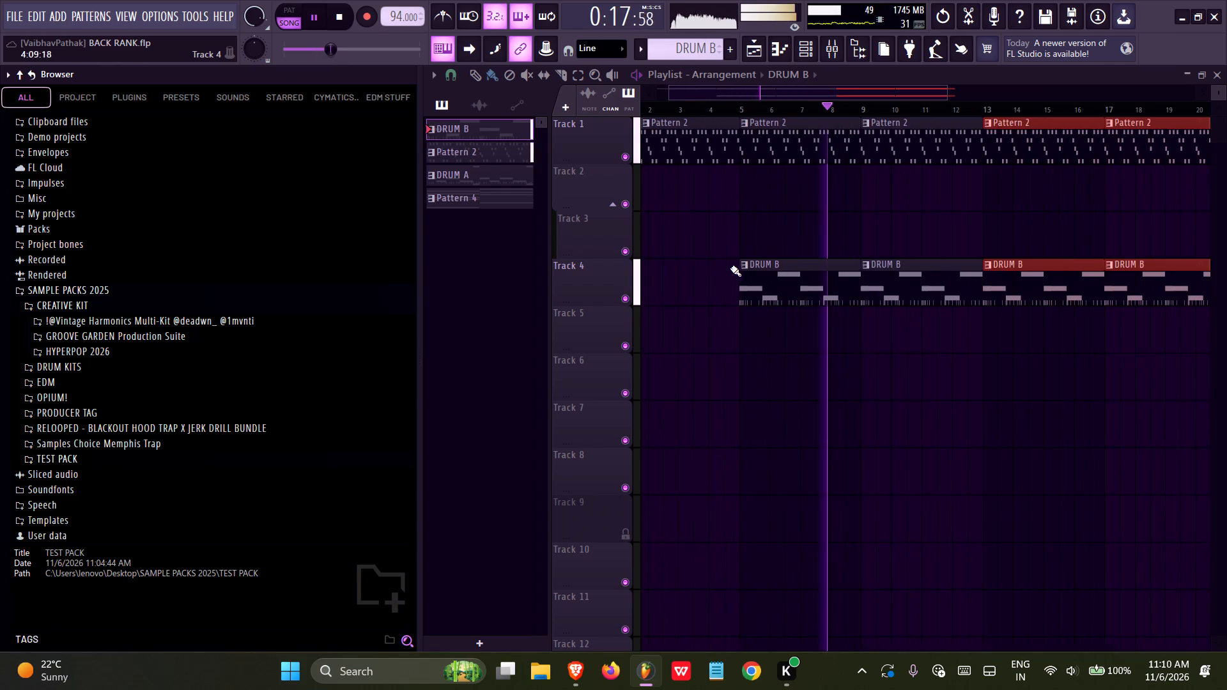
pyautogui.hotkey('ctrl', 's')
# Delete the Pattern 2 clips from bar 9 onward on Track 1.
pyautogui.keyDown('ctrl'); pyautogui.scroll(-5, 773, 230); pyautogui.keyUp('ctrl')
pyautogui.rightClick(900, 181)
pyautogui.moveTo(957, 164); pyautogui.dragTo(949, 159, button='right')
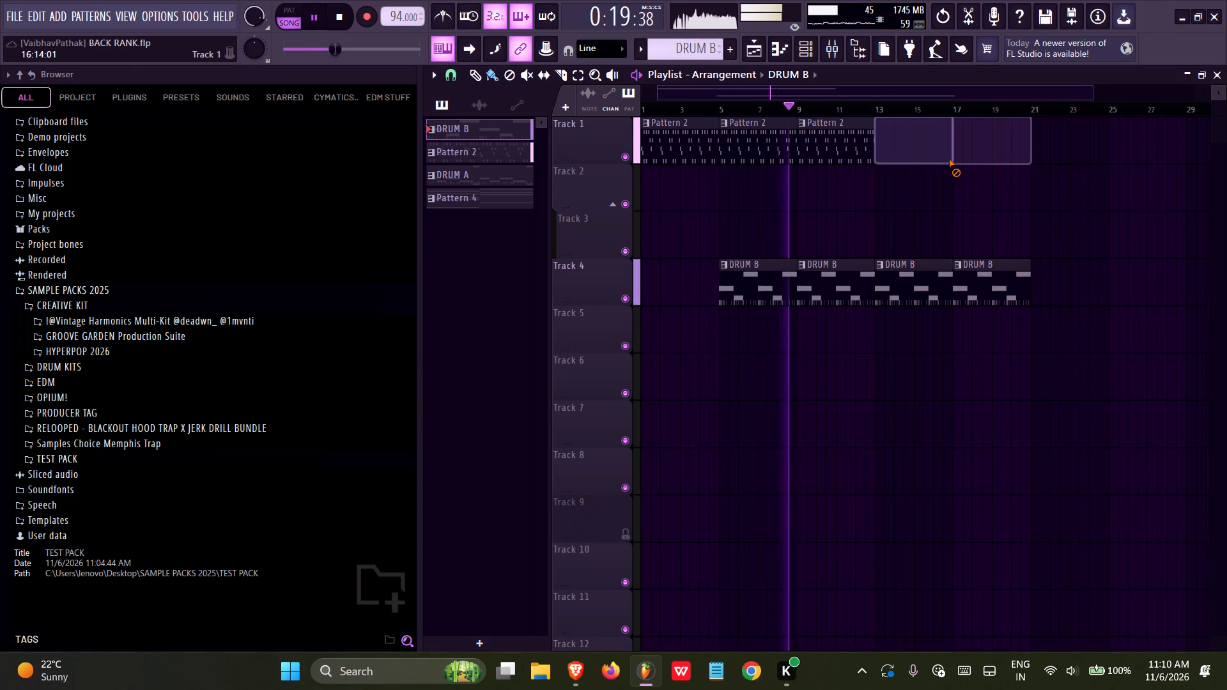
pyautogui.moveTo(949, 159); pyautogui.dragTo(843, 139, button='right')
# Consolidate the Pattern 2 clips on Track 1 into an audio clip rendered as WAV.
pyautogui.press('space')
pyautogui.rightClick(599, 133)
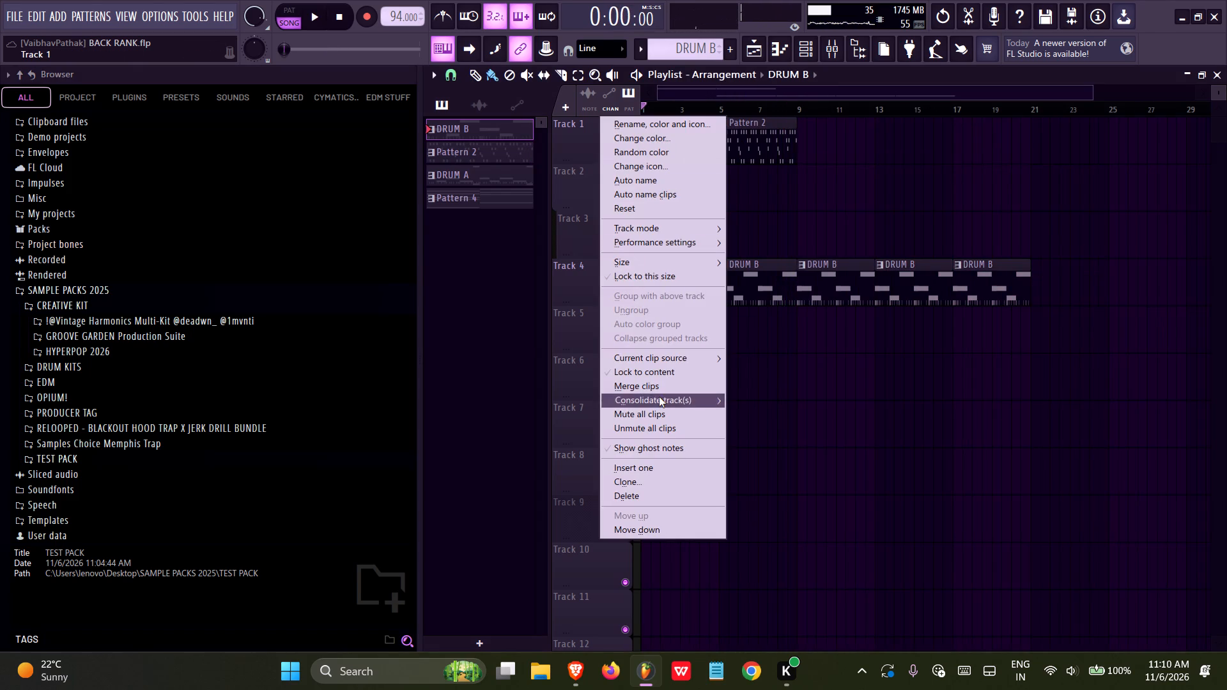
pyautogui.click(760, 420)
pyautogui.click(759, 548)
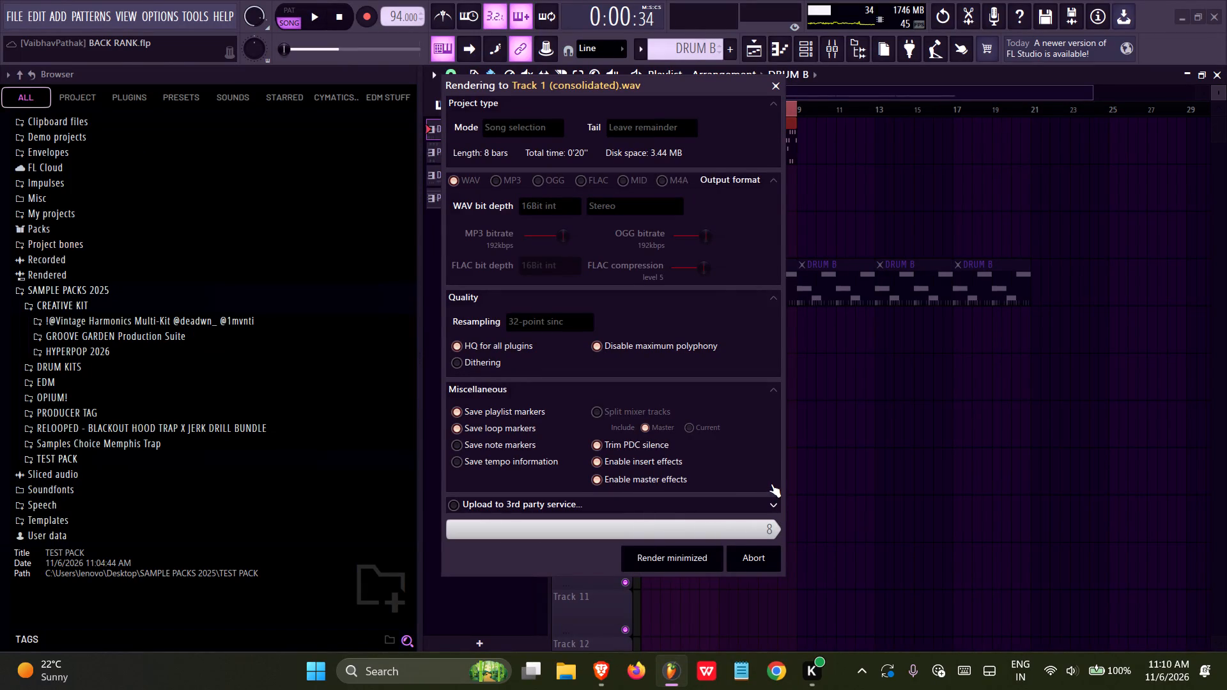
# Delete the two muted Pattern 2 clips left on Track 2.
pyautogui.rightClick(1177, 459)
pyautogui.moveTo(680, 203); pyautogui.dragTo(684, 210, button='right')
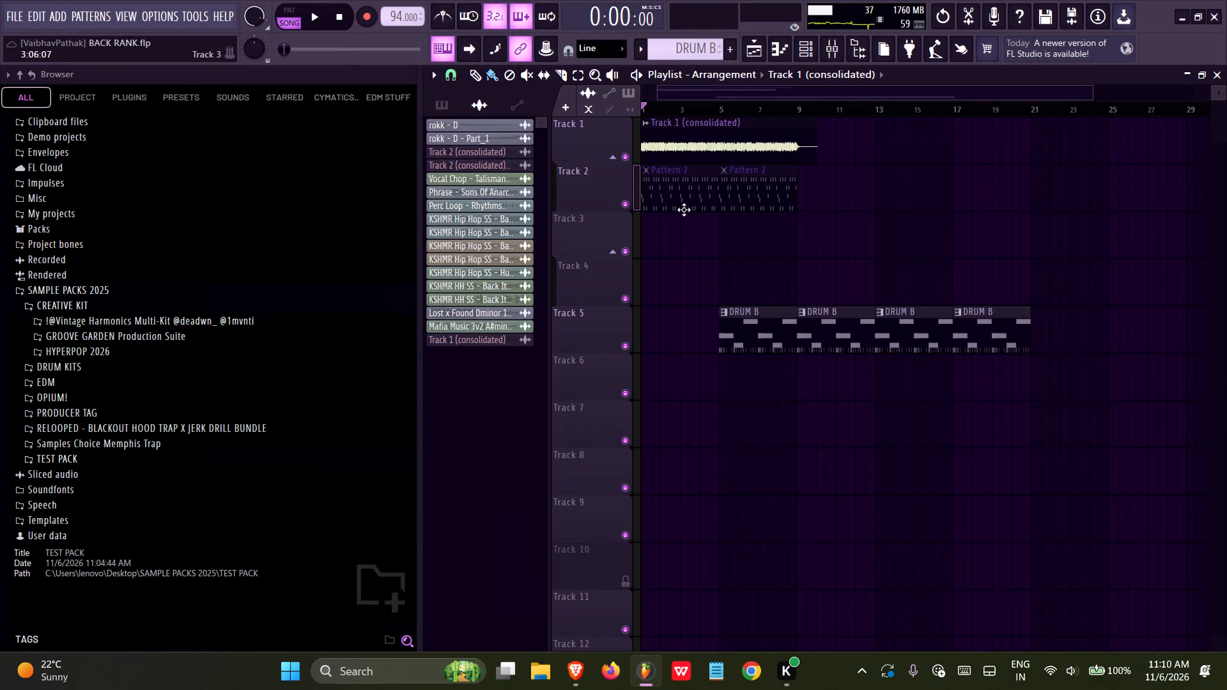
pyautogui.moveTo(684, 210); pyautogui.dragTo(778, 194, button='right')
# Trim the Track 1 (consolidated) audio clip to four bars, ending at bar 5.
pyautogui.moveTo(660, 107); pyautogui.dragTo(549, 106)
pyautogui.press('space')
pyautogui.keyDown('ctrl'); pyautogui.scroll(11, 775, 203); pyautogui.keyUp('ctrl')
pyautogui.moveTo(799, 222); pyautogui.dragTo(989, 258, button='middle')
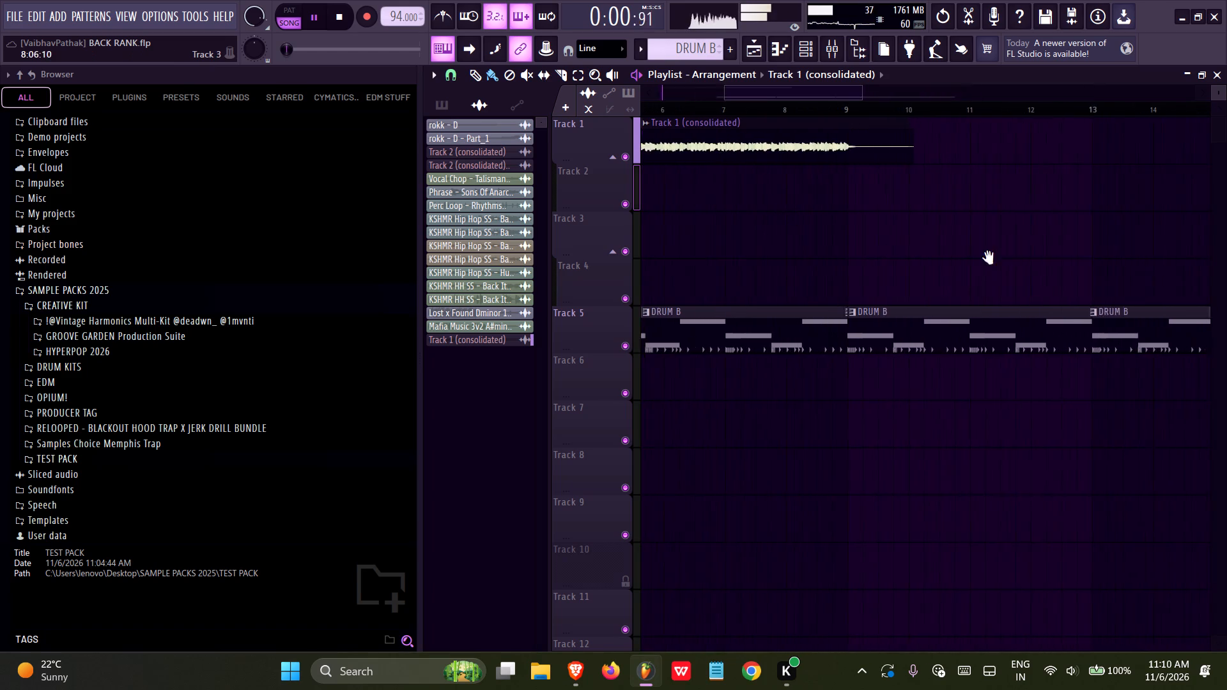
pyautogui.moveTo(989, 258); pyautogui.dragTo(1113, 267, button='middle')
pyautogui.moveTo(1190, 125); pyautogui.dragTo(882, 115)
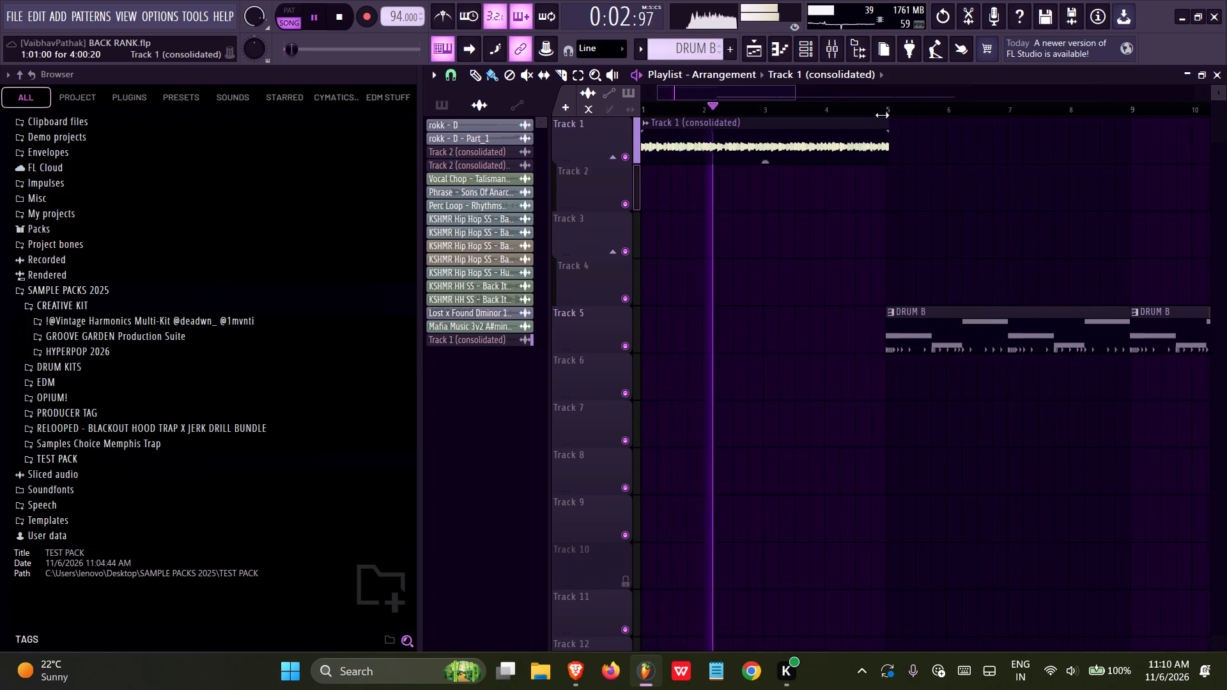
pyautogui.moveTo(882, 115); pyautogui.dragTo(879, 113)
pyautogui.keyDown('ctrl'); pyautogui.scroll(20, 906, 174); pyautogui.keyUp('ctrl')
pyautogui.keyDown('ctrl'); pyautogui.scroll(14, 906, 174); pyautogui.keyUp('ctrl')
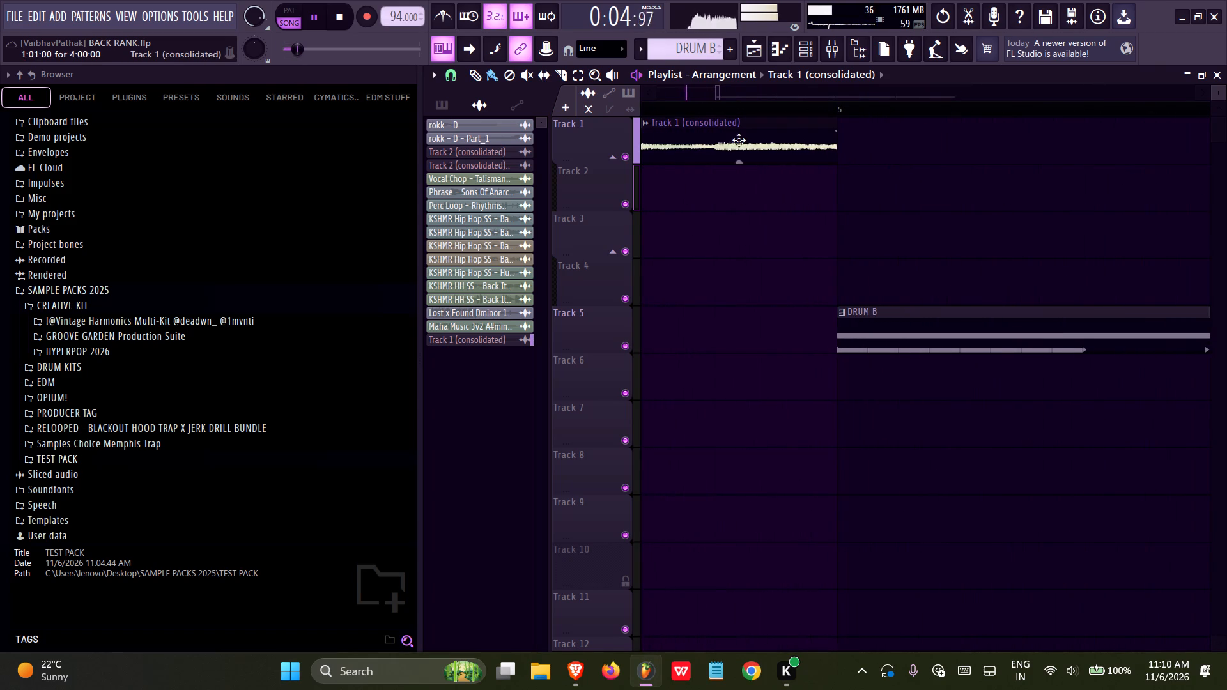
# Make the trimmed Track 1 (consolidated) clip unique as a sample.
pyautogui.press('space')
pyautogui.click(644, 119)
pyautogui.click(805, 153)
pyautogui.click(730, 386)
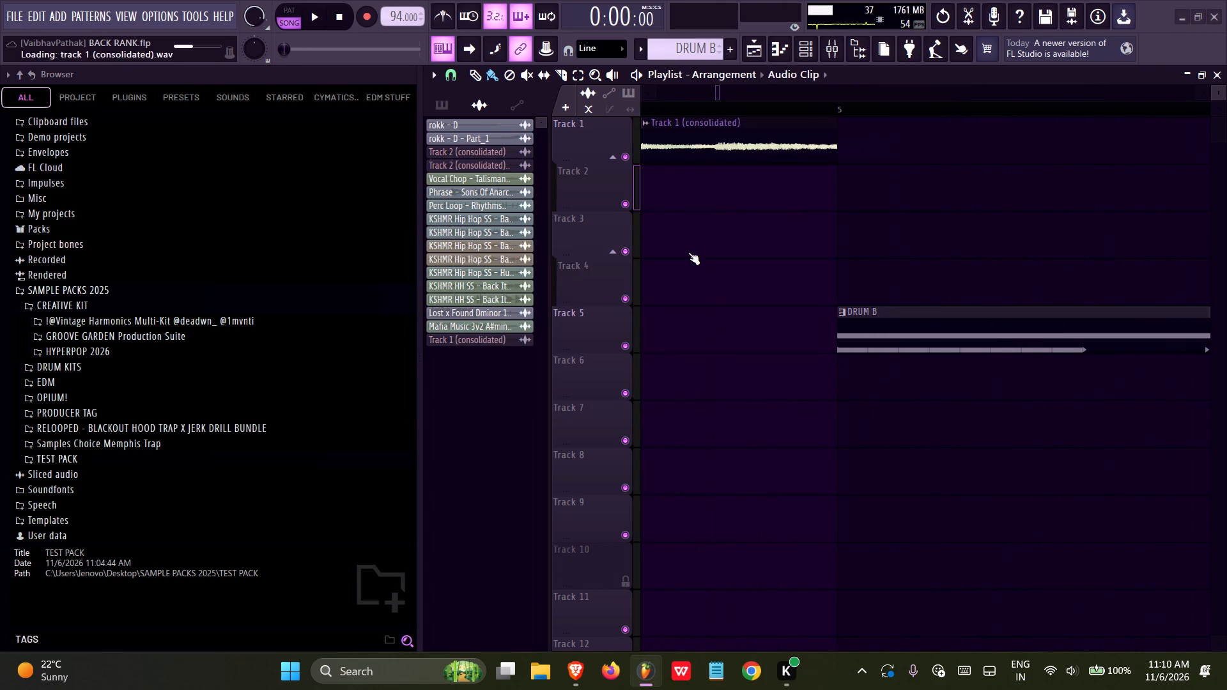
# Rename the new unique clip as SAMPLE I MADE.
pyautogui.click(644, 122)
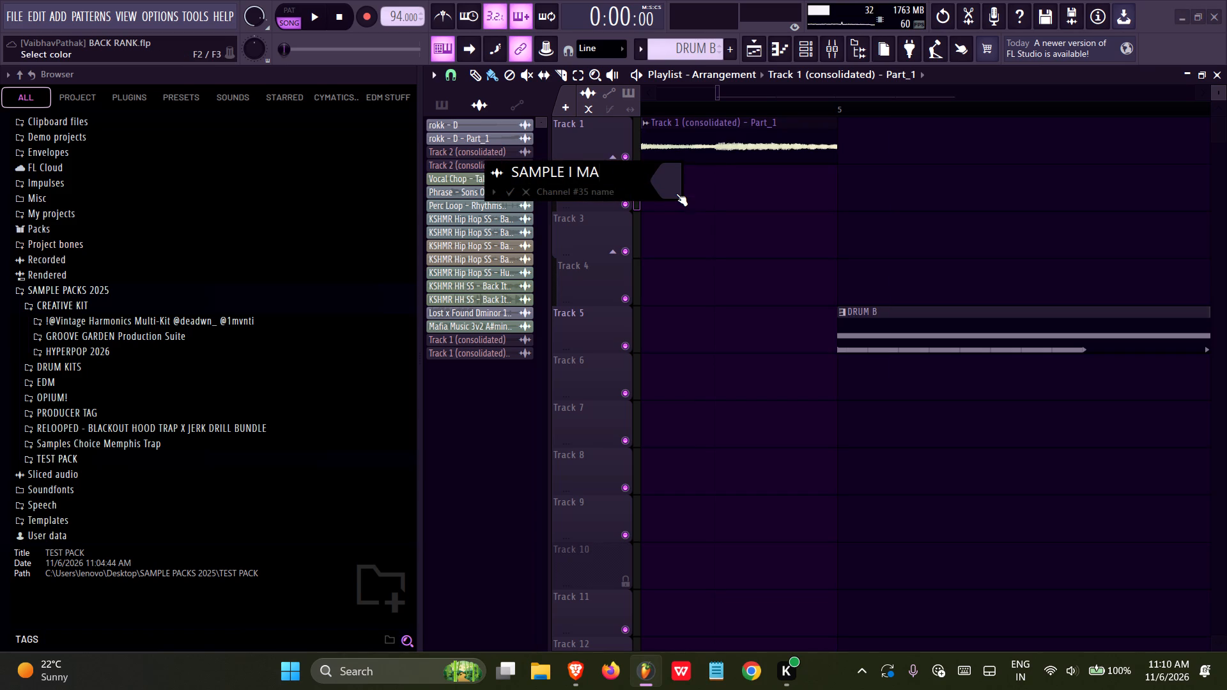
pyautogui.press('Return')
# Change the SAMPLE I MADE clip's color to Medium Aquamarine, #39AC84.
pyautogui.click(642, 125)
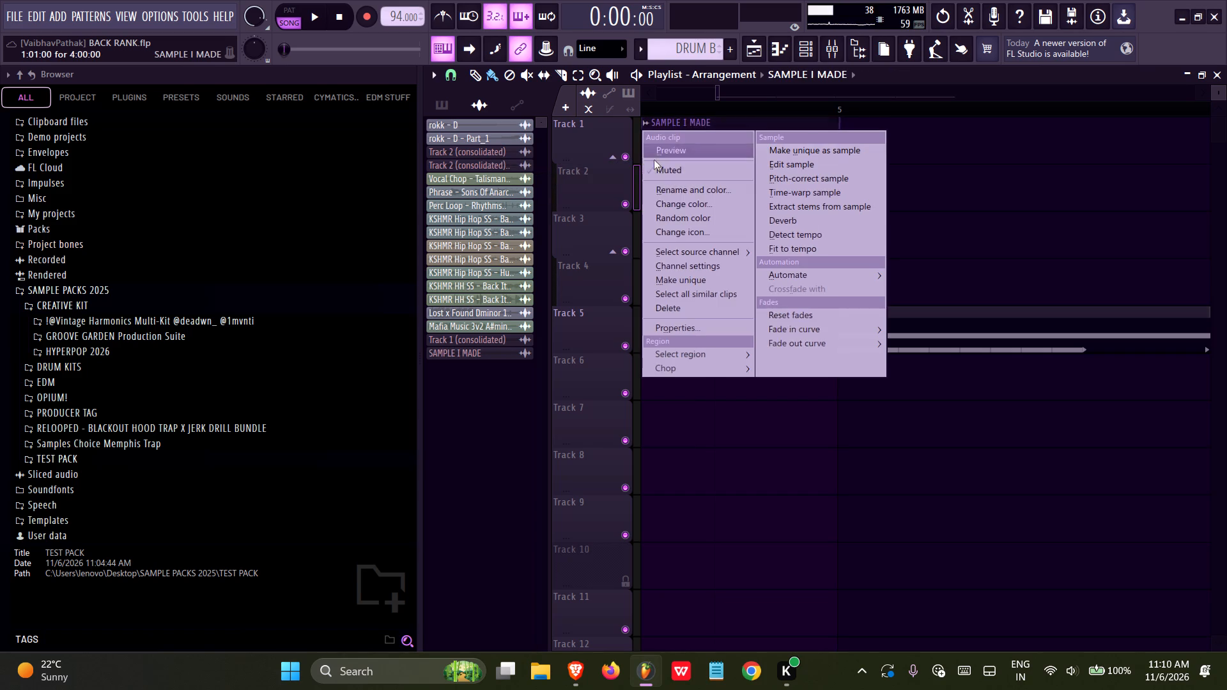
pyautogui.click(660, 201)
pyautogui.keyDown('ctrl'); pyautogui.scroll(-6, 836, 257); pyautogui.keyUp('ctrl')
pyautogui.doubleClick(781, 341)
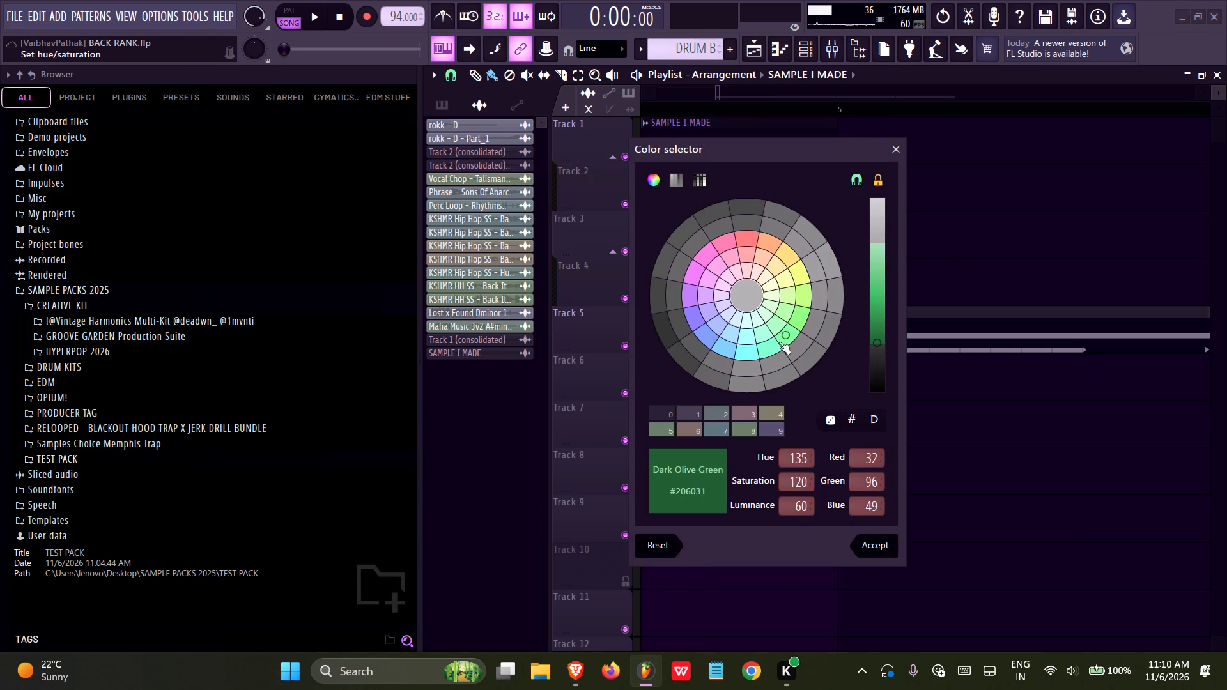
pyautogui.moveTo(874, 332); pyautogui.dragTo(870, 305)
pyautogui.click(883, 532)
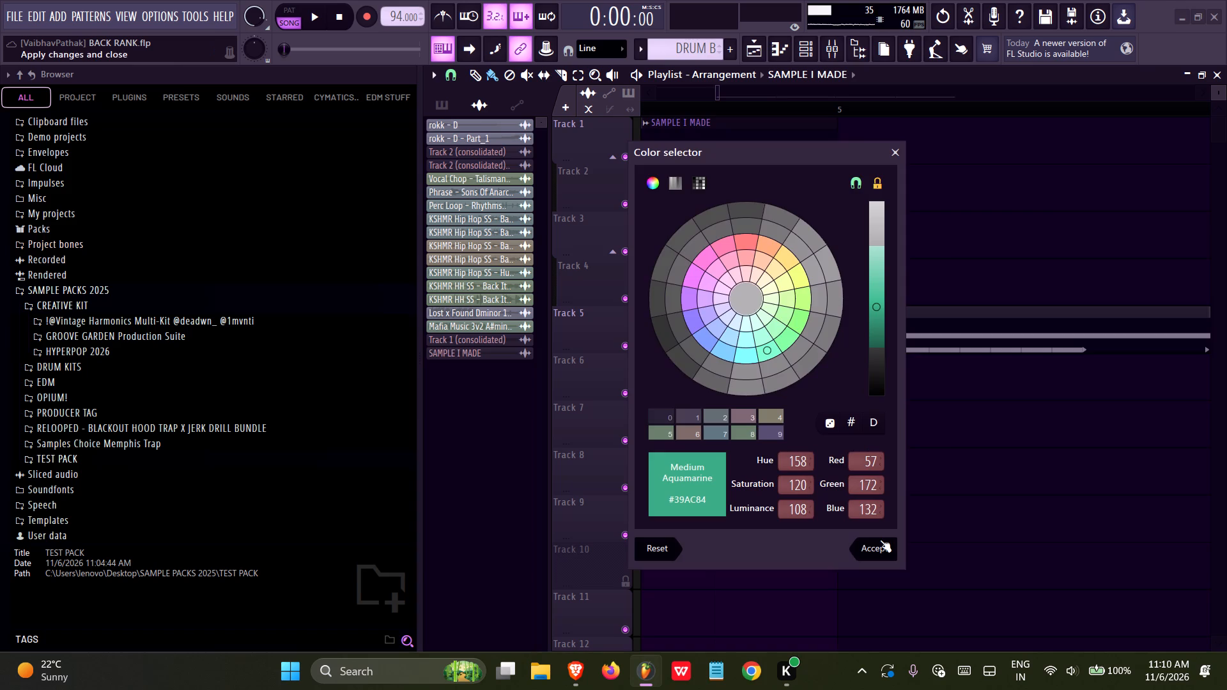
pyautogui.click(880, 540)
# Duplicate the SAMPLE I MADE clip end to end along Track 1 up to bar 21, and save the project.
pyautogui.keyDown('ctrl'); pyautogui.scroll(-20, 817, 361); pyautogui.keyUp('ctrl')
pyautogui.keyDown('ctrl'); pyautogui.scroll(-17, 817, 361); pyautogui.keyUp('ctrl')
pyautogui.hotkey('ctrl', 'b')
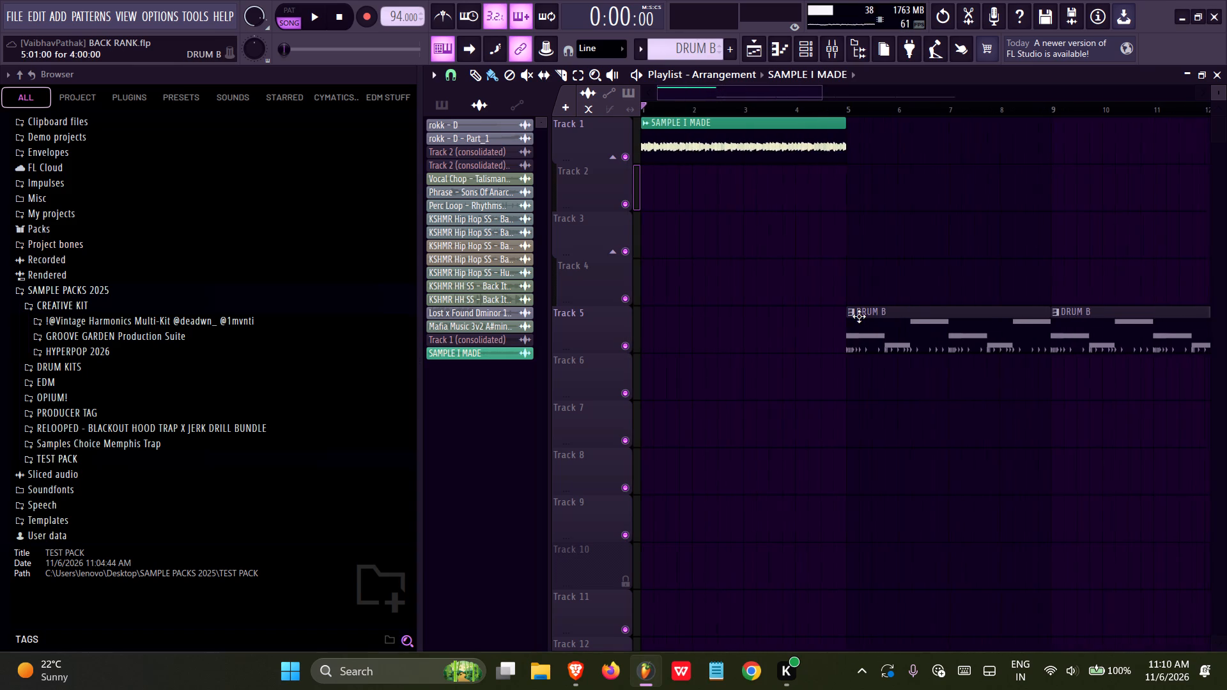
pyautogui.hotkey('ctrl', 'b')
pyautogui.hotkey('ctrl', 'b')
pyautogui.keyDown('ctrl'); pyautogui.click(765, 127); pyautogui.keyUp('ctrl')
pyautogui.hotkey('ctrl', 'b')
pyautogui.keyDown('ctrl'); pyautogui.scroll(-6, 828, 233); pyautogui.keyUp('ctrl')
pyautogui.hotkey('ctrl', 'b')
pyautogui.hotkey('ctrl', 'b')
pyautogui.keyDown('ctrl'); pyautogui.scroll(-4, 845, 263); pyautogui.keyUp('ctrl')
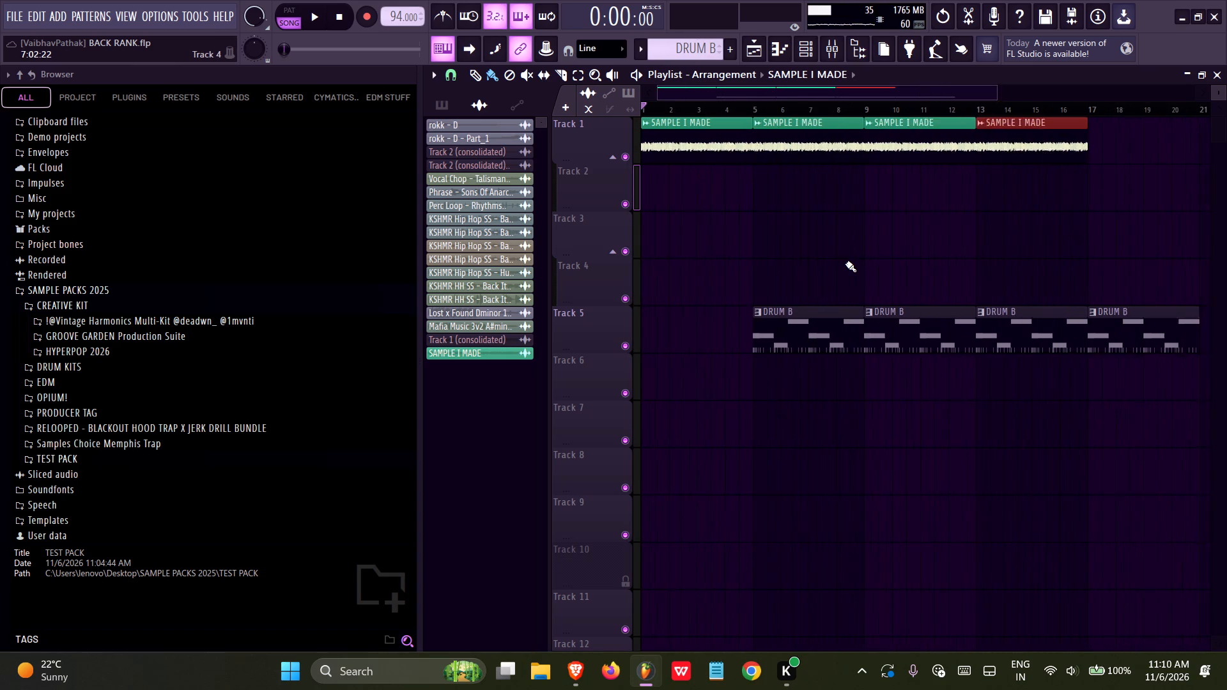
pyautogui.keyDown('ctrl'); pyautogui.scroll(-2, 845, 263); pyautogui.keyUp('ctrl')
pyautogui.hotkey('ctrl', 'b')
pyautogui.hotkey('ctrl', 's')
# Play the arrangement from bar 1 and save the project again.
pyautogui.moveTo(661, 105); pyautogui.dragTo(458, 141)
pyautogui.press('space')
pyautogui.hotkey('ctrl', 's')
# Route the SAMPLE I MADE channel to mixer track 18.
pyautogui.doubleClick(690, 144)
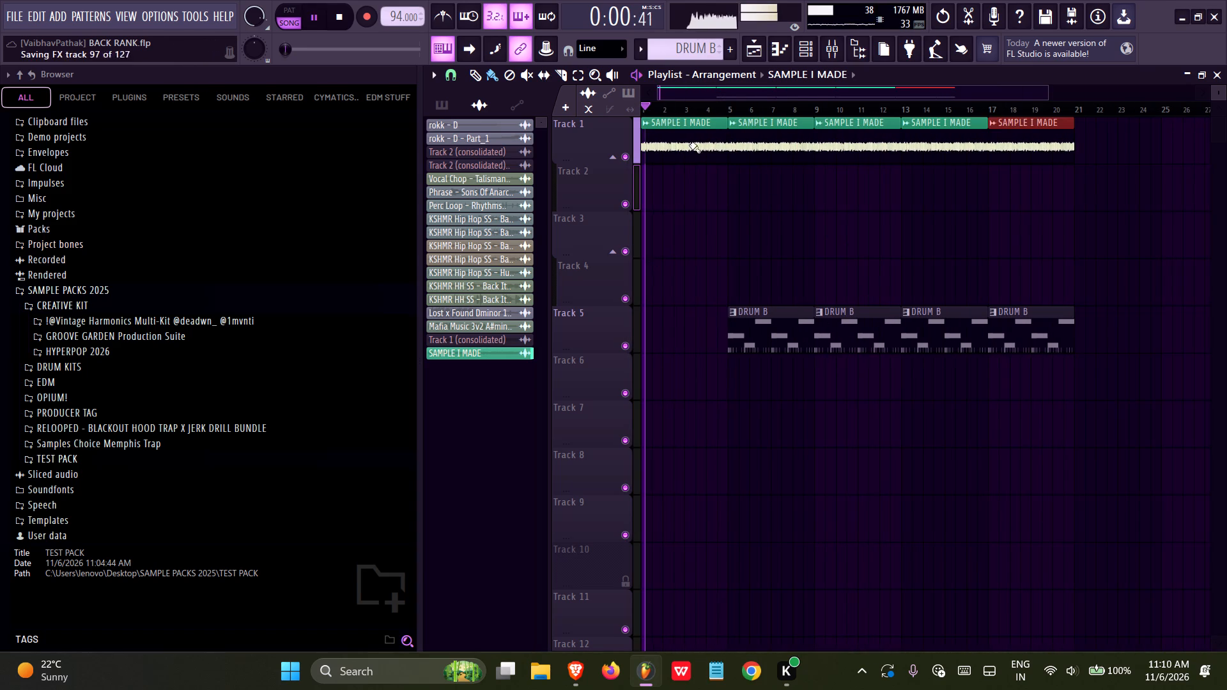
pyautogui.keyDown('ctrl'); pyautogui.click(898, 218); pyautogui.keyUp('ctrl')
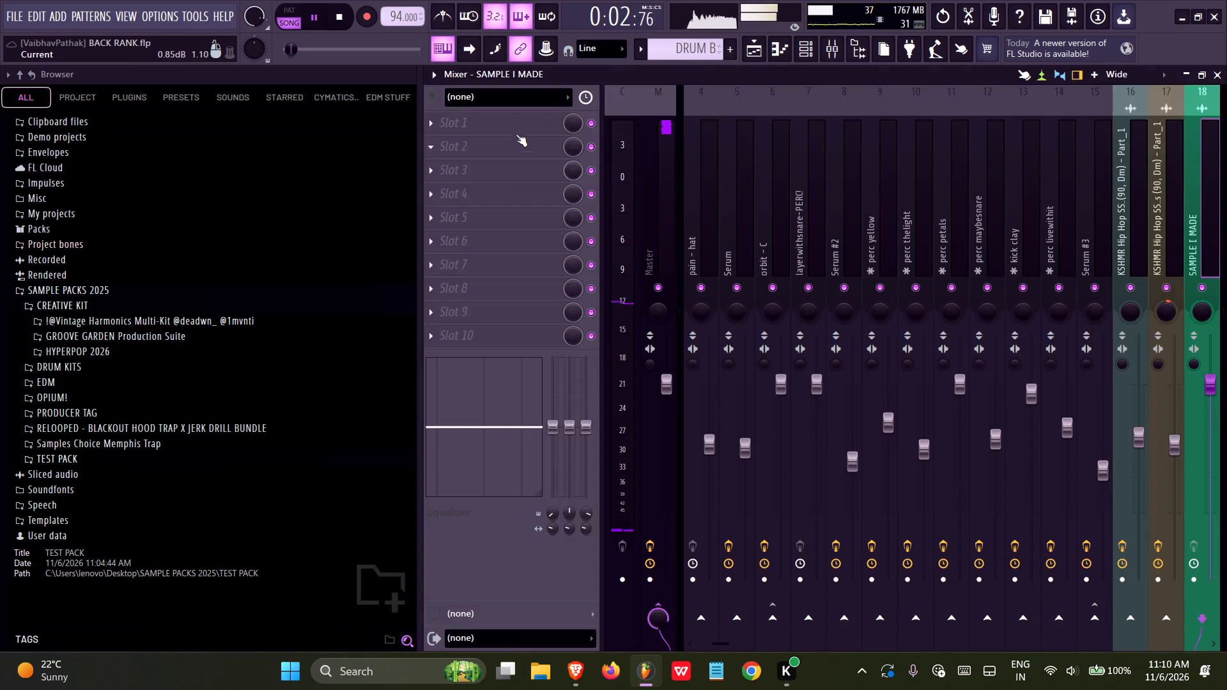
# Load Fruity Parametric EQ 2 into Slot 1 of the SAMPLE I MADE mixer track.
pyautogui.click(508, 123)
pyautogui.click(863, 369)
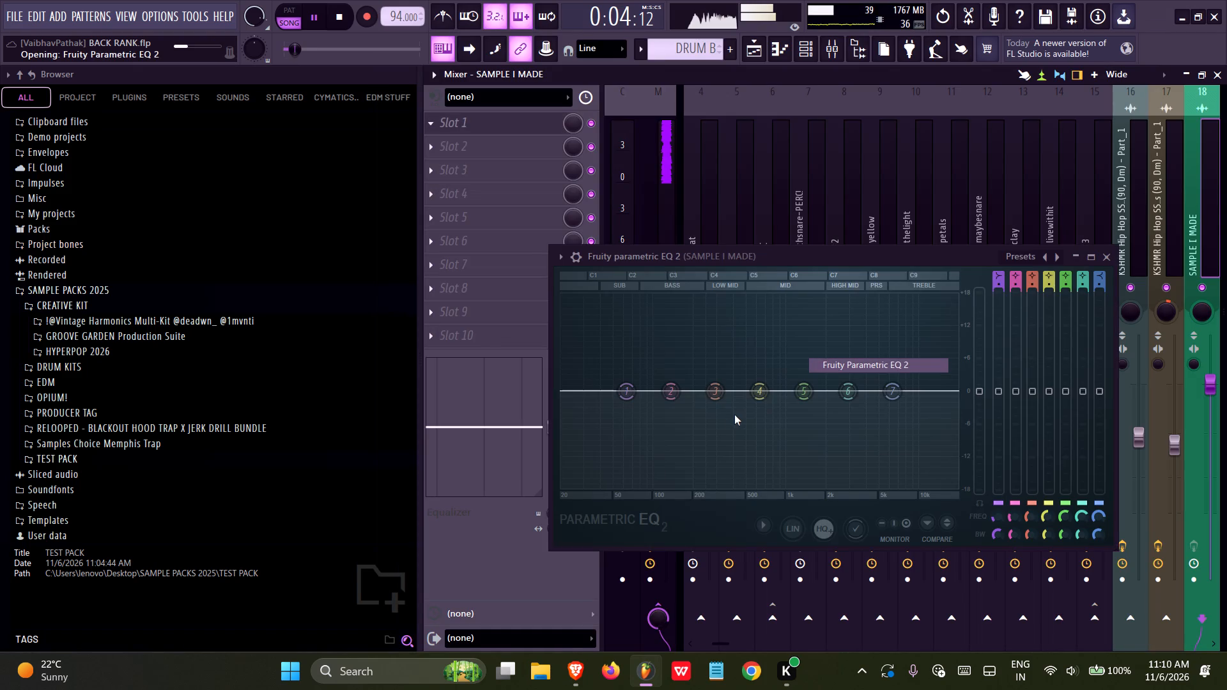
# Load the EQ's 20Hz + 18kHz cut preset, raise its low cut to between 200 and 500 Hz, and close the EQ.
pyautogui.press('space')
pyautogui.doubleClick(1053, 258)
pyautogui.press('space')
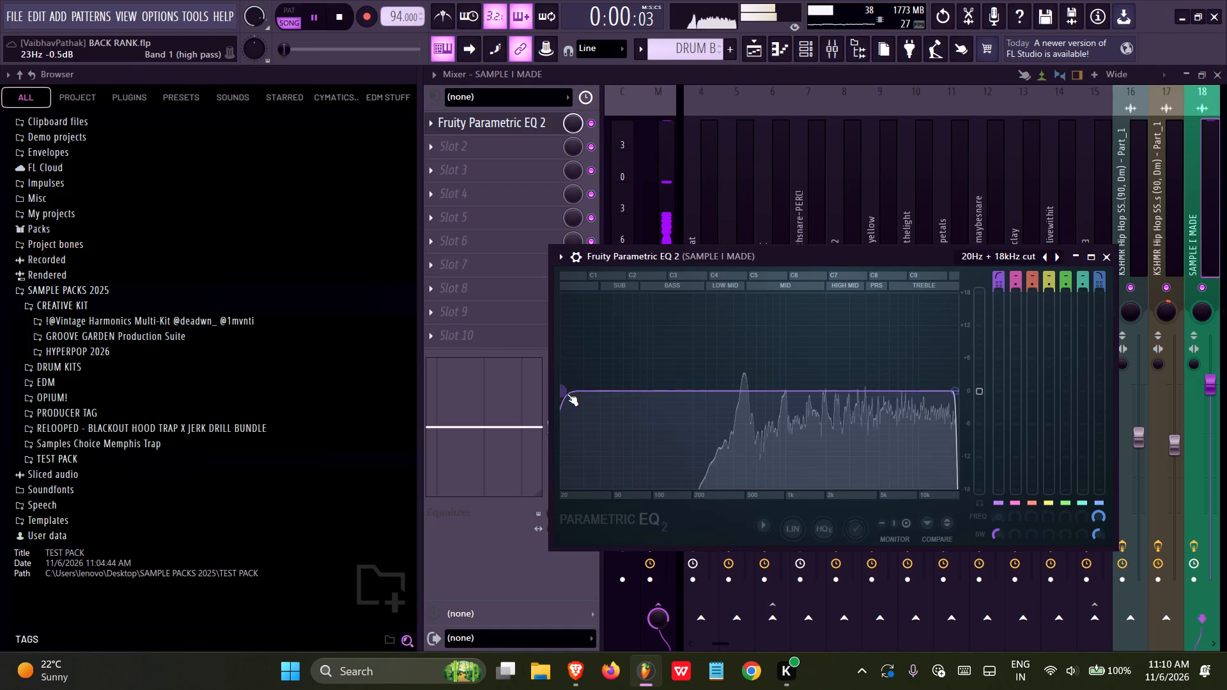
pyautogui.moveTo(567, 394); pyautogui.dragTo(966, 486)
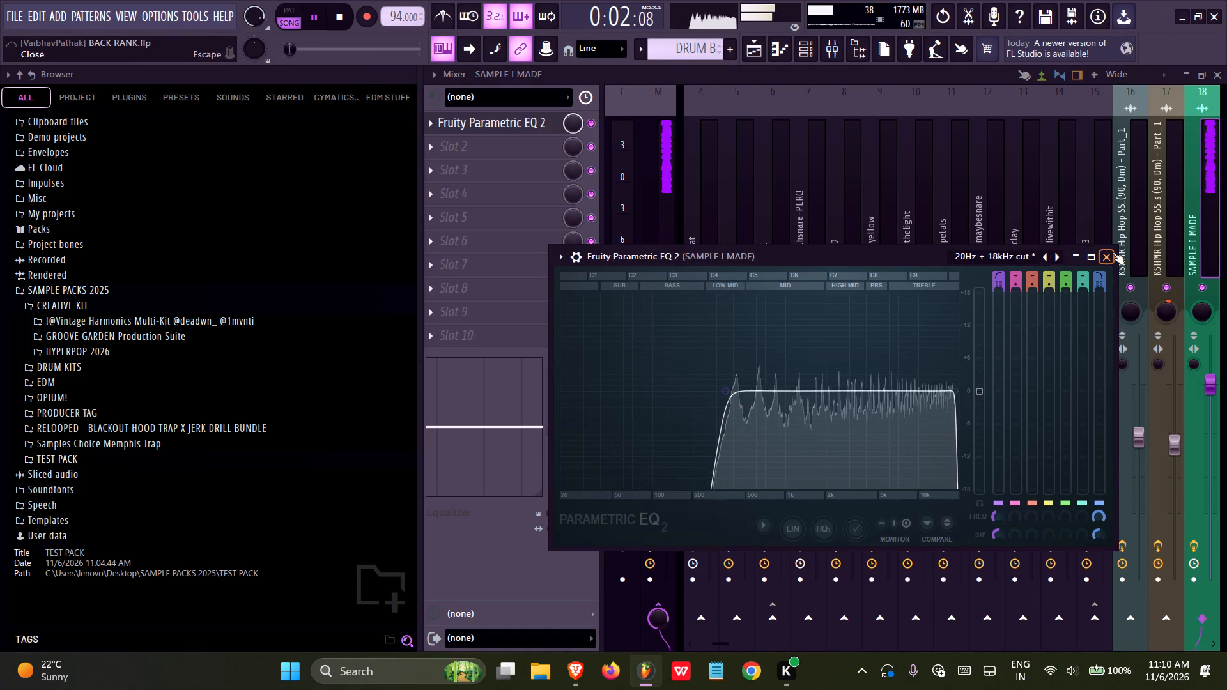
pyautogui.click(1113, 252)
# Lower the SAMPLE I MADE mixer track's volume to 74% (-6.3 dB).
pyautogui.moveTo(1211, 380); pyautogui.dragTo(35, 470)
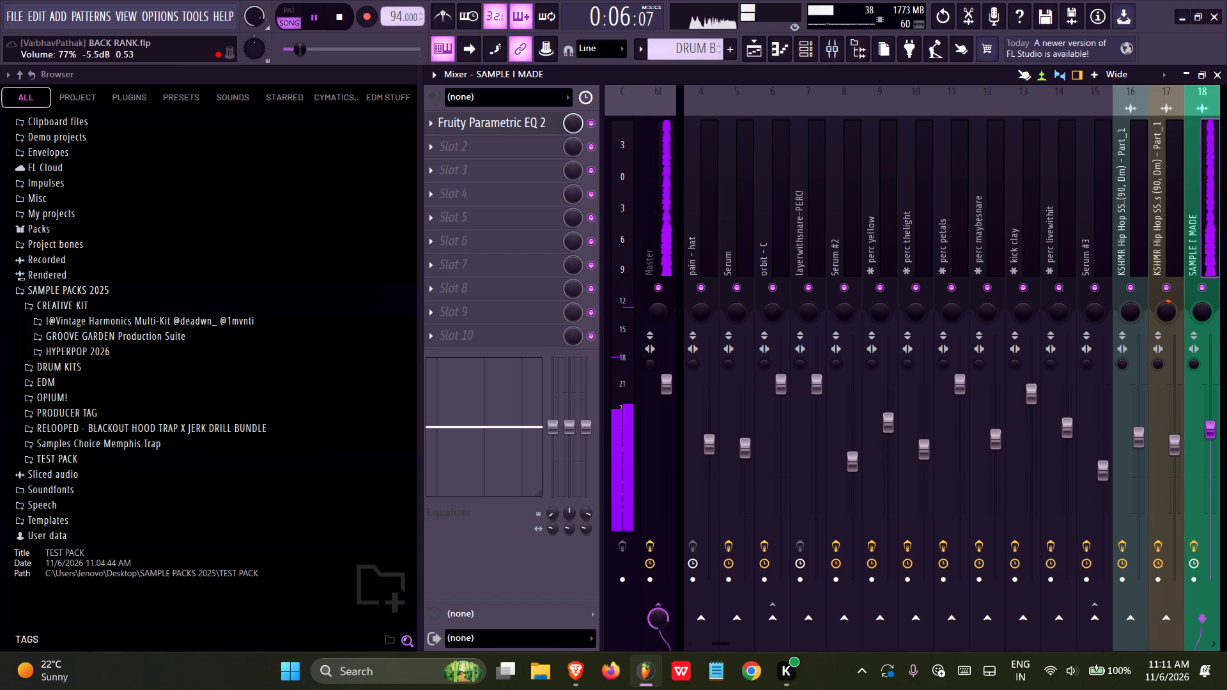
pyautogui.moveTo(35, 470); pyautogui.dragTo(36, 483)
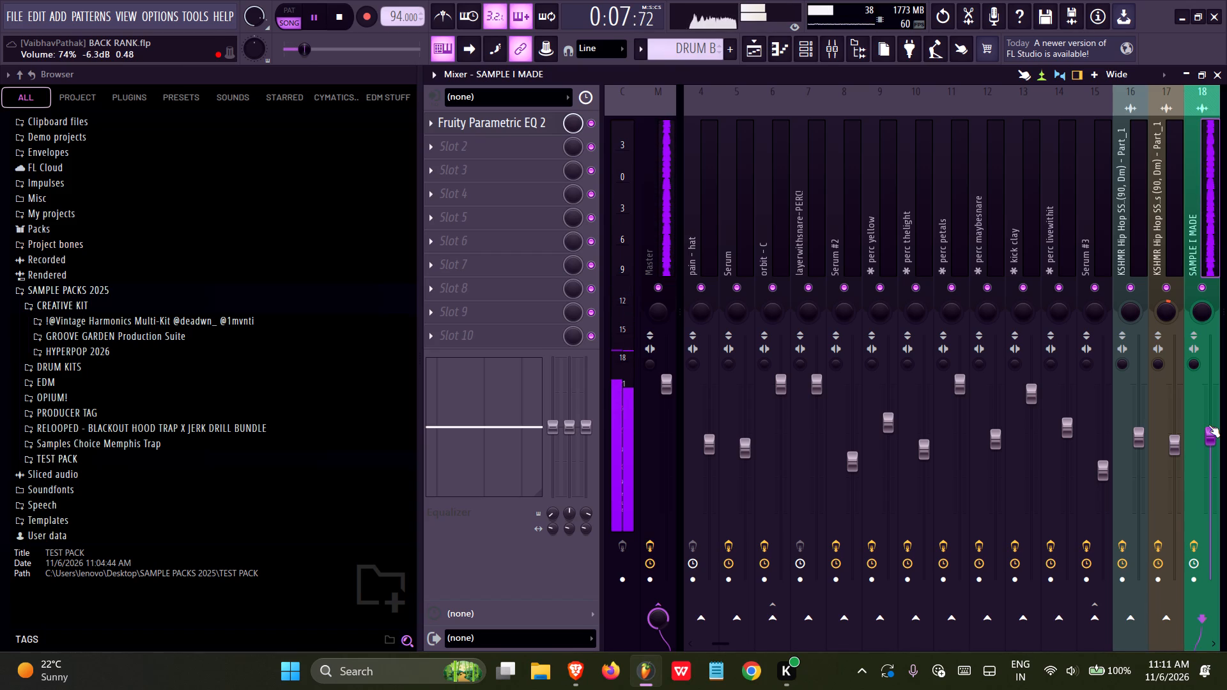
# Return to the playlist during playback, hide the browser, and save the project.
pyautogui.click(759, 63)
pyautogui.click(756, 56)
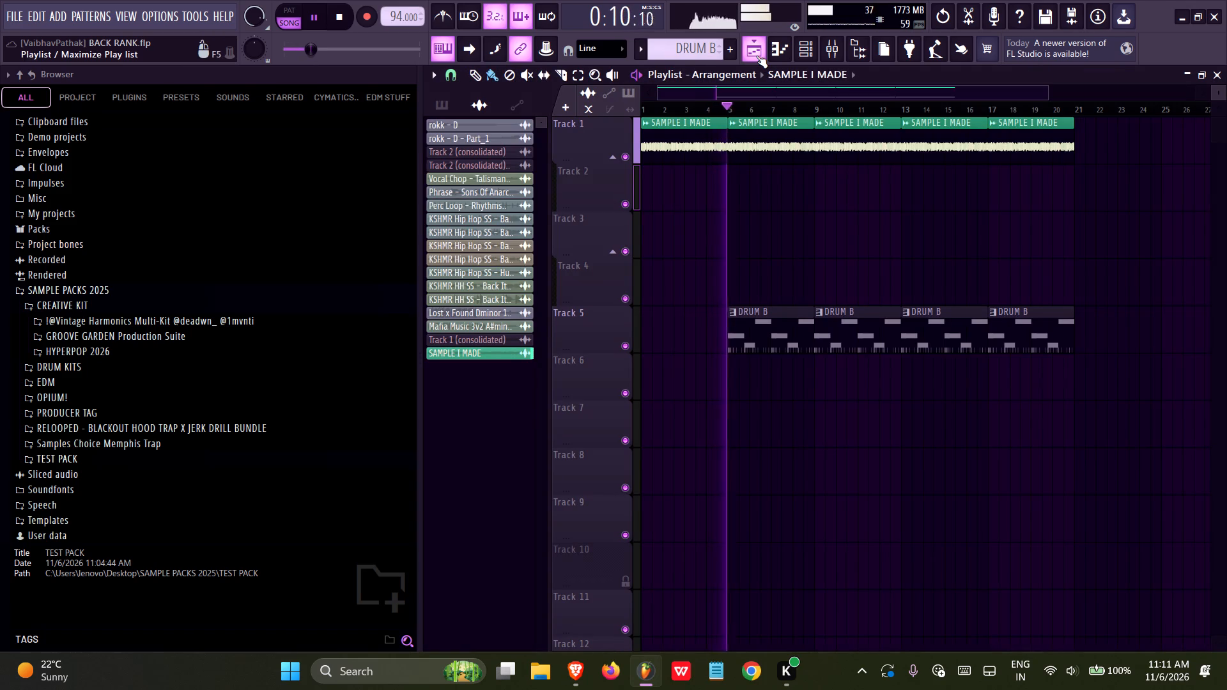
pyautogui.keyDown('ctrl'); pyautogui.scroll(20, 698, 253); pyautogui.keyUp('ctrl')
pyautogui.keyDown('ctrl'); pyautogui.scroll(3, 698, 253); pyautogui.keyUp('ctrl')
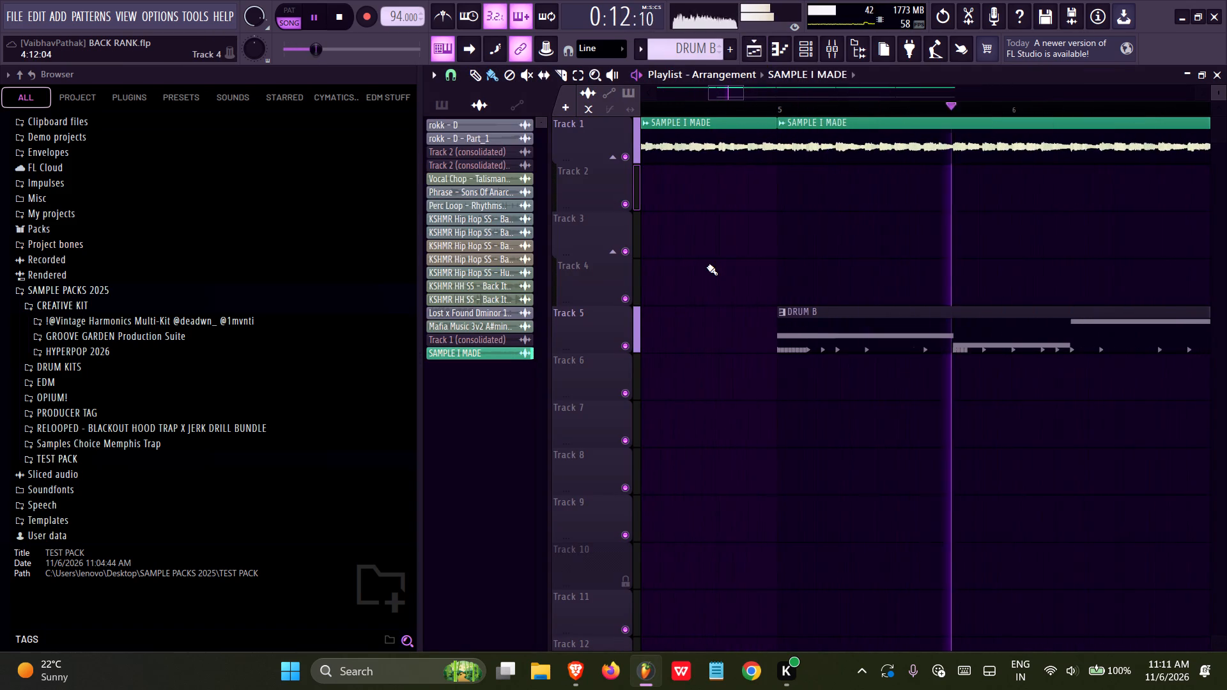
pyautogui.keyDown('ctrl'); pyautogui.scroll(-12, 727, 263); pyautogui.keyUp('ctrl')
pyautogui.hotkey('ctrl', 's')
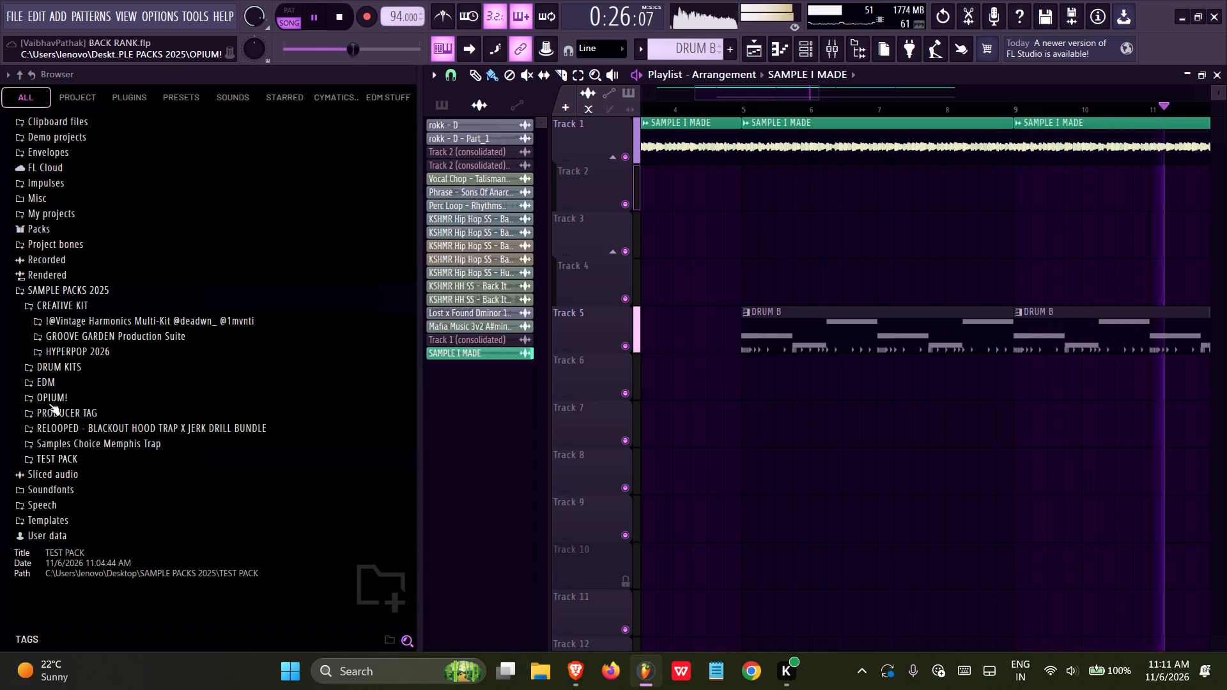
pyautogui.click(854, 50)
pyautogui.keyDown('ctrl'); pyautogui.scroll(-10, 514, 243); pyautogui.keyUp('ctrl')
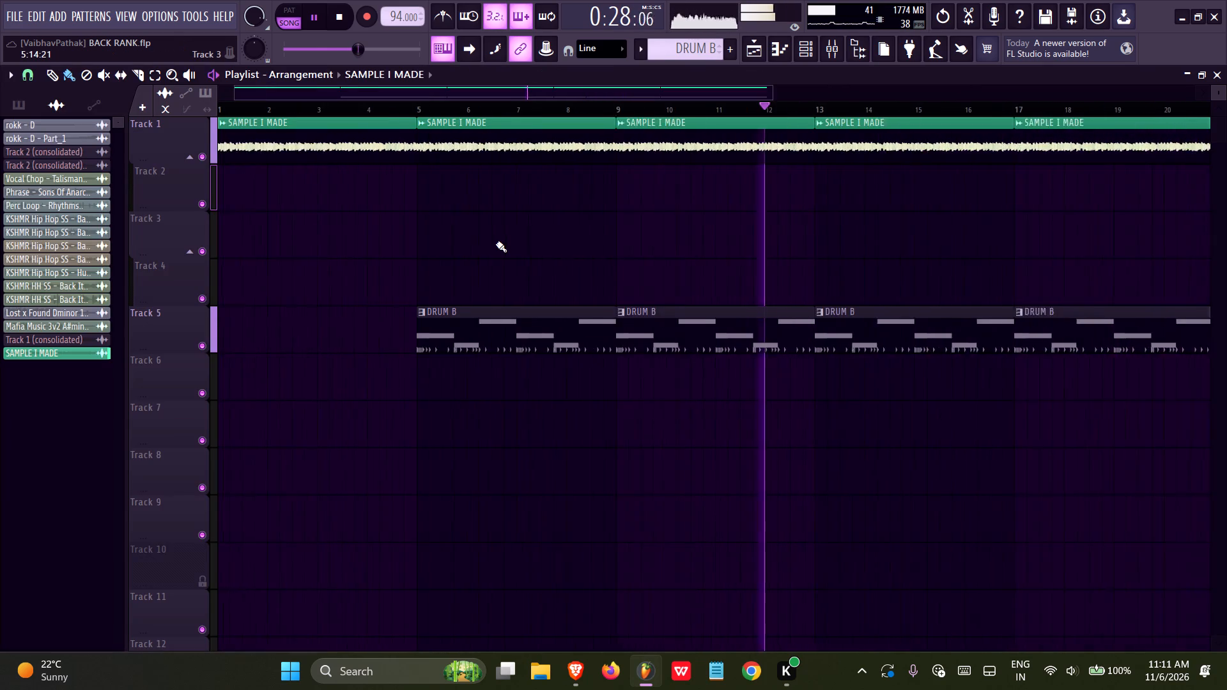
pyautogui.keyDown('ctrl'); pyautogui.scroll(-5, 496, 243); pyautogui.keyUp('ctrl')
pyautogui.hotkey('ctrl', 's')
pyautogui.rightClick(609, 232)
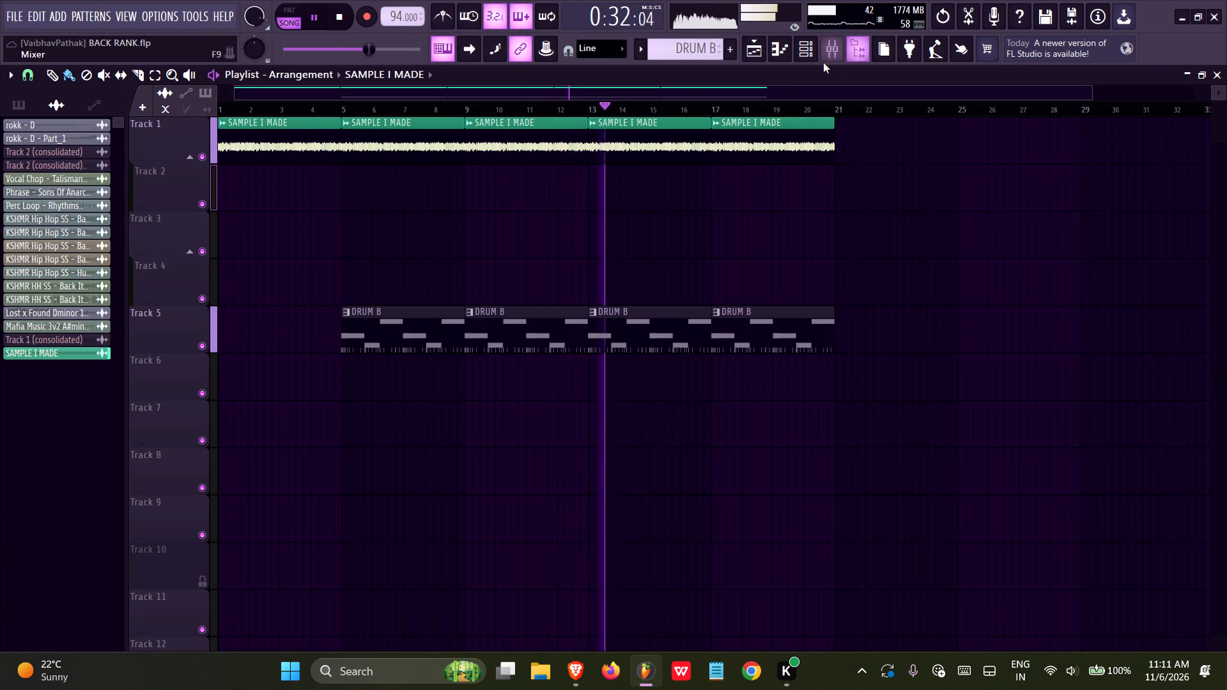
pyautogui.hotkey('ctrl', 's')
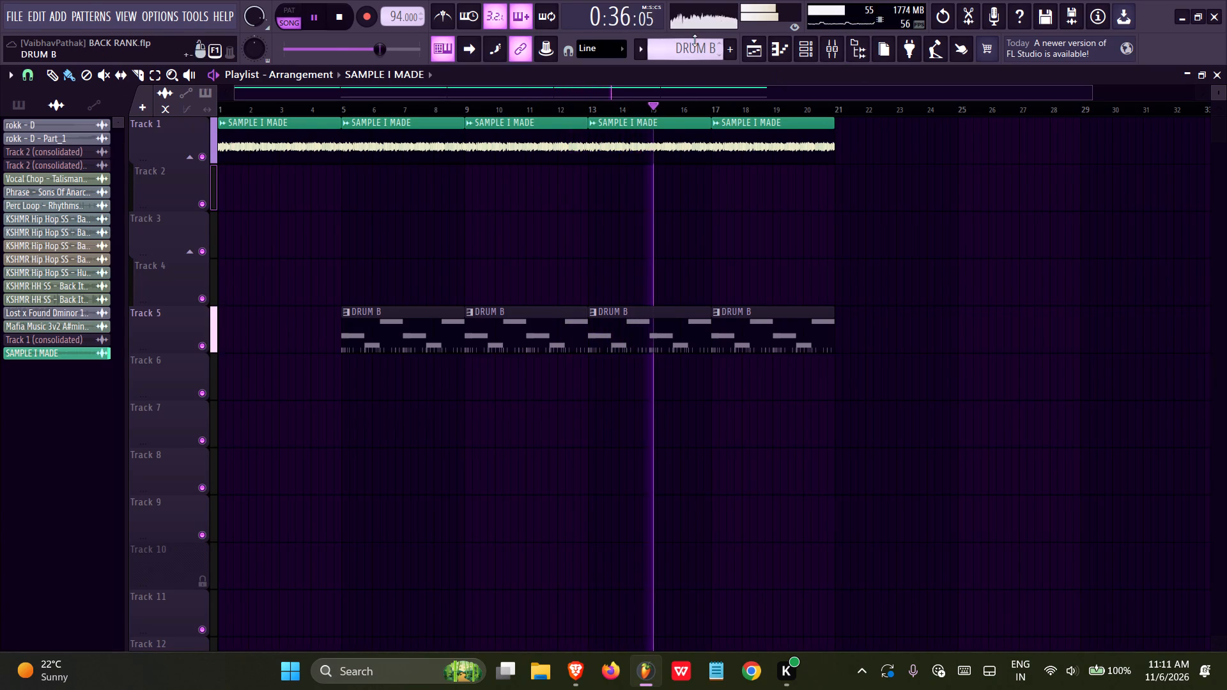
# Select the DRUM A pattern, play it in pattern mode, and unmute its Serum #3 channel in the channel rack.
pyautogui.scroll(2, 695, 40)
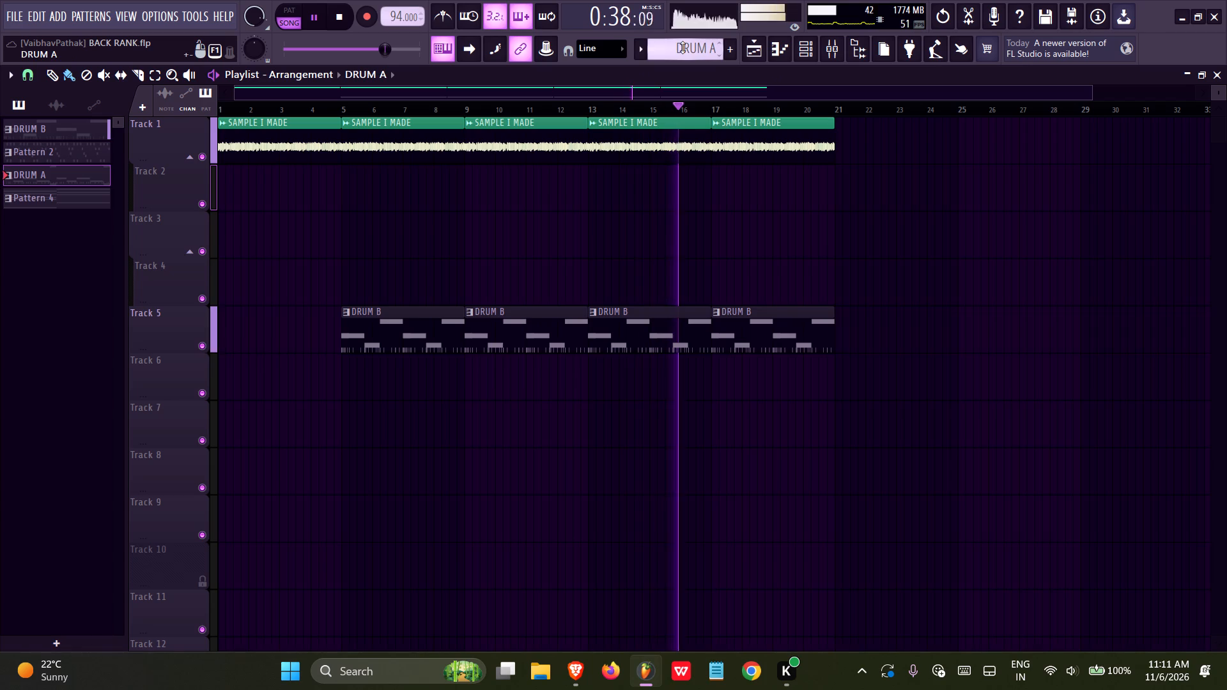
pyautogui.scroll(1, 683, 47)
pyautogui.scroll(-1, 683, 47)
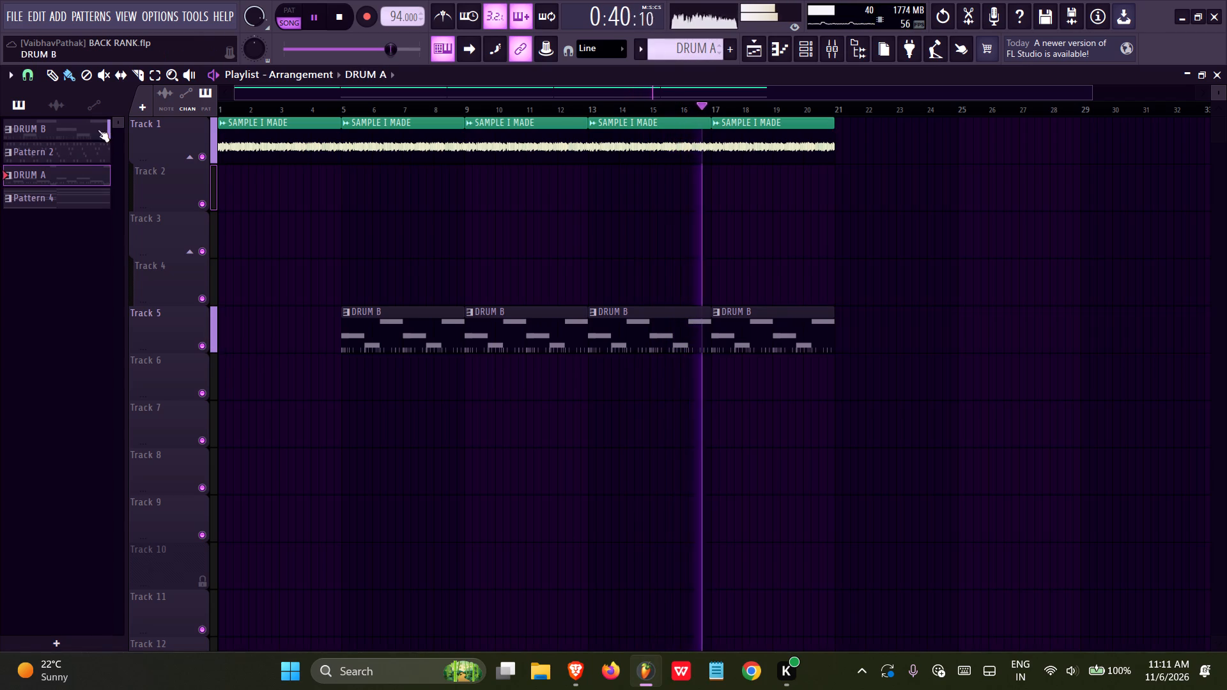
pyautogui.click(298, 9)
pyautogui.click(803, 51)
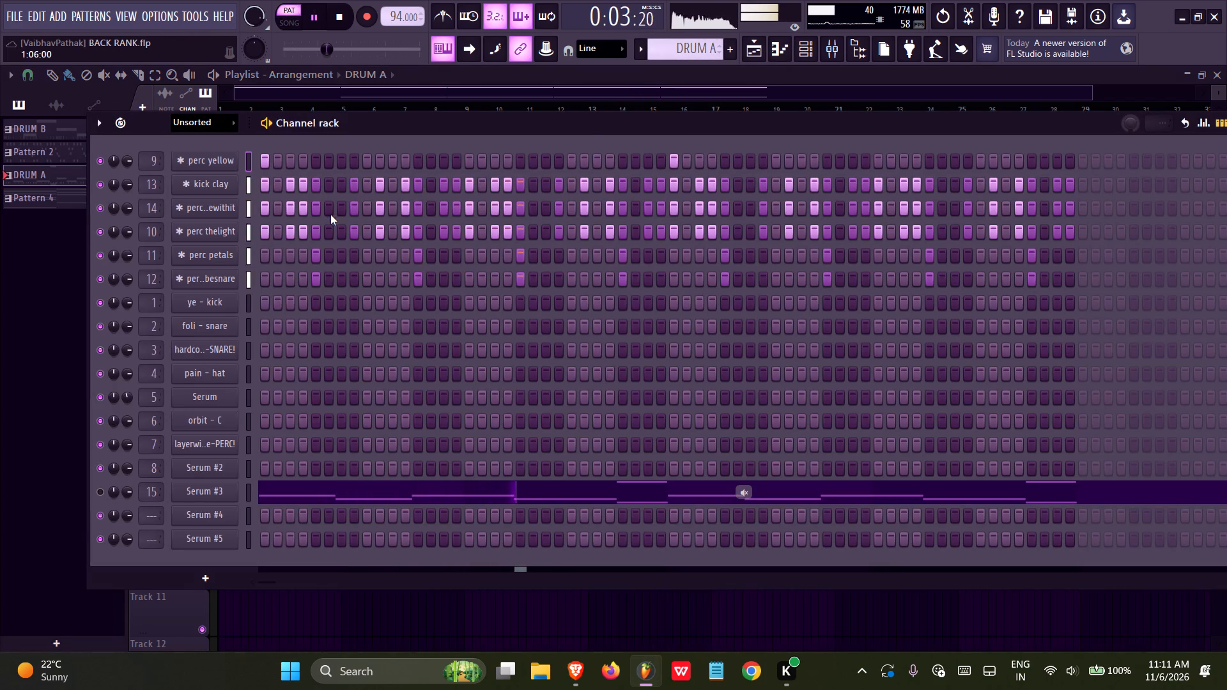
pyautogui.click(104, 491)
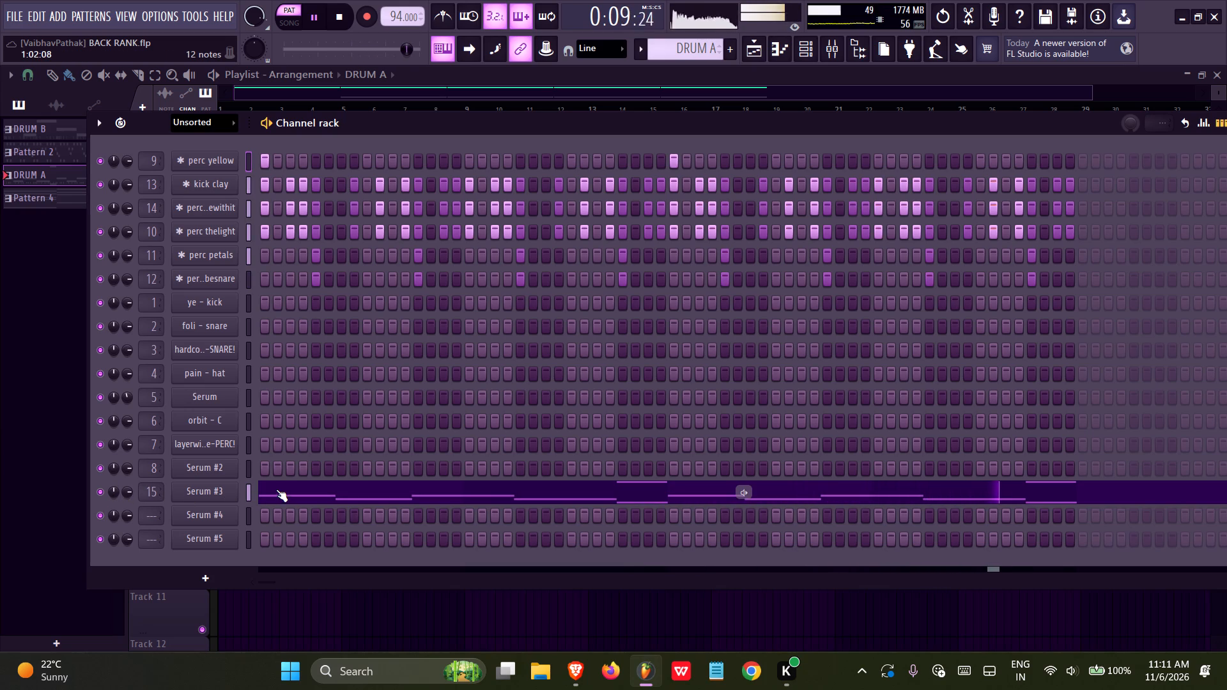
pyautogui.rightClick(559, 606)
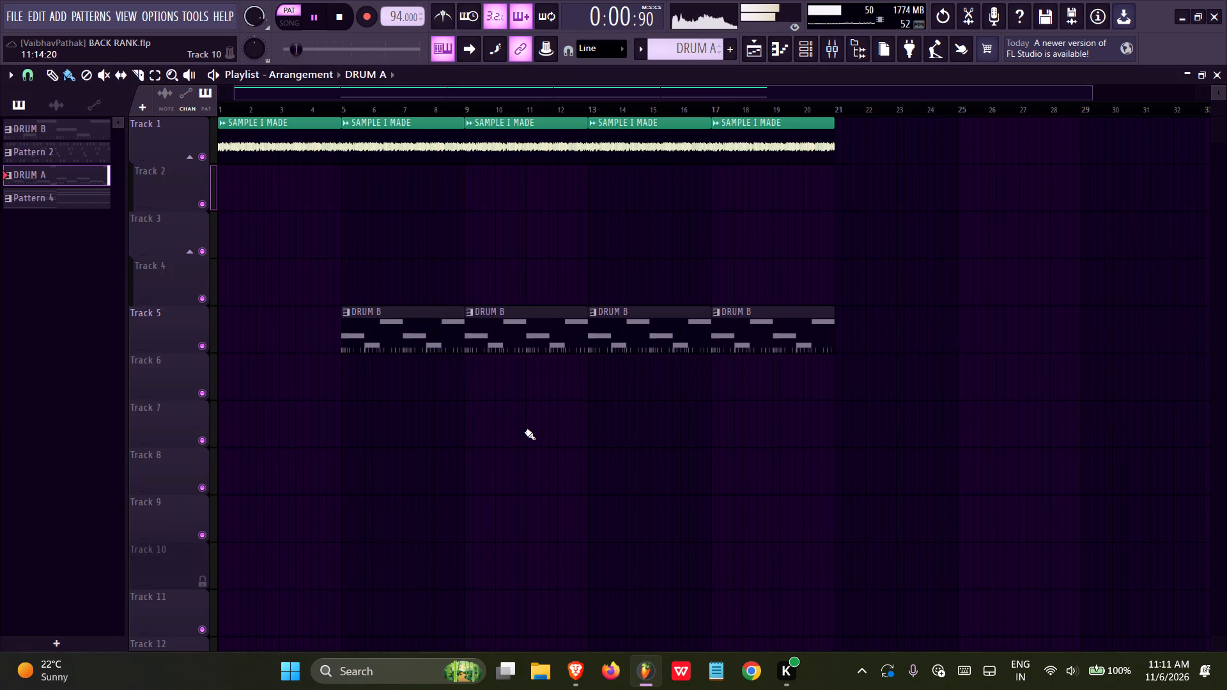
# Play the arrangement from bar 1 in song mode, bring the browser back, and save the project.
pyautogui.press('space')
pyautogui.moveTo(351, 95); pyautogui.dragTo(241, 101)
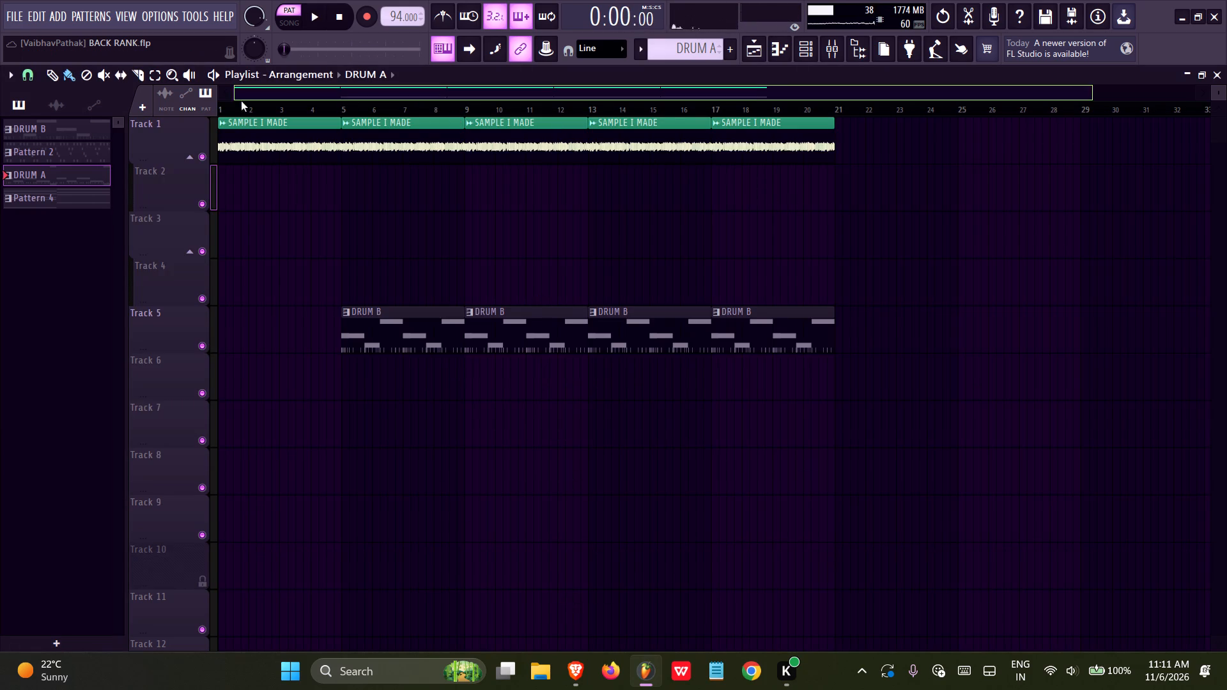
pyautogui.moveTo(241, 101); pyautogui.dragTo(107, 101)
pyautogui.moveTo(235, 105); pyautogui.dragTo(189, 114)
pyautogui.press('space')
pyautogui.hotkey('ctrl', 's')
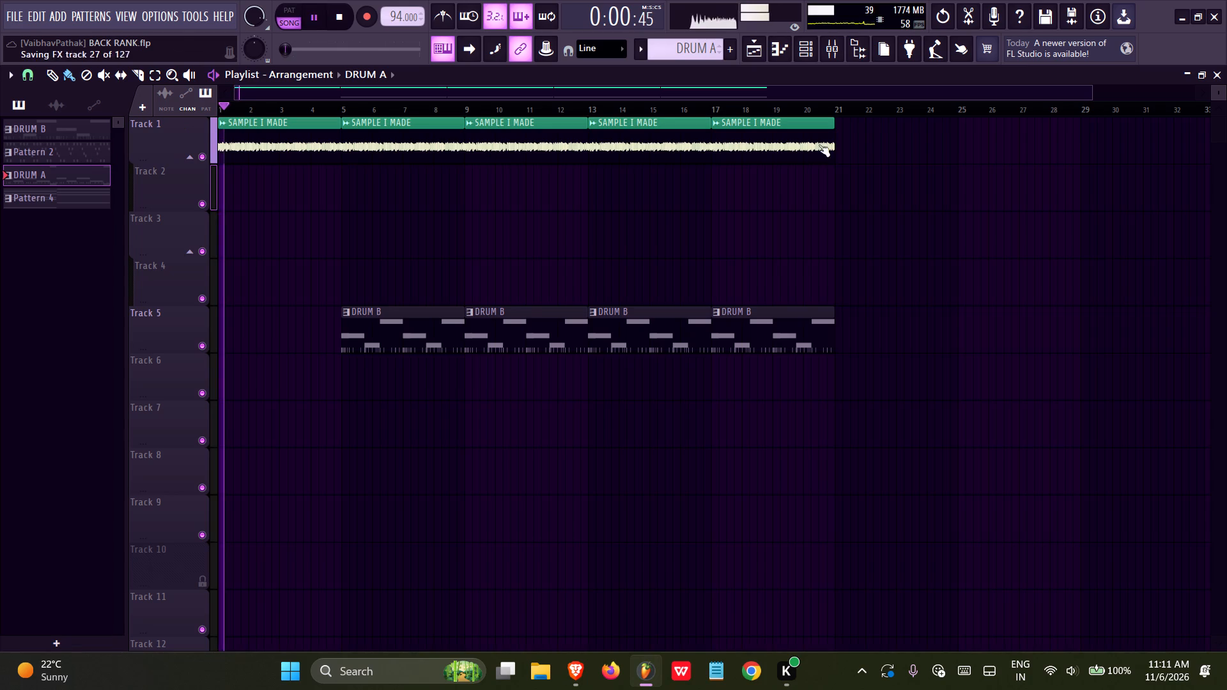
pyautogui.click(865, 56)
pyautogui.hotkey('ctrl', 's')
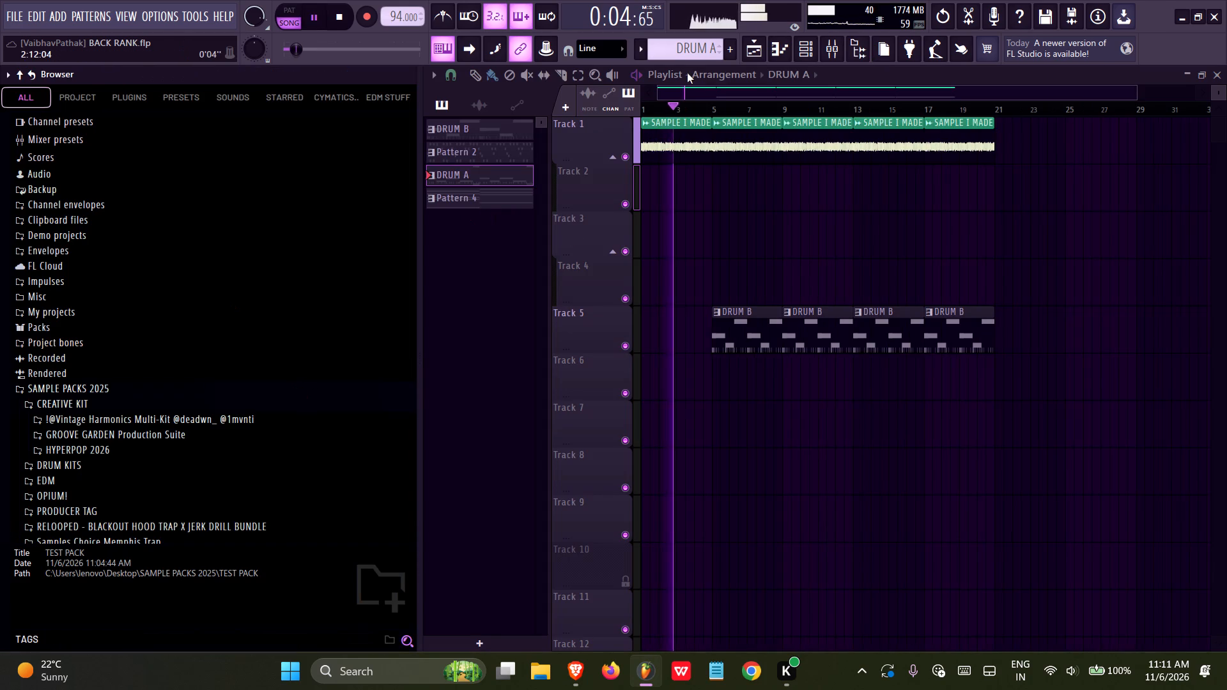
# Add a new Serum instrument channel to the channel rack.
pyautogui.scroll(1, 699, 54)
pyautogui.click(799, 54)
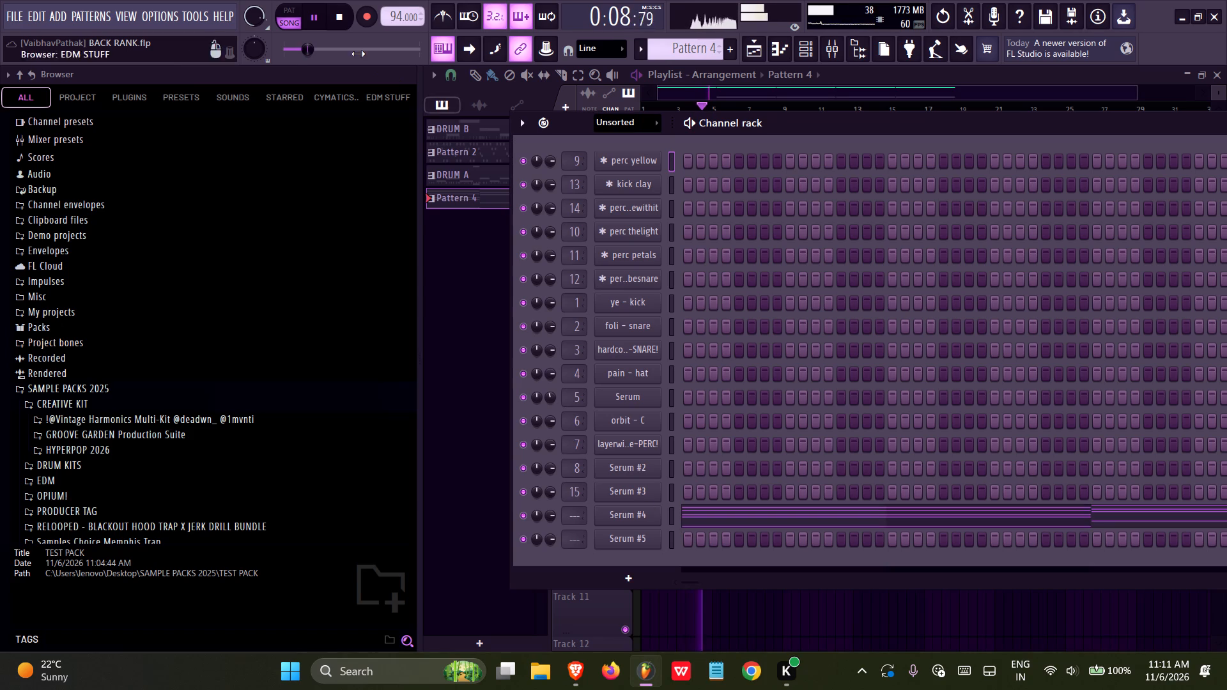
pyautogui.click(631, 572)
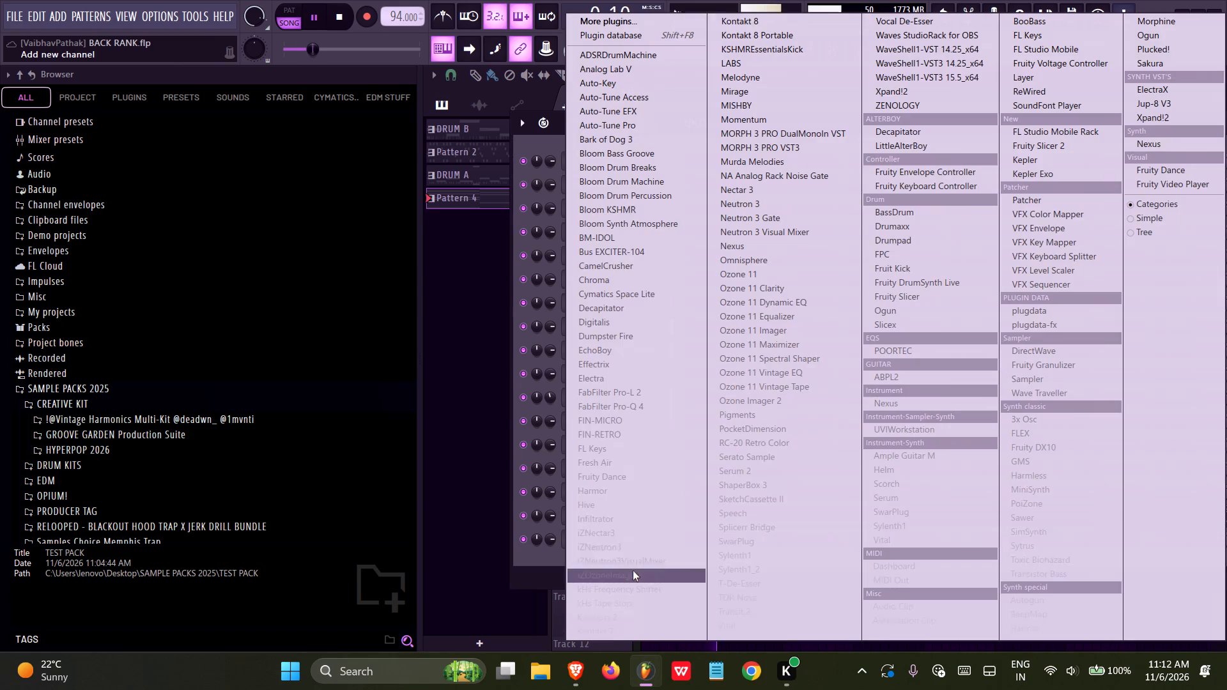
pyautogui.click(885, 495)
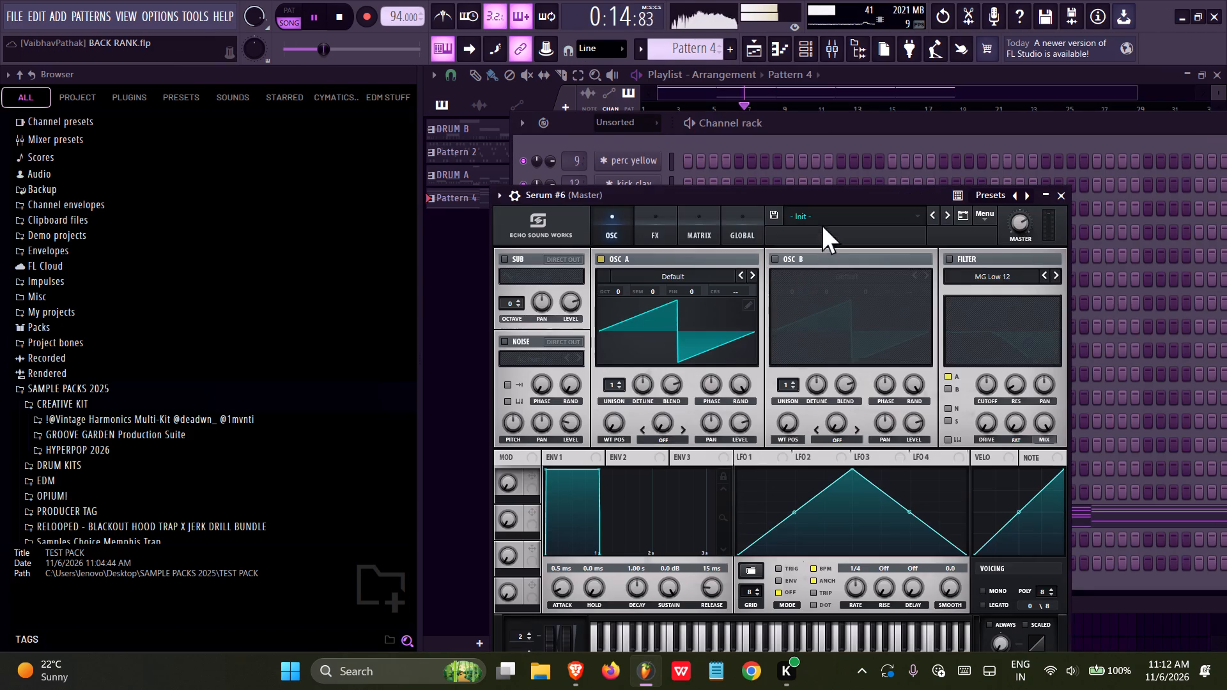
# Load the LD - Goku preset from the 730! Opium Serum Bank Leads into the new Serum, pause playback and audition the sound.
pyautogui.click(822, 217)
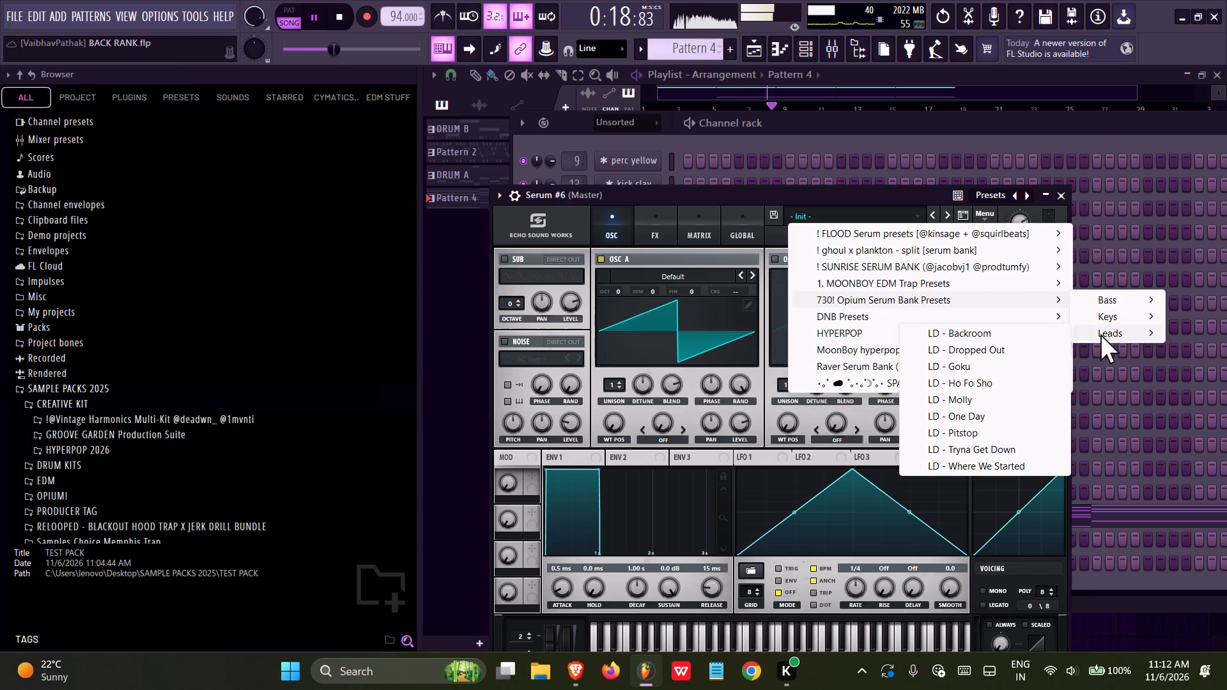
pyautogui.click(958, 369)
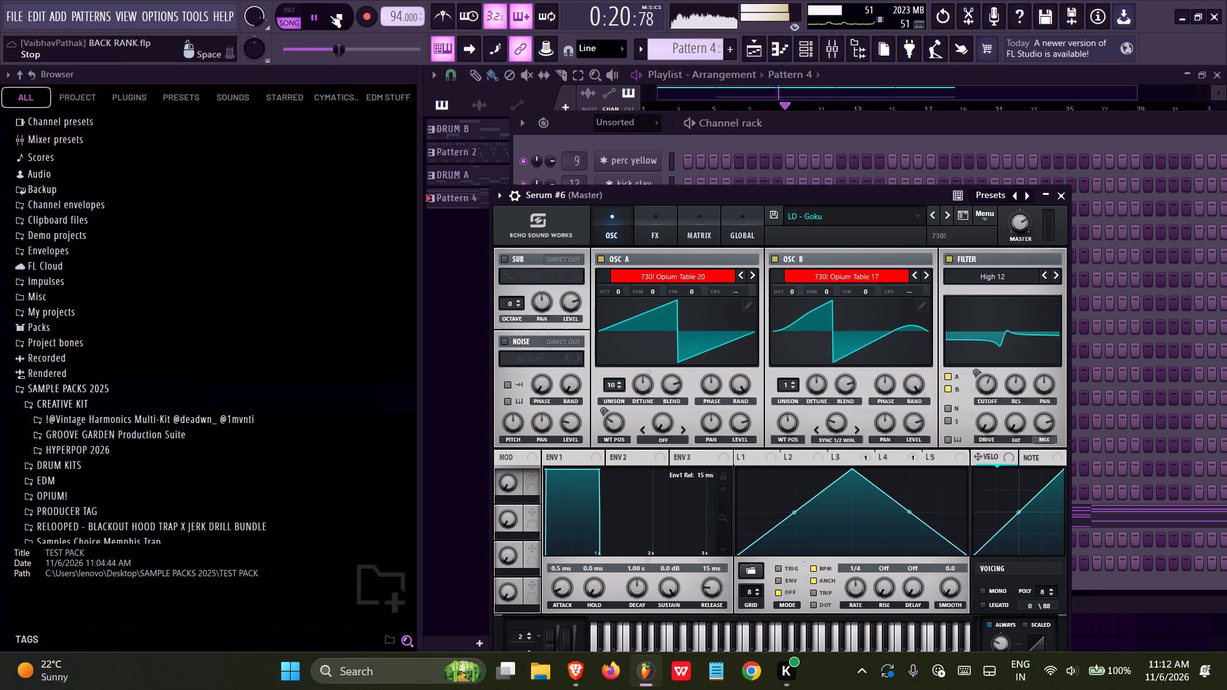
pyautogui.click(319, 10)
pyautogui.press('d')
pyautogui.click(1072, 194)
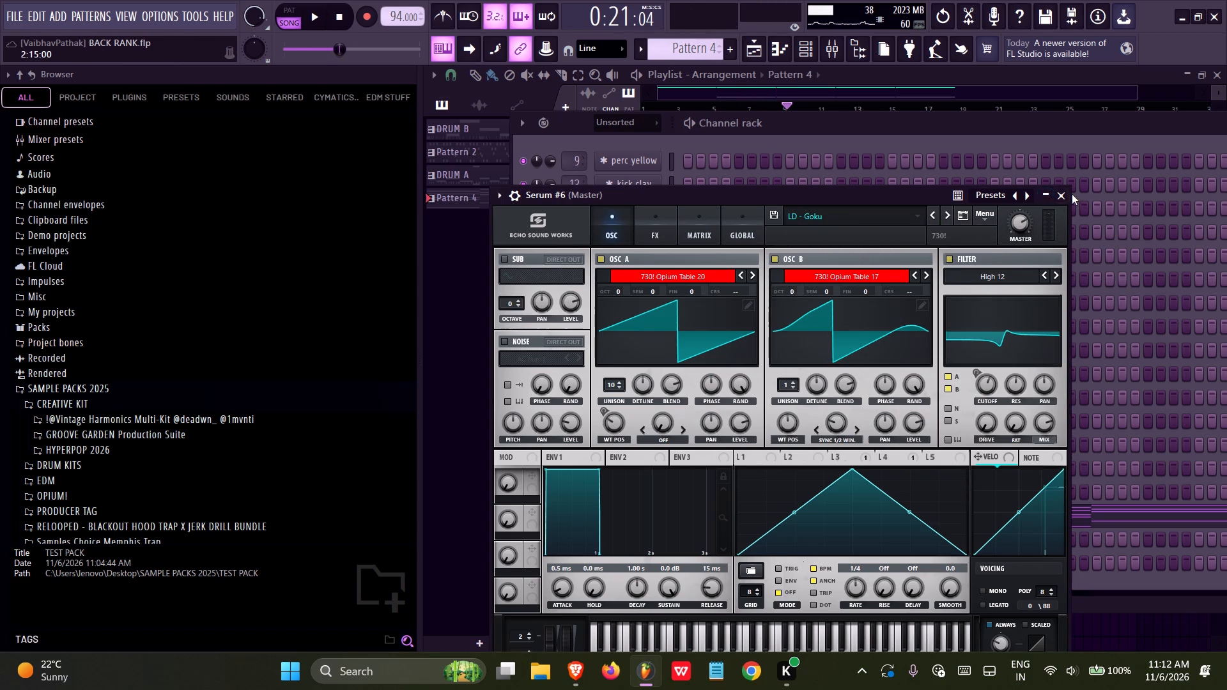
pyautogui.rightClick(1067, 188)
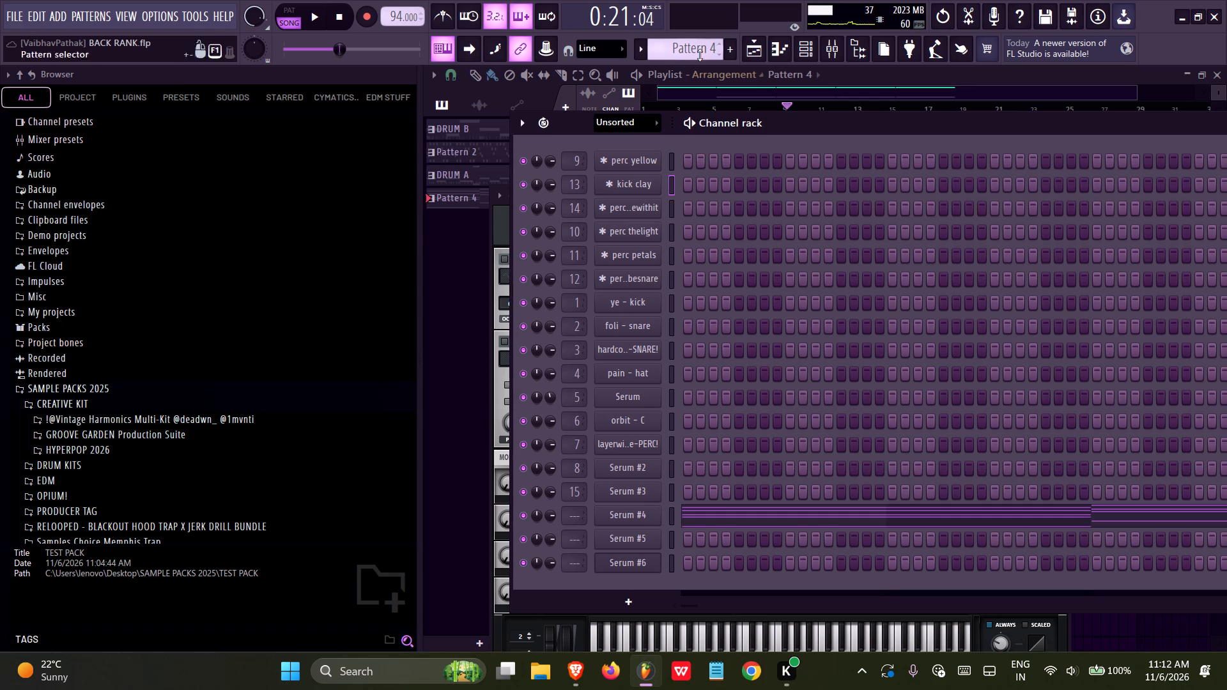
# In a new Pattern 6, draw three consecutive one-step notes D#6, C#6 and B5 in the new Serum channel's piano roll.
pyautogui.scroll(2, 700, 55)
pyautogui.rightClick(650, 555)
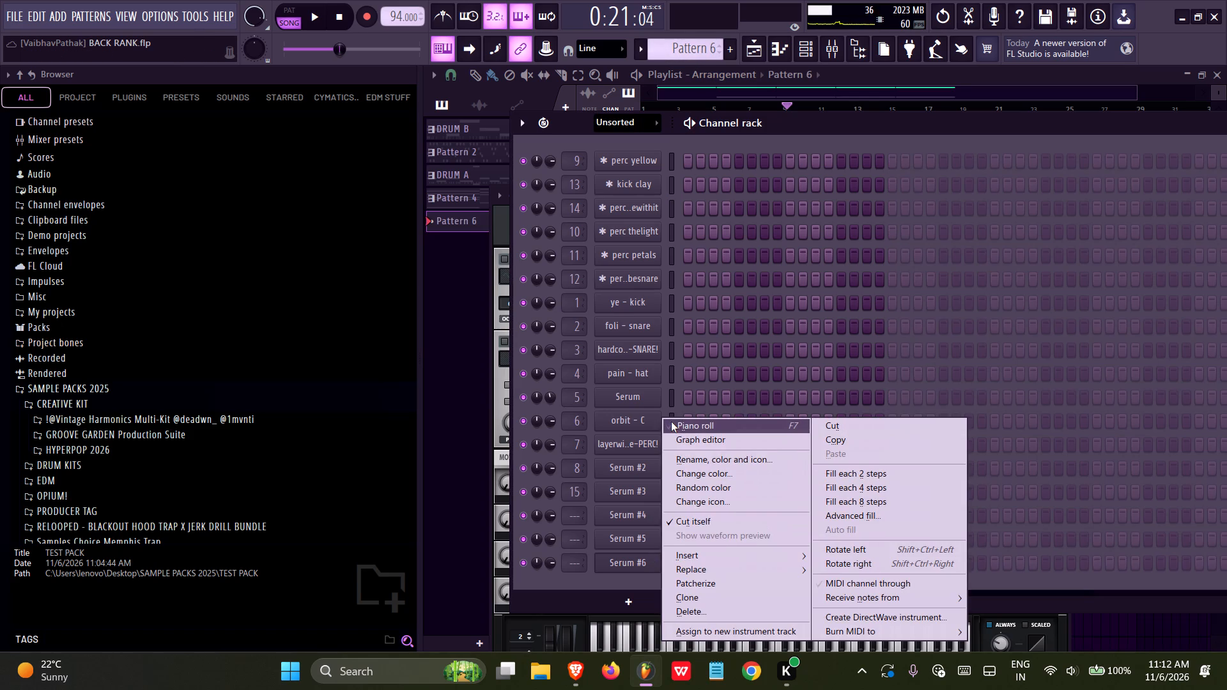
pyautogui.click(671, 422)
pyautogui.moveTo(495, 183); pyautogui.dragTo(336, 181)
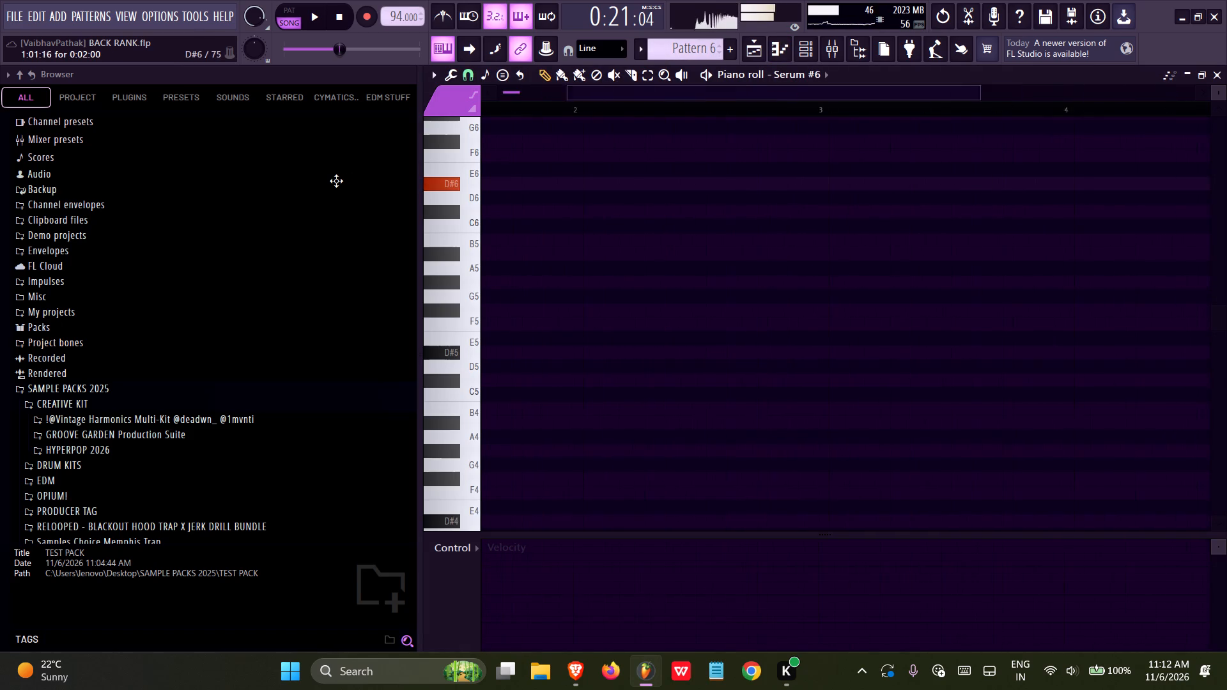
pyautogui.moveTo(336, 181); pyautogui.dragTo(314, 181)
pyautogui.keyDown('ctrl'); pyautogui.scroll(12, 486, 214); pyautogui.keyUp('ctrl')
pyautogui.keyDown('ctrl'); pyautogui.scroll(-2, 495, 208); pyautogui.keyUp('ctrl')
pyautogui.keyDown('ctrl'); pyautogui.scroll(9, 495, 209); pyautogui.keyUp('ctrl')
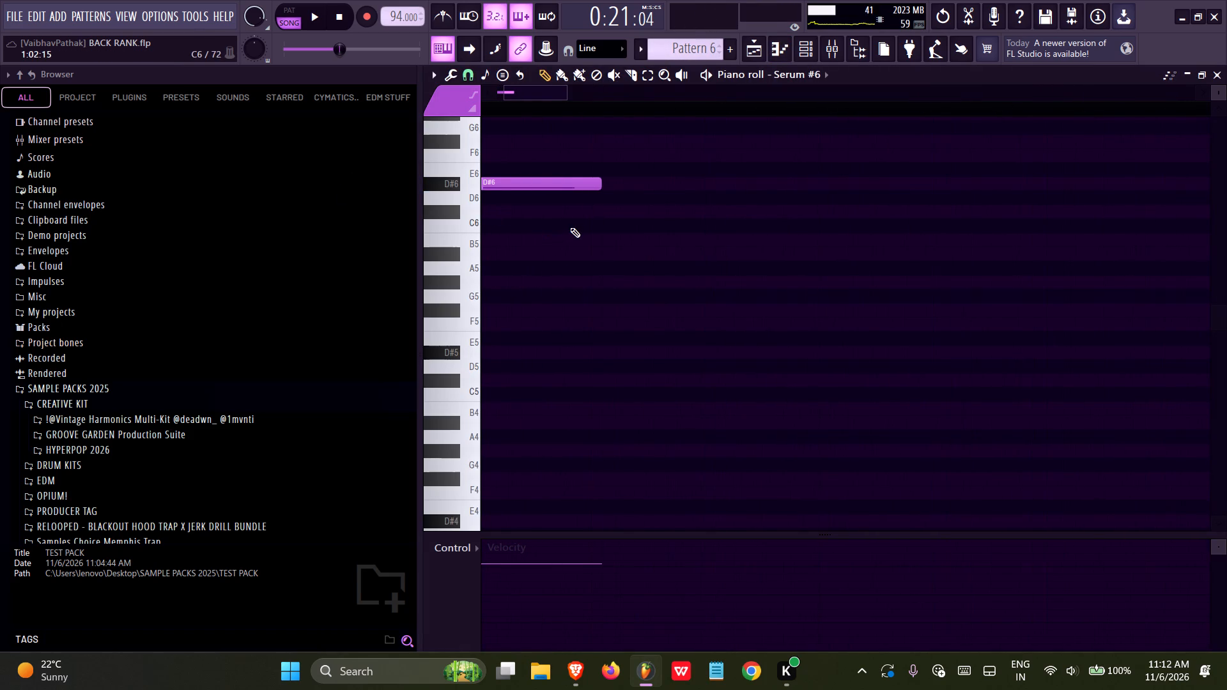
pyautogui.moveTo(606, 179); pyautogui.dragTo(497, 184)
pyautogui.click(499, 211)
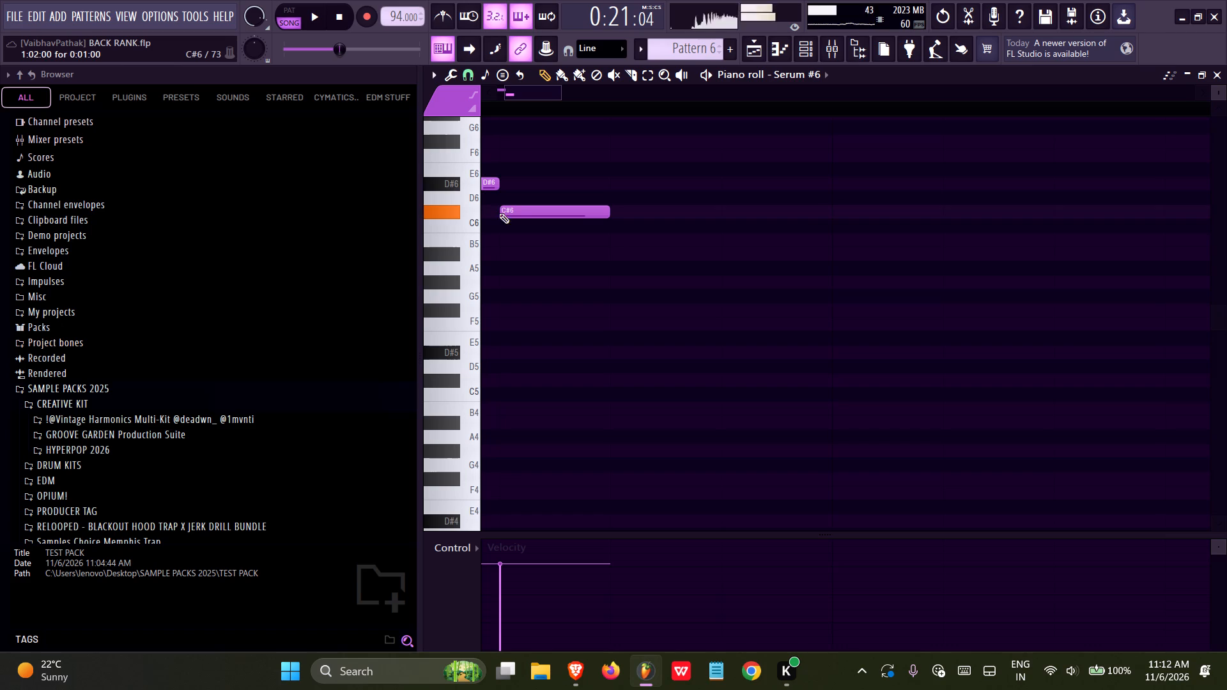
pyautogui.click(605, 238)
pyautogui.moveTo(635, 241); pyautogui.dragTo(640, 241)
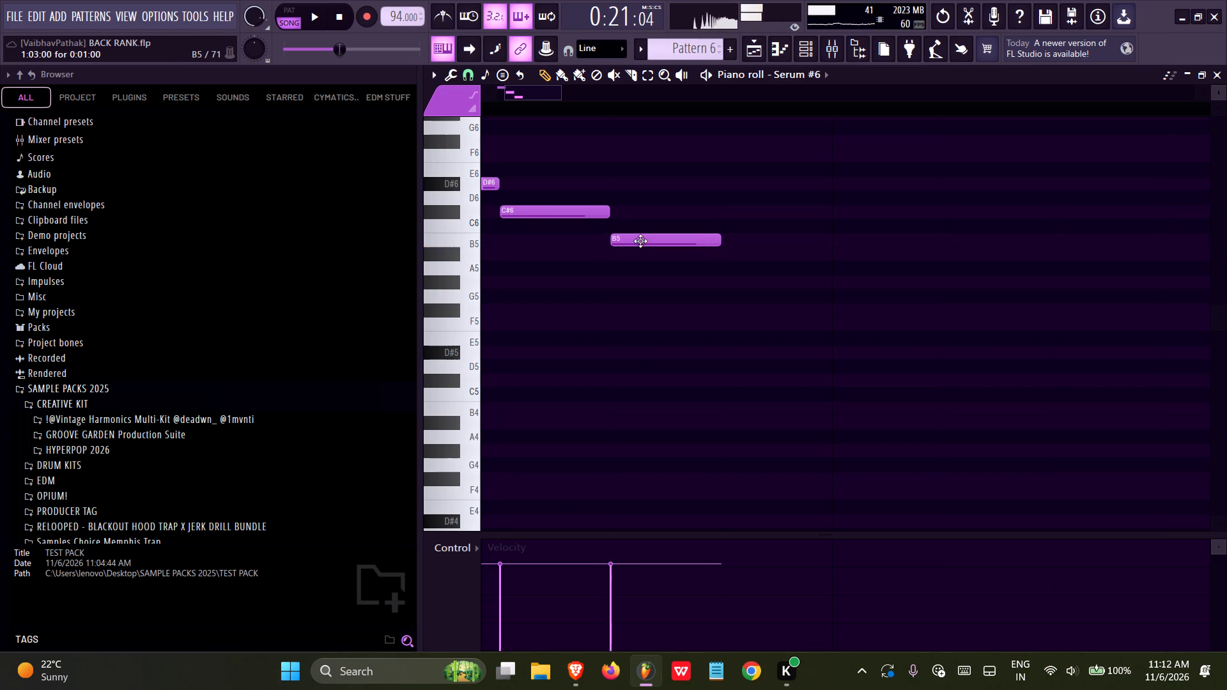
# Switch to pattern mode and briefly preview the three-note phrase.
pyautogui.click(284, 3)
pyautogui.press('space')
pyautogui.press('space')
# Duplicate the three-note D#6, C#6, B5 phrase four times in succession, up to step 15 of bar 1.
pyautogui.keyDown('ctrl'); pyautogui.scroll(-5, 582, 211); pyautogui.keyUp('ctrl')
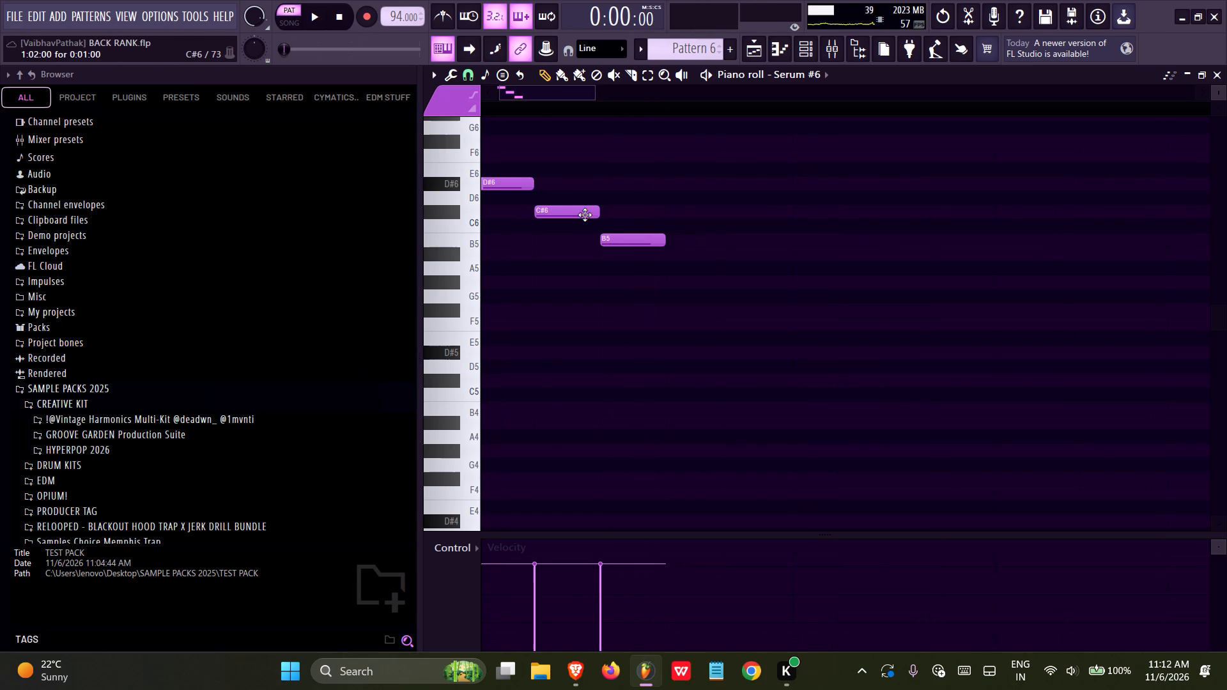
pyautogui.keyDown('ctrl'); pyautogui.scroll(-5, 585, 211); pyautogui.keyUp('ctrl')
pyautogui.keyDown('ctrl'); pyautogui.moveTo(612, 145); pyautogui.dragTo(394, 270); pyautogui.keyUp('ctrl')
pyautogui.hotkey('ctrl', 'b')
pyautogui.hotkey('ctrl', 'b')
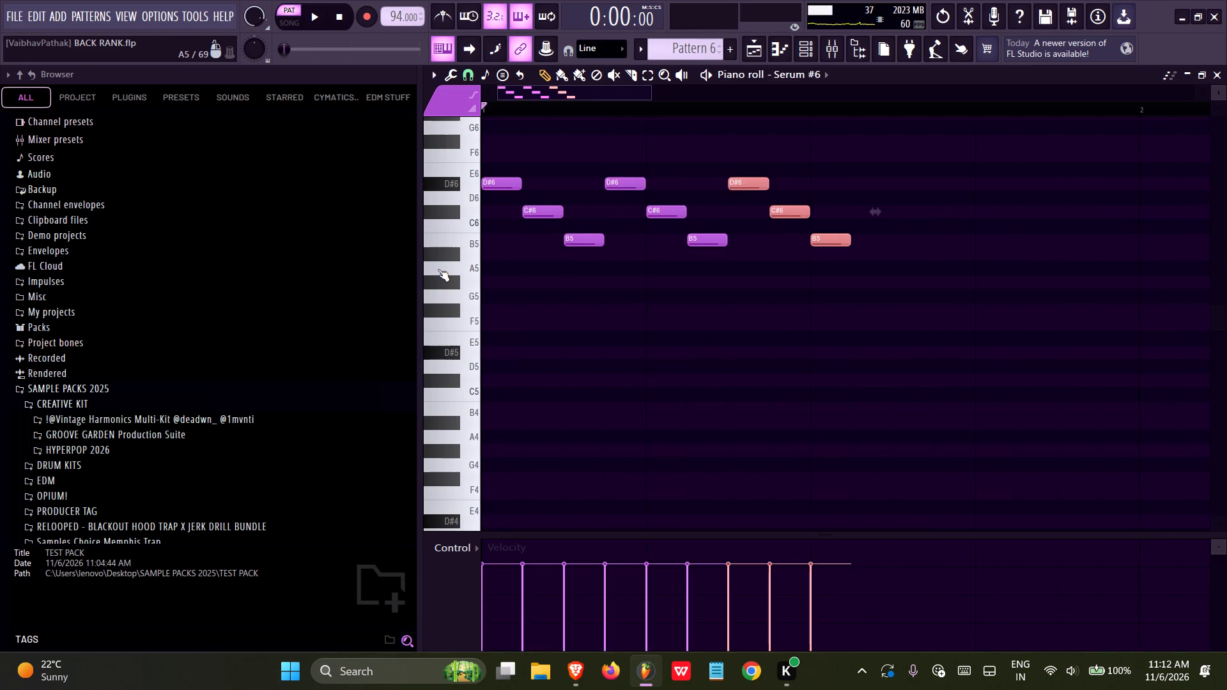
pyautogui.keyDown('ctrl'); pyautogui.scroll(-5, 438, 269); pyautogui.keyUp('ctrl')
pyautogui.hotkey('ctrl', 'b')
pyautogui.hotkey('ctrl', 'b')
pyautogui.rightClick(796, 263)
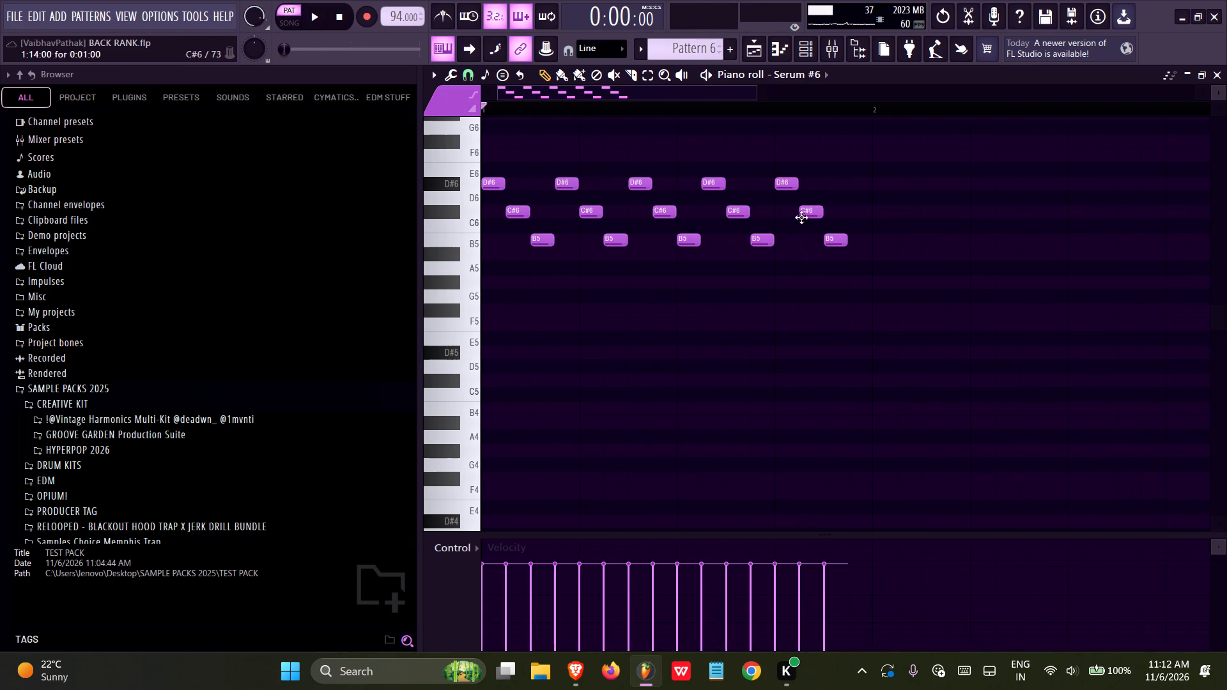
# Duplicate the last D#6 note twice to step 15 and delete the original and the in-between copy.
pyautogui.keyDown('ctrl'); pyautogui.click(788, 183); pyautogui.keyUp('ctrl')
pyautogui.hotkey('ctrl', 'b')
pyautogui.hotkey('ctrl', 'b')
pyautogui.moveTo(799, 181); pyautogui.dragTo(775, 183, button='right')
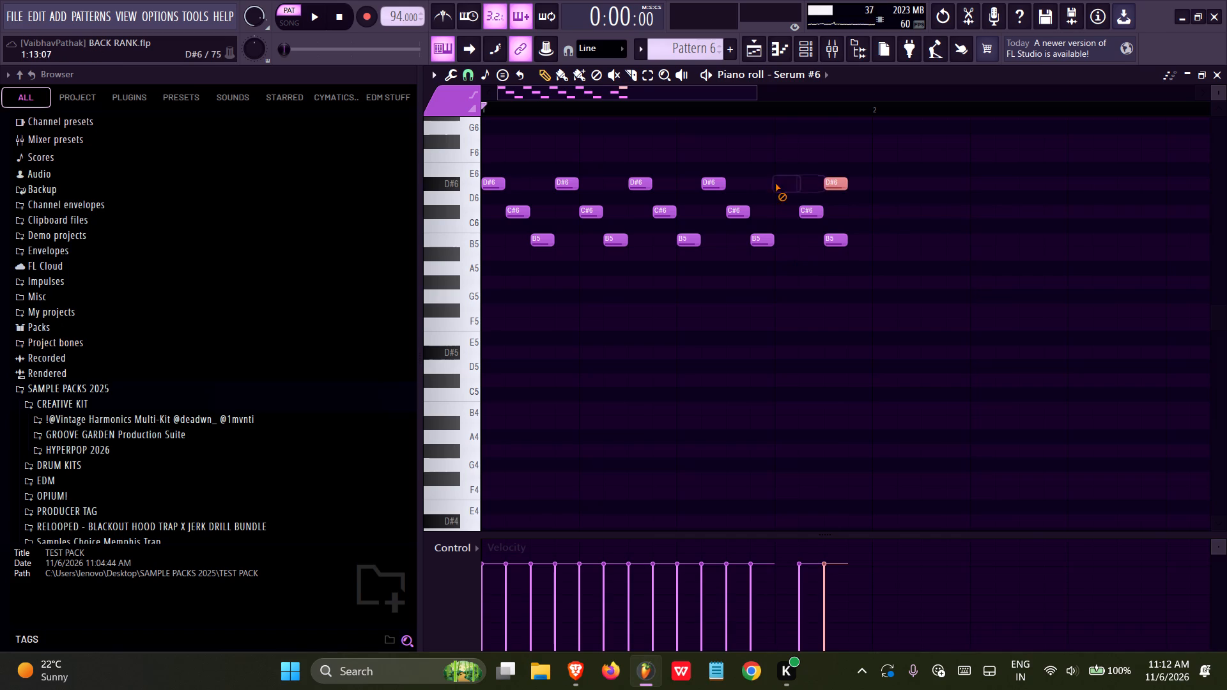
pyautogui.moveTo(775, 183); pyautogui.dragTo(774, 183, button='right')
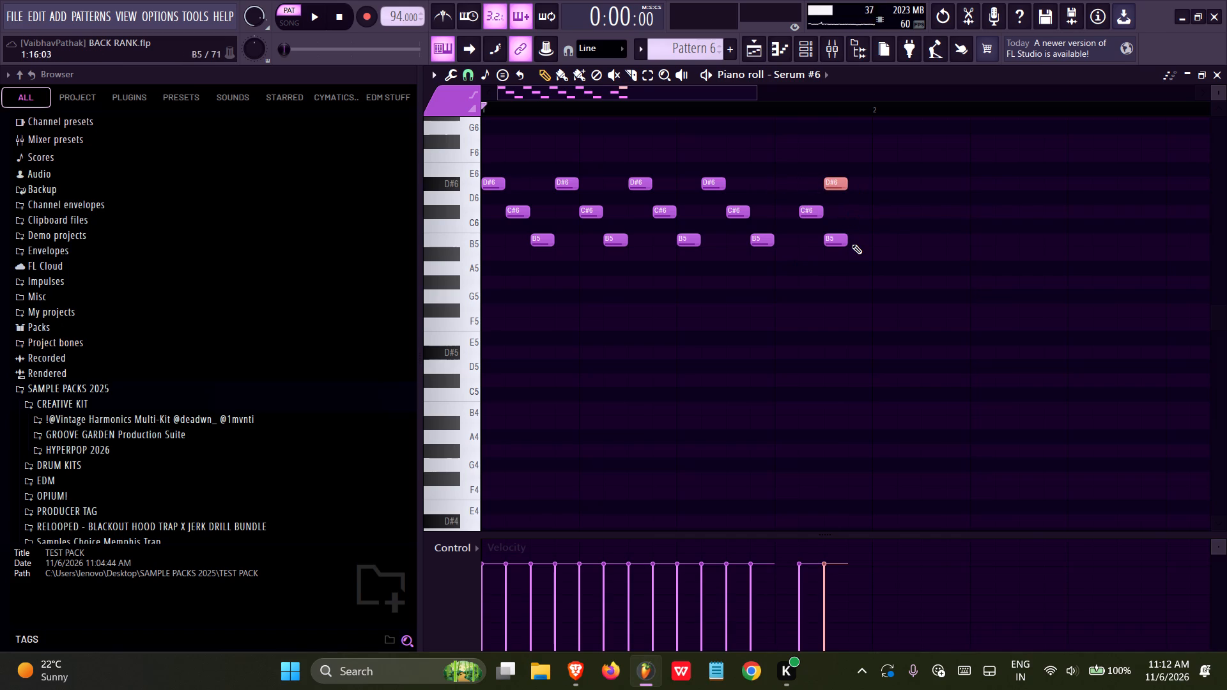
# Draw a one-step A#5 note at step 16 of bar 1 and briefly preview the melody.
pyautogui.click(851, 250)
pyautogui.click(864, 254)
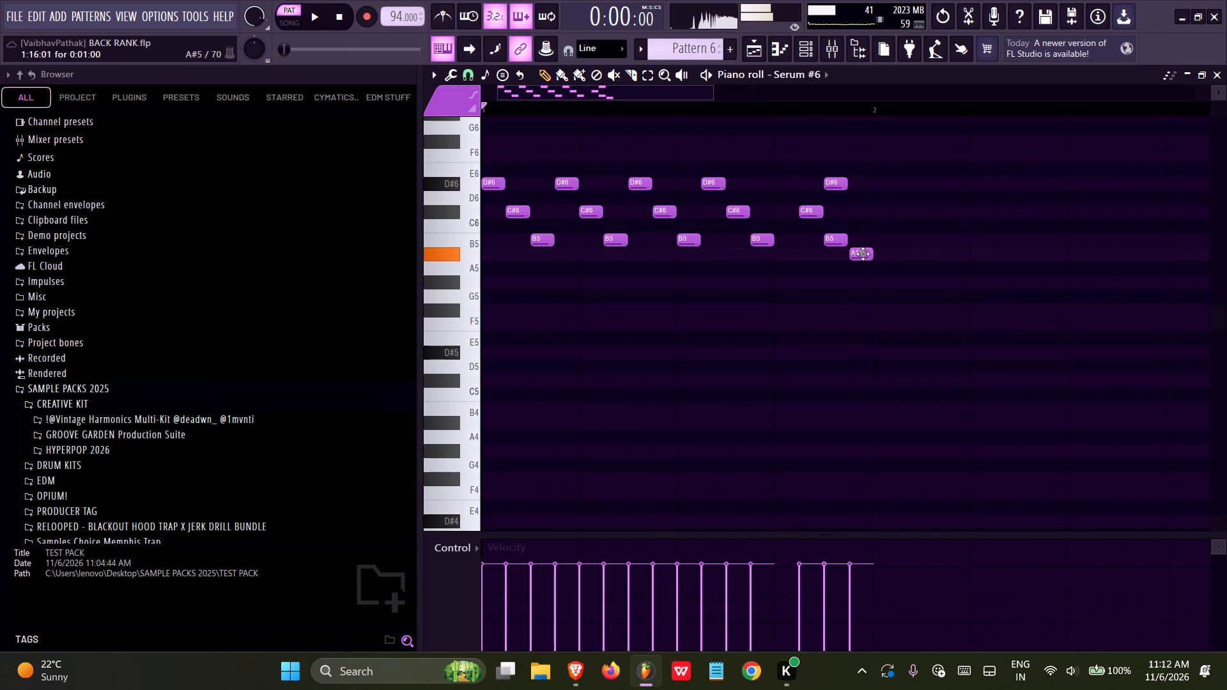
pyautogui.press('space')
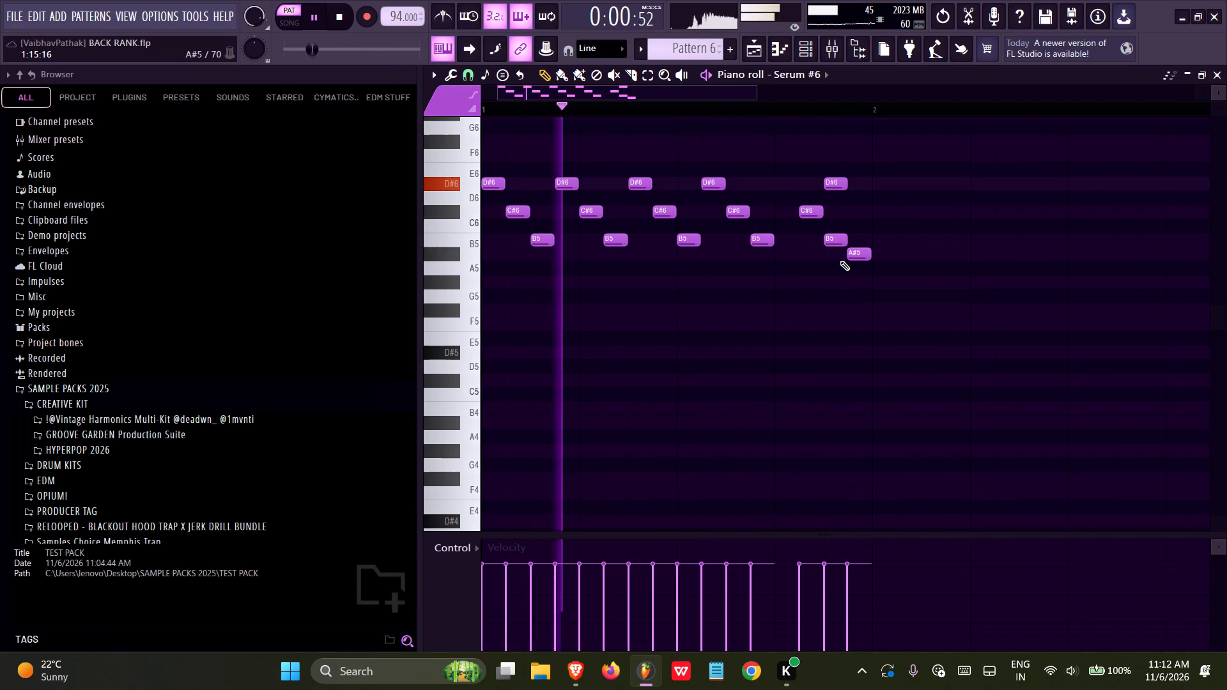
pyautogui.press('space')
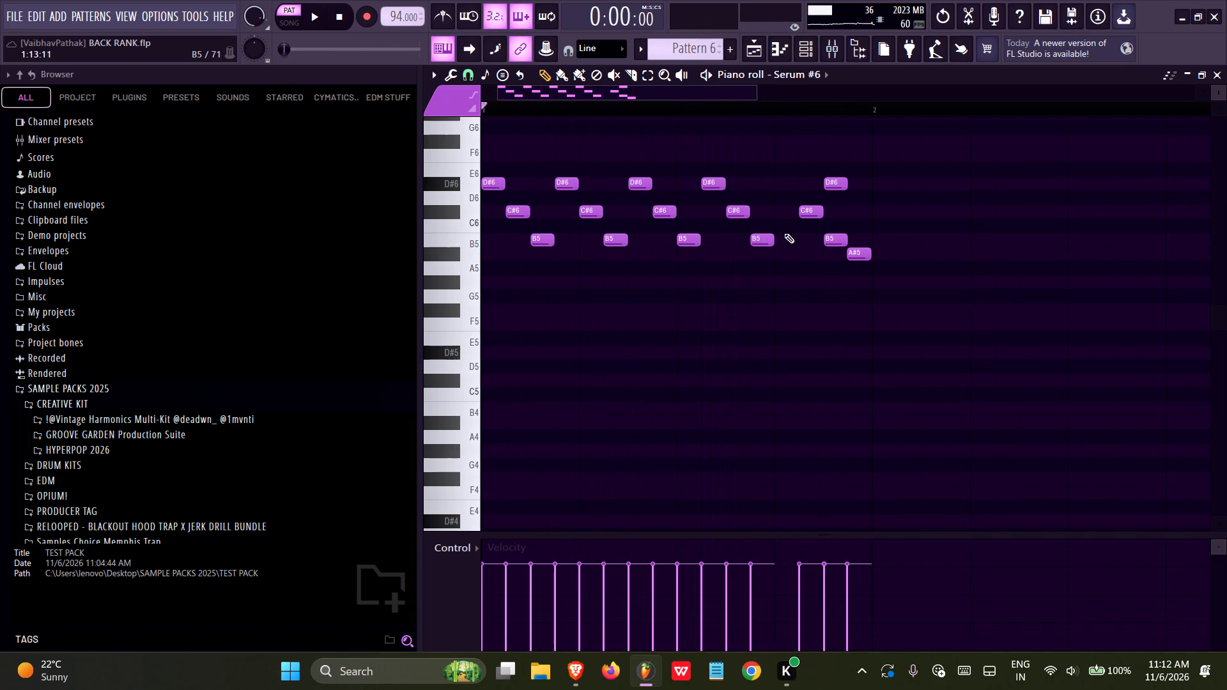
# Add a one-step D#5 note at step 13 of bar 1 and start previewing the melody.
pyautogui.keyDown('ctrl'); pyautogui.scroll(6, 771, 229); pyautogui.keyUp('ctrl')
pyautogui.click(781, 140)
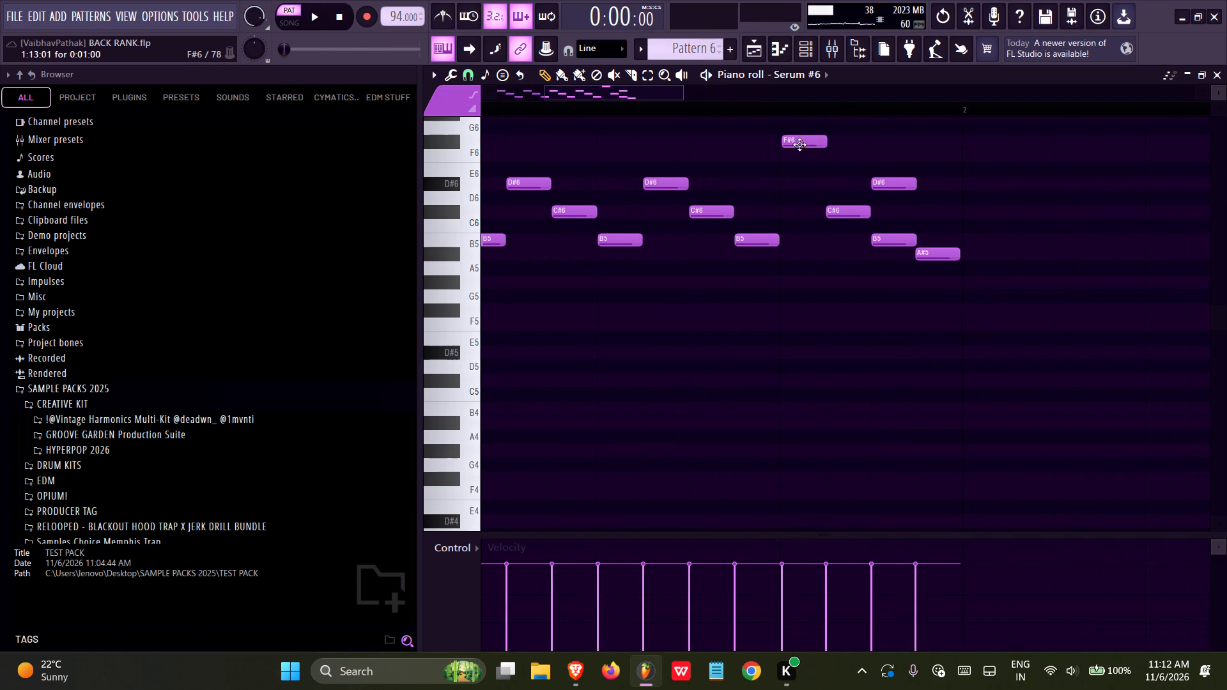
pyautogui.moveTo(799, 142); pyautogui.dragTo(796, 329)
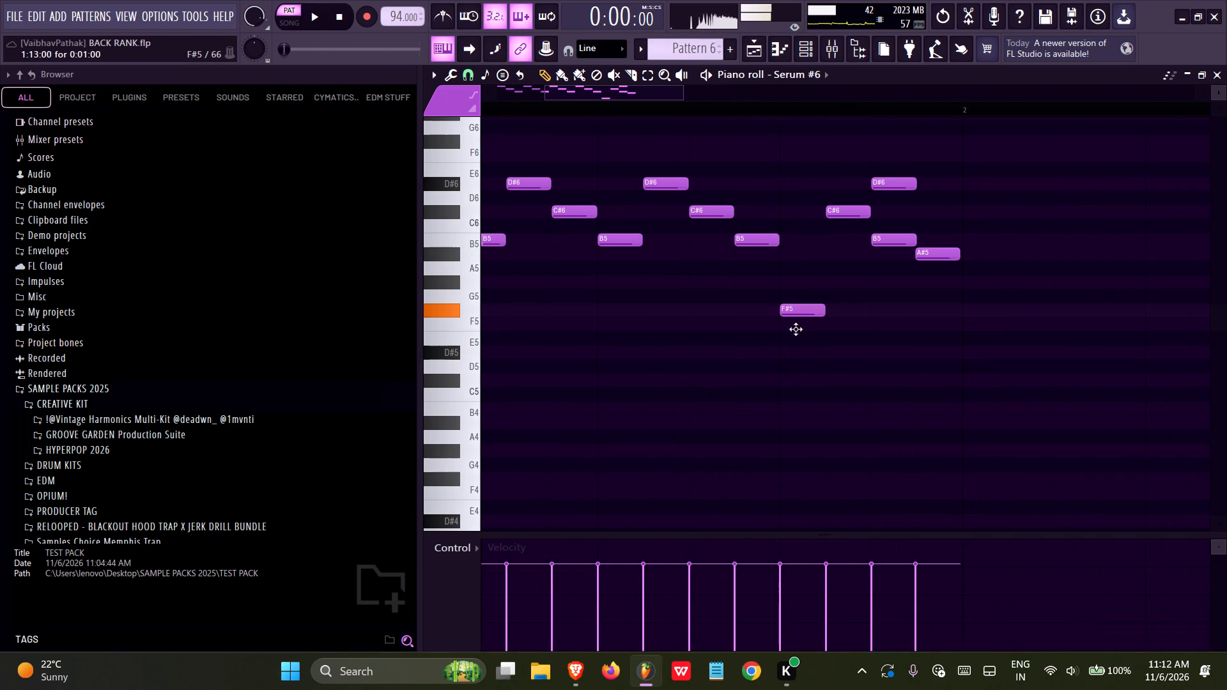
pyautogui.moveTo(796, 329); pyautogui.dragTo(796, 356)
pyautogui.press('space')
pyautogui.keyDown('ctrl'); pyautogui.scroll(-10, 713, 373); pyautogui.keyUp('ctrl')
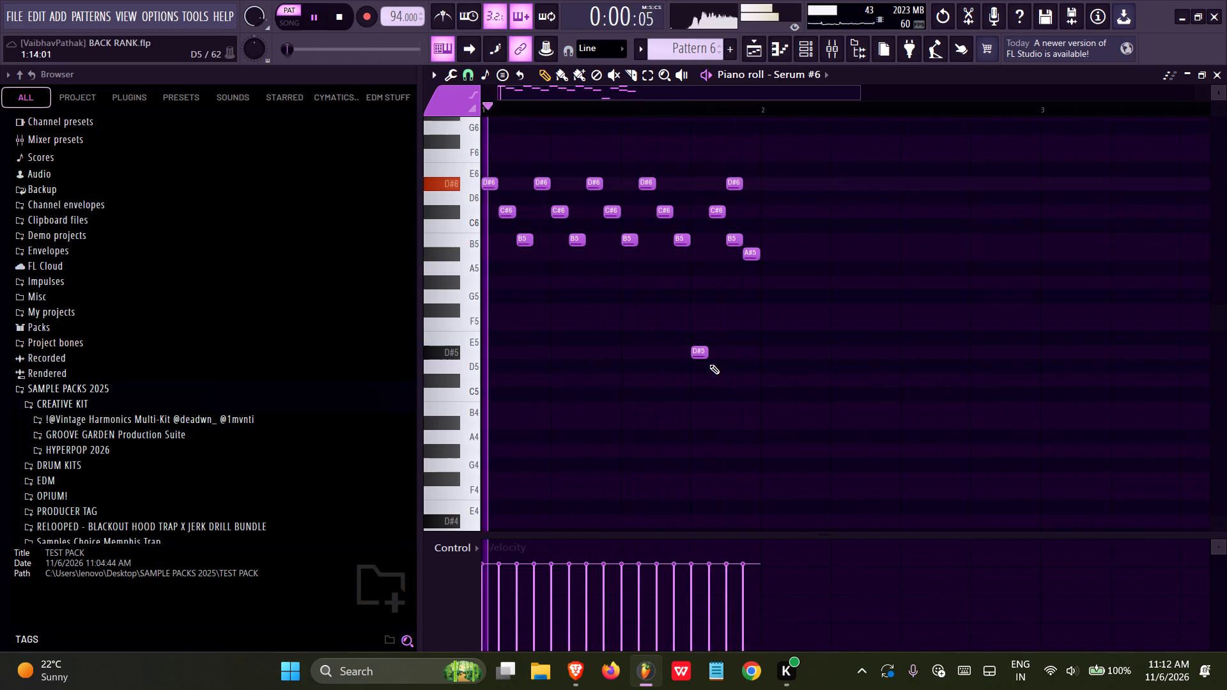
# Place a Pattern 6 clip on playlist Track 2 starting exactly at bar 13 and save the project.
pyautogui.click(750, 54)
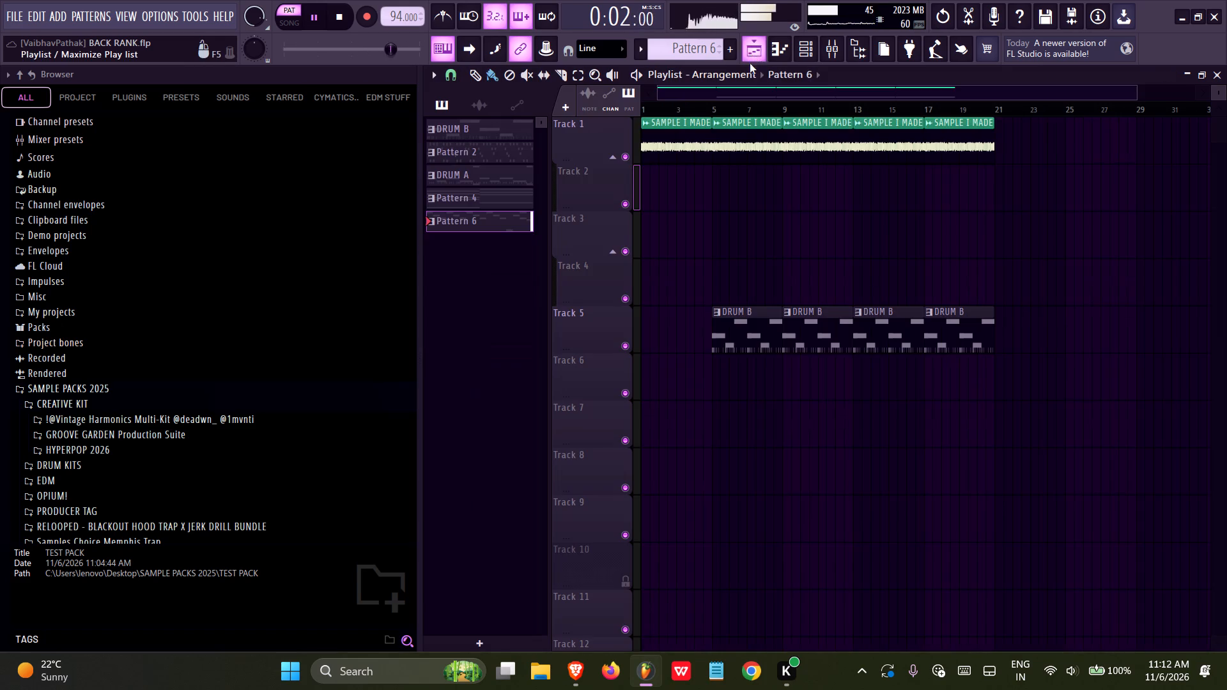
pyautogui.click(851, 182)
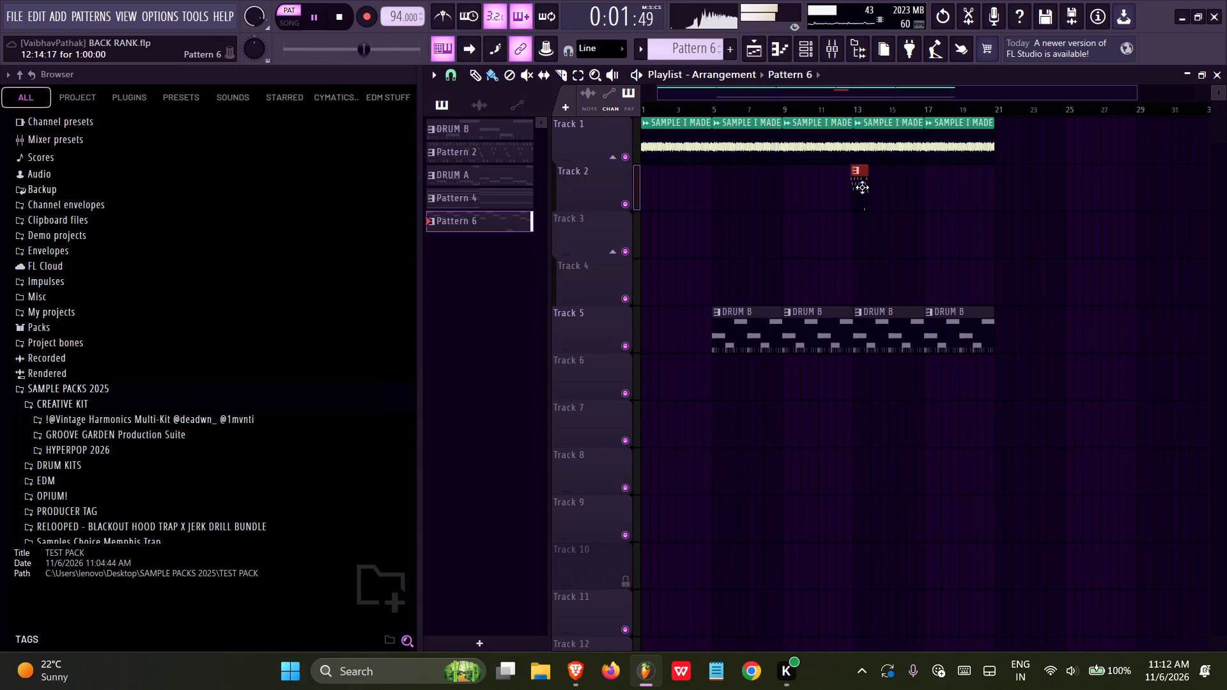
pyautogui.click(858, 187)
pyautogui.keyDown('ctrl'); pyautogui.scroll(20, 865, 234); pyautogui.keyUp('ctrl')
pyautogui.keyDown('ctrl'); pyautogui.scroll(3, 865, 234); pyautogui.keyUp('ctrl')
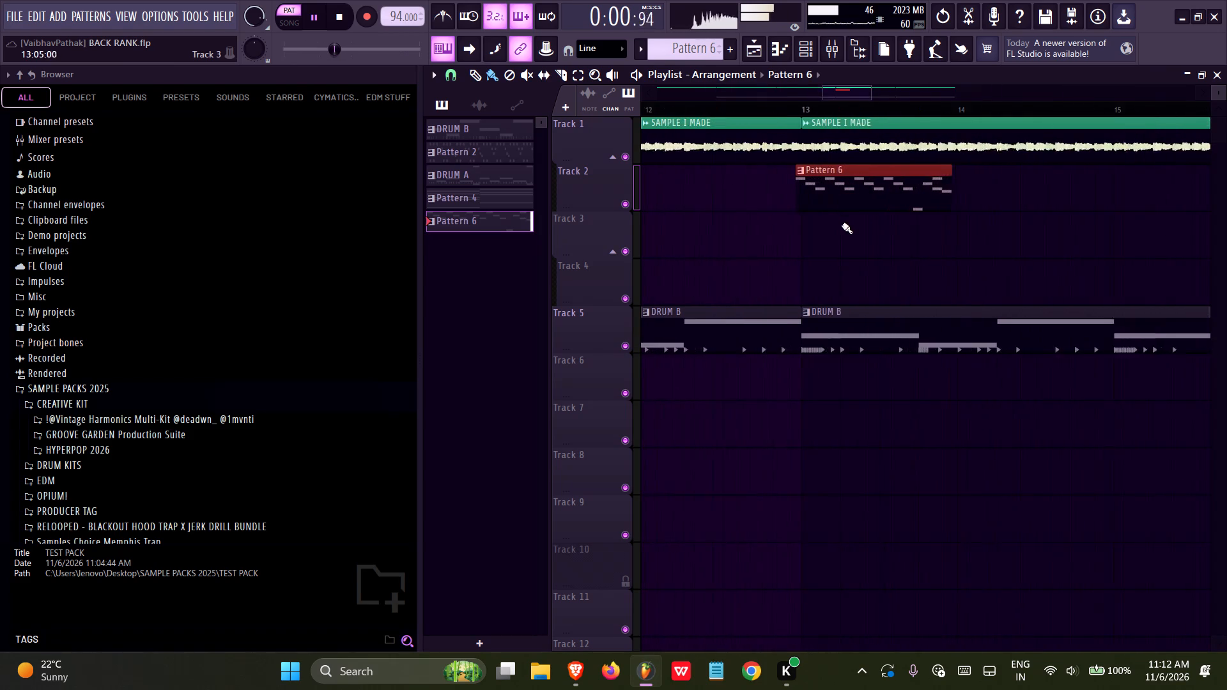
pyautogui.keyDown('ctrl'); pyautogui.scroll(10, 842, 225); pyautogui.keyUp('ctrl')
pyautogui.moveTo(764, 172); pyautogui.dragTo(783, 172)
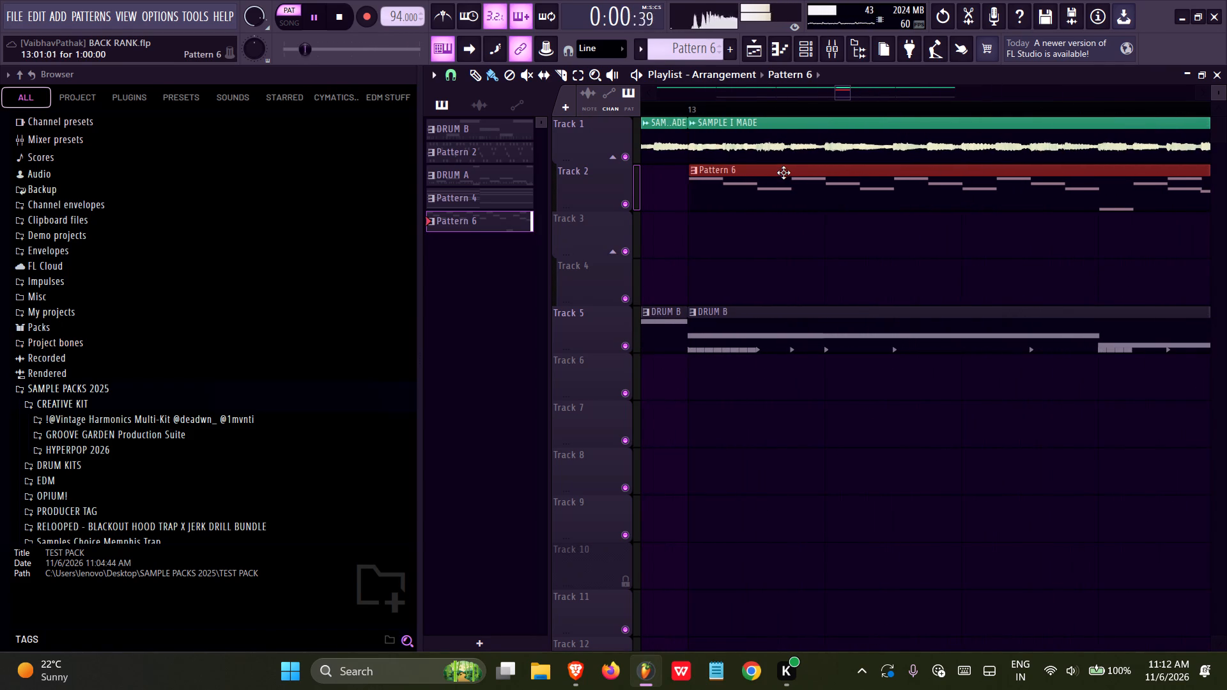
pyautogui.moveTo(783, 172); pyautogui.dragTo(782, 172)
pyautogui.keyDown('ctrl'); pyautogui.scroll(-19, 706, 204); pyautogui.keyUp('ctrl')
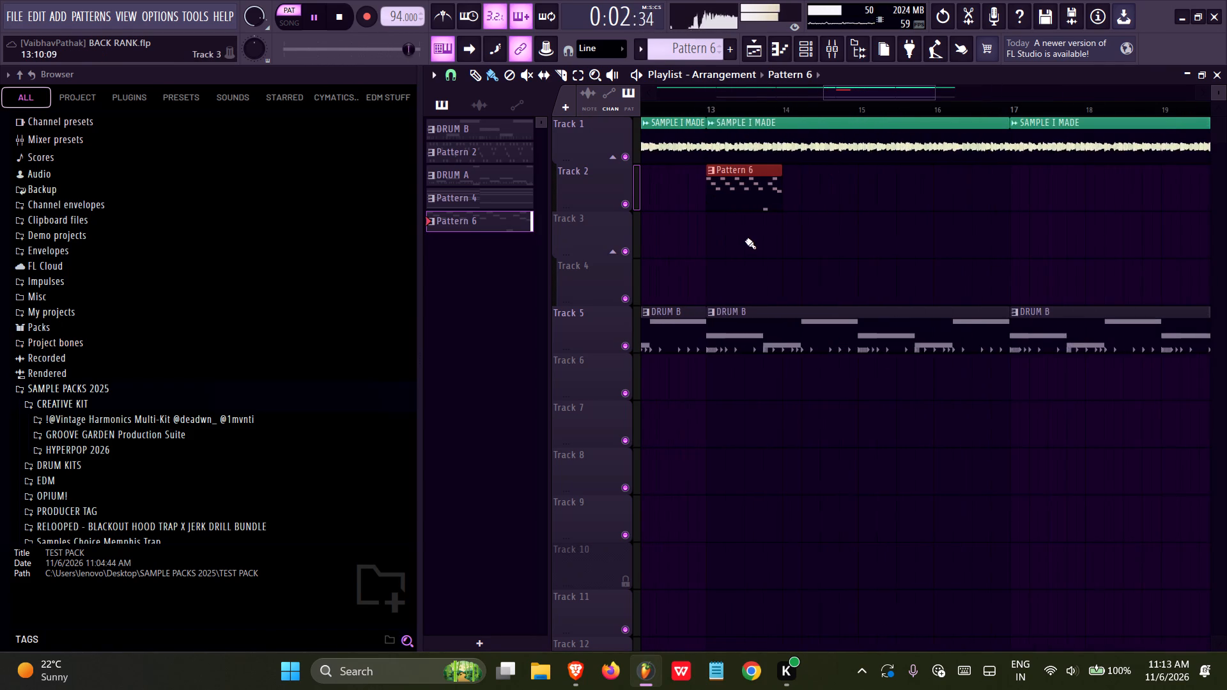
pyautogui.keyDown('ctrl'); pyautogui.scroll(20, 691, 252); pyautogui.keyUp('ctrl')
pyautogui.keyDown('ctrl'); pyautogui.scroll(9, 691, 252); pyautogui.keyUp('ctrl')
pyautogui.keyDown('ctrl'); pyautogui.scroll(-19, 737, 249); pyautogui.keyUp('ctrl')
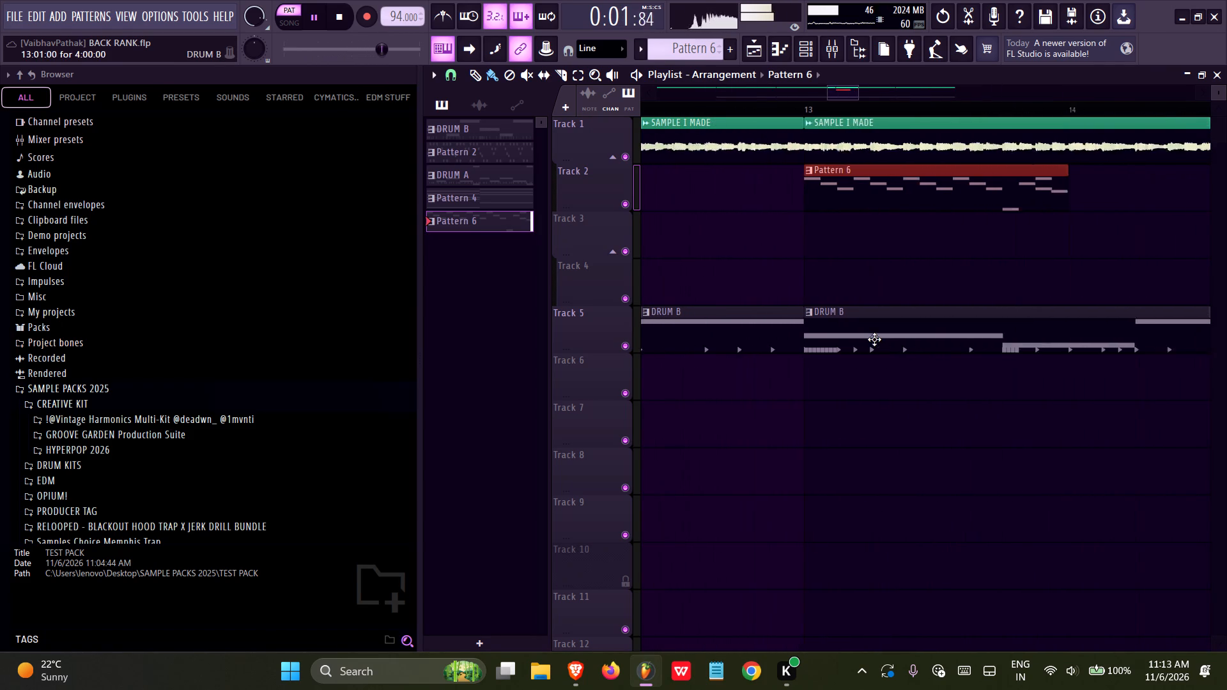
pyautogui.keyDown('ctrl'); pyautogui.scroll(-20, 874, 339); pyautogui.keyUp('ctrl')
pyautogui.keyDown('ctrl'); pyautogui.scroll(-1, 874, 339); pyautogui.keyUp('ctrl')
pyautogui.hotkey('ctrl', 's')
# Stop the pattern preview, switch to song mode, and play the arrangement from the start, saving the project.
pyautogui.press('space')
pyautogui.click(295, 27)
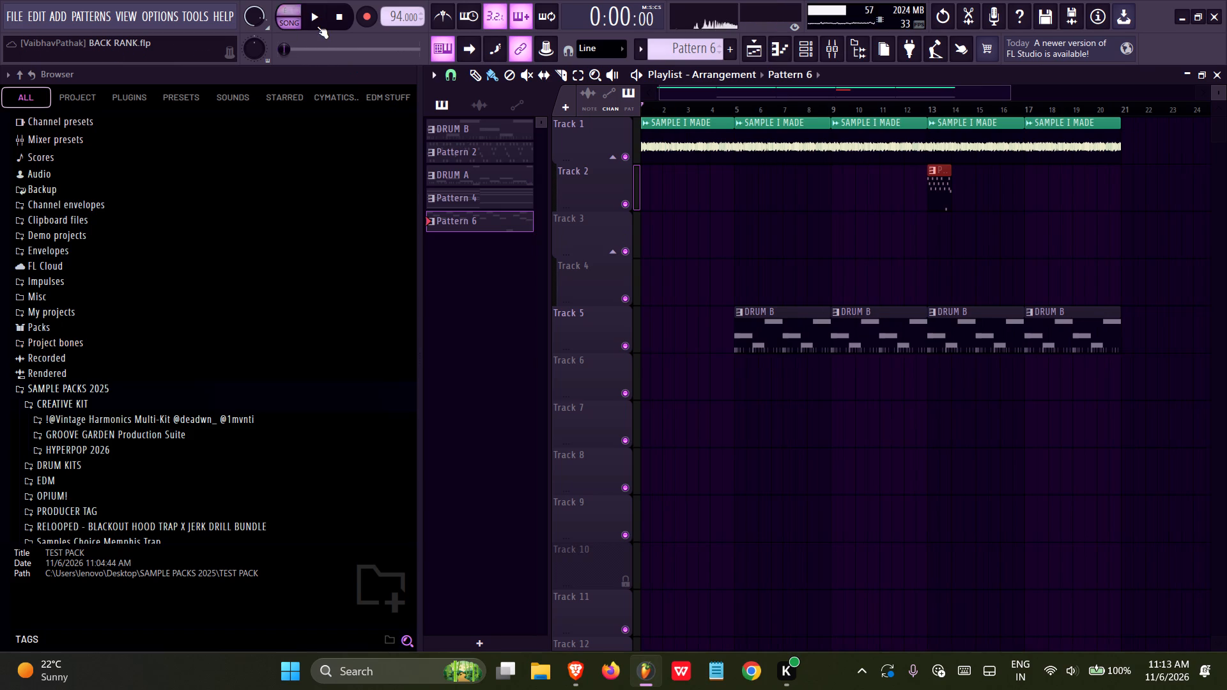
pyautogui.click(329, 20)
pyautogui.click(318, 17)
pyautogui.hotkey('ctrl', 's')
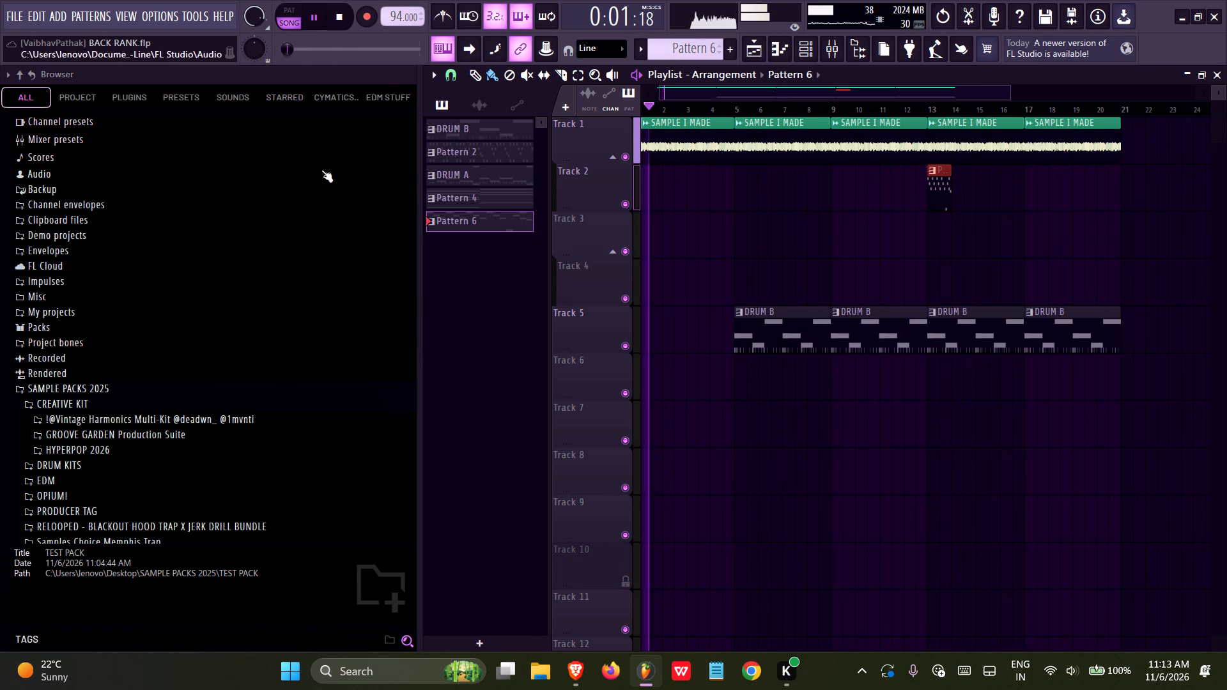
pyautogui.hotkey('ctrl', 's')
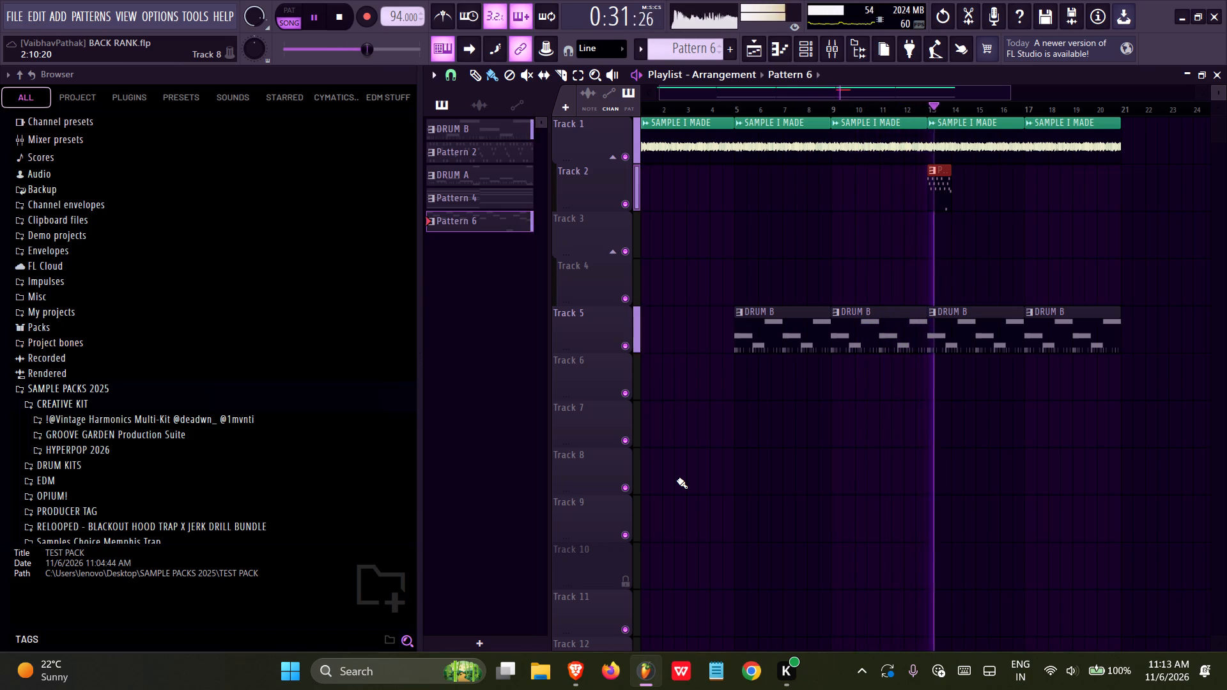
# Duplicate the Pattern 6 clip seven times along Track 2 to fill bars 13 to 20 and save the project.
pyautogui.keyDown('ctrl'); pyautogui.moveTo(976, 209); pyautogui.dragTo(873, 192); pyautogui.keyUp('ctrl')
pyautogui.hotkey('ctrl', 'b')
pyautogui.hotkey('ctrl', 'b')
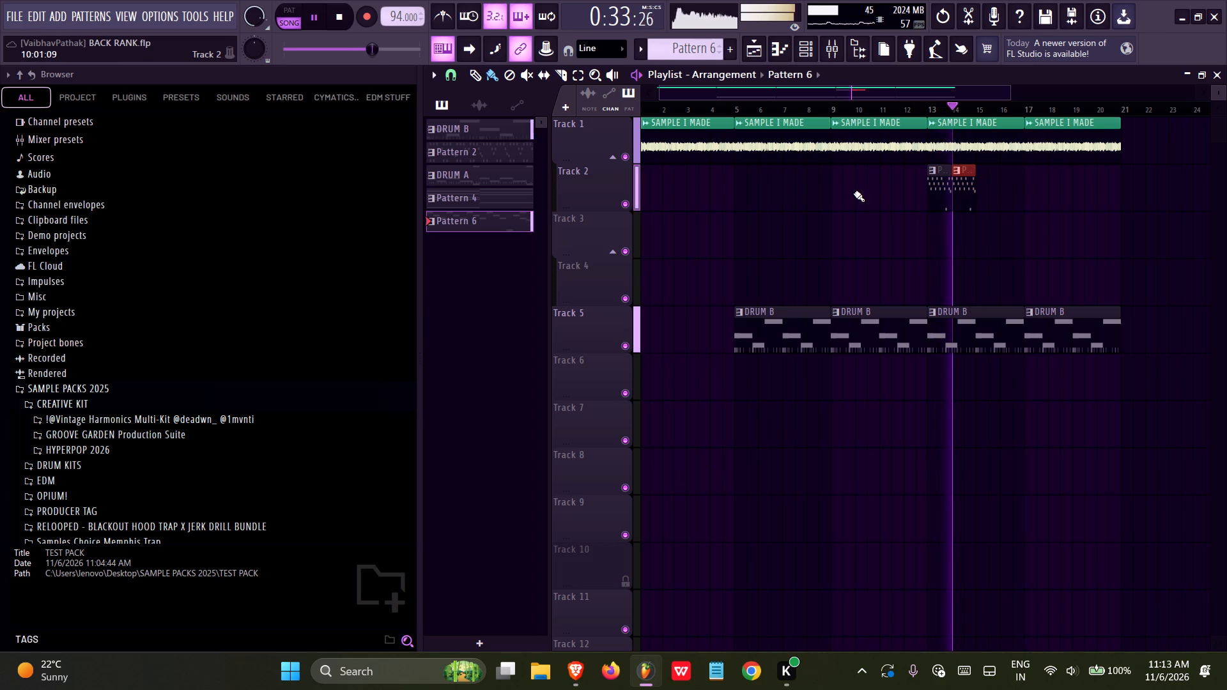
pyautogui.hotkey('ctrl', 'b')
pyautogui.hotkey('ctrl', 'b')
pyautogui.hotkey('ctrl', 'b')
pyautogui.hotkey('ctrl', 'b')
pyautogui.hotkey('ctrl', 'b')
pyautogui.hotkey('ctrl', 's')
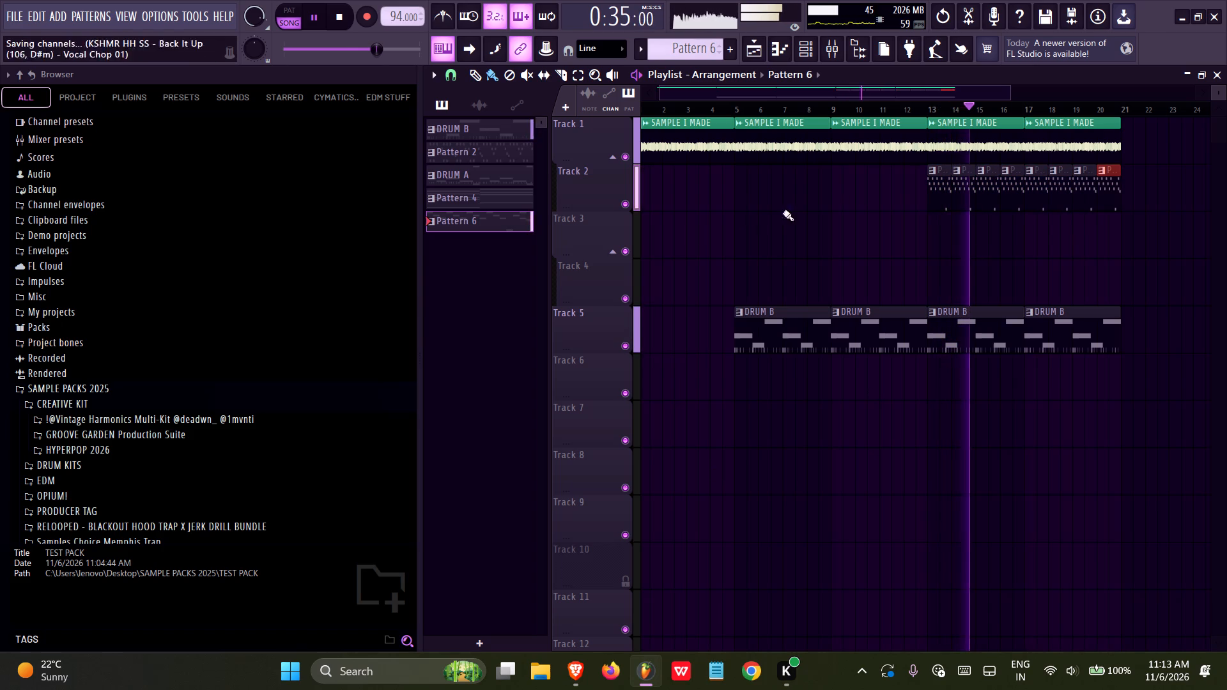
pyautogui.hotkey('ctrl', 's')
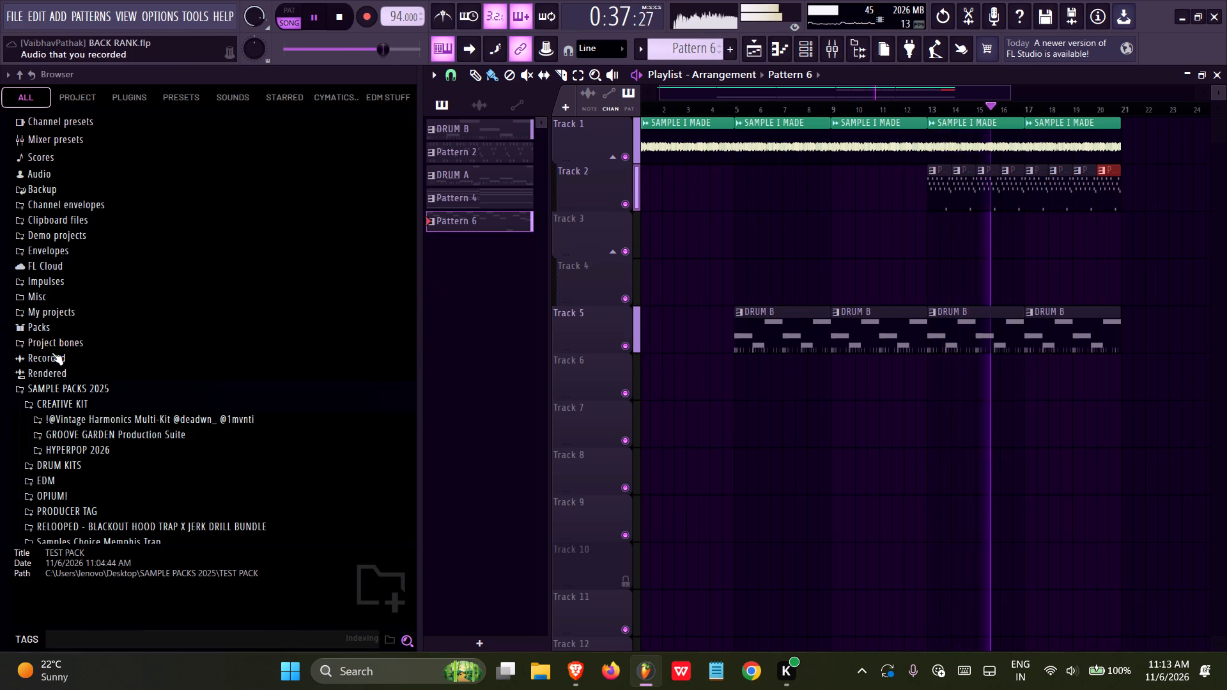
pyautogui.rightClick(700, 272)
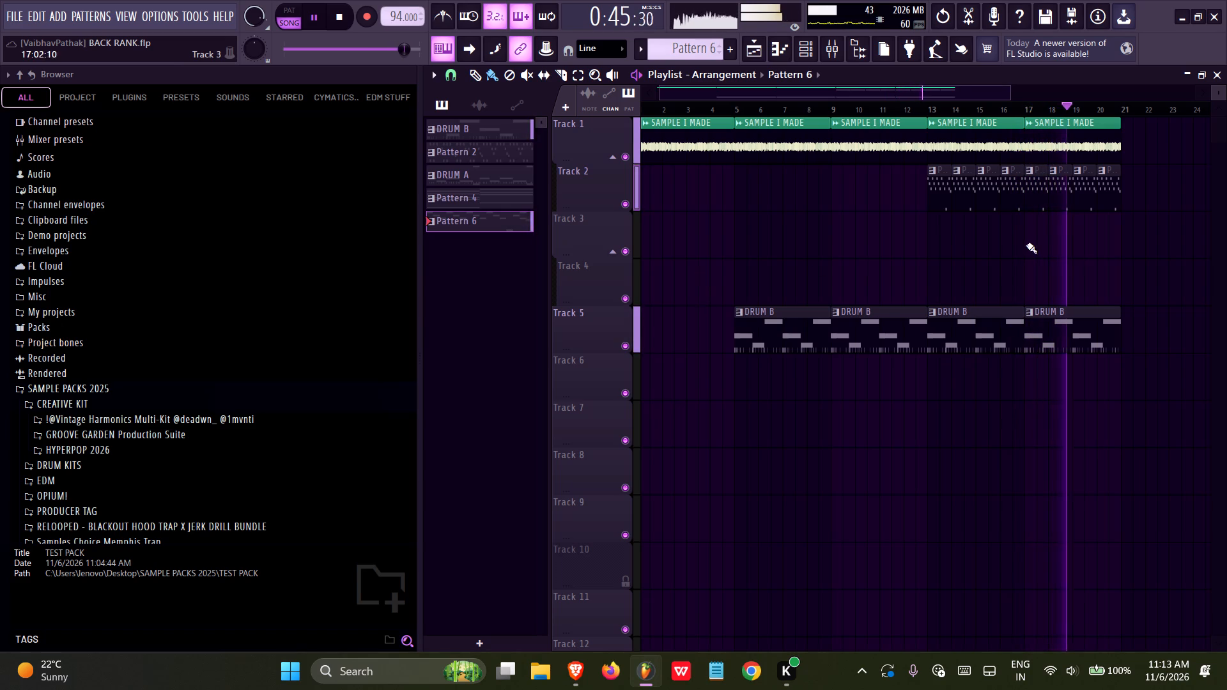
pyautogui.hotkey('ctrl', 's')
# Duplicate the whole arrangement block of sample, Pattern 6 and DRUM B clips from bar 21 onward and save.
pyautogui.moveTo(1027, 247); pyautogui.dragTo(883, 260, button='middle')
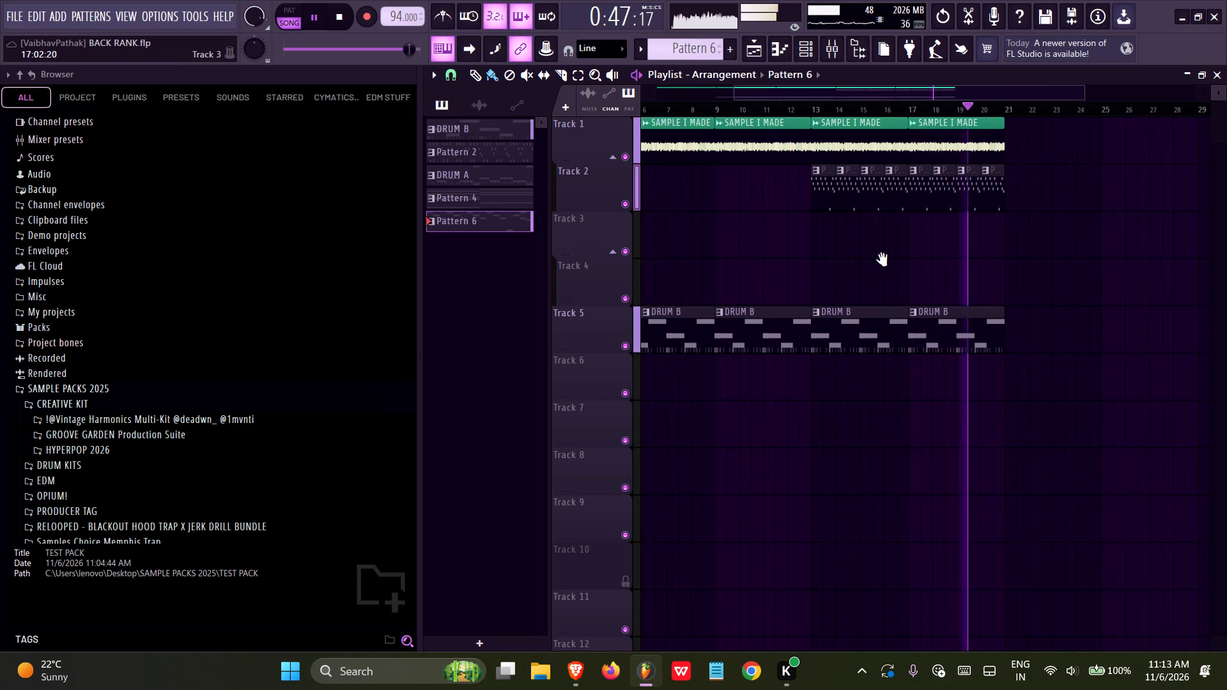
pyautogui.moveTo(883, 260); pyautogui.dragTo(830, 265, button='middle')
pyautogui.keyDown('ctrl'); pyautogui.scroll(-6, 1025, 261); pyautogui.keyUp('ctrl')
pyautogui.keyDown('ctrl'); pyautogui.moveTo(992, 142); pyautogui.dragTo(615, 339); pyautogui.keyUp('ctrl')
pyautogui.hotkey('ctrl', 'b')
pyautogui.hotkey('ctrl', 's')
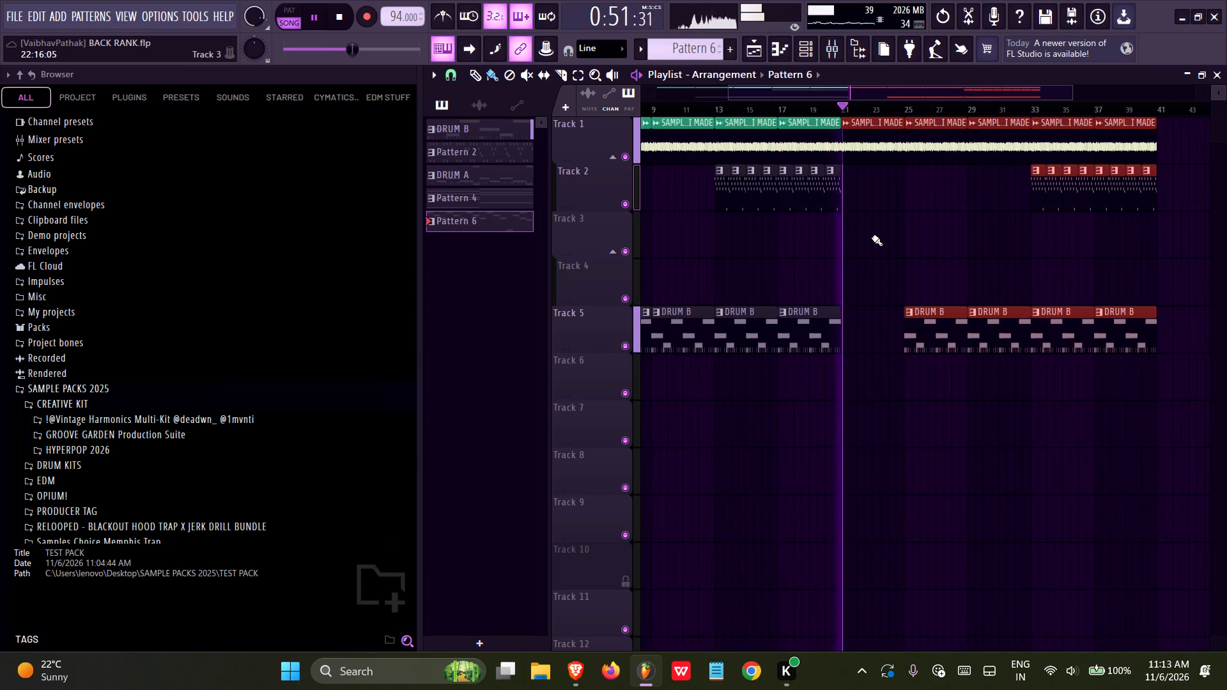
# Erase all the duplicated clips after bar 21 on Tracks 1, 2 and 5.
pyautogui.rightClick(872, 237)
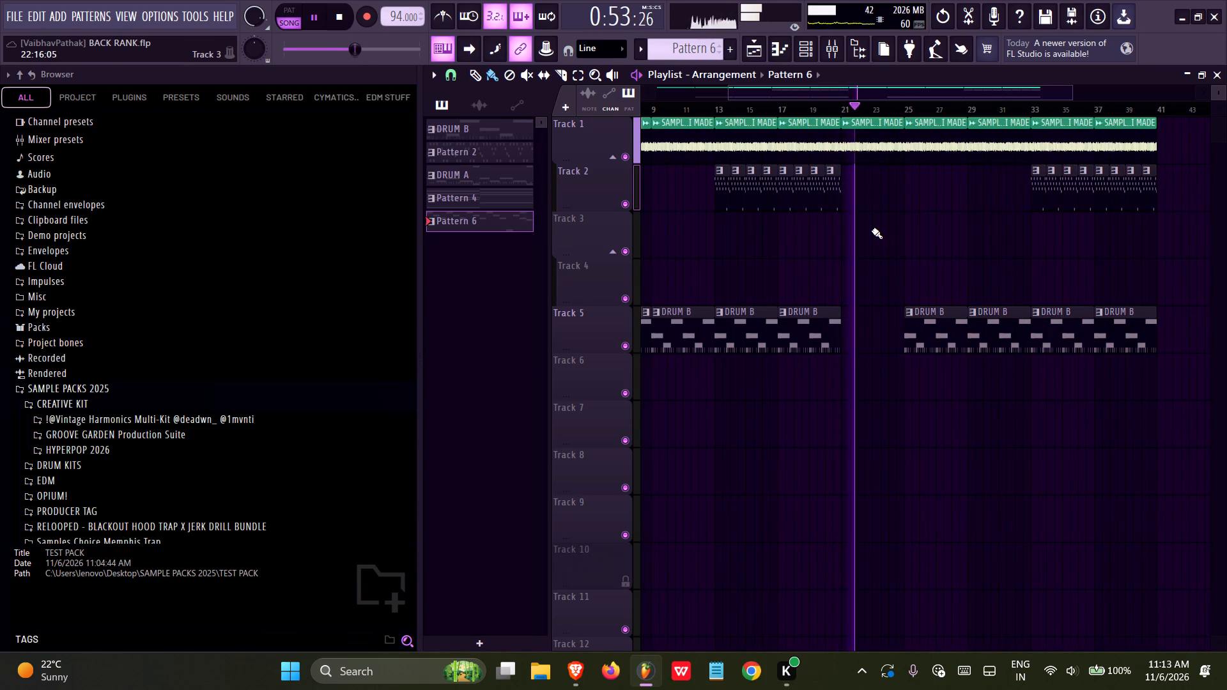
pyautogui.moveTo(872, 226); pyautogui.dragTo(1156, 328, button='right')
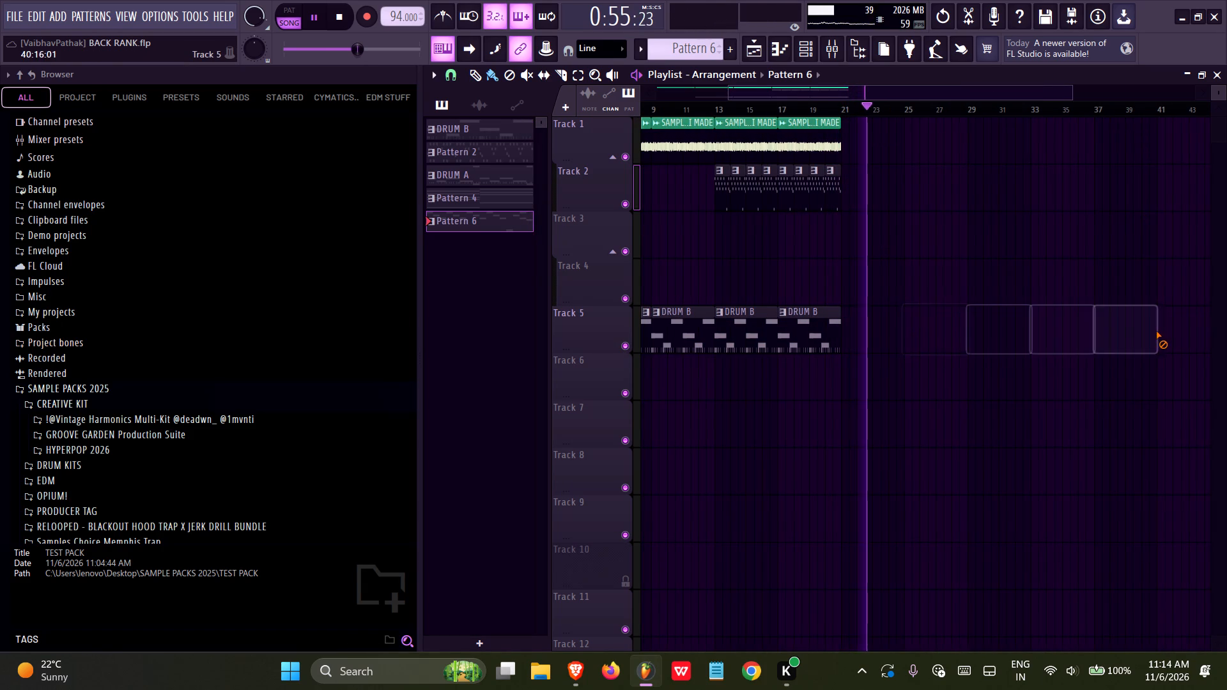
# Move playback back to near bar 20, duplicate the last three Pattern 6 clips into bars 21 to 23, and save.
pyautogui.click(821, 110)
pyautogui.keyDown('ctrl'); pyautogui.scroll(3, 870, 206); pyautogui.keyUp('ctrl')
pyautogui.keyDown('ctrl'); pyautogui.moveTo(1024, 187); pyautogui.dragTo(870, 198); pyautogui.keyUp('ctrl')
pyautogui.hotkey('ctrl', 'b')
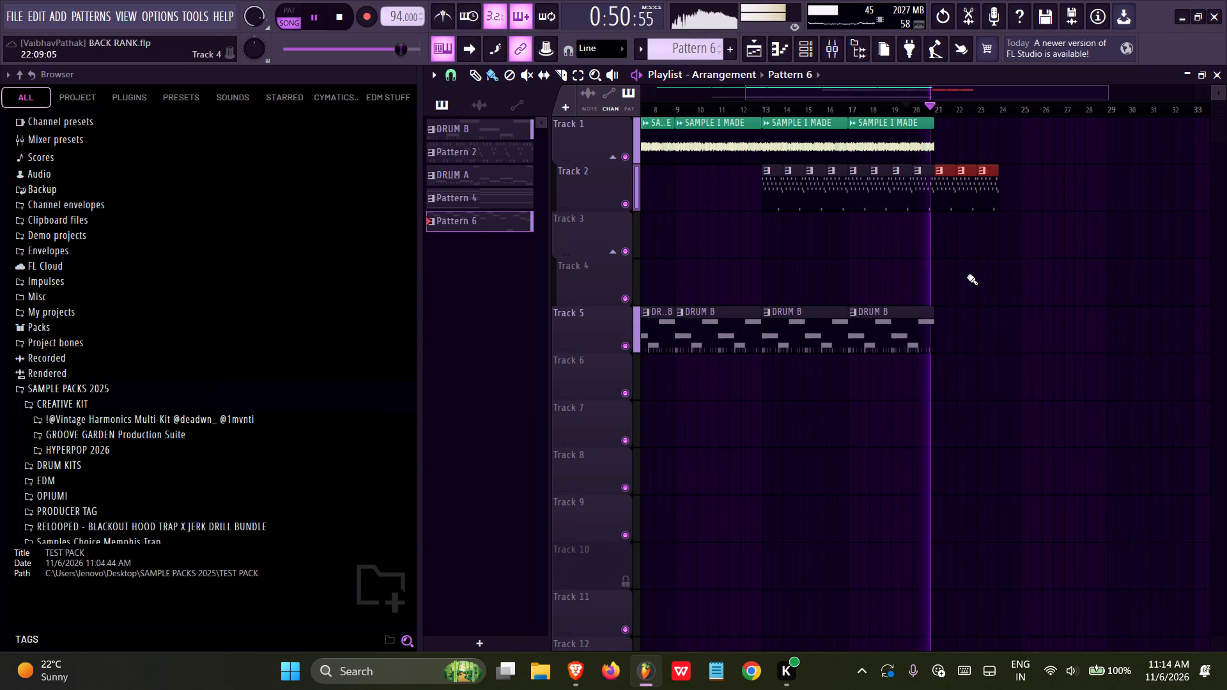
pyautogui.keyDown('ctrl'); pyautogui.scroll(-5, 1102, 291); pyautogui.keyUp('ctrl')
pyautogui.hotkey('ctrl', 's')
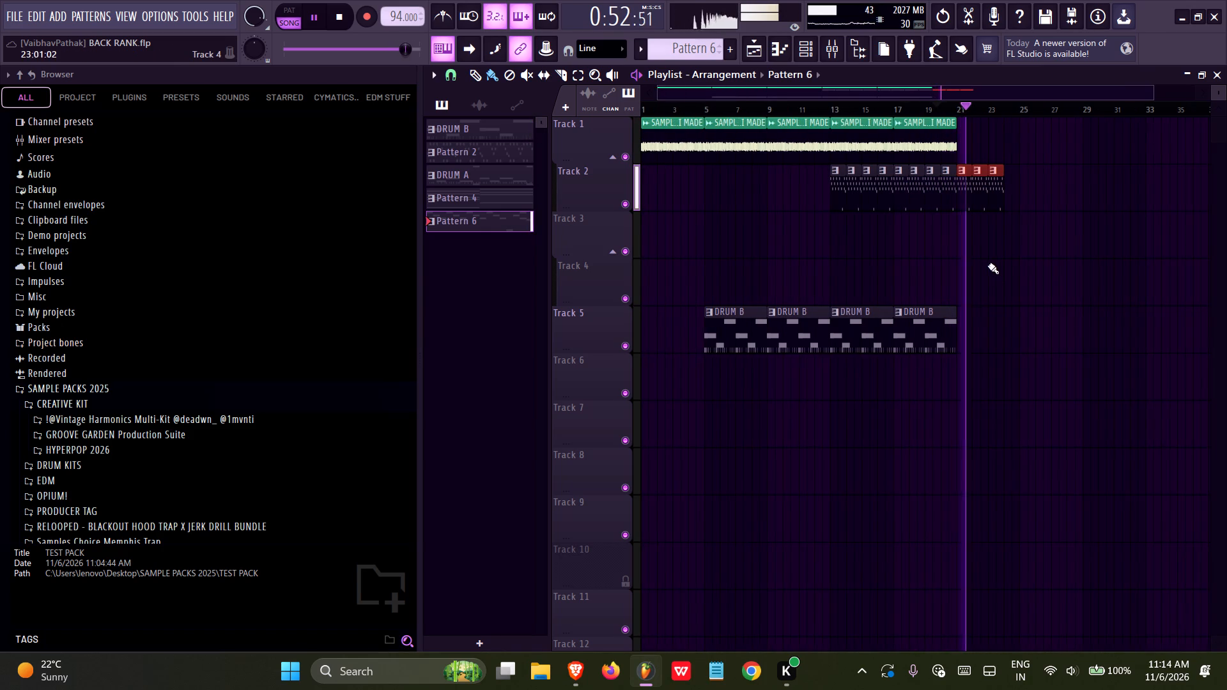
# Split the DRUM B pattern by channel and erase the four old drum clips from Track 5.
pyautogui.click(729, 323)
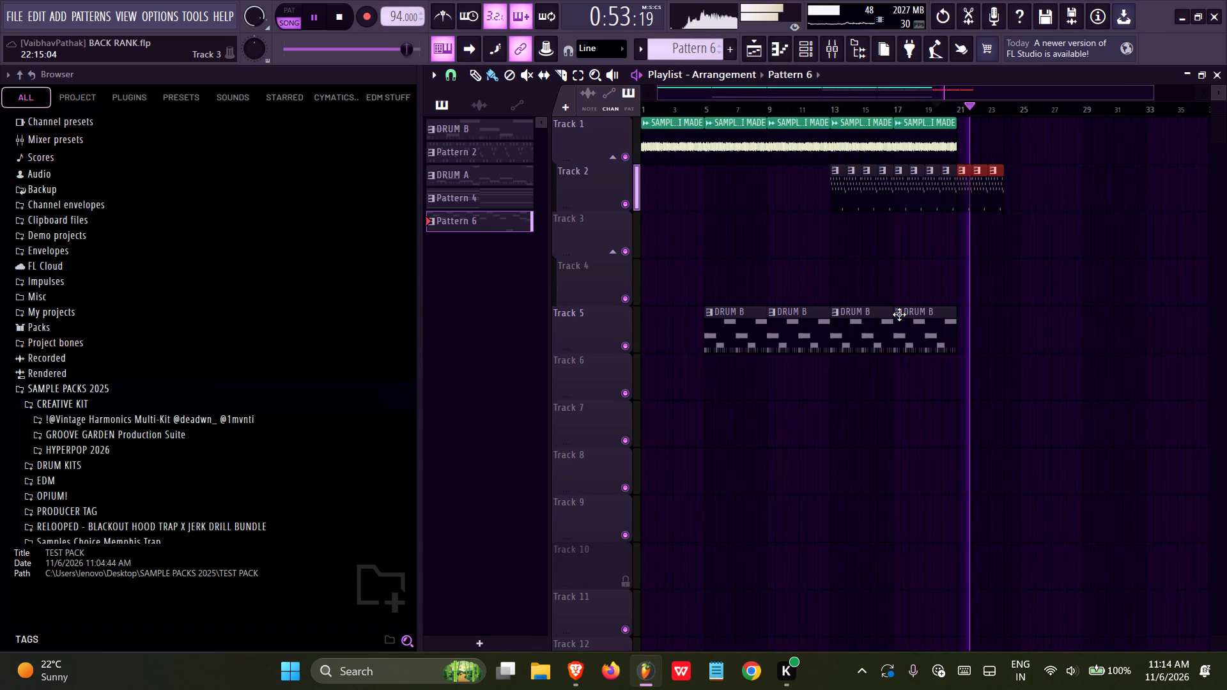
pyautogui.rightClick(488, 124)
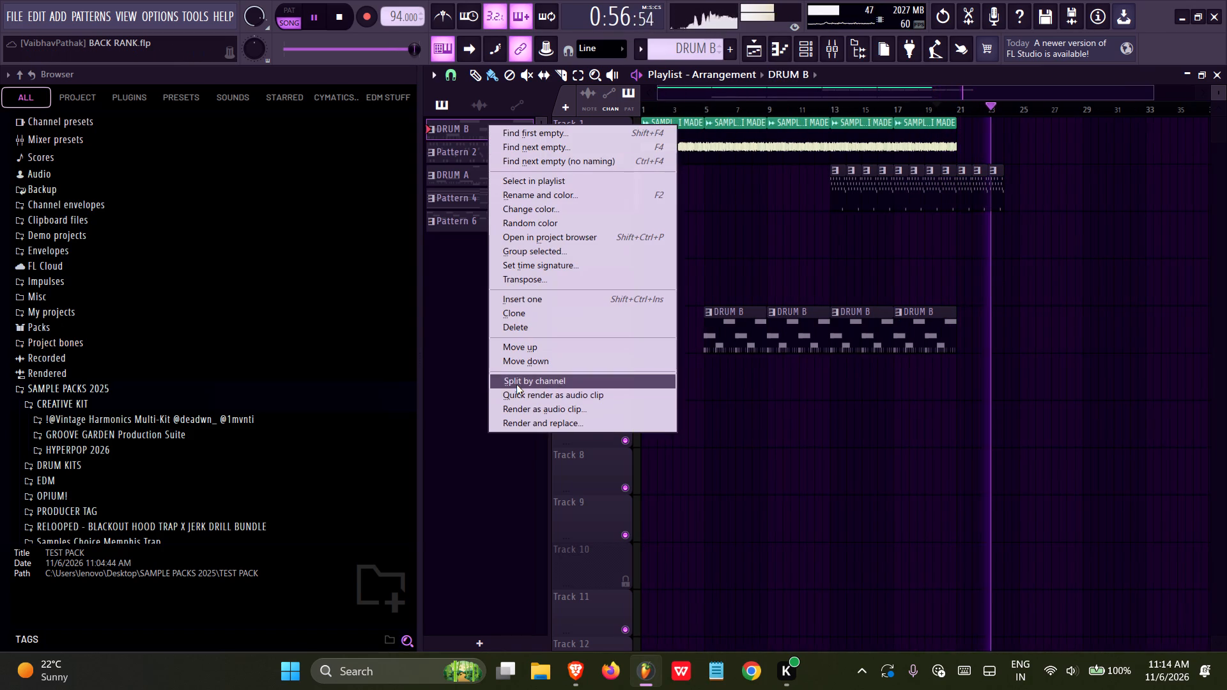
pyautogui.click(516, 385)
pyautogui.moveTo(775, 380); pyautogui.dragTo(958, 336, button='right')
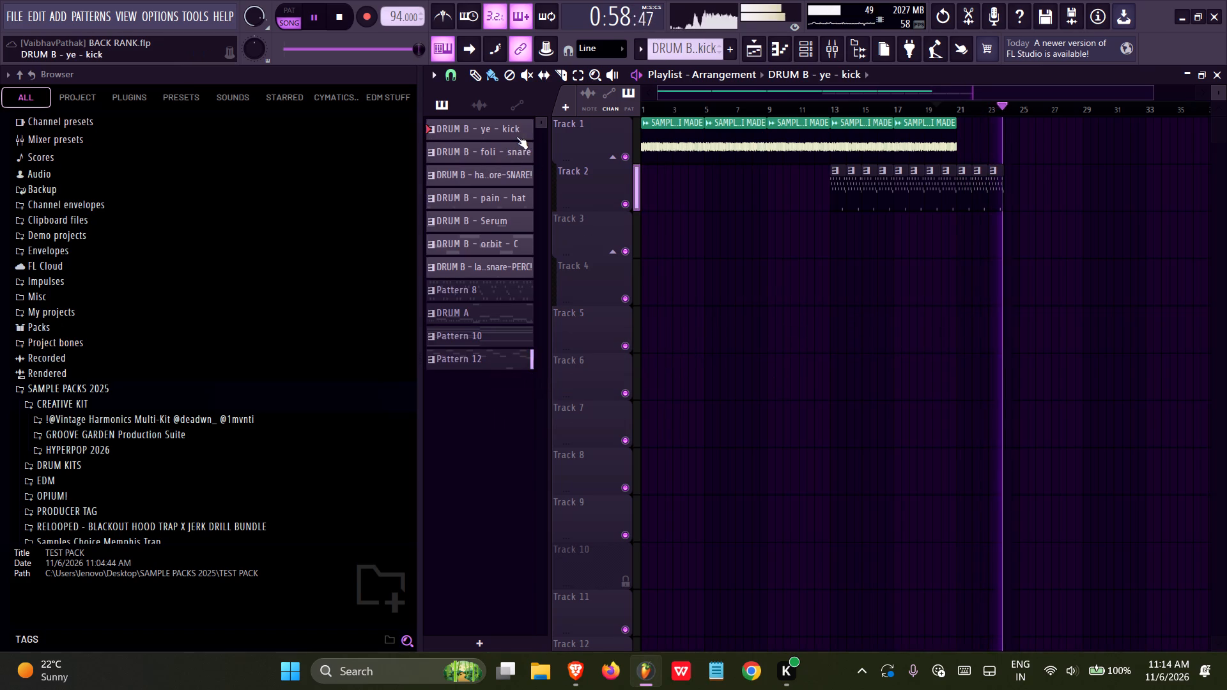
# Place all seven split DRUM B patterns, from ye - kick to layerwithsnare-PERC!, on Tracks 4 to 10 starting at bar 5.
pyautogui.click(514, 131)
pyautogui.keyDown('ctrl'); pyautogui.keyDown('shift'); pyautogui.click(503, 263); pyautogui.keyUp('shift'); pyautogui.keyUp('ctrl')
pyautogui.moveTo(482, 132); pyautogui.dragTo(747, 307)
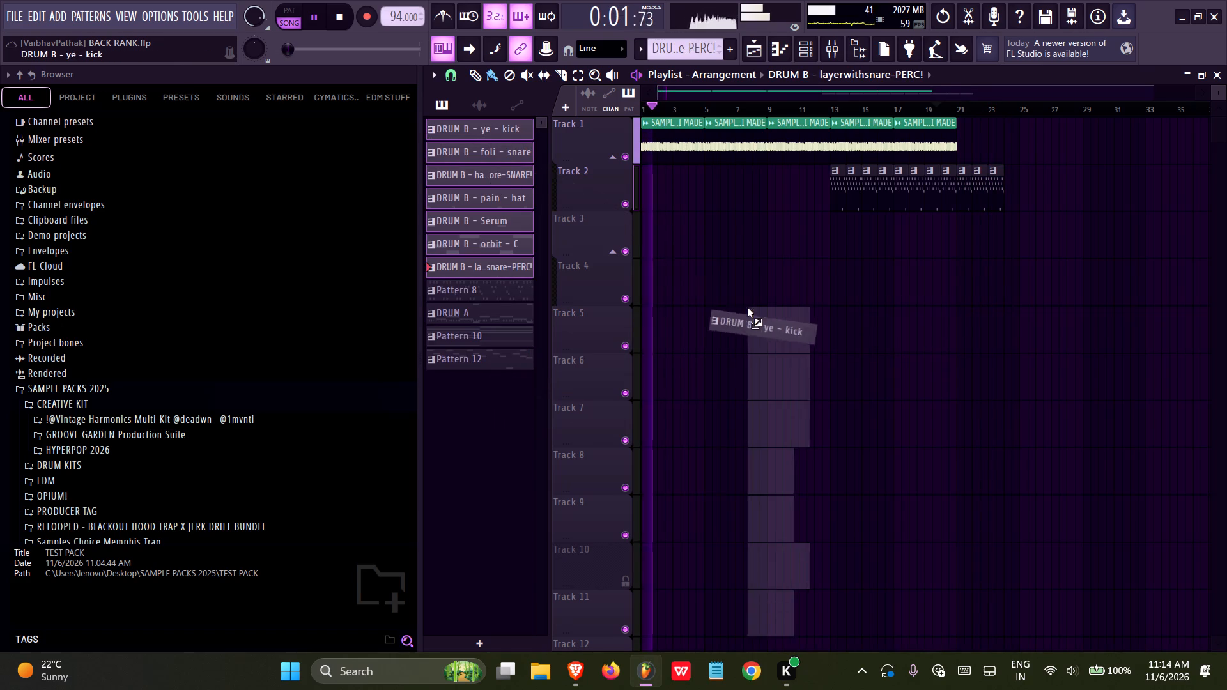
pyautogui.moveTo(747, 307); pyautogui.dragTo(706, 282)
pyautogui.keyDown('ctrl'); pyautogui.scroll(15, 700, 284); pyautogui.keyUp('ctrl')
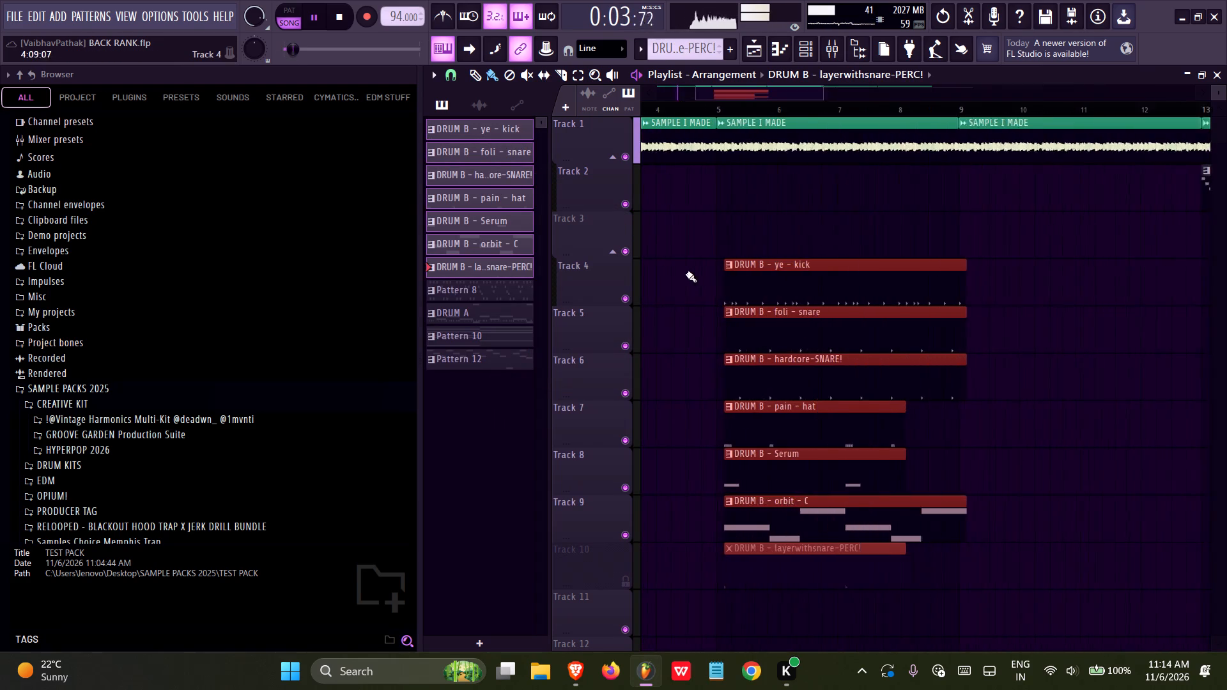
pyautogui.keyDown('ctrl'); pyautogui.scroll(14, 686, 273); pyautogui.keyUp('ctrl')
pyautogui.moveTo(936, 288); pyautogui.dragTo(895, 285)
pyautogui.keyDown('ctrl'); pyautogui.scroll(7, 849, 318); pyautogui.keyUp('ctrl')
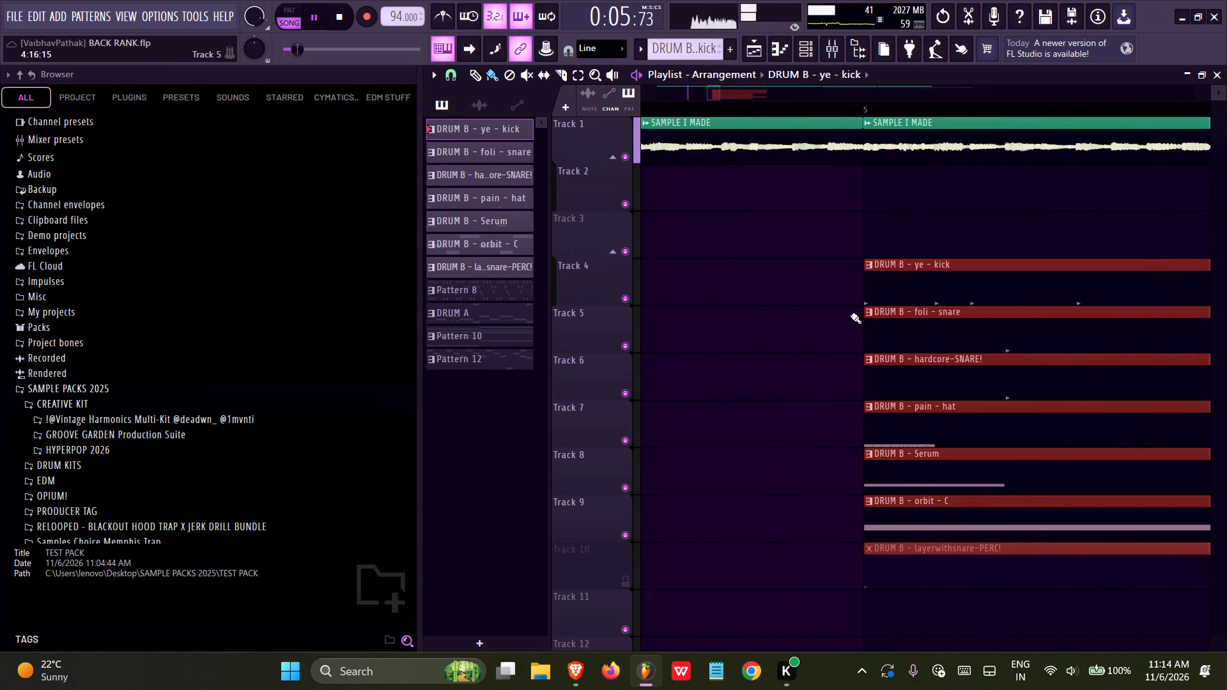
pyautogui.keyDown('ctrl'); pyautogui.scroll(5, 851, 315); pyautogui.keyUp('ctrl')
pyautogui.click(897, 279)
pyautogui.keyDown('ctrl'); pyautogui.scroll(-20, 751, 316); pyautogui.keyUp('ctrl')
pyautogui.keyDown('ctrl'); pyautogui.scroll(-4, 751, 316); pyautogui.keyUp('ctrl')
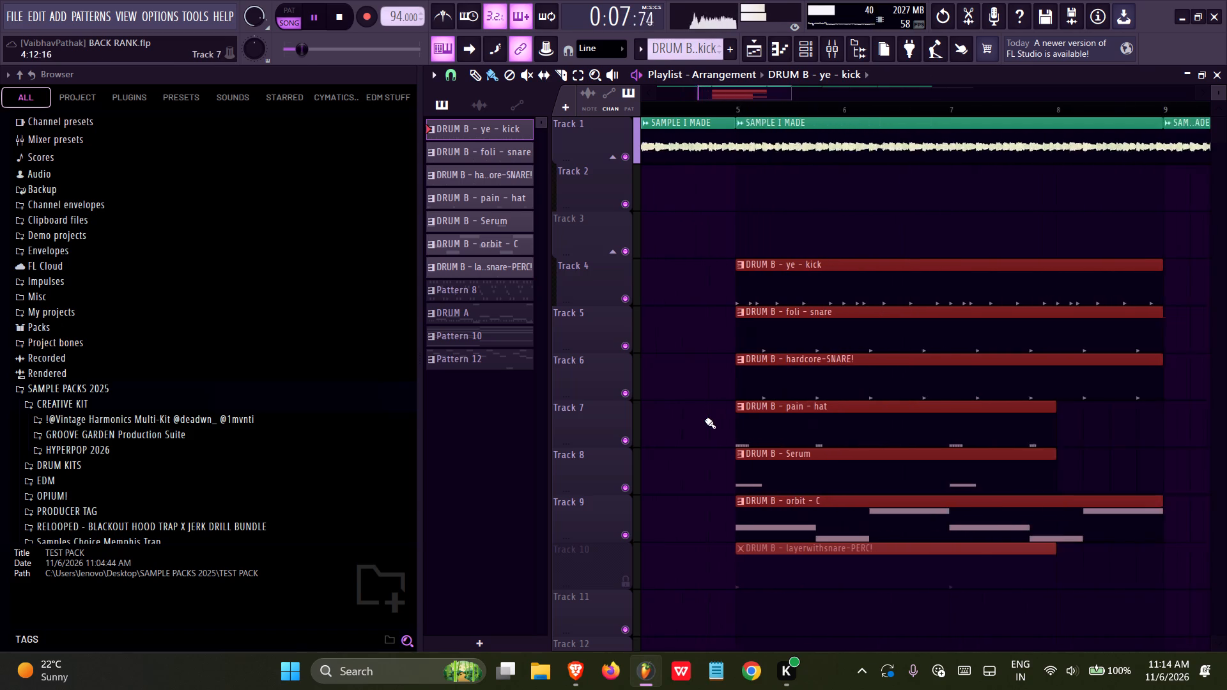
pyautogui.keyDown('ctrl'); pyautogui.scroll(-7, 705, 420); pyautogui.keyUp('ctrl')
# Unmute Track 10.
pyautogui.keyDown('shift'); pyautogui.click(624, 579); pyautogui.keyUp('shift')
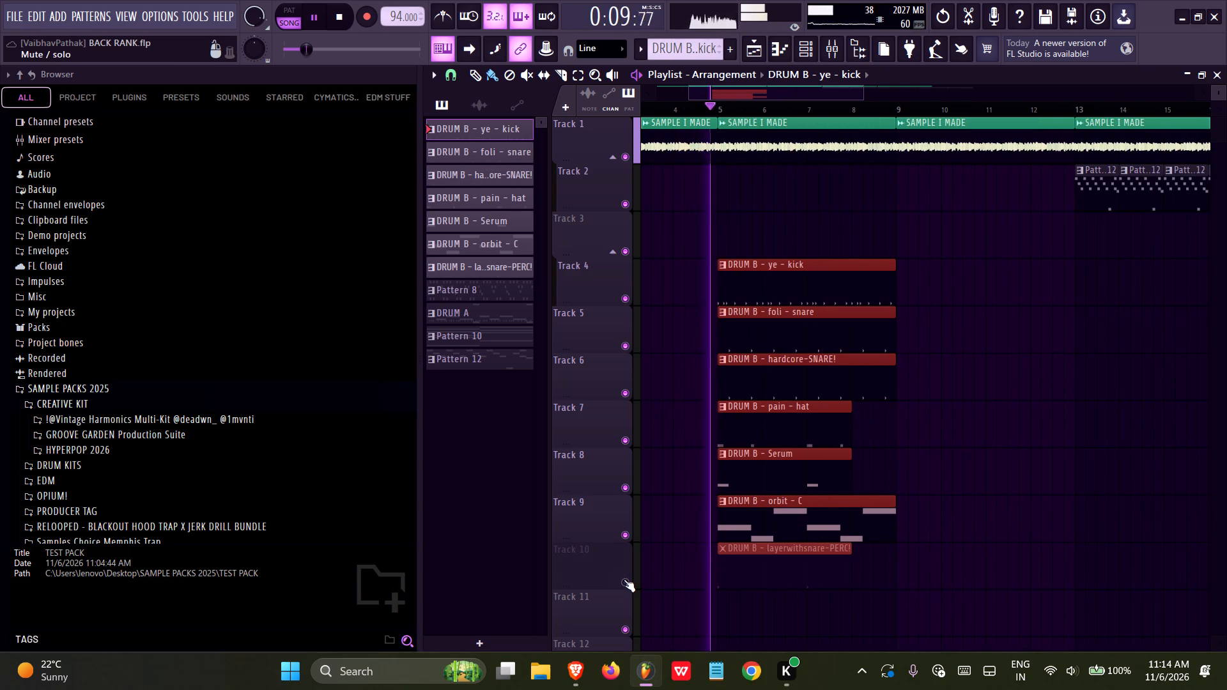
pyautogui.click(624, 579)
# Duplicate the seven split DRUM B clips on Tracks 4 to 10 four times, extending them to bar 25.
pyautogui.keyDown('ctrl'); pyautogui.moveTo(941, 257); pyautogui.dragTo(663, 571); pyautogui.keyUp('ctrl')
pyautogui.keyDown('ctrl'); pyautogui.scroll(-4, 665, 571); pyautogui.keyUp('ctrl')
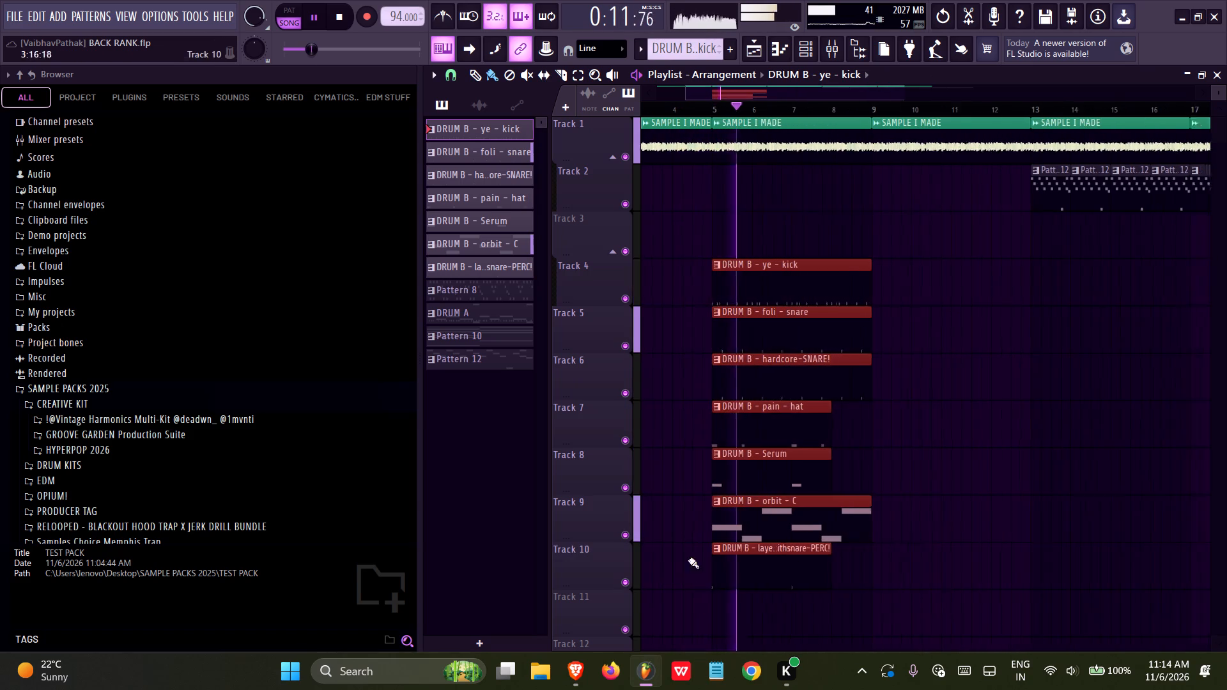
pyautogui.keyDown('ctrl'); pyautogui.scroll(-2, 688, 560); pyautogui.keyUp('ctrl')
pyautogui.hotkey('ctrl', 'b')
pyautogui.hotkey('ctrl', 'b')
pyautogui.hotkey('ctrl', 'b')
pyautogui.hotkey('ctrl', 'b')
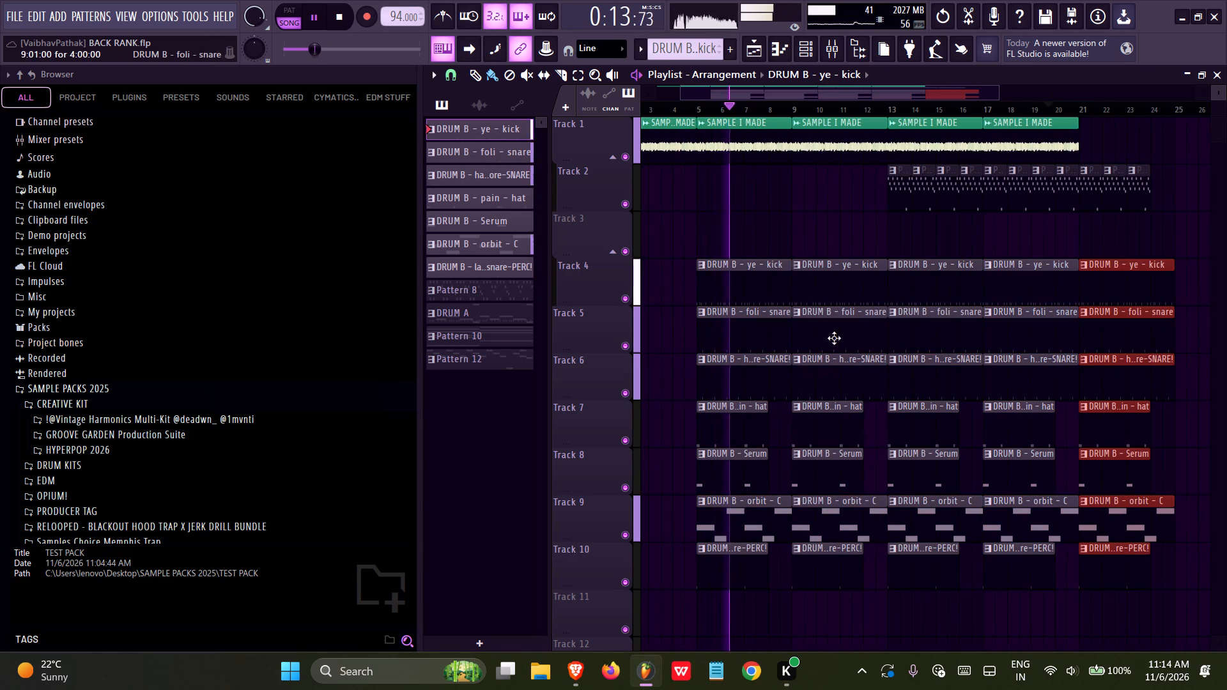
# Save the project and erase the ye - kick, foli - snare, hardcore-SNARE! and pain - hat clips at bar 21 on Tracks 4 to 7.
pyautogui.hotkey('ctrl', 's')
pyautogui.moveTo(1068, 235); pyautogui.dragTo(812, 210, button='middle')
pyautogui.keyDown('ctrl'); pyautogui.scroll(9, 874, 259); pyautogui.keyUp('ctrl')
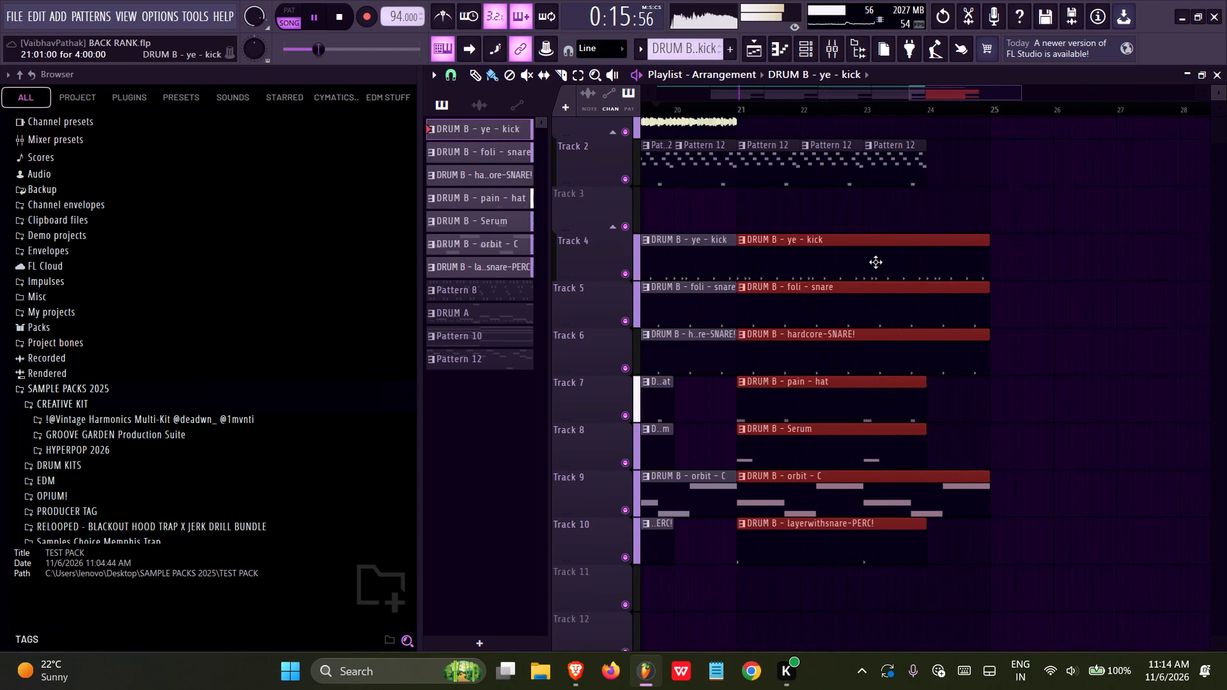
pyautogui.moveTo(850, 241); pyautogui.dragTo(810, 297, button='right')
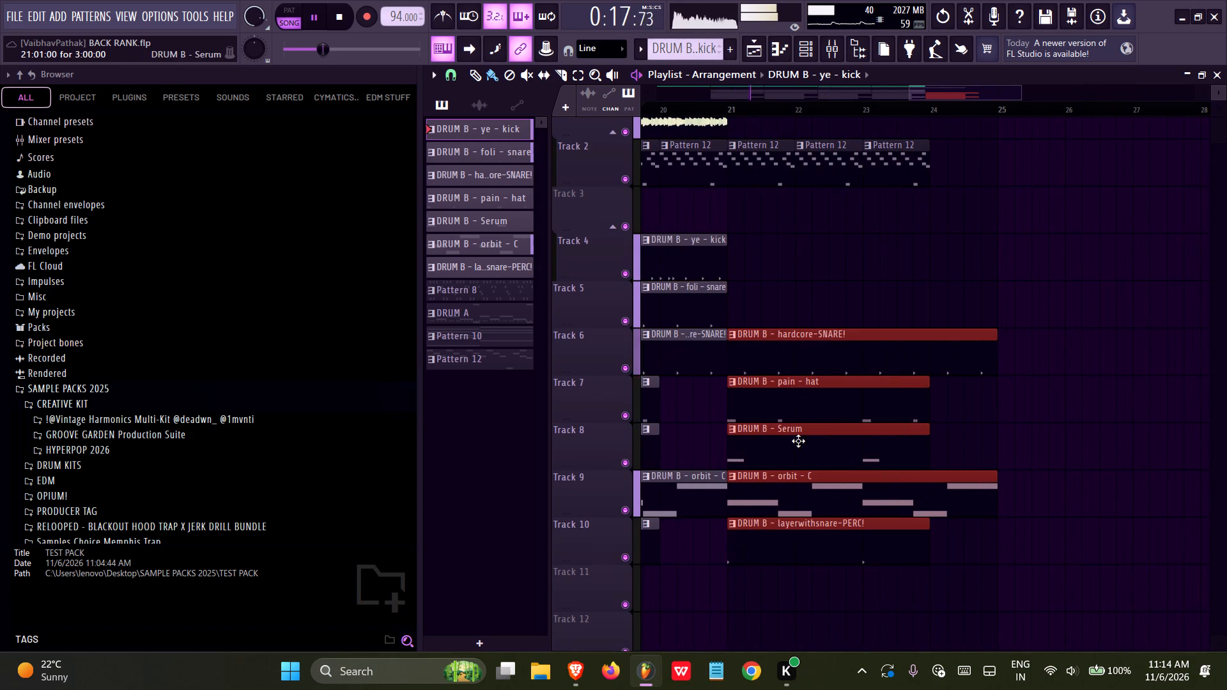
pyautogui.moveTo(793, 346); pyautogui.dragTo(790, 387, button='right')
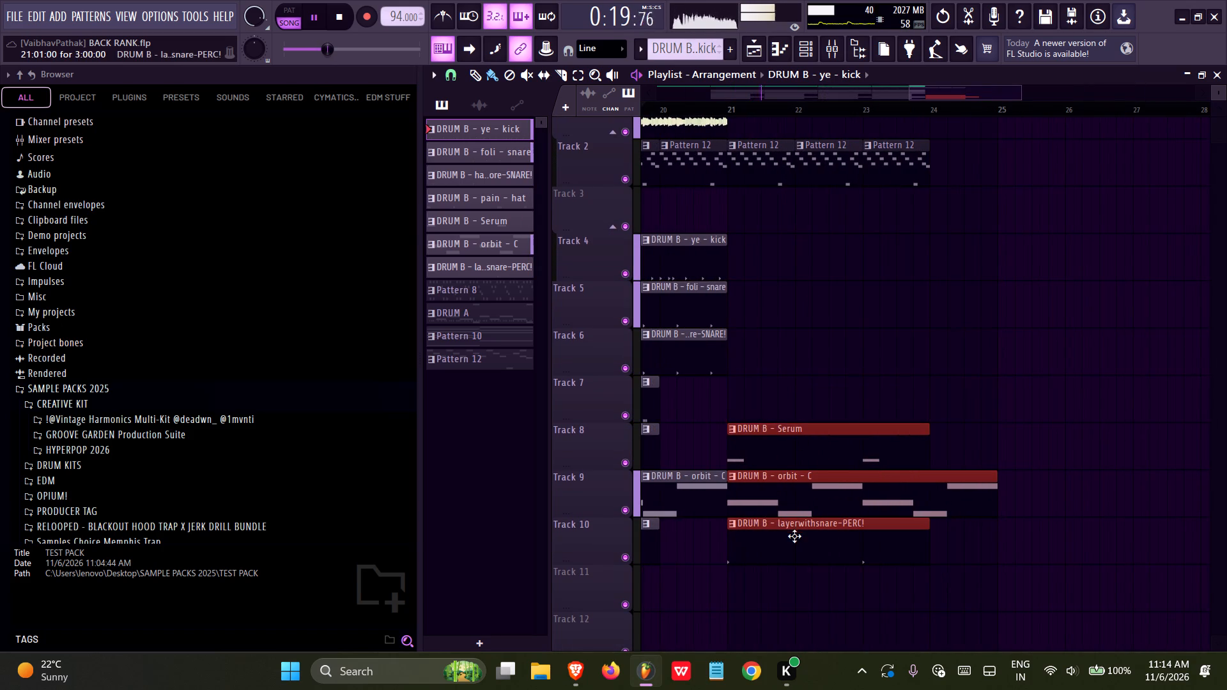
# Play from around bar 20, duplicate the last Pattern 12 clip on Track 2 into bar 24, and save the project.
pyautogui.click(678, 102)
pyautogui.scroll(5, 693, 180)
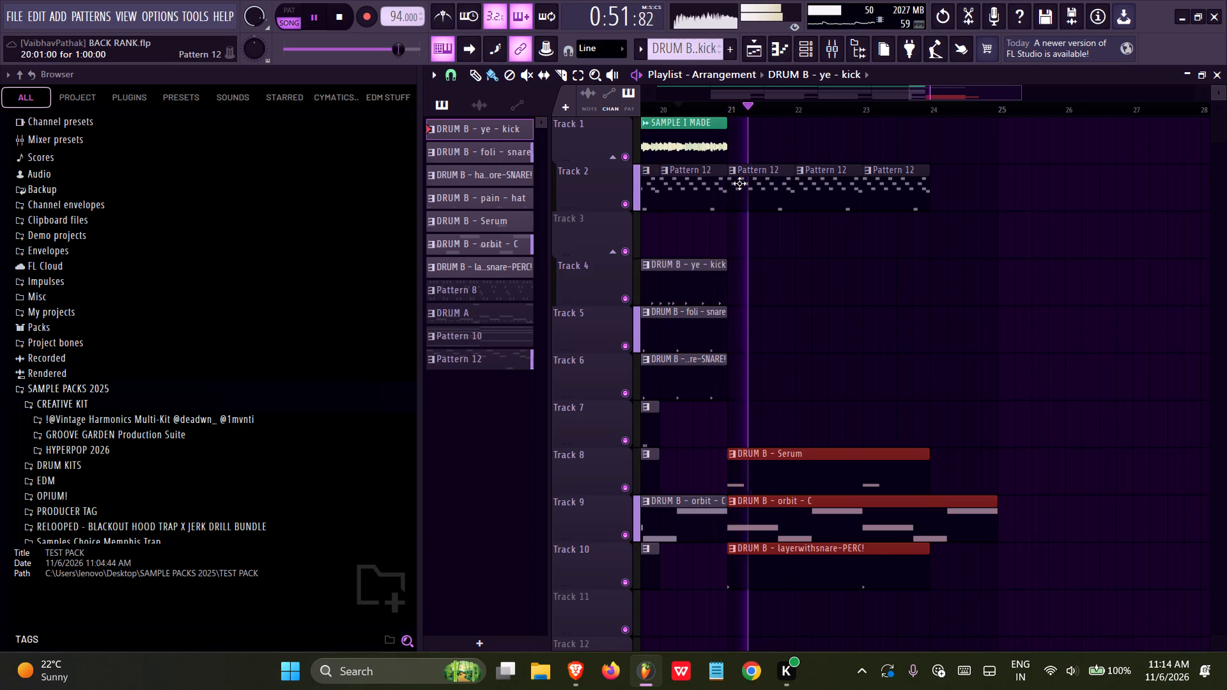
pyautogui.keyDown('ctrl'); pyautogui.click(902, 195); pyautogui.keyUp('ctrl')
pyautogui.hotkey('ctrl', 'b')
pyautogui.hotkey('ctrl', 's')
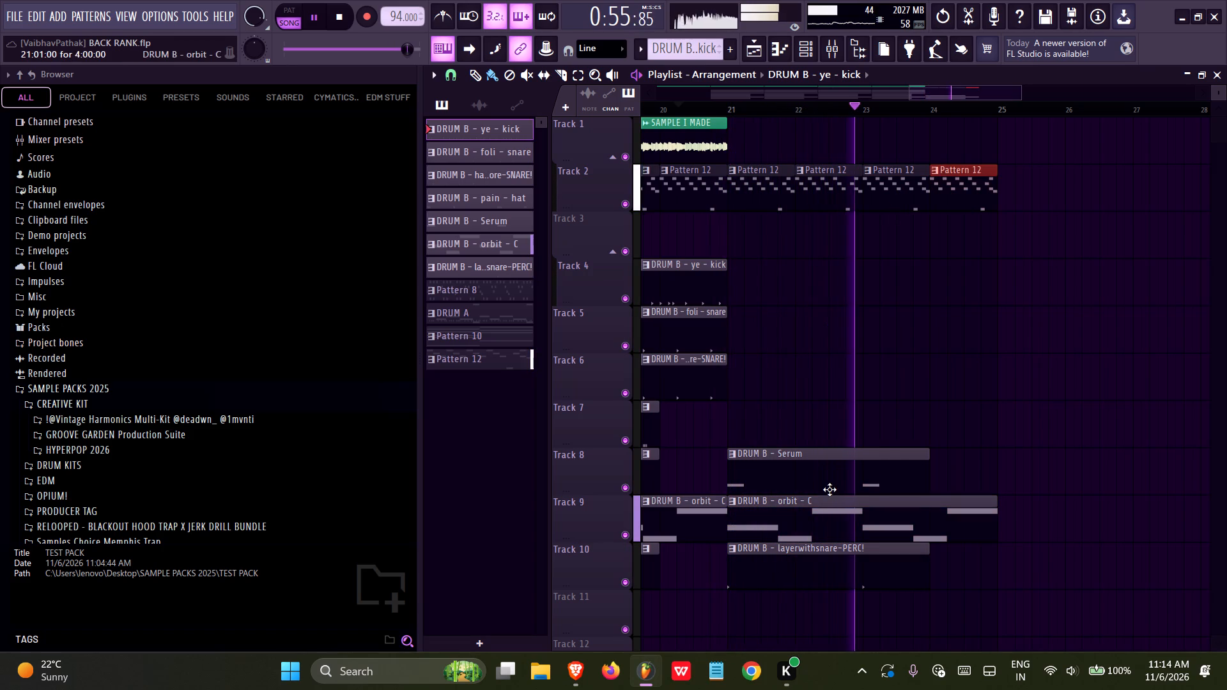
# Duplicate the bar 21 to 24 clips on Tracks 2, 8, 9 and 10 to bar 25, stop playback and save the project.
pyautogui.keyDown('ctrl'); pyautogui.moveTo(1022, 168); pyautogui.dragTo(753, 553); pyautogui.keyUp('ctrl')
pyautogui.hotkey('ctrl', 'b')
pyautogui.keyDown('ctrl'); pyautogui.scroll(-6, 821, 334); pyautogui.keyUp('ctrl')
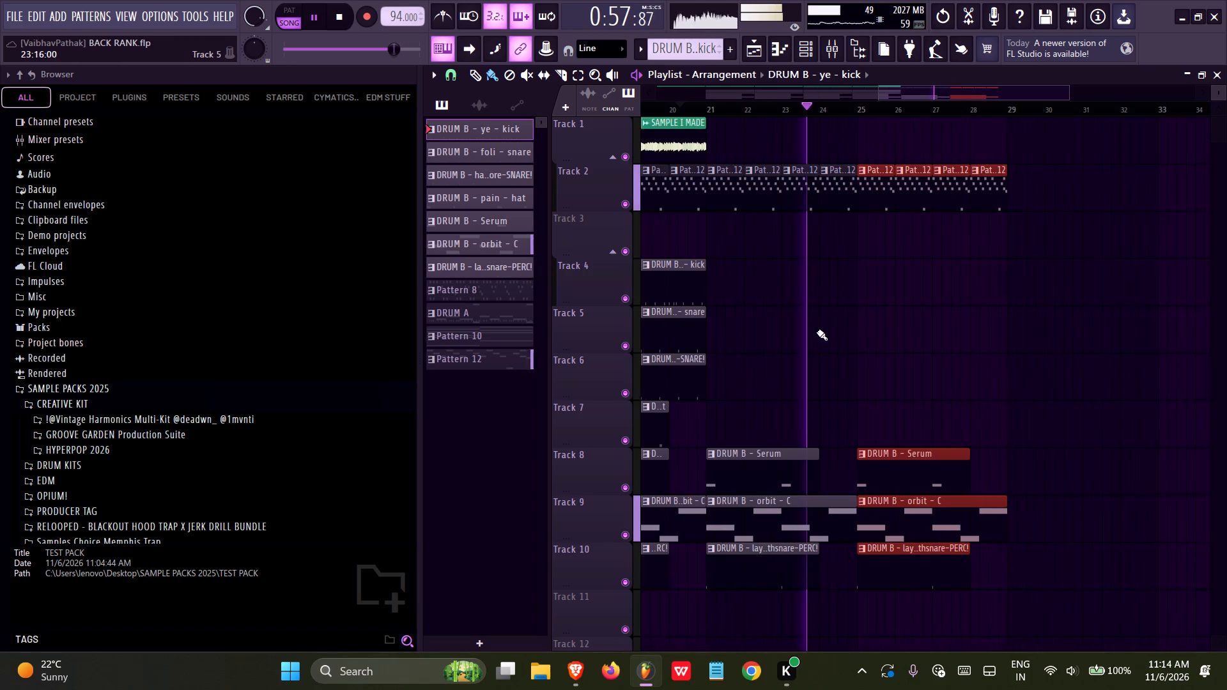
pyautogui.hotkey('ctrl', 's')
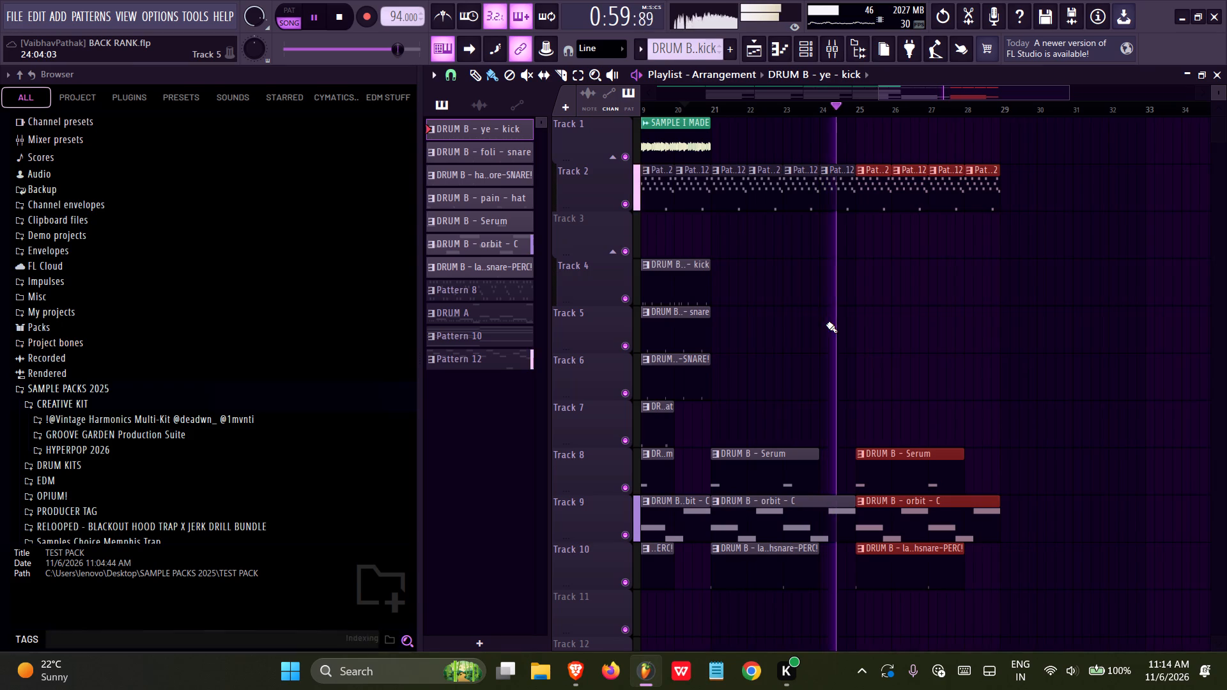
pyautogui.hotkey('ctrl', 's')
pyautogui.press('space')
pyautogui.hotkey('ctrl', 's')
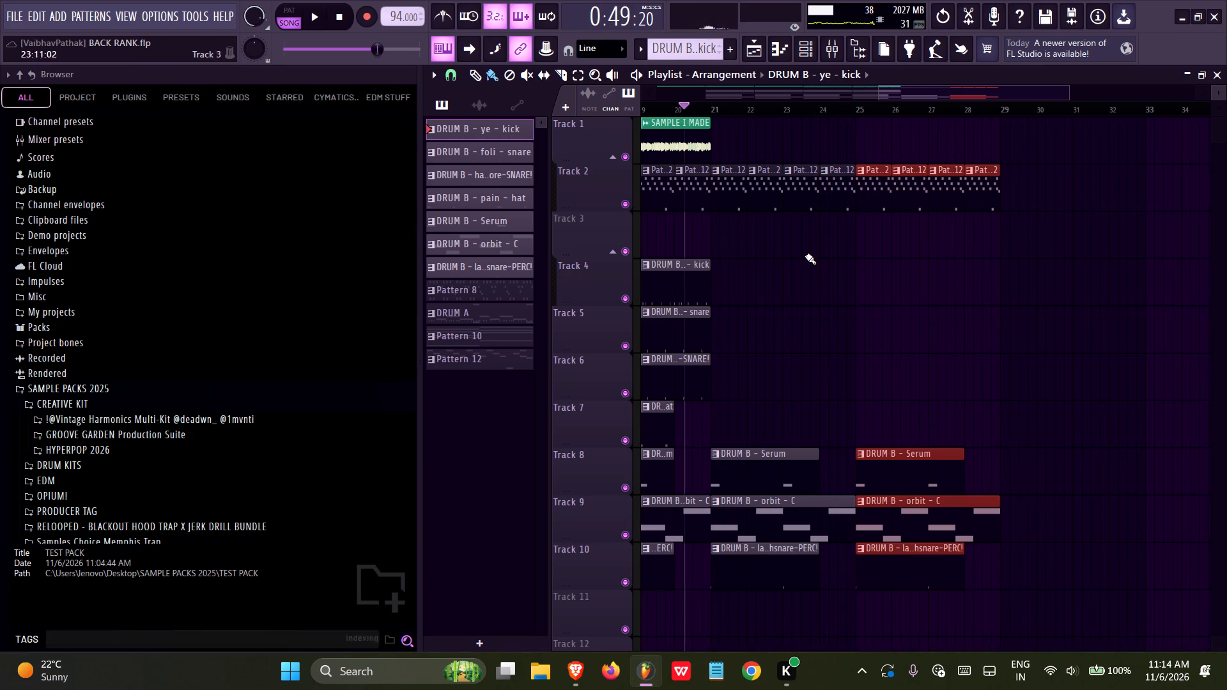
# Browse the EDM kicks in the Sounds of KSHMR Vol.5 pack and audition samples from the Hardstyle Kicks folder.
pyautogui.scroll(-3, 141, 420)
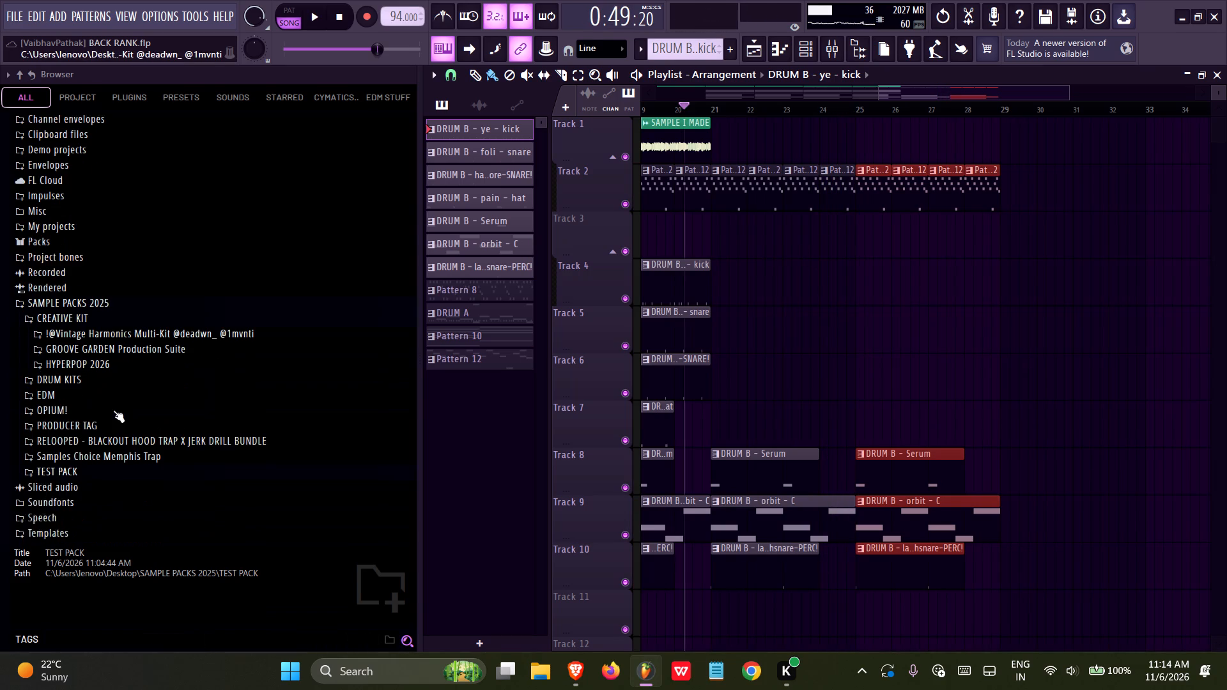
pyautogui.click(47, 383)
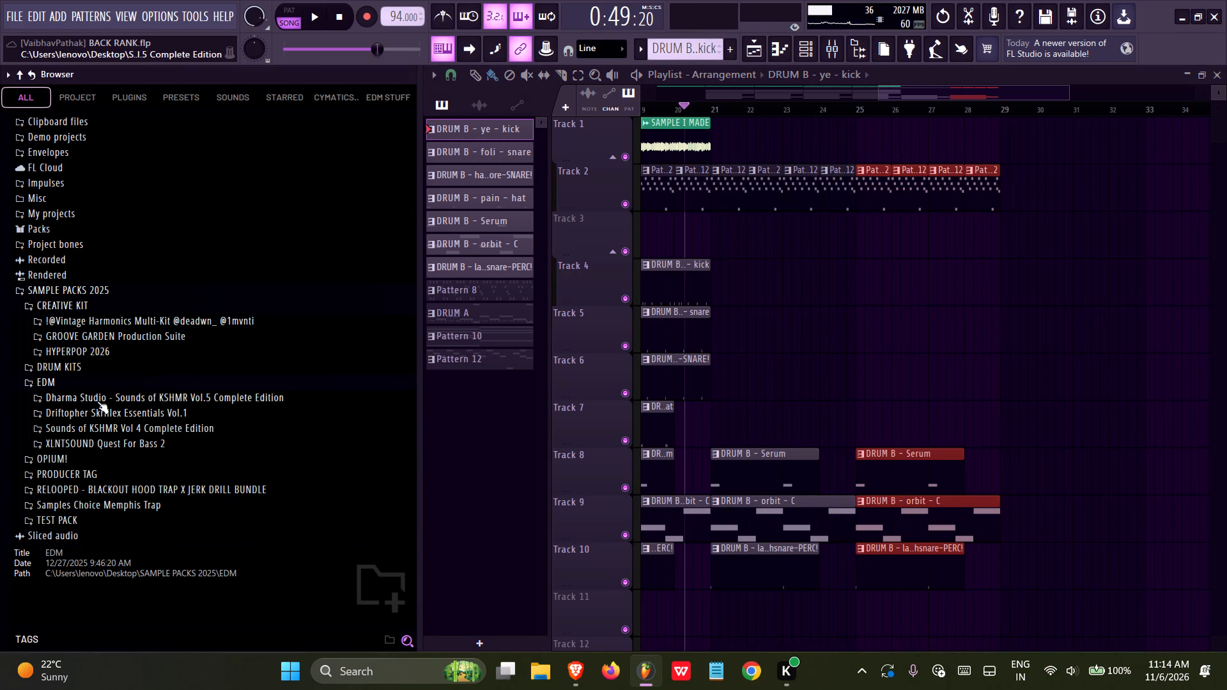
pyautogui.click(97, 401)
pyautogui.click(79, 431)
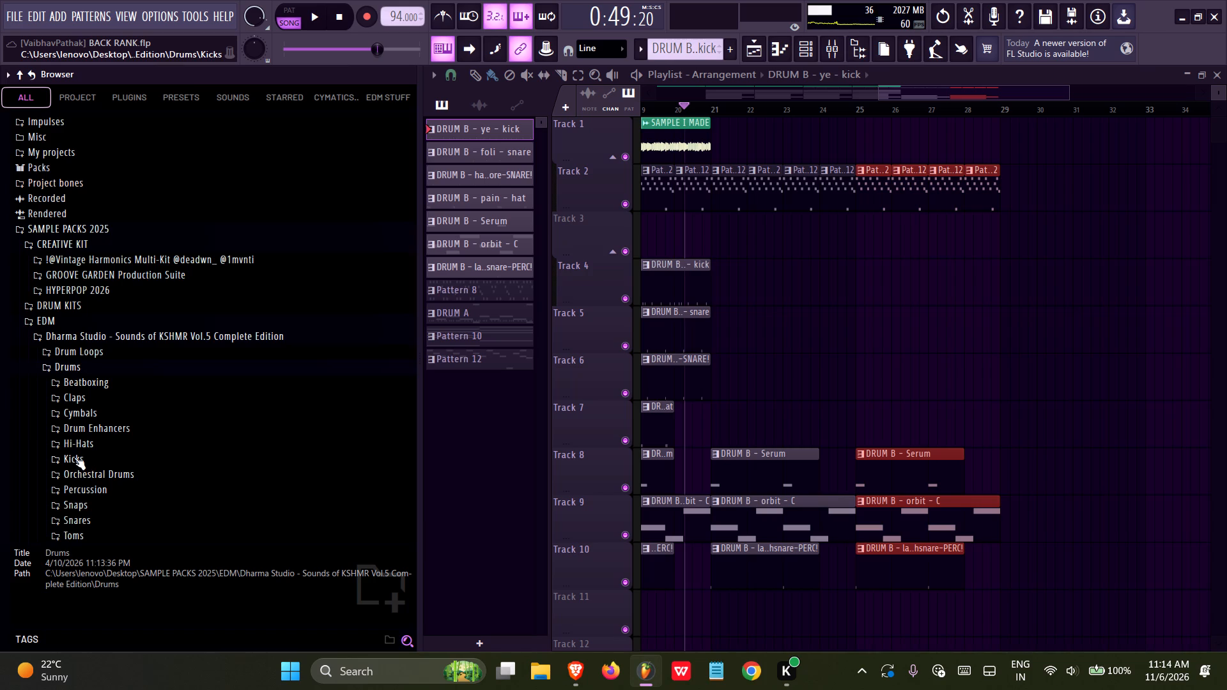
pyautogui.click(74, 457)
pyautogui.click(98, 477)
pyautogui.click(98, 477)
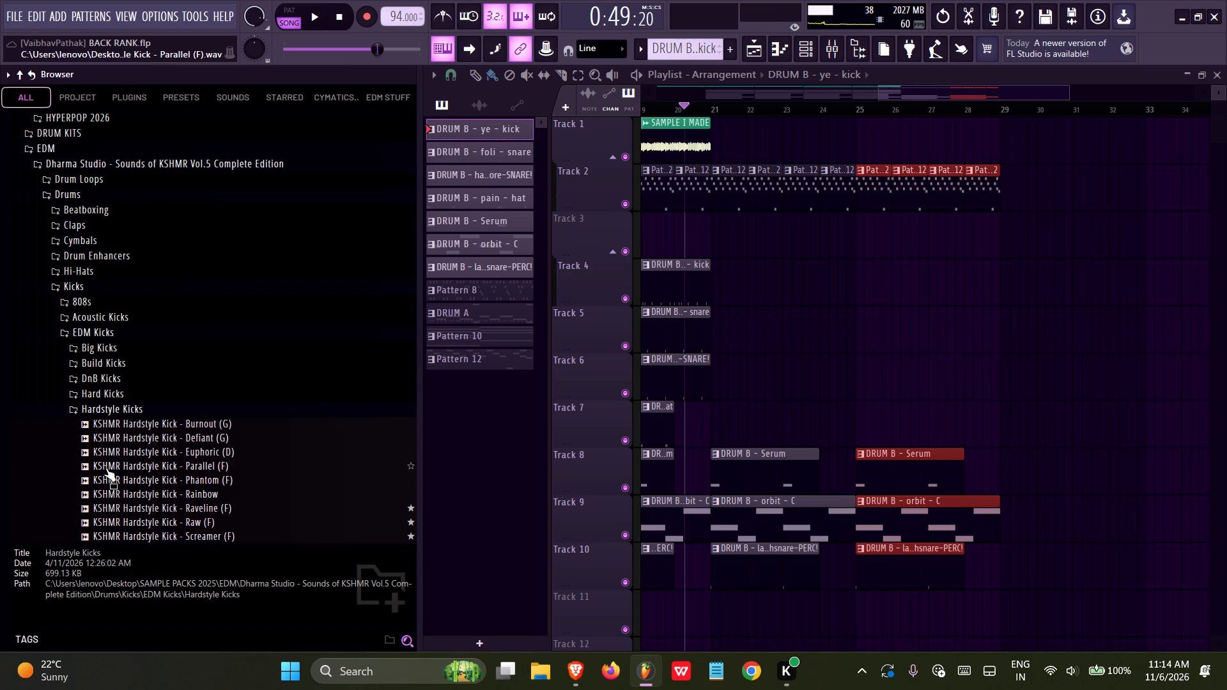
pyautogui.click(114, 464)
pyautogui.click(128, 492)
pyautogui.click(133, 506)
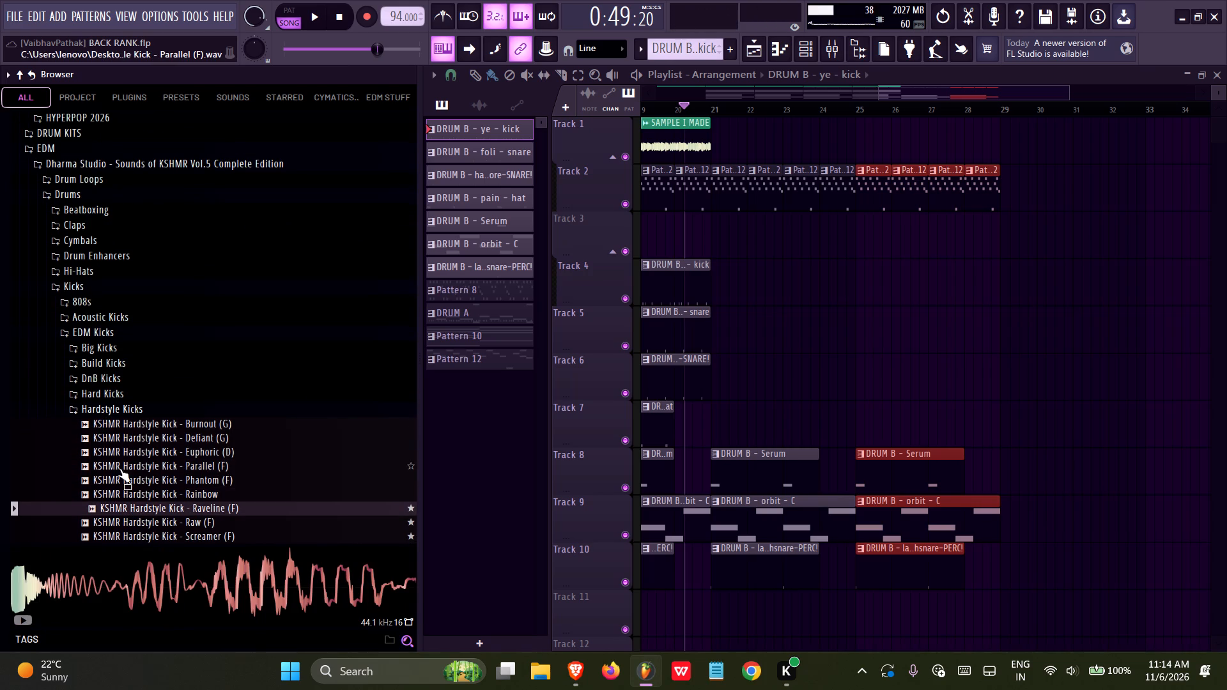
pyautogui.click(120, 468)
pyautogui.click(127, 494)
# Look through the Hard Kicks and House Kicks folders and audition KSHMR House Kick - Mid Punch - Footwork.
pyautogui.click(103, 401)
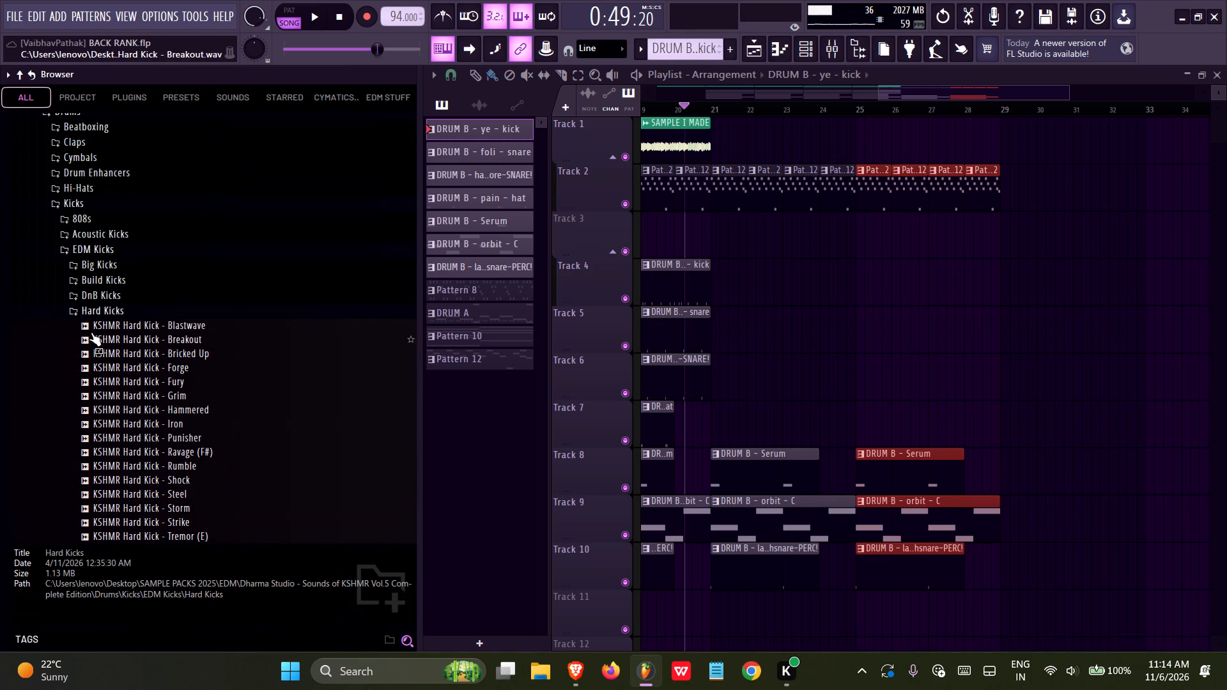
pyautogui.click(90, 321)
pyautogui.click(91, 314)
pyautogui.click(95, 322)
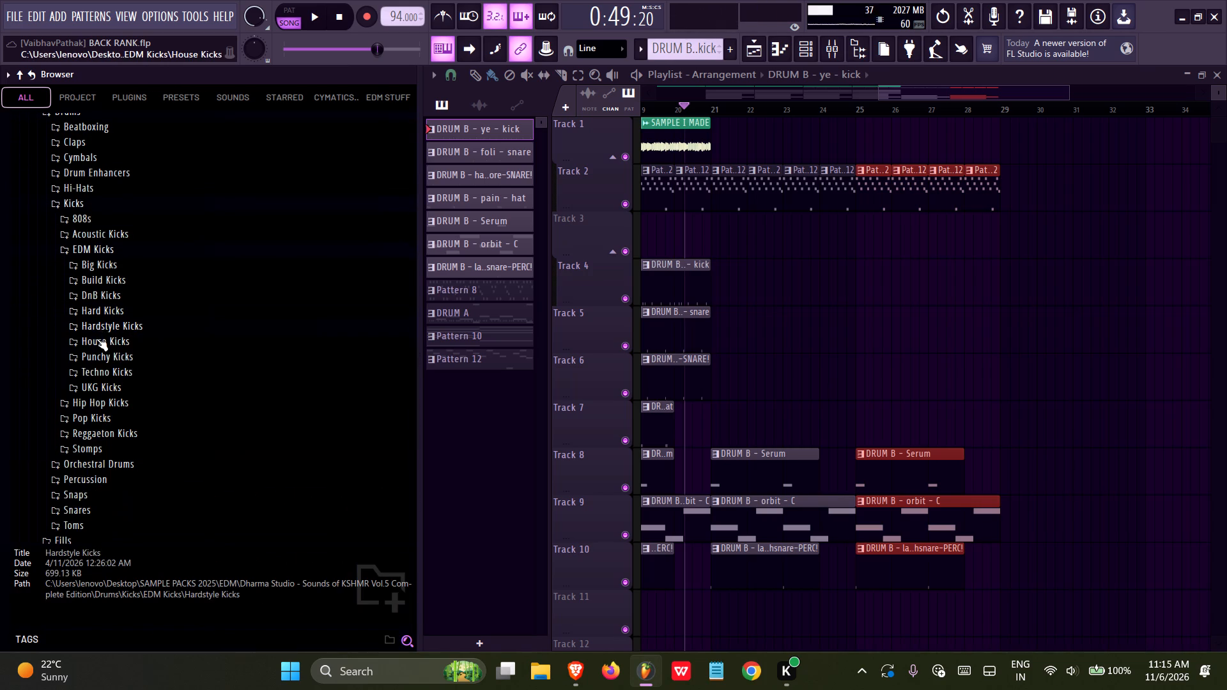
pyautogui.click(96, 339)
pyautogui.doubleClick(108, 394)
# Load the Footwork house kick as a new channel in Pattern 13, fill every fourth step, and play the pattern.
pyautogui.click(809, 47)
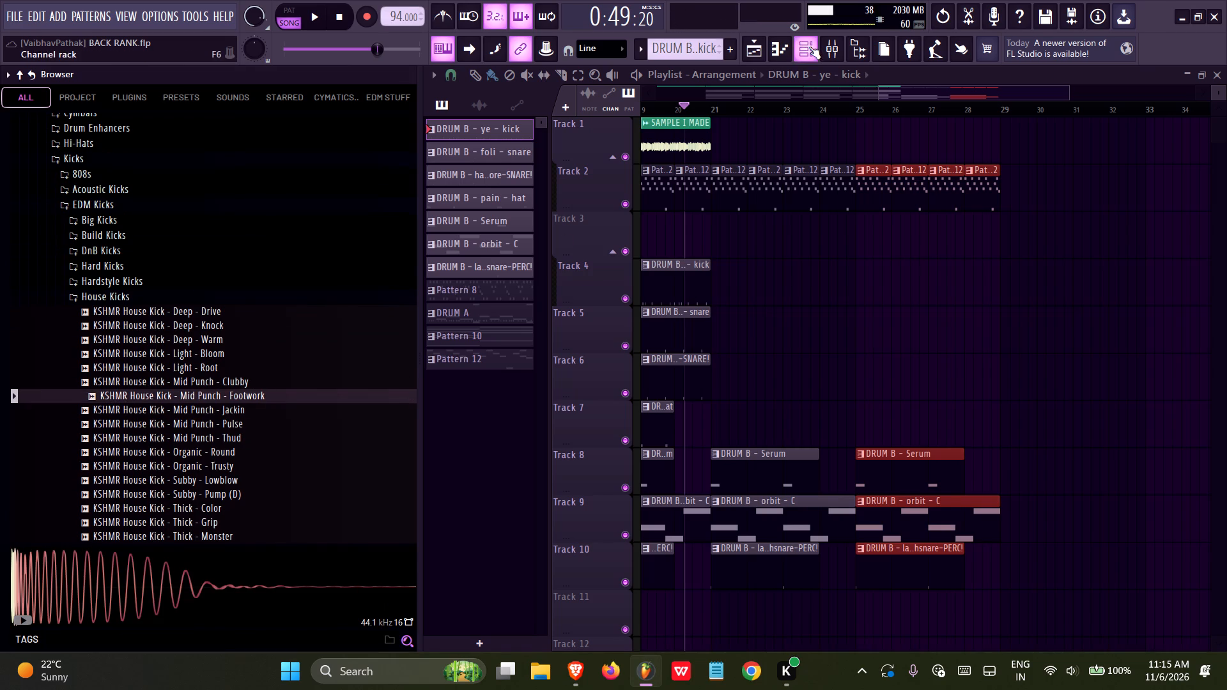
pyautogui.scroll(12, 655, 51)
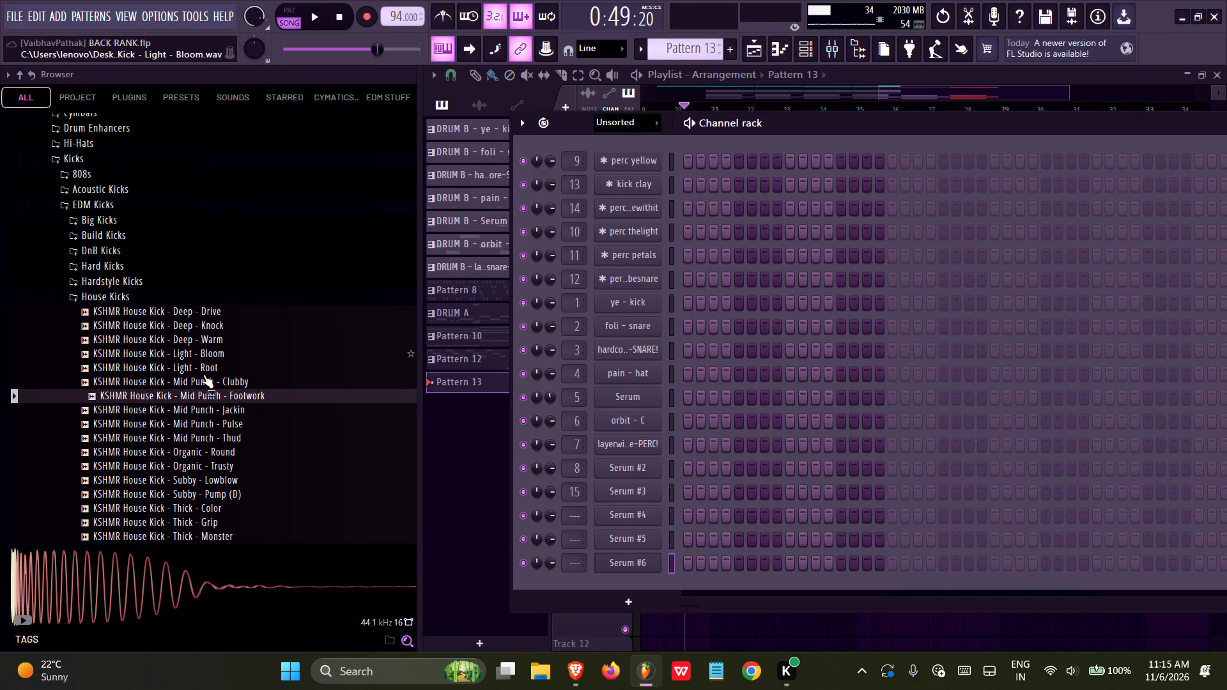
pyautogui.moveTo(187, 397); pyautogui.dragTo(576, 582)
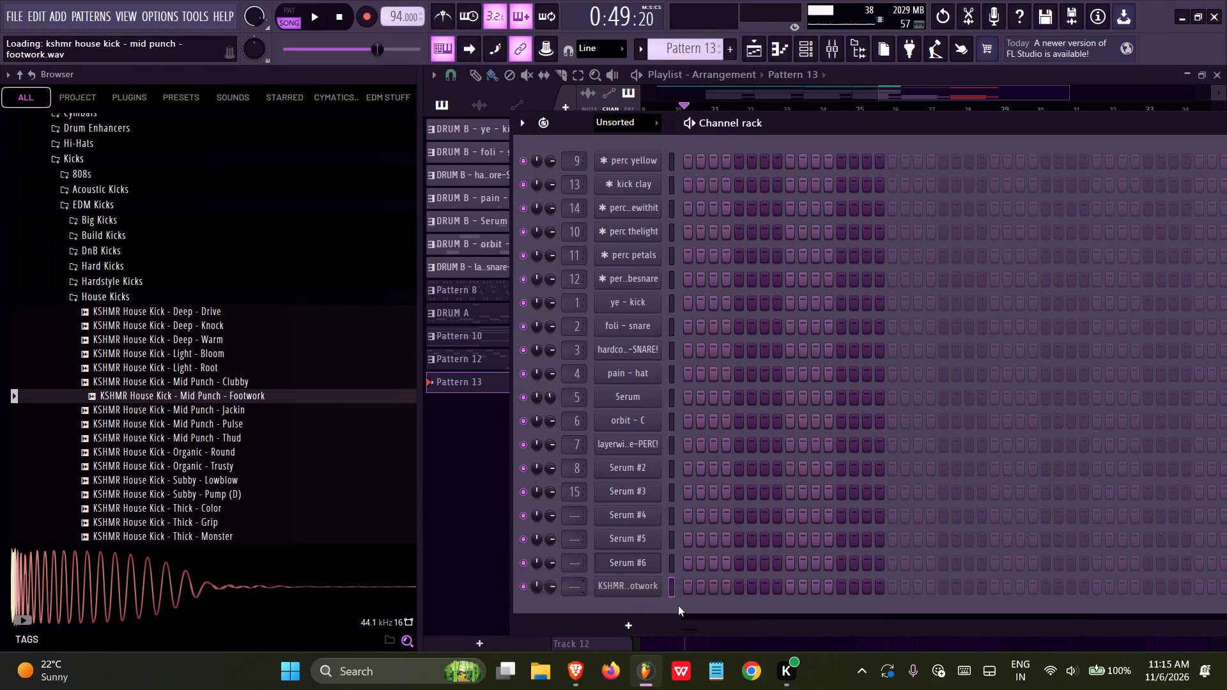
pyautogui.rightClick(637, 588)
pyautogui.click(831, 475)
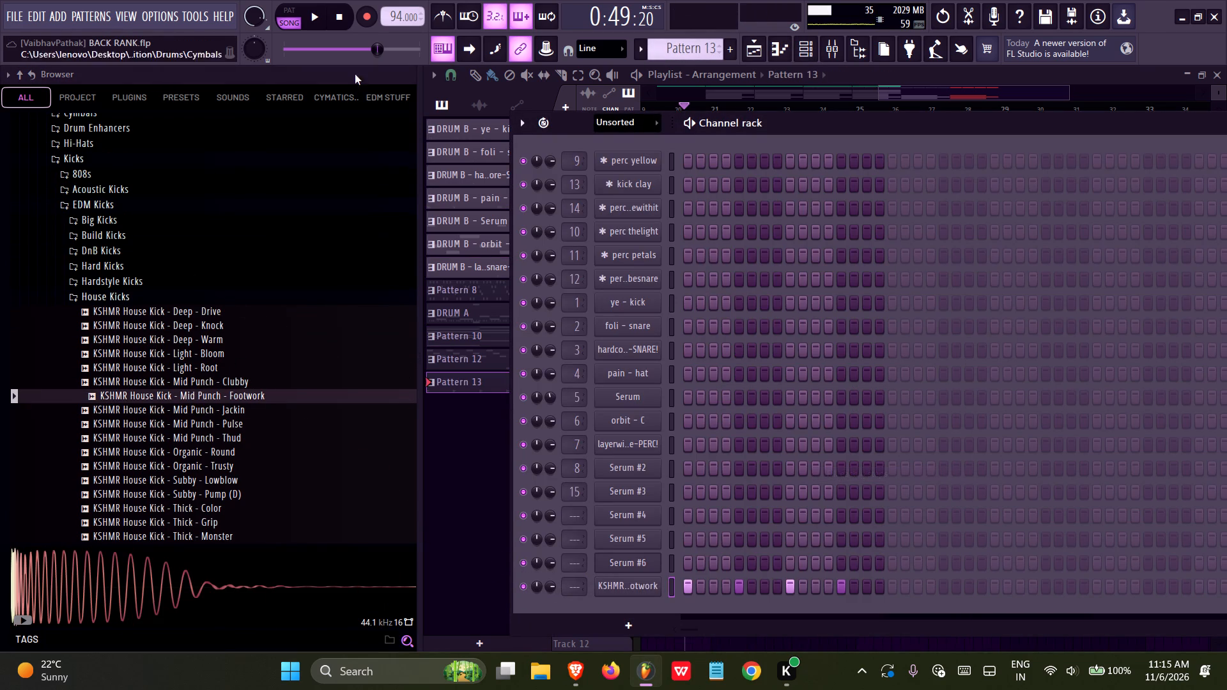
pyautogui.click(296, 4)
pyautogui.click(311, 13)
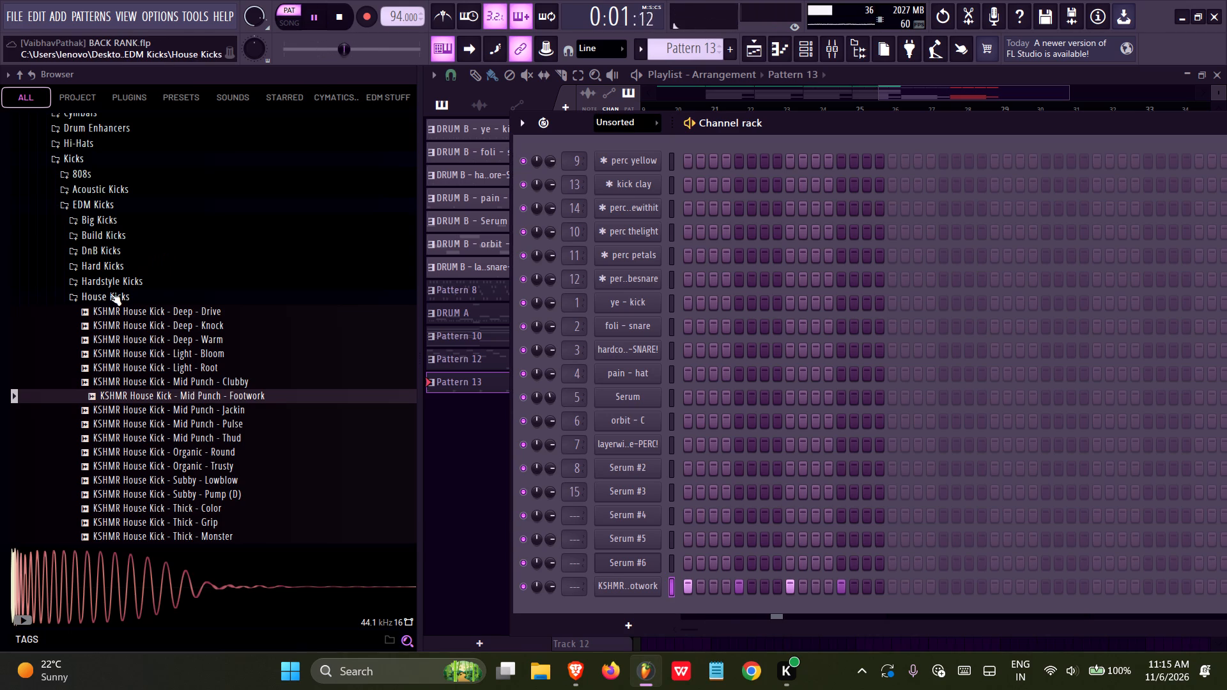
# Browse the KSHMR Claps folders and audition Hip Hop claps, including KSHMR Hip Hop Clap - Hard, to go with the kick.
pyautogui.click(110, 293)
pyautogui.hotkey('ctrl', 's')
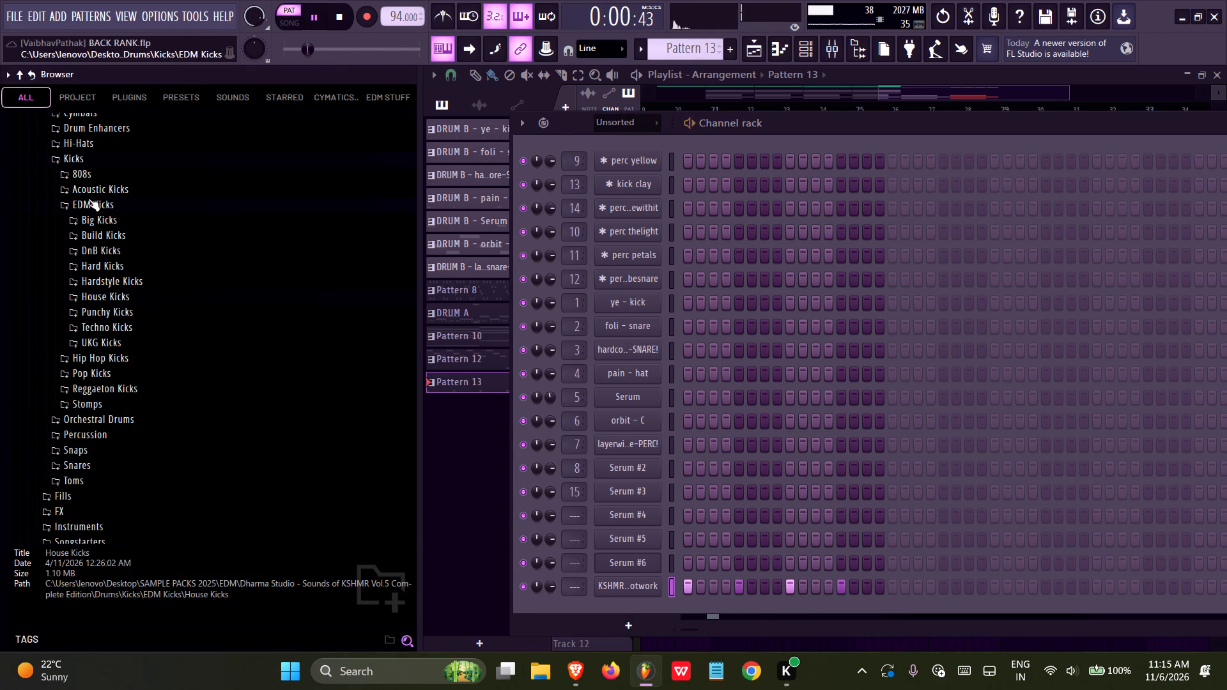
pyautogui.click(88, 203)
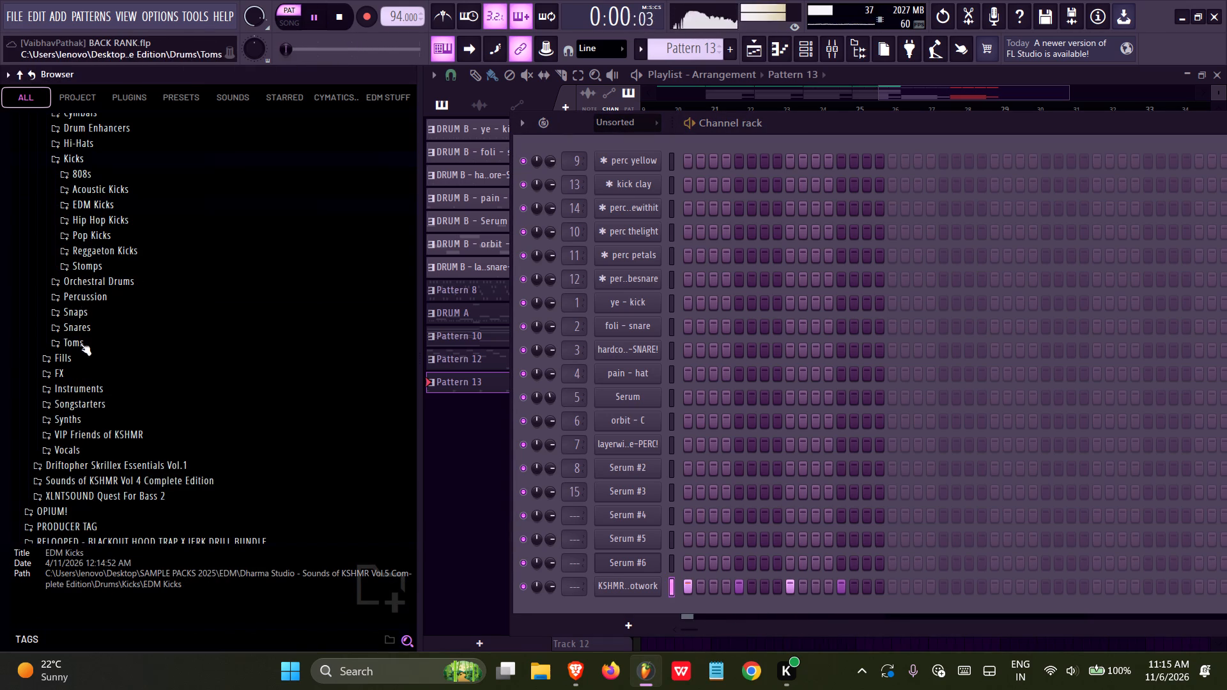
pyautogui.scroll(2, 80, 236)
pyautogui.click(79, 206)
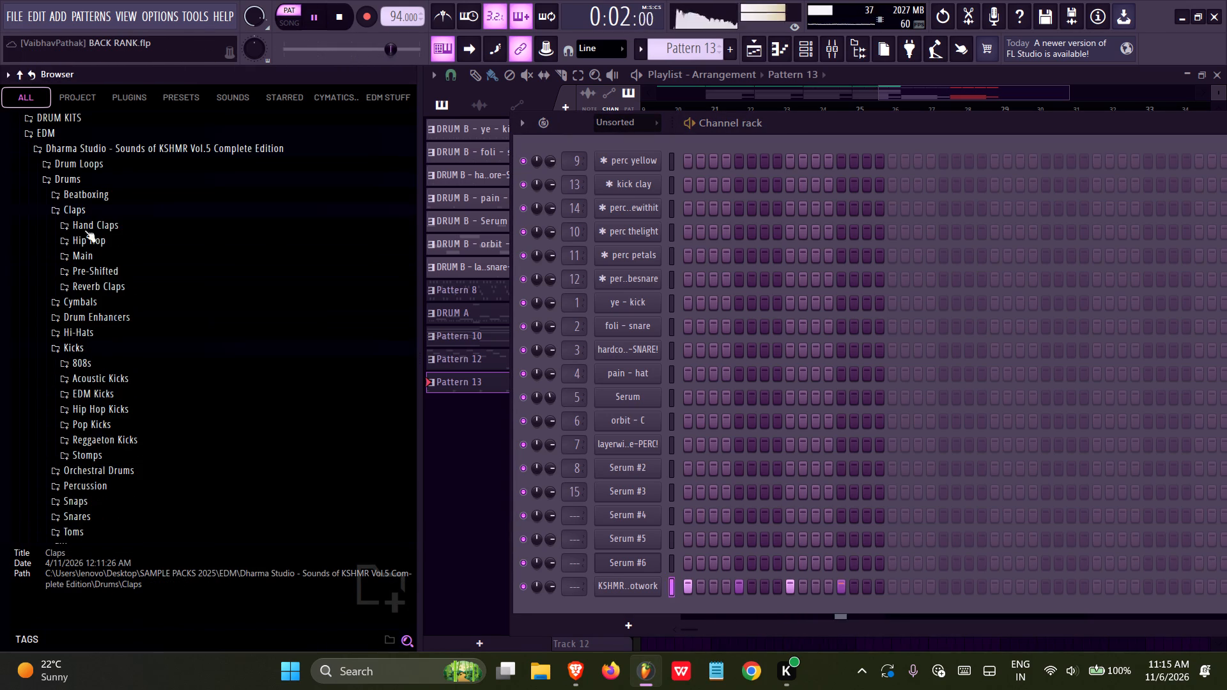
pyautogui.click(90, 241)
pyautogui.press('space')
pyautogui.click(102, 326)
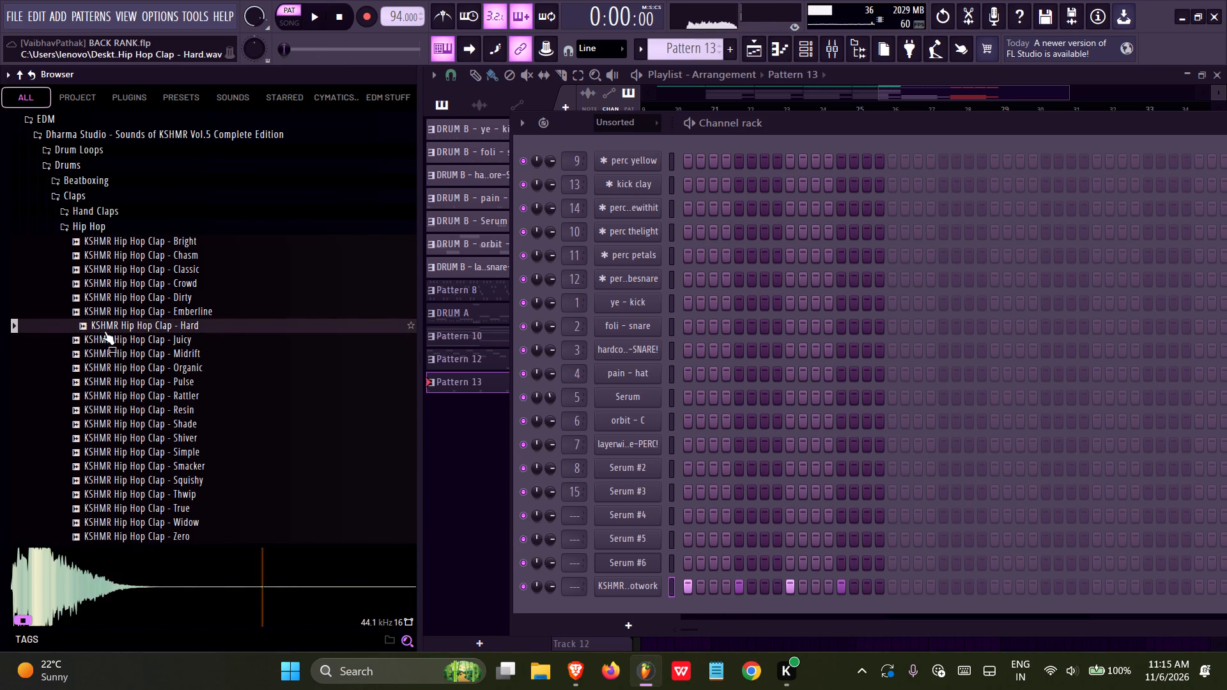
pyautogui.click(104, 349)
pyautogui.click(112, 320)
# Load KSHMR Hip Hop Clap - Hard as a new channel in Pattern 13, enable steps 5 and 13, and play the pattern.
pyautogui.moveTo(112, 320); pyautogui.dragTo(577, 613)
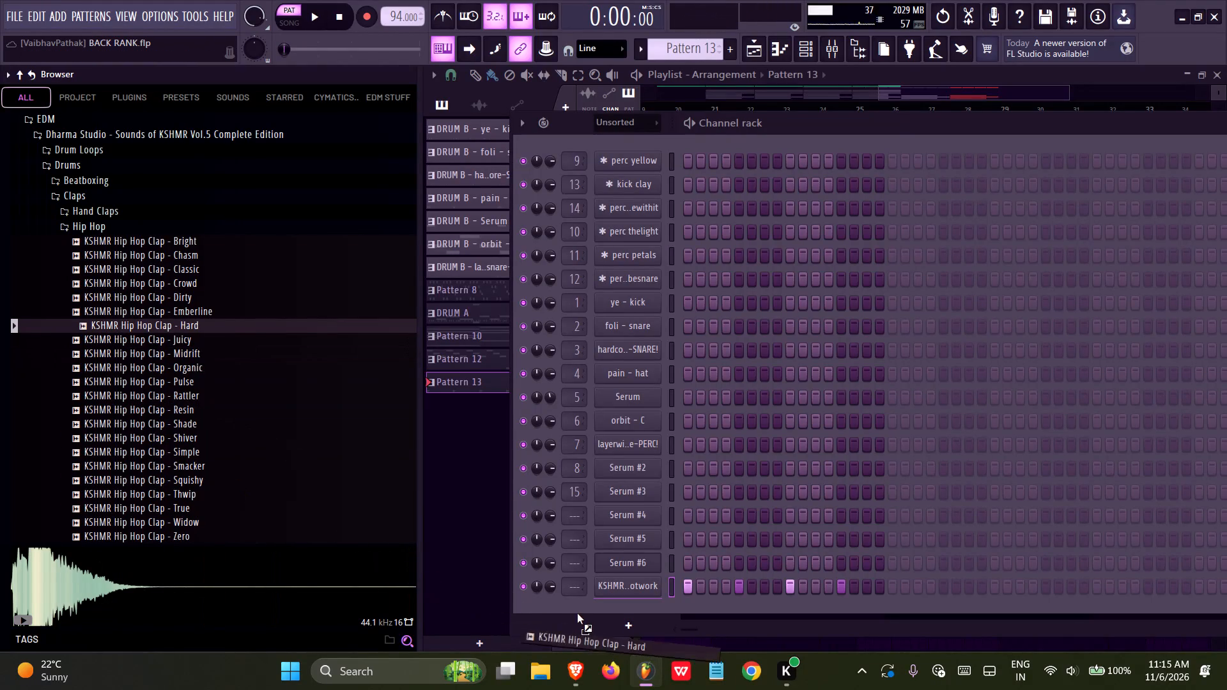
pyautogui.moveTo(577, 613); pyautogui.dragTo(579, 613)
pyautogui.click(741, 615)
pyautogui.click(835, 614)
pyautogui.press('space')
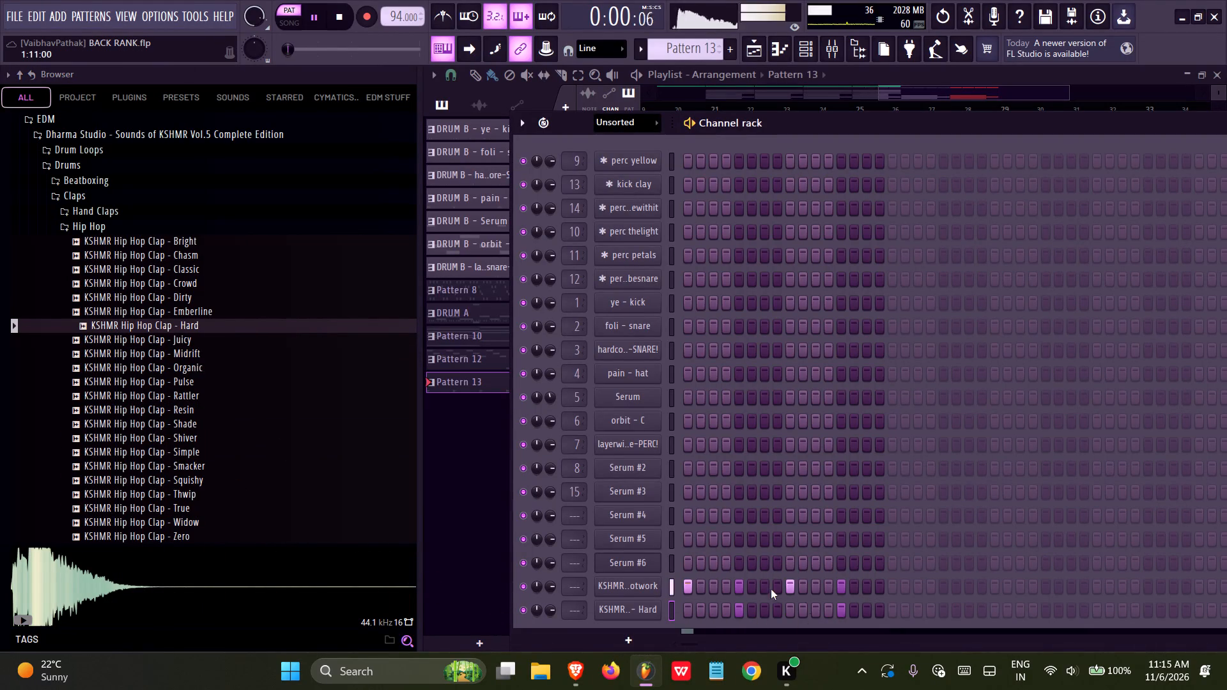
# Place a Pattern 13 clip on Track 11 of the playlist, aligned to start at bar 21, and save the project.
pyautogui.click(754, 56)
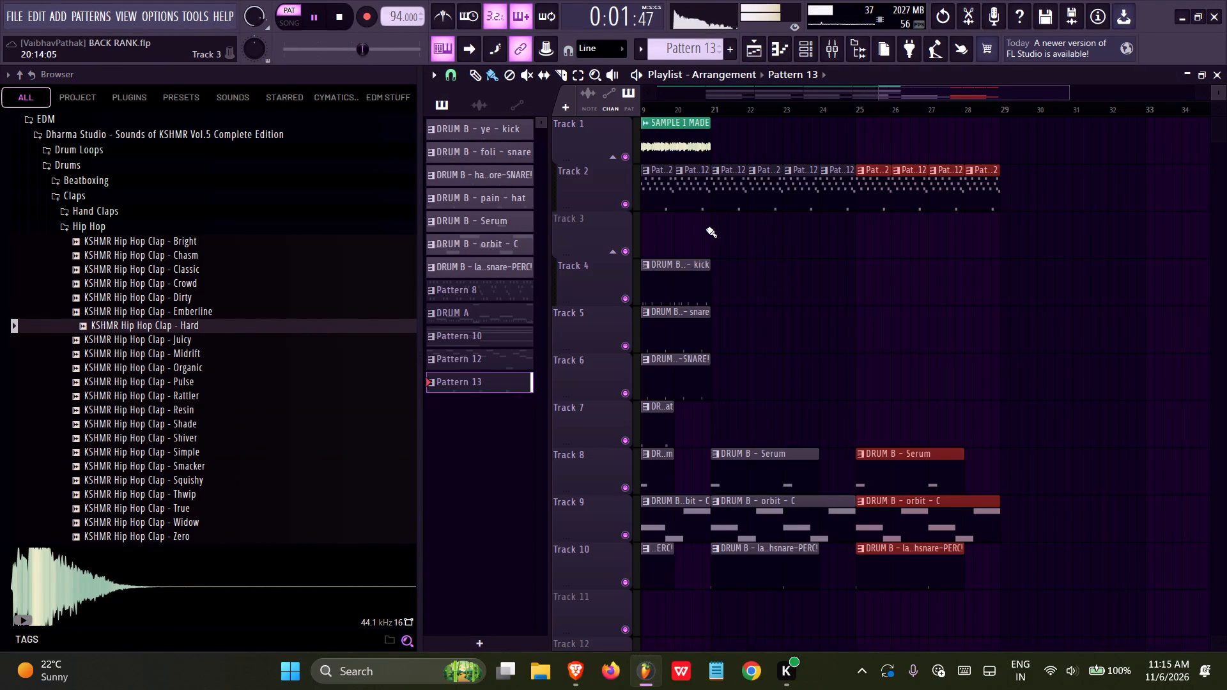
pyautogui.click(710, 226)
pyautogui.keyDown('ctrl'); pyautogui.scroll(20, 707, 247); pyautogui.keyUp('ctrl')
pyautogui.keyDown('ctrl'); pyautogui.scroll(14, 707, 247); pyautogui.keyUp('ctrl')
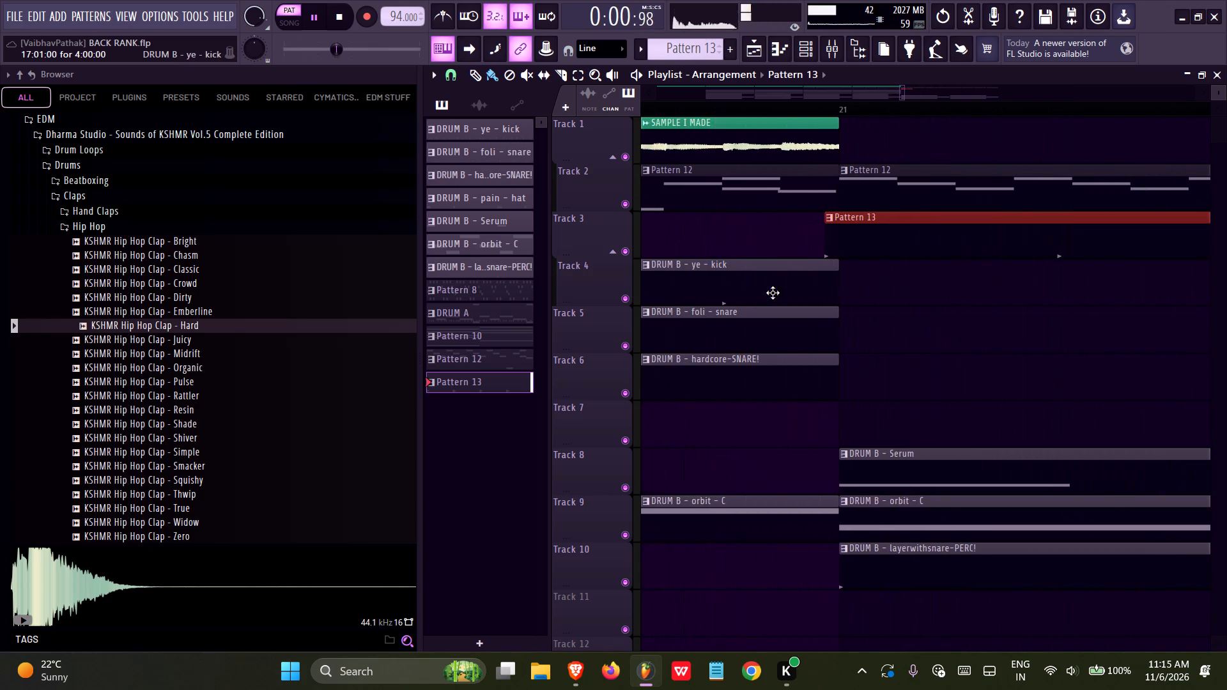
pyautogui.keyDown('ctrl'); pyautogui.scroll(2, 773, 293); pyautogui.keyUp('ctrl')
pyautogui.moveTo(891, 234); pyautogui.dragTo(918, 422)
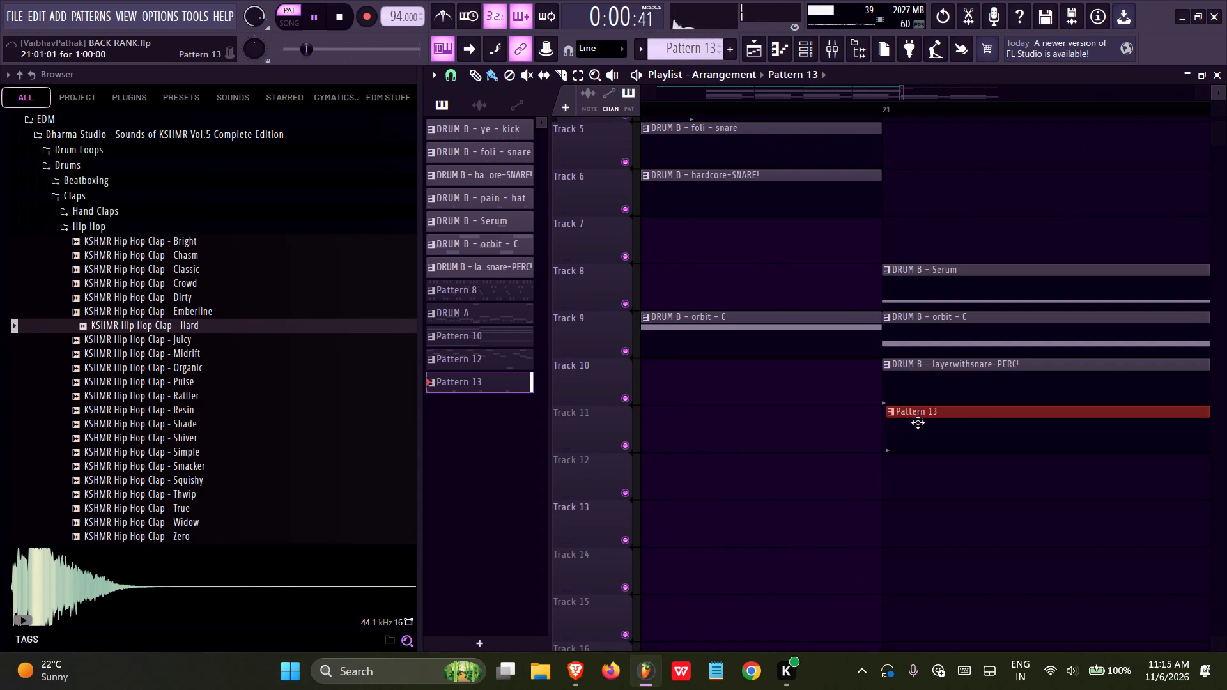
pyautogui.moveTo(918, 422); pyautogui.dragTo(918, 420)
pyautogui.keyDown('ctrl'); pyautogui.scroll(5, 913, 425); pyautogui.keyUp('ctrl')
pyautogui.click(913, 425)
pyautogui.hotkey('ctrl', 's')
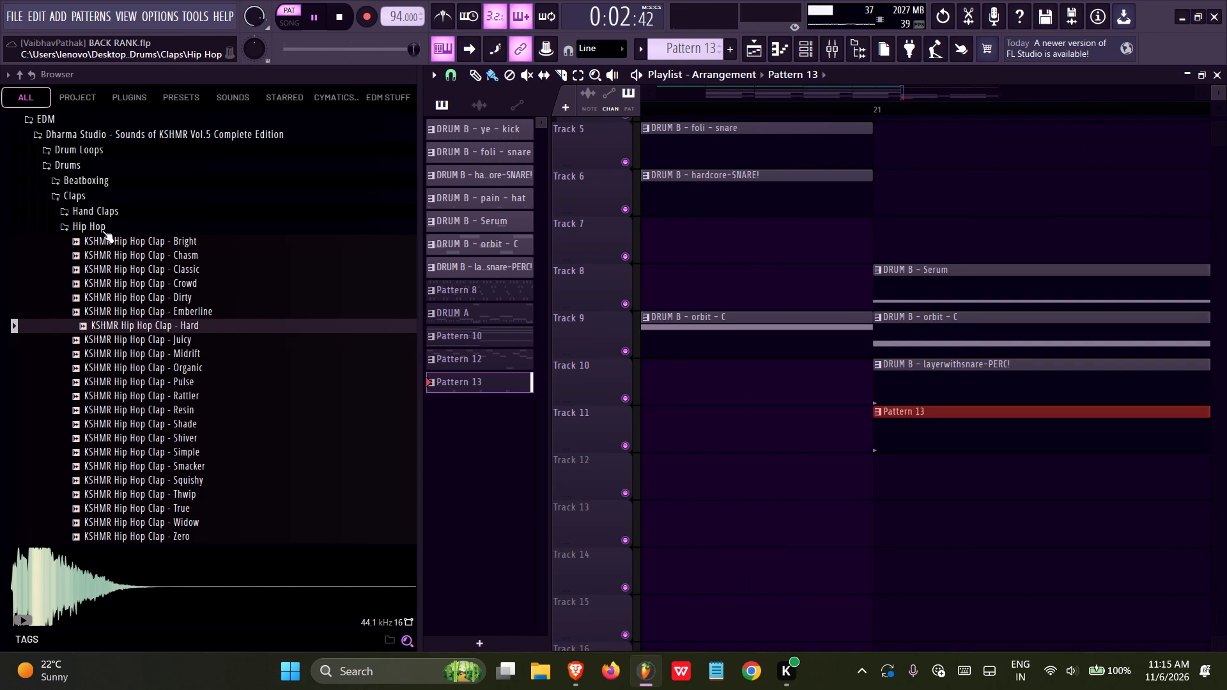
# Browse from the KSHMR Claps folder to Drum Loops - Percussion, Region - India, and audition Tops loops including Morning Temple and Drum of the Ganges.
pyautogui.click(102, 231)
pyautogui.hotkey('ctrl', 's')
pyautogui.click(82, 334)
pyautogui.scroll(2, 86, 348)
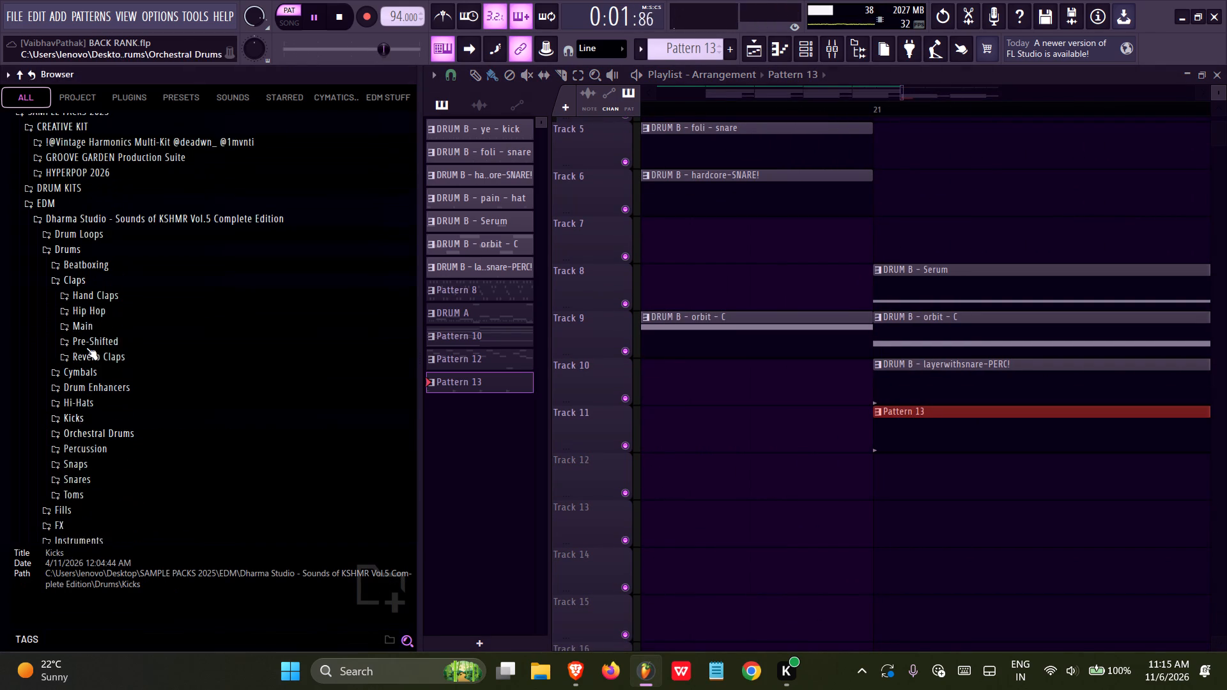
pyautogui.click(82, 305)
pyautogui.click(73, 264)
pyautogui.hotkey('ctrl', 's')
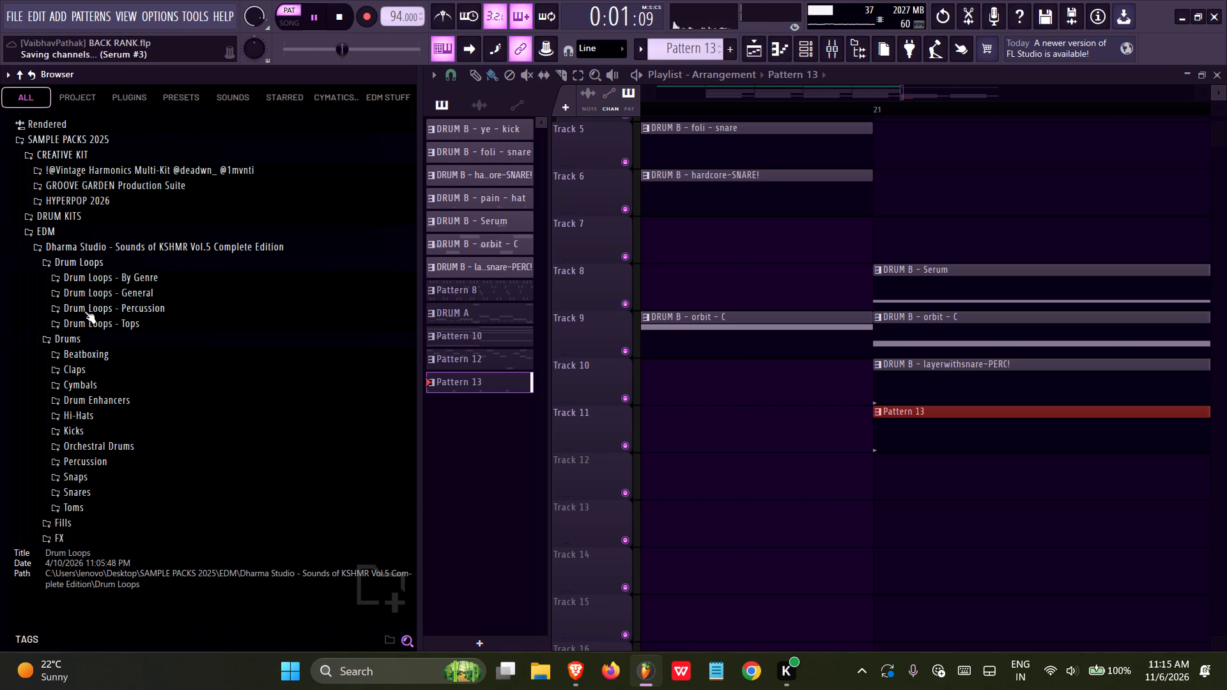
pyautogui.click(82, 316)
pyautogui.press('space')
pyautogui.click(93, 385)
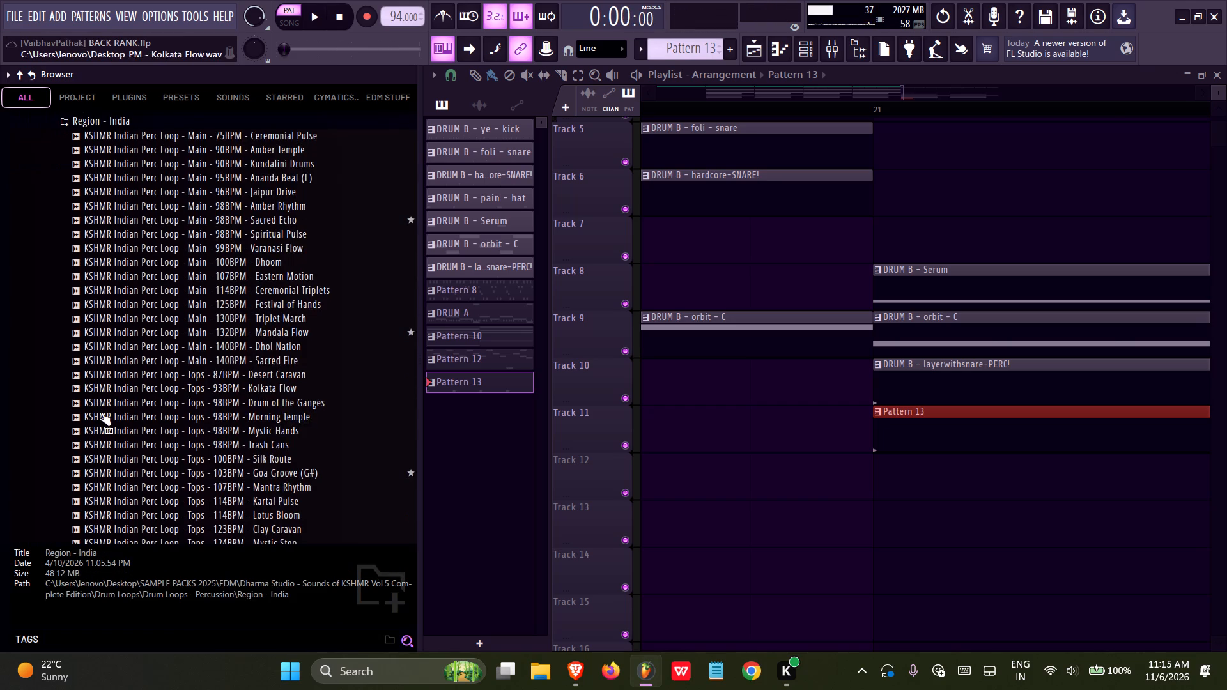
pyautogui.click(101, 412)
pyautogui.click(116, 440)
pyautogui.click(128, 423)
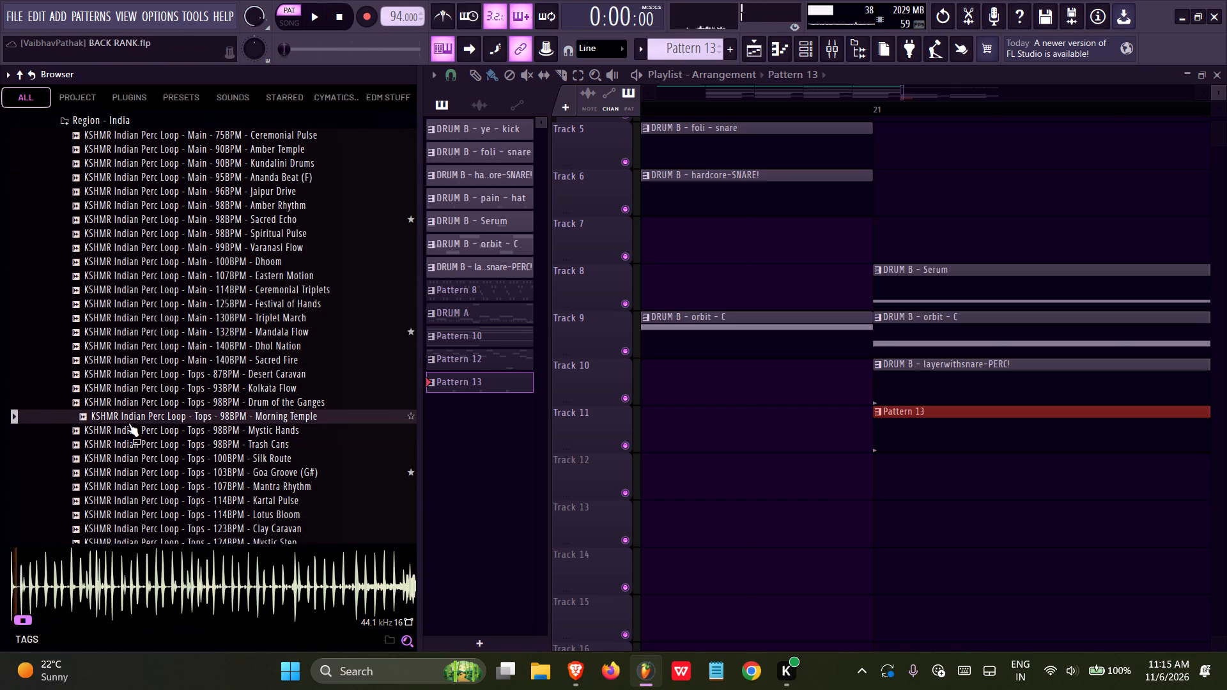
pyautogui.click(133, 403)
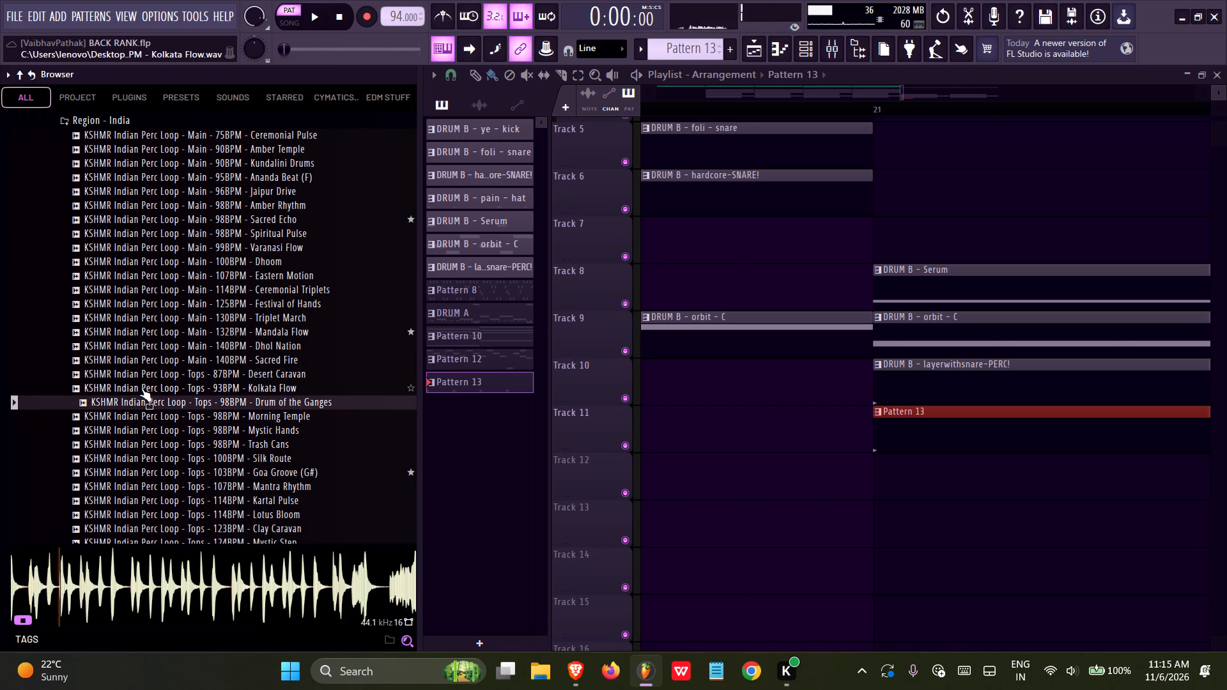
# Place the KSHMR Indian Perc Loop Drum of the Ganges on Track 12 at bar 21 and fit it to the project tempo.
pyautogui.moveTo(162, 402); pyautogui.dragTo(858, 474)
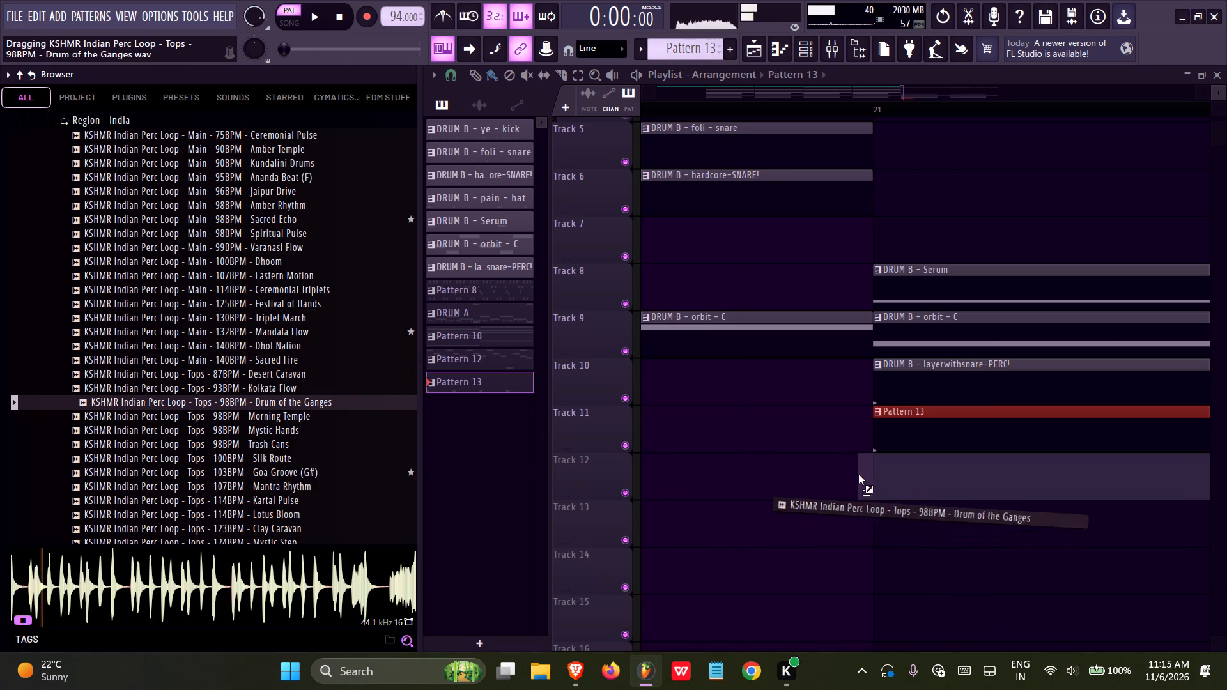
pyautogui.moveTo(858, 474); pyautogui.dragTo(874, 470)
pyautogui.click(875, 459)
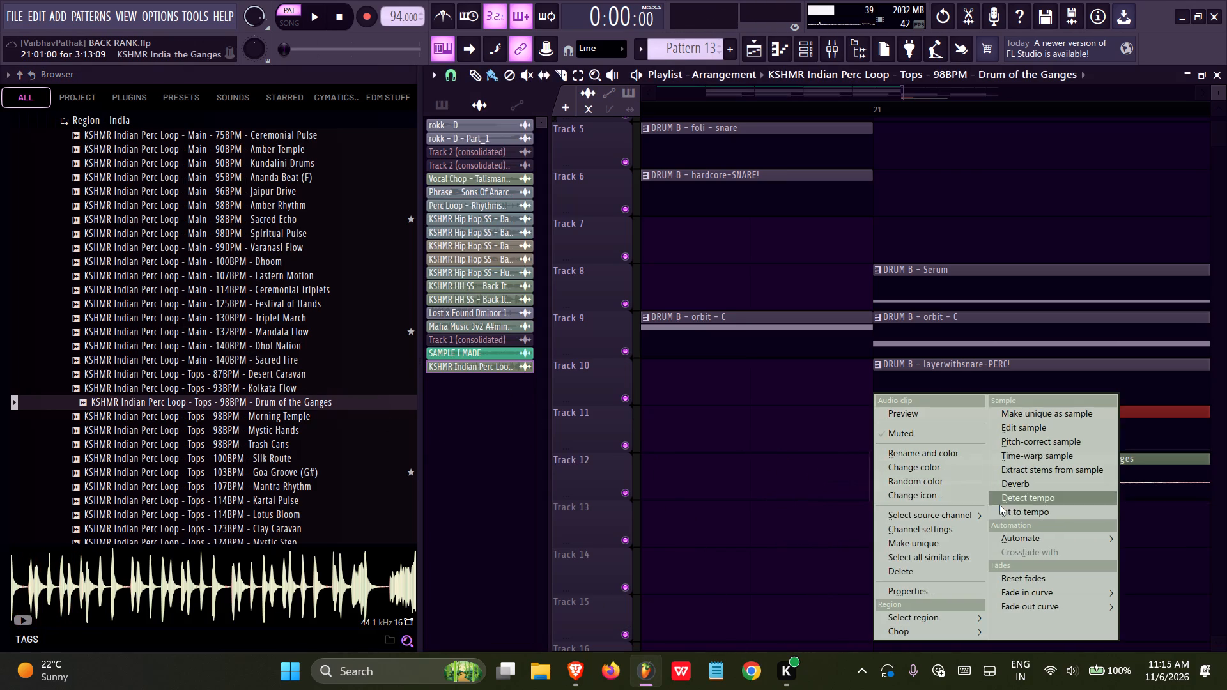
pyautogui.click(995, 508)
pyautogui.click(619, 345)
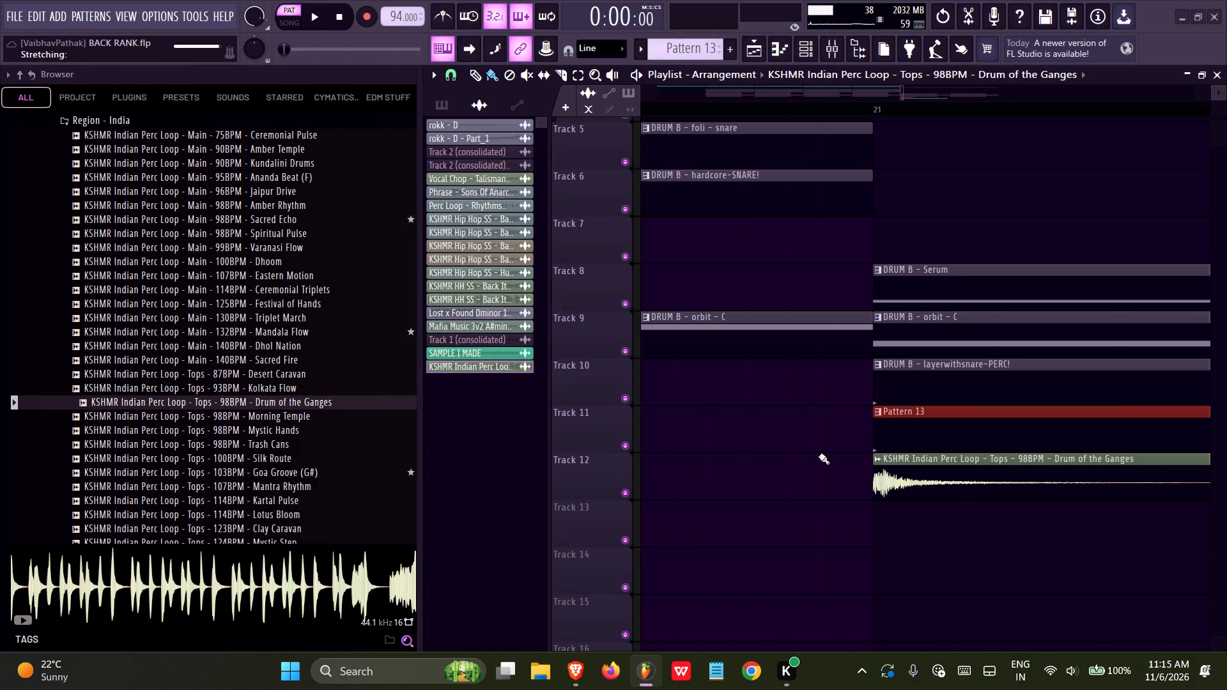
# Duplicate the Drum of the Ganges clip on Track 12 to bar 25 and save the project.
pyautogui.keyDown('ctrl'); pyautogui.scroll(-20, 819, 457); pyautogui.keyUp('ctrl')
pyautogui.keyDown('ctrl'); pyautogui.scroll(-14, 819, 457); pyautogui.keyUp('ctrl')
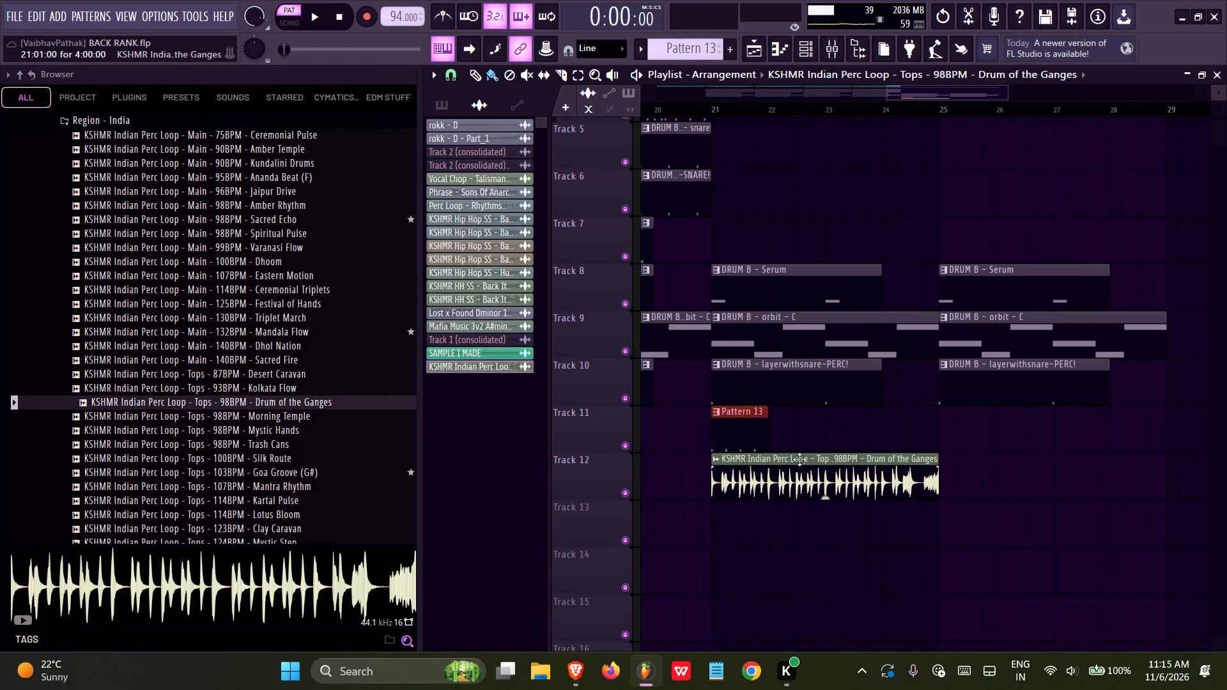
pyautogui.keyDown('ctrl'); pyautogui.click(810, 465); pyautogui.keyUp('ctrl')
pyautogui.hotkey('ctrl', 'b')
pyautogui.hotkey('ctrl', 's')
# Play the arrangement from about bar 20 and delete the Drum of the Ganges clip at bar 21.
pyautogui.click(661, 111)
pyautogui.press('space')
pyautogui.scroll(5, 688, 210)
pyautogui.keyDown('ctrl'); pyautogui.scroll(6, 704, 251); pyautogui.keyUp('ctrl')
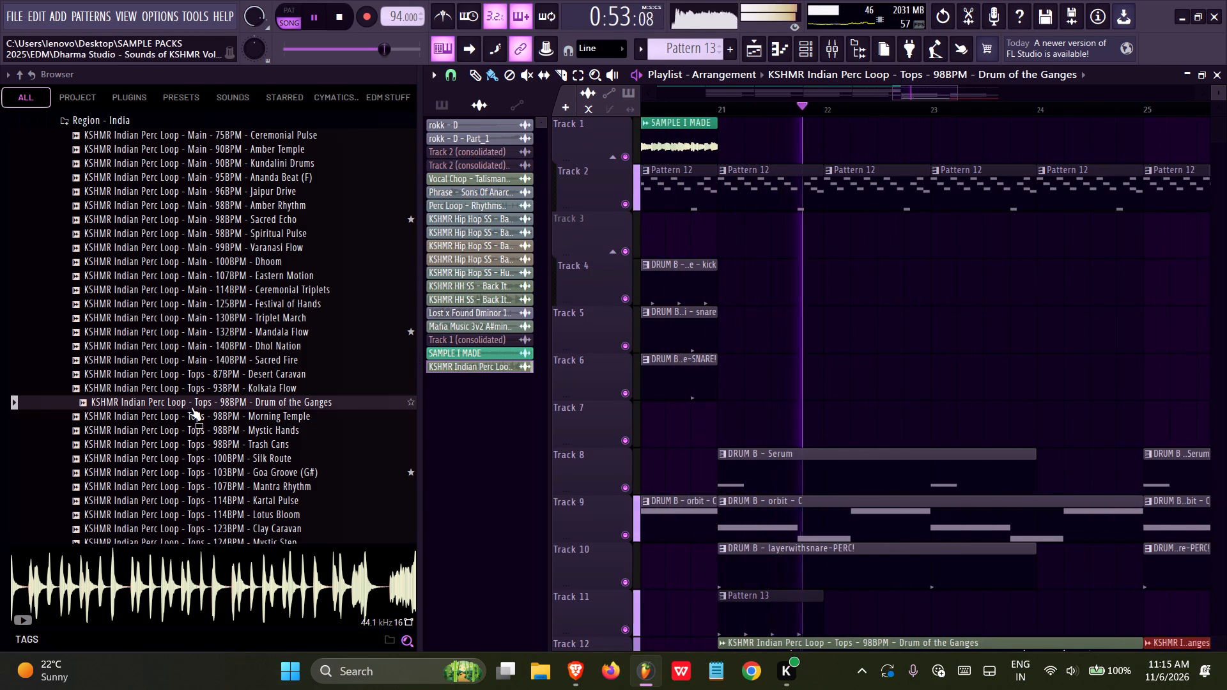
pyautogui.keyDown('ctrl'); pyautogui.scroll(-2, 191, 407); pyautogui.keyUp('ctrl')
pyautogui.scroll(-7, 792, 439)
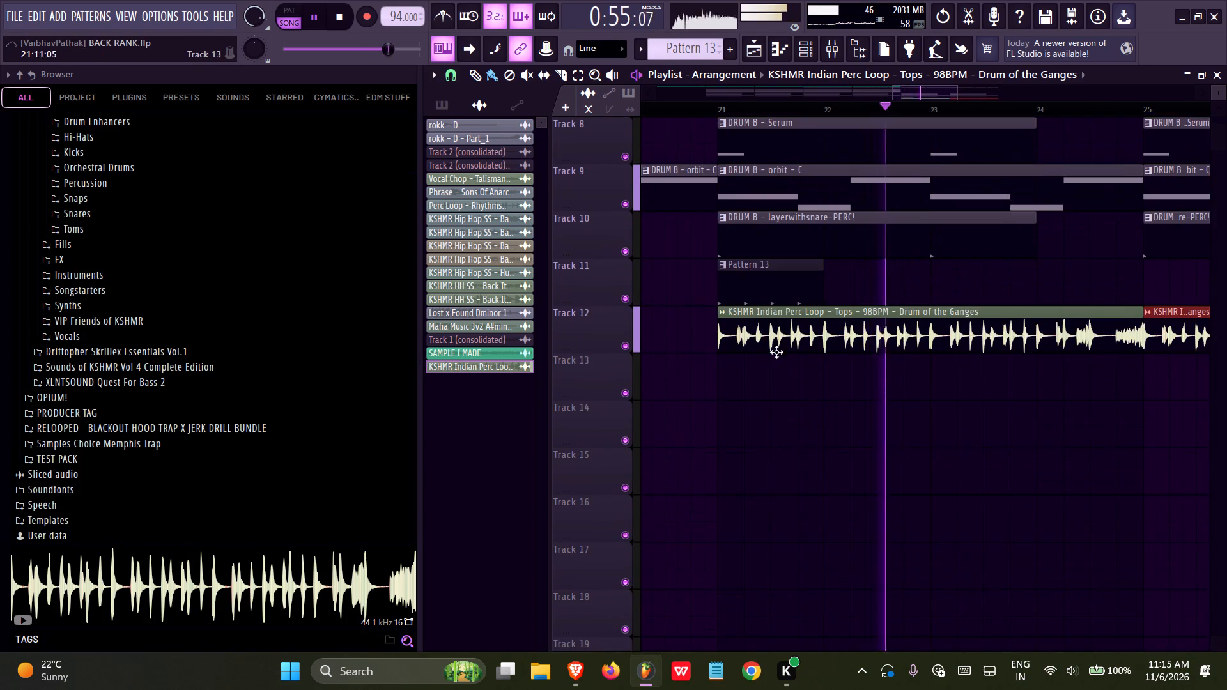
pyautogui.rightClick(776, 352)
# Duplicate the Pattern 13 clip on Track 11 seven times so the clips fill bars 21 to 28, and save the project.
pyautogui.scroll(9, 752, 355)
pyautogui.keyDown('ctrl'); pyautogui.scroll(-3, 769, 293); pyautogui.keyUp('ctrl')
pyautogui.scroll(-3, 794, 434)
pyautogui.keyDown('ctrl'); pyautogui.click(784, 479); pyautogui.keyUp('ctrl')
pyautogui.hotkey('ctrl', 'b')
pyautogui.hotkey('ctrl', 'b')
pyautogui.hotkey('ctrl', 'b')
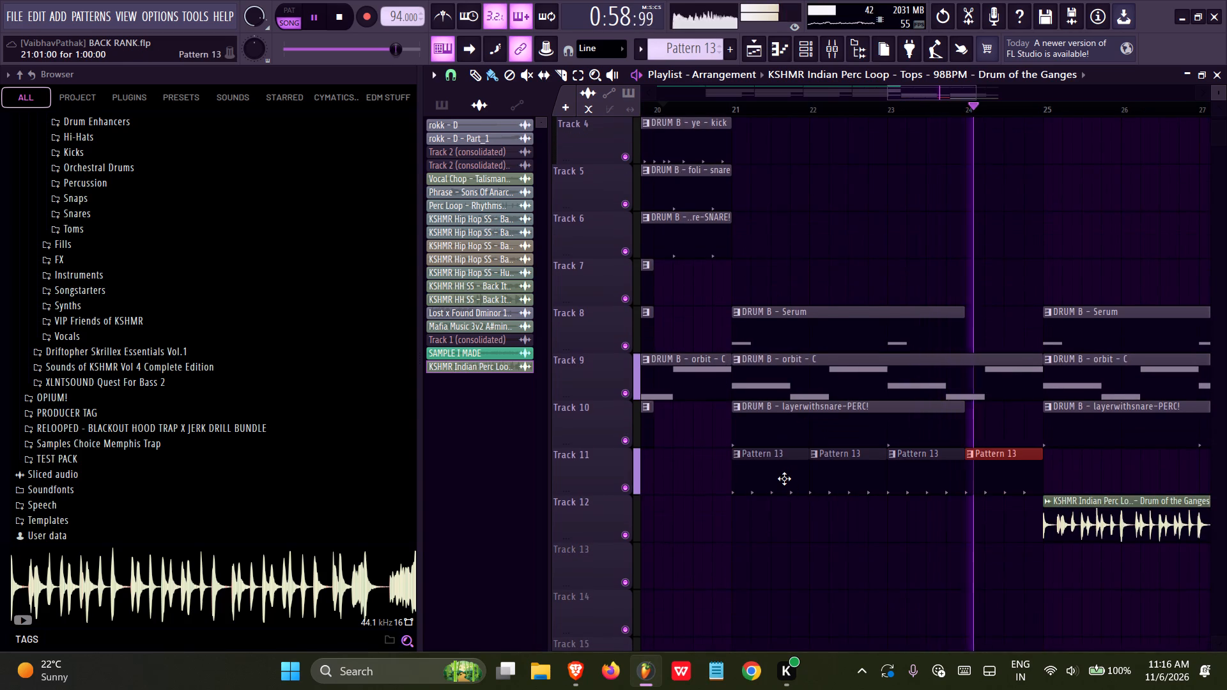
pyautogui.keyDown('ctrl'); pyautogui.scroll(-6, 784, 479); pyautogui.keyUp('ctrl')
pyautogui.hotkey('ctrl', 'b')
pyautogui.hotkey('ctrl', 'b')
pyautogui.hotkey('ctrl', 'b')
pyautogui.hotkey('ctrl', 'b')
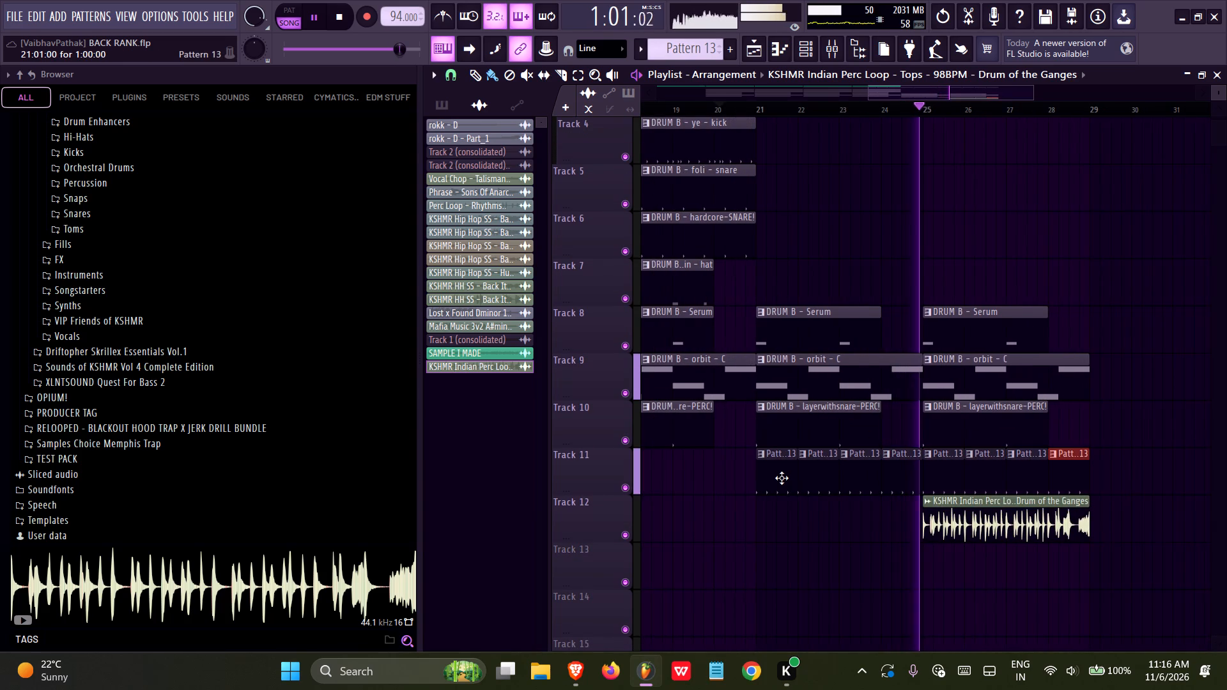
pyautogui.hotkey('ctrl', 's')
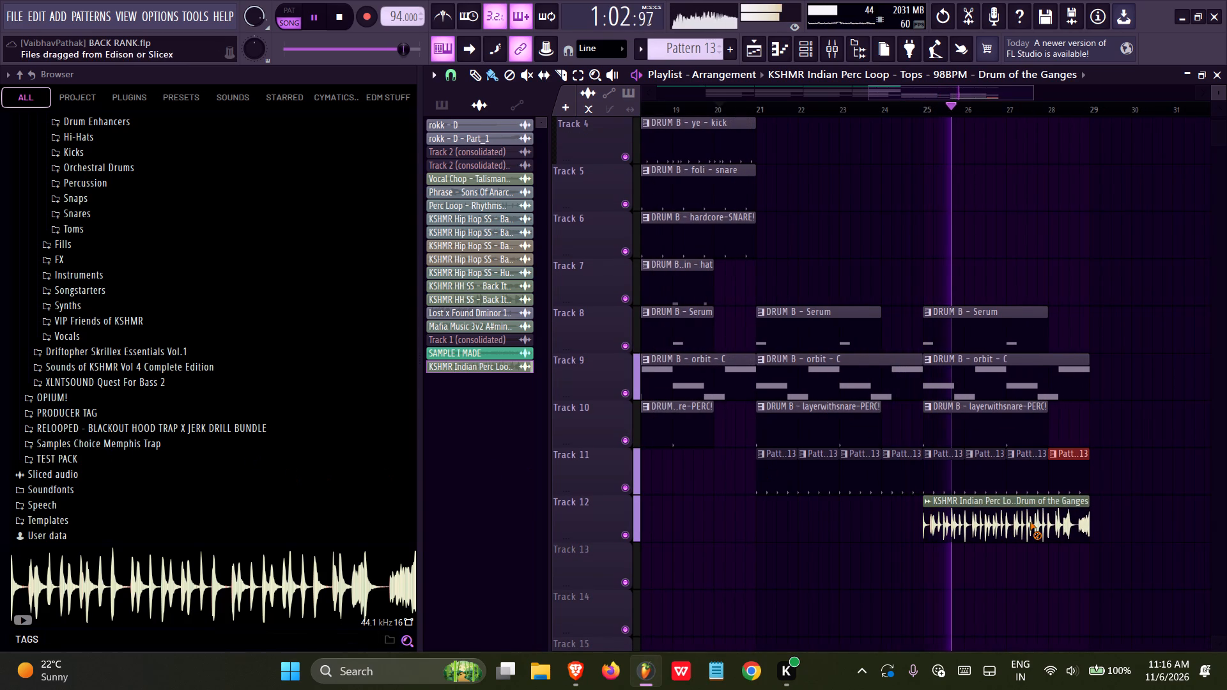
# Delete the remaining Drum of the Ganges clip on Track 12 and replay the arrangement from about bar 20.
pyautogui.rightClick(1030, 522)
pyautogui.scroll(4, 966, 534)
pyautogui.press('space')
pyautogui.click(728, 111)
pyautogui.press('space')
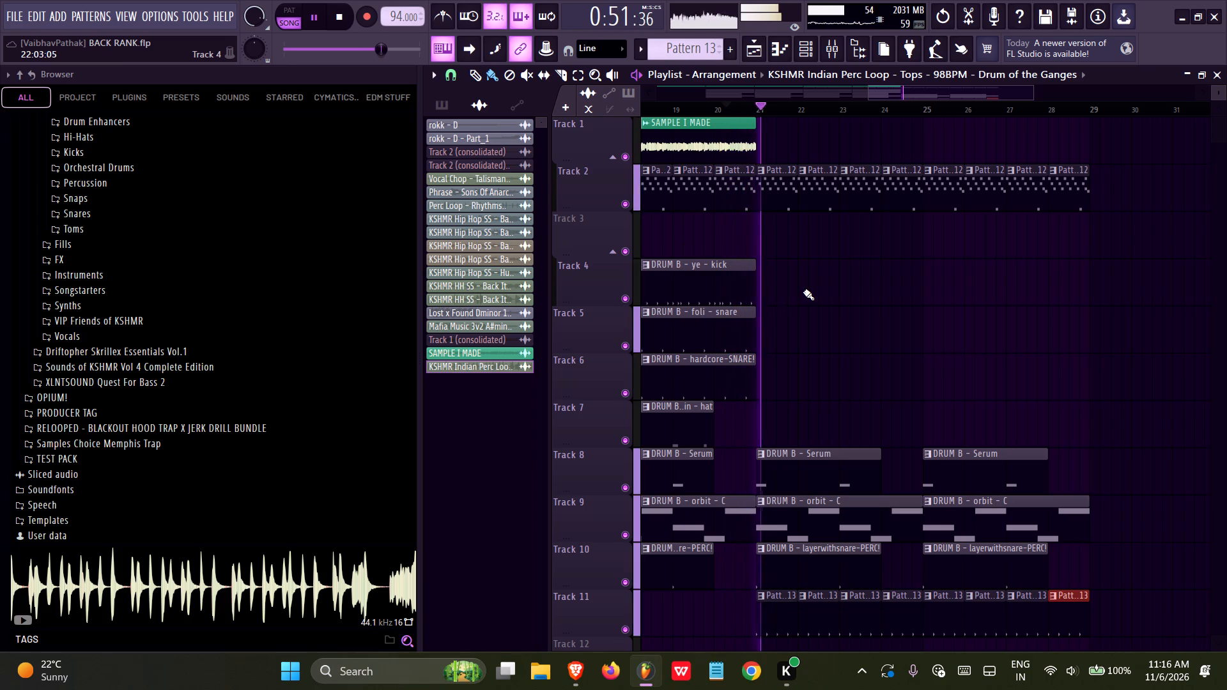
# Delete the four Pattern 13 clips in bars 21 to 24 on Track 11.
pyautogui.scroll(-4, 803, 291)
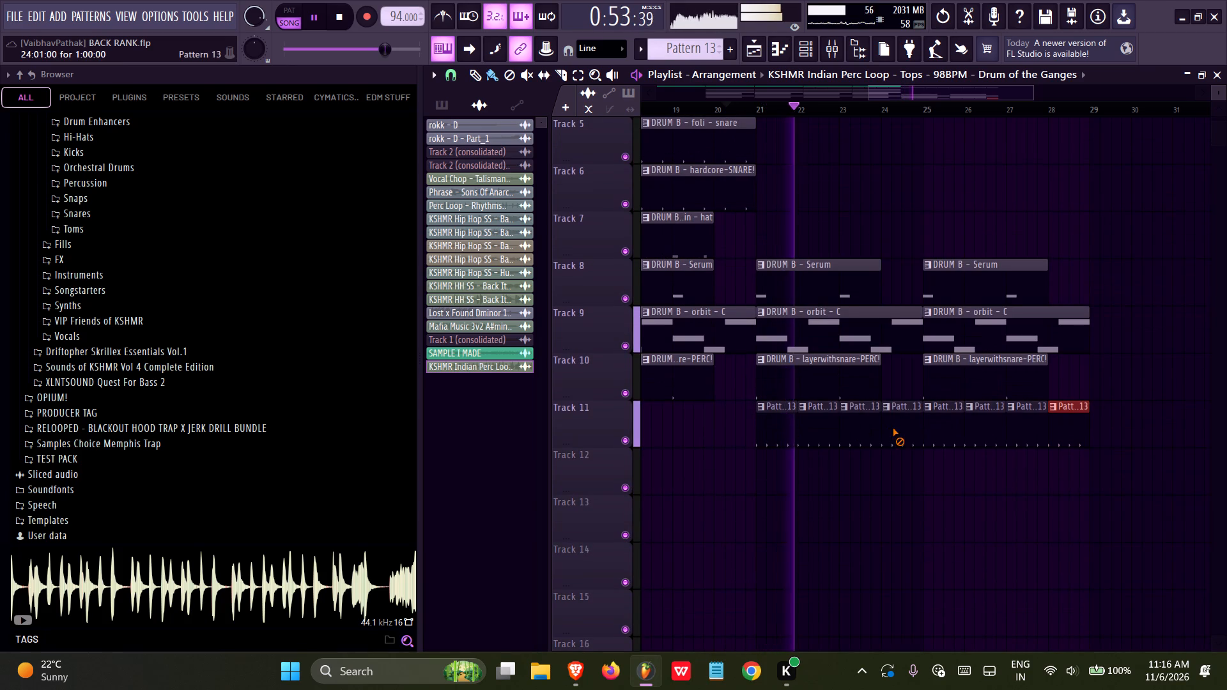
pyautogui.moveTo(893, 428); pyautogui.dragTo(751, 428, button='right')
# Delete all Pattern 12 clips from bar 21 onward on Track 2.
pyautogui.scroll(5, 790, 438)
pyautogui.moveTo(830, 201); pyautogui.dragTo(784, 189, button='right')
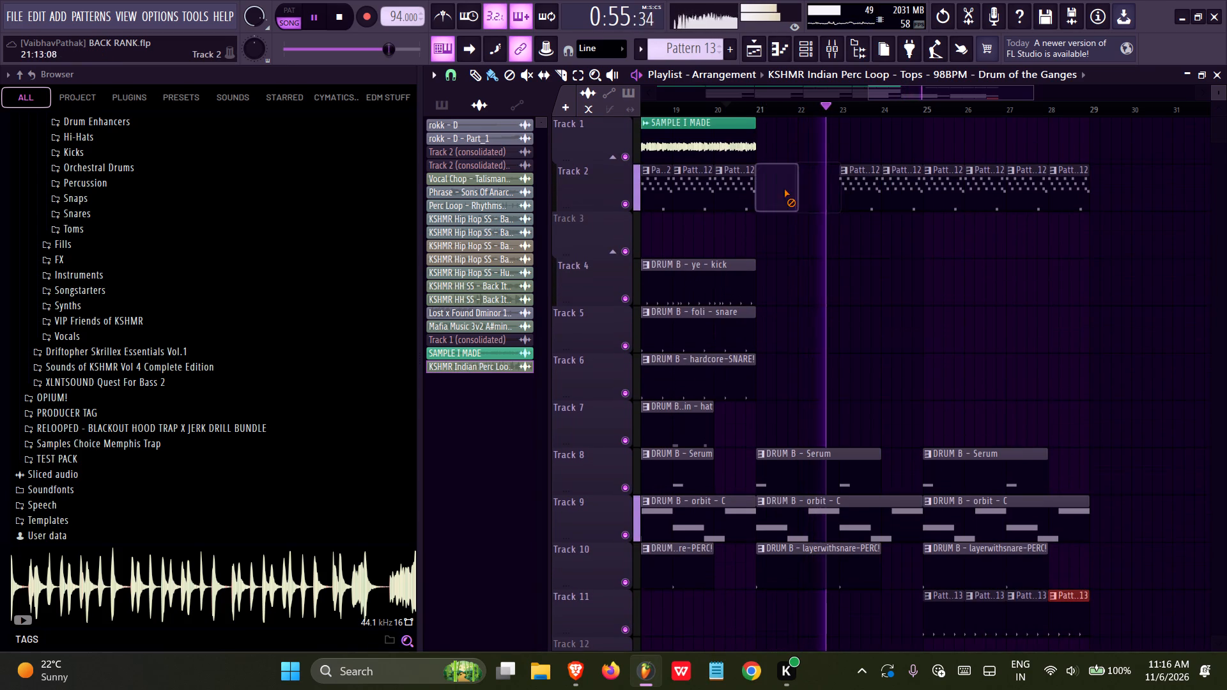
pyautogui.moveTo(784, 189); pyautogui.dragTo(1092, 192, button='right')
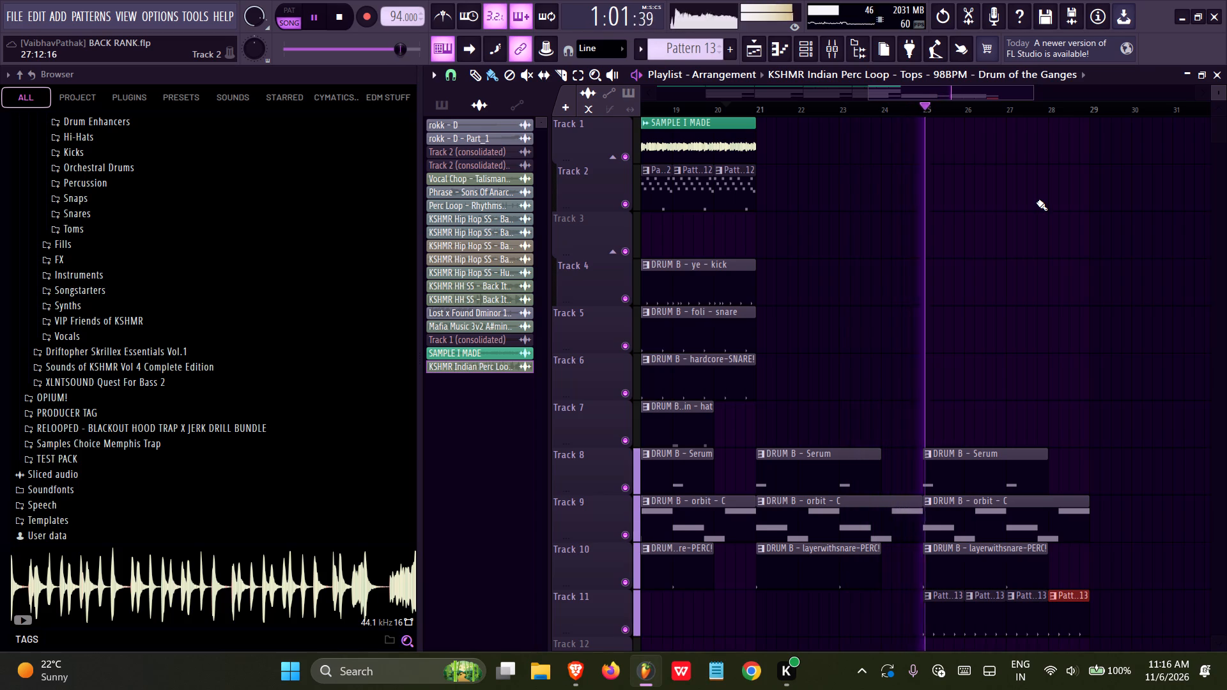
# Duplicate the clips on Tracks 8 to 11 from bars 25 to 28 three times, up to bar 41, and save the project.
pyautogui.scroll(-5, 1050, 214)
pyautogui.keyDown('ctrl'); pyautogui.moveTo(1148, 217); pyautogui.dragTo(947, 408); pyautogui.keyUp('ctrl')
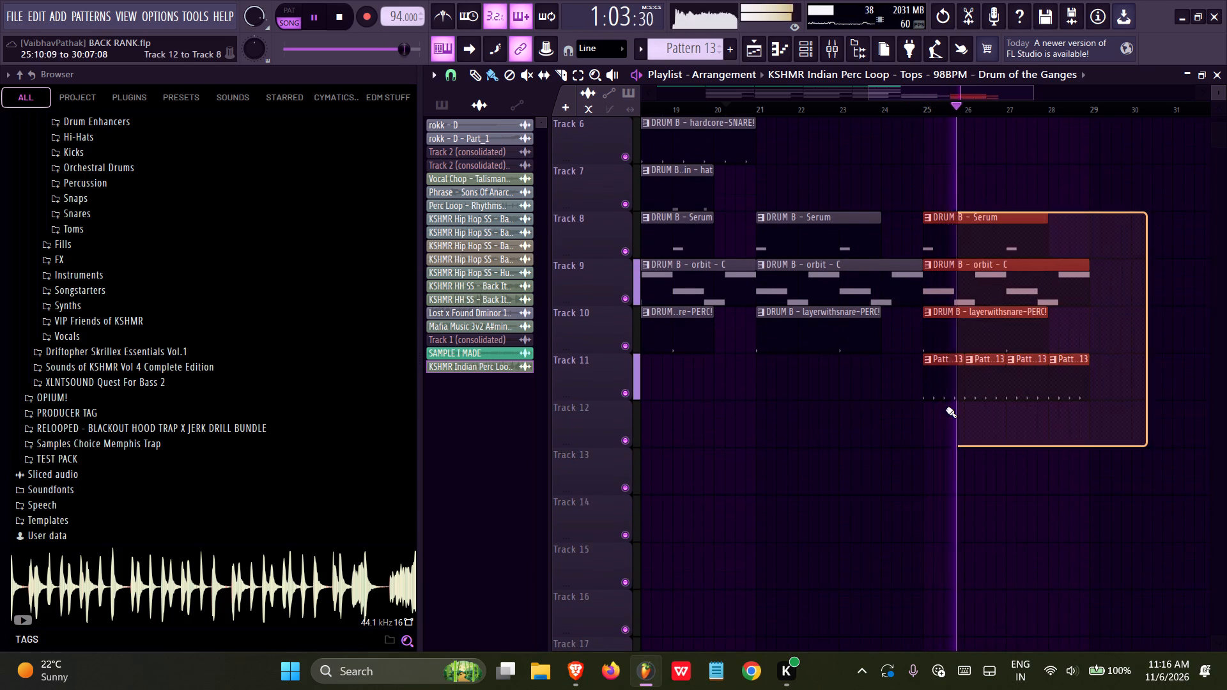
pyautogui.keyDown('ctrl'); pyautogui.scroll(-5, 864, 427); pyautogui.keyUp('ctrl')
pyautogui.hotkey('ctrl', 'b')
pyautogui.hotkey('ctrl', 's')
pyautogui.keyDown('ctrl'); pyautogui.scroll(-6, 849, 411); pyautogui.keyUp('ctrl')
pyautogui.hotkey('ctrl', 'b')
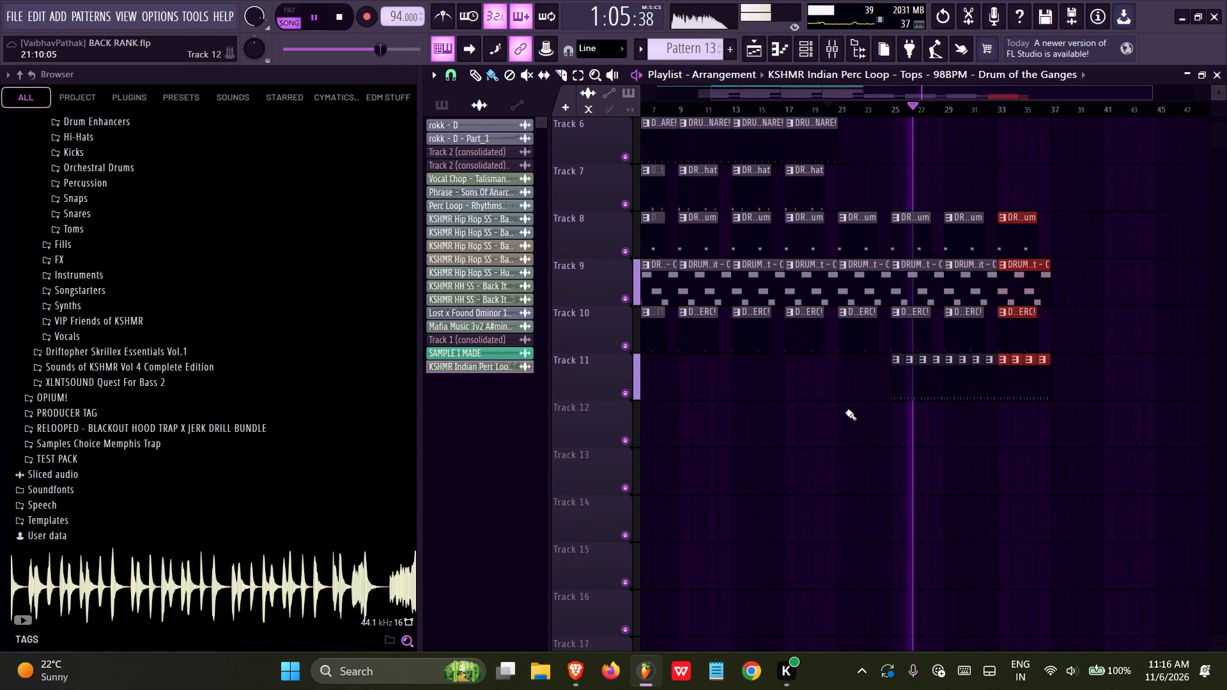
pyautogui.hotkey('ctrl', 'b')
pyautogui.hotkey('ctrl', 's')
# Play the arrangement from the start of the song and save the project.
pyautogui.scroll(6, 831, 417)
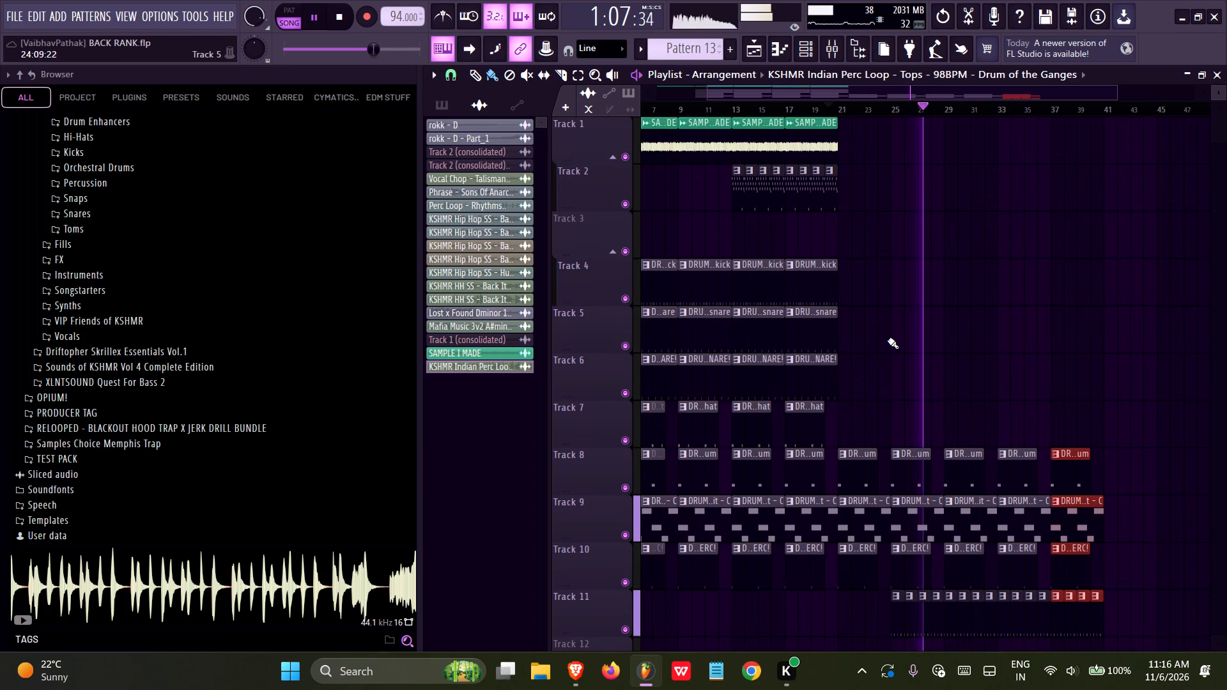
pyautogui.scroll(3, 888, 338)
pyautogui.press('space')
pyautogui.moveTo(753, 109); pyautogui.dragTo(336, 131)
pyautogui.press('space')
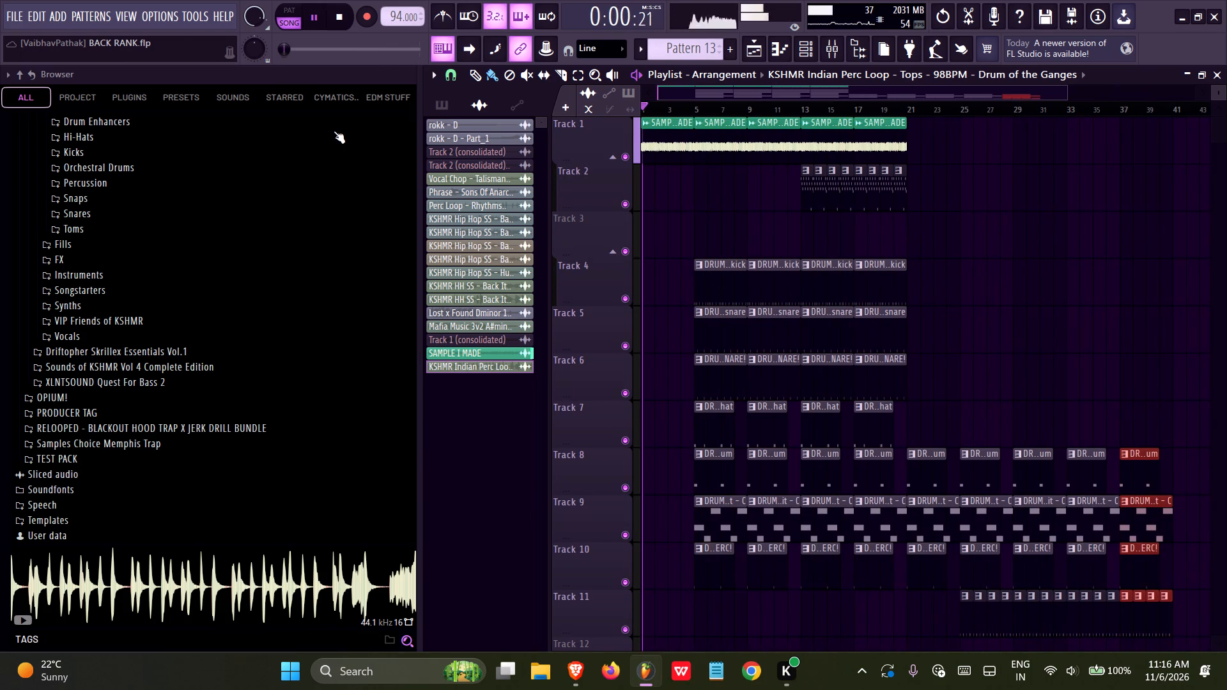
pyautogui.hotkey('ctrl', 's')
# Browse KSHMR Instruments to Strings Loops and audition loops around 93 to 98 BPM, including Violin Crawl, Violin Crown and Lyra Oracle.
pyautogui.click(100, 273)
pyautogui.hotkey('ctrl', 's')
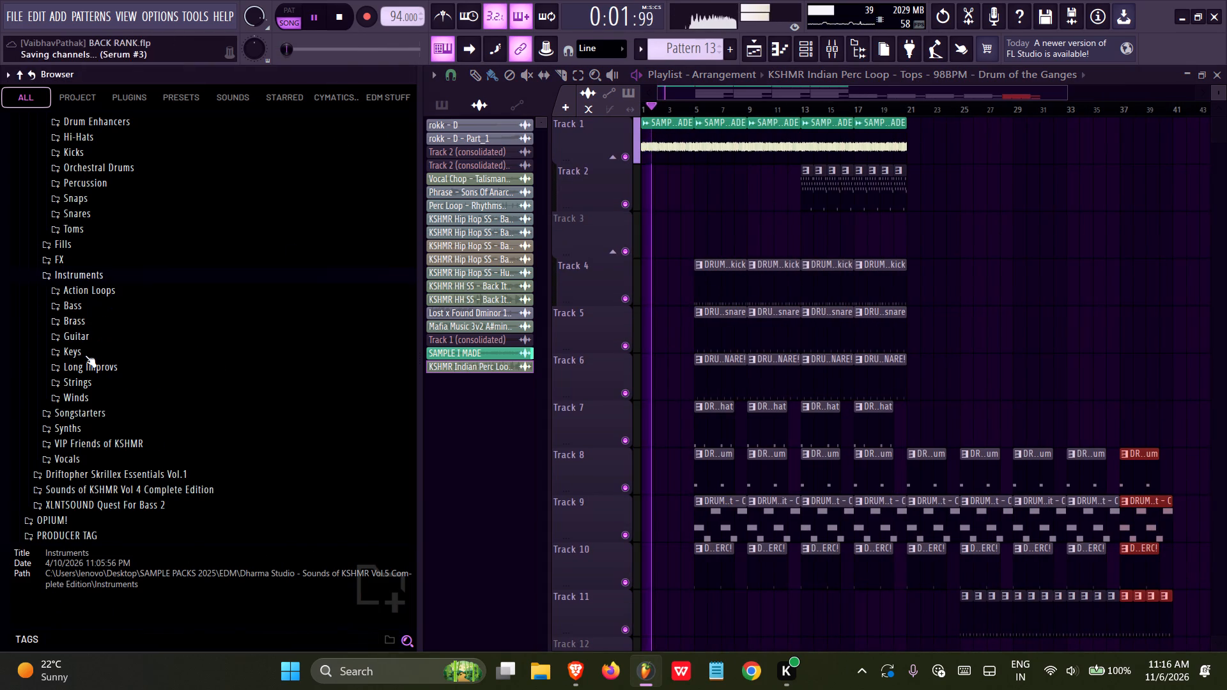
pyautogui.click(81, 384)
pyautogui.click(79, 401)
pyautogui.press('space')
pyautogui.click(130, 429)
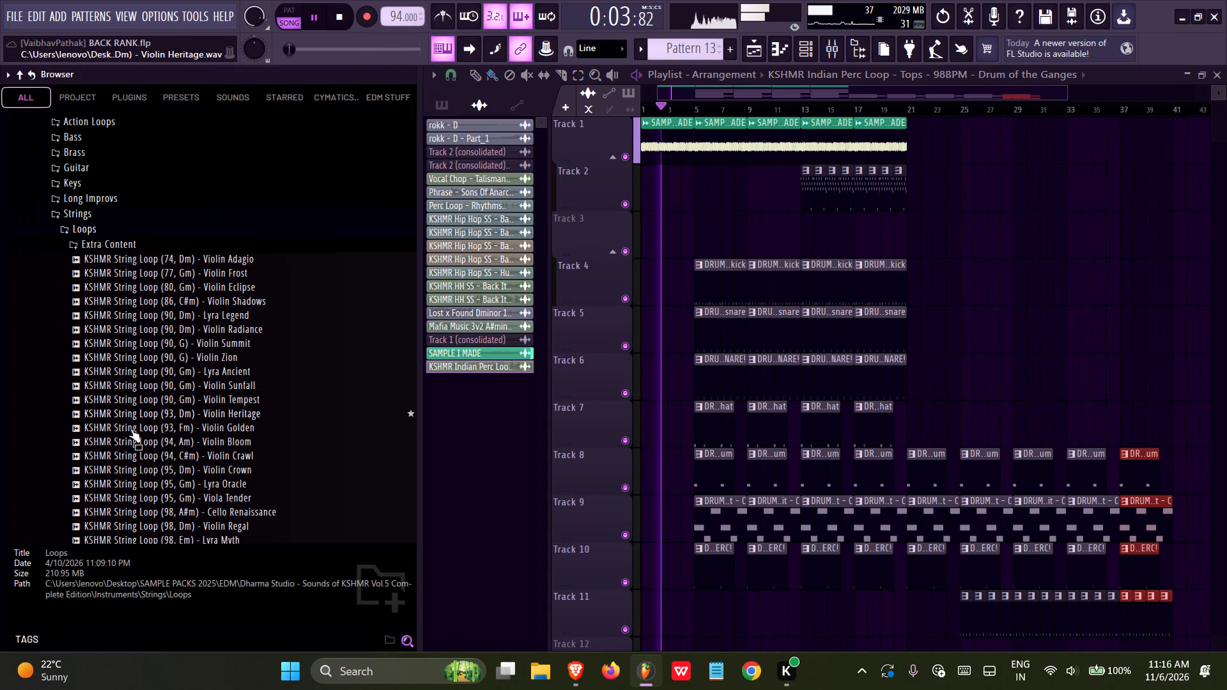
pyautogui.click(139, 414)
pyautogui.click(136, 452)
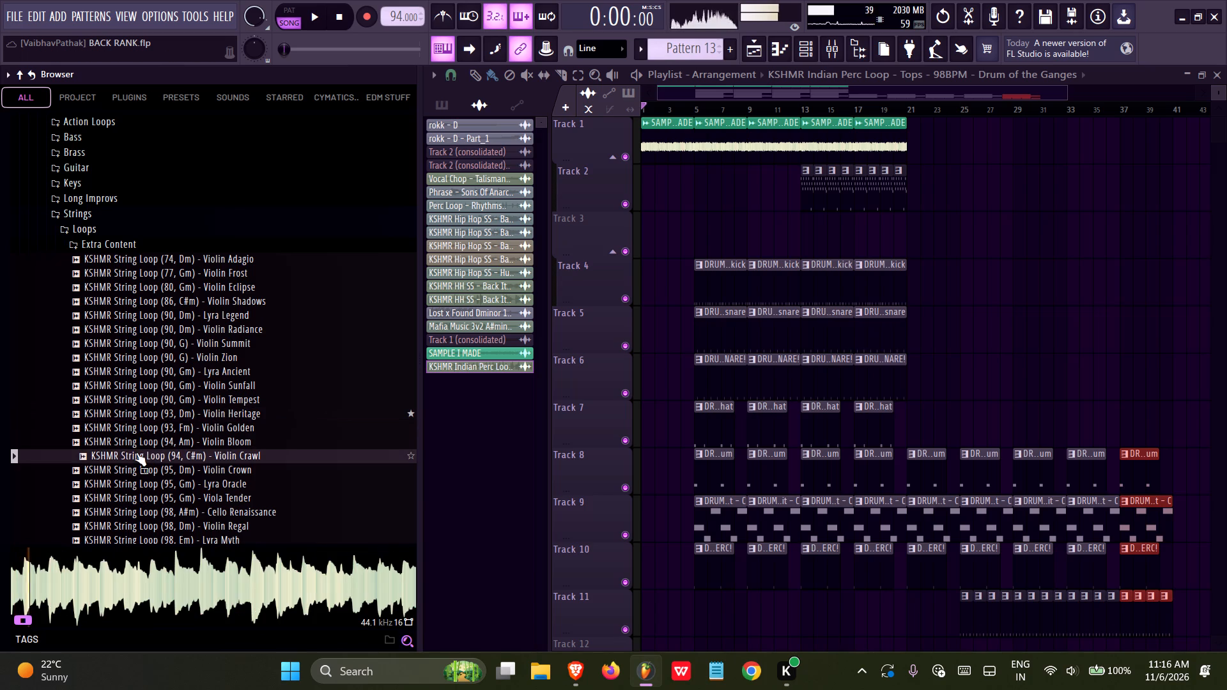
pyautogui.click(137, 461)
pyautogui.click(137, 466)
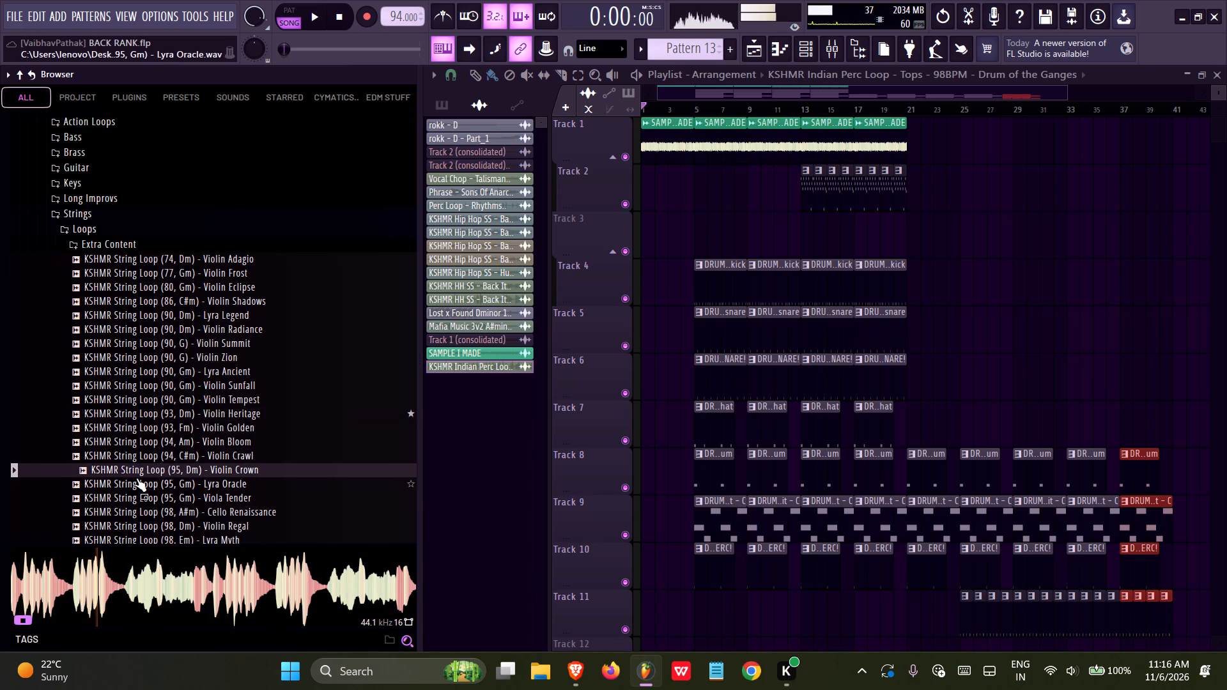
pyautogui.click(136, 478)
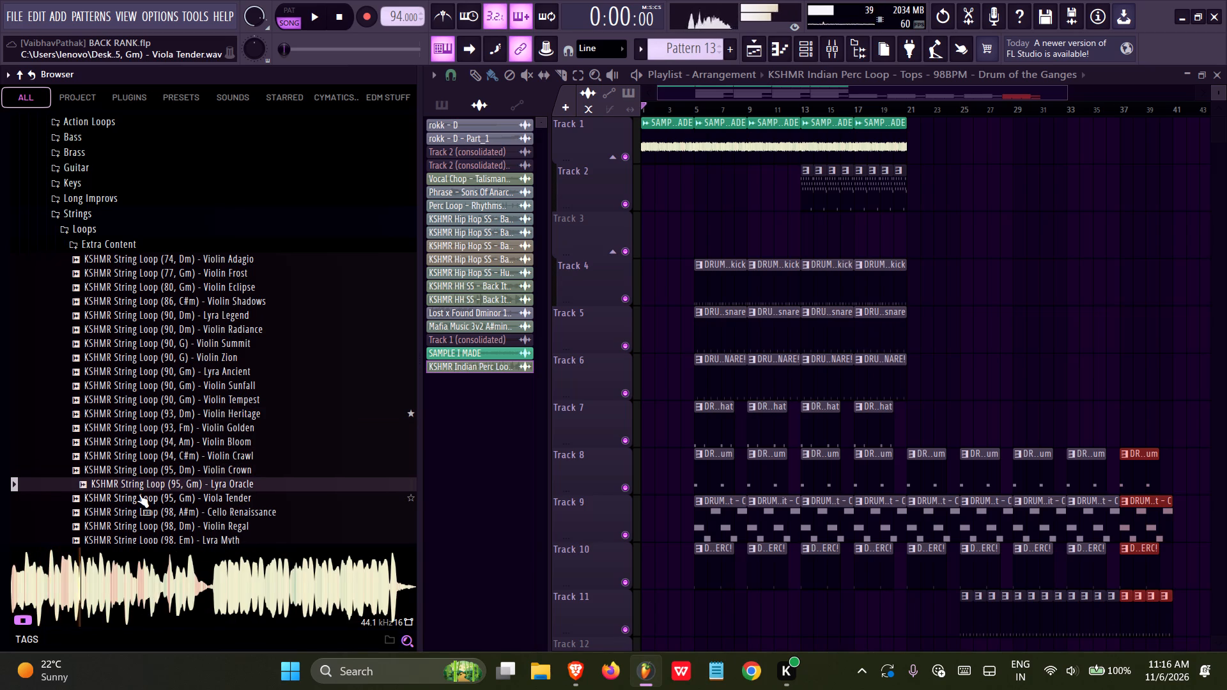
pyautogui.click(139, 502)
pyautogui.click(138, 514)
pyautogui.scroll(-1, 139, 508)
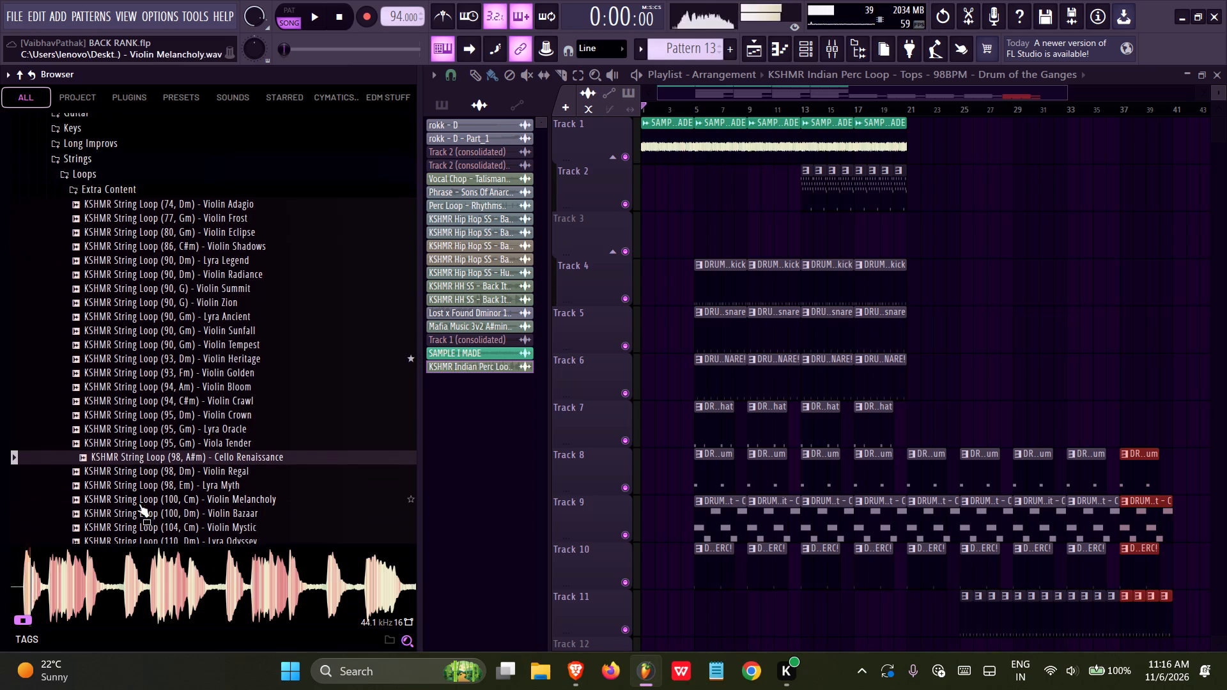
pyautogui.click(139, 398)
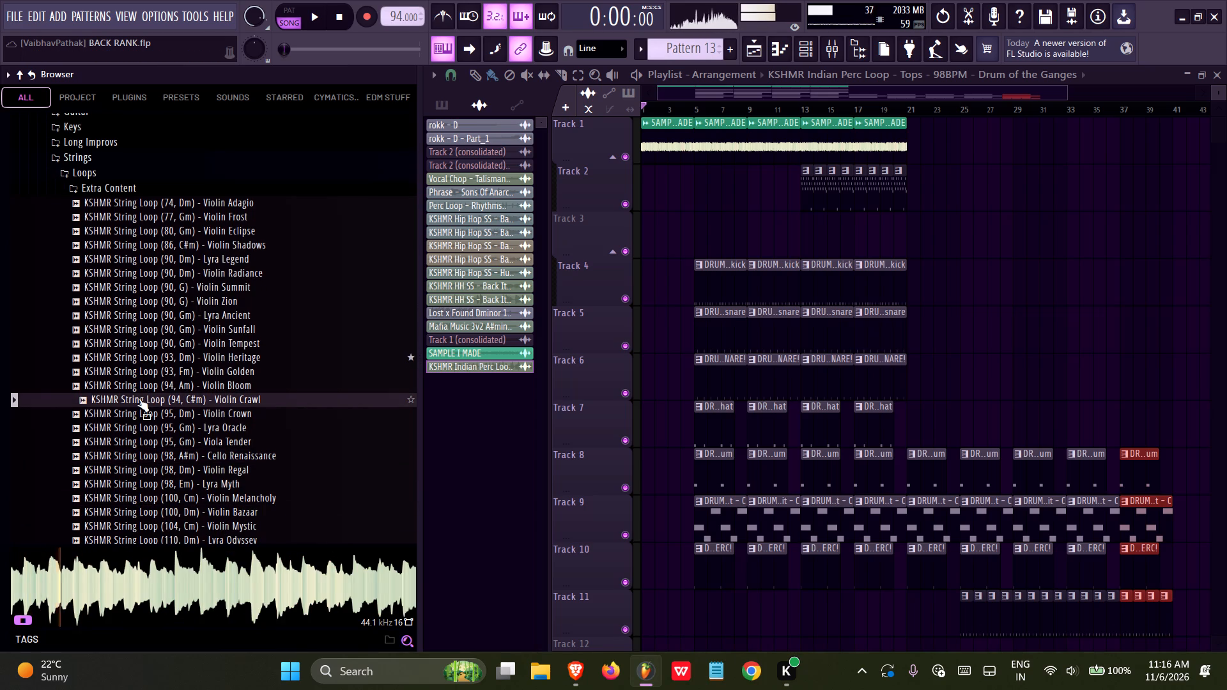
pyautogui.click(134, 408)
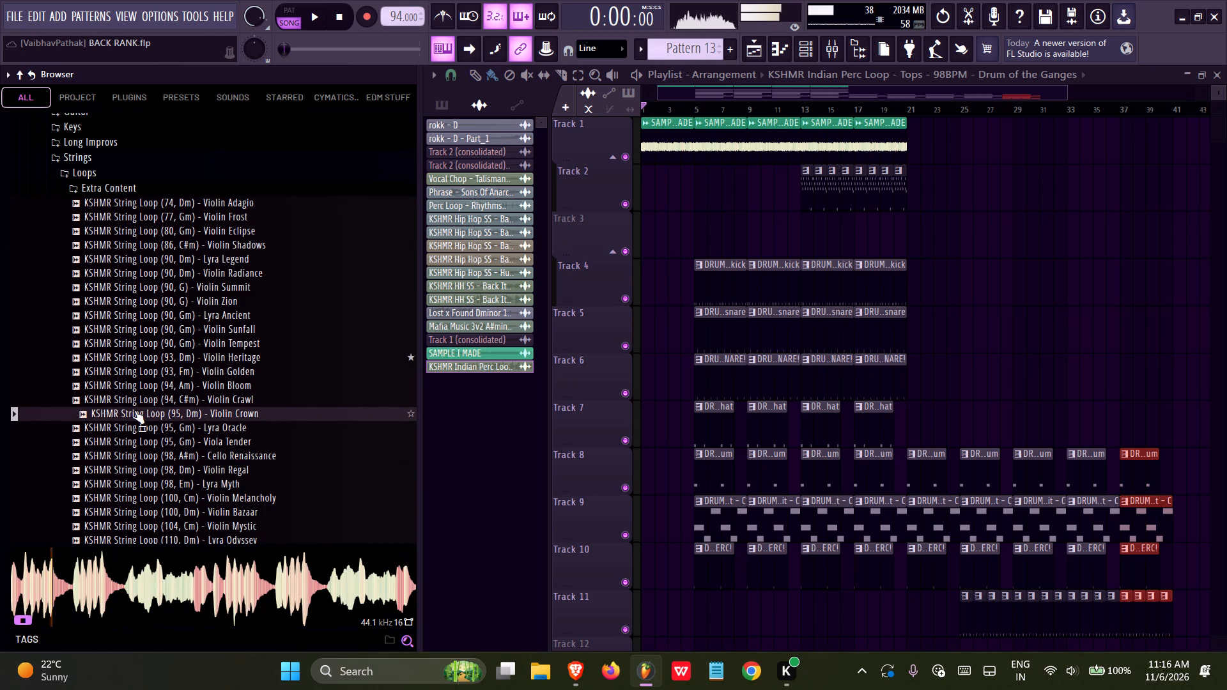
pyautogui.scroll(-2, 134, 411)
pyautogui.scroll(4, 138, 408)
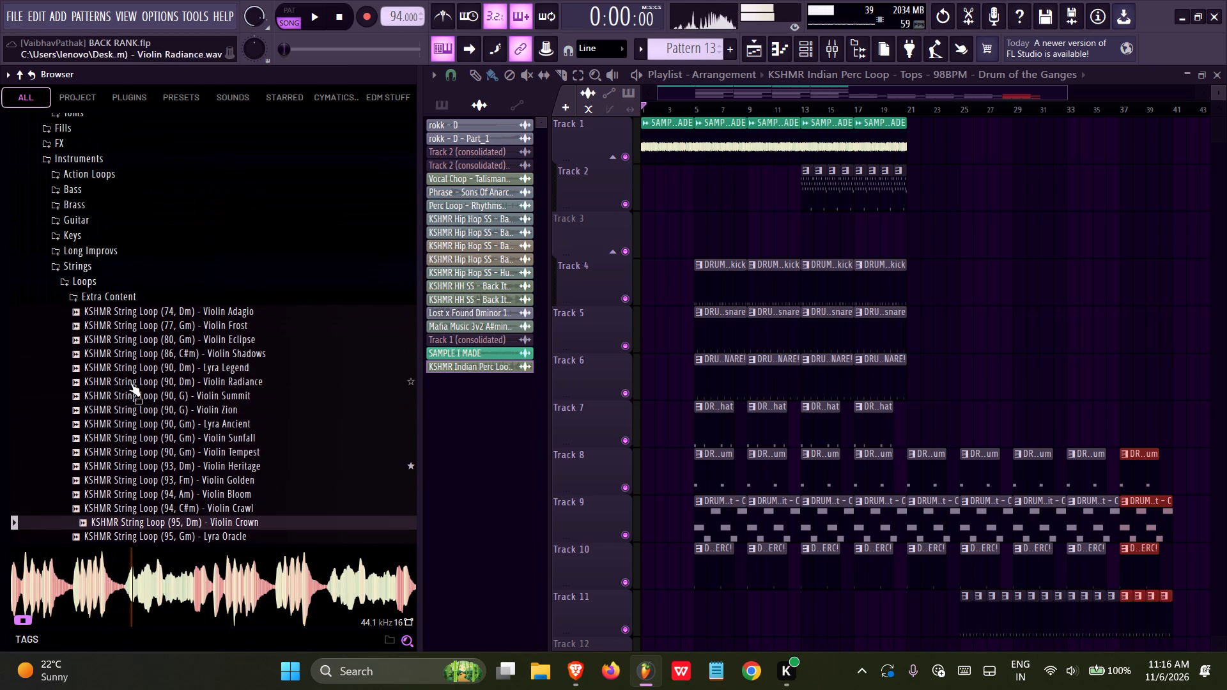
# Browse KSHMR Instruments to the Winds Human Whistles loops and audition ones around 92 to 98 BPM, including Butterfly Garden, Bouncy Jack and Mystical Journey.
pyautogui.click(91, 284)
pyautogui.click(89, 273)
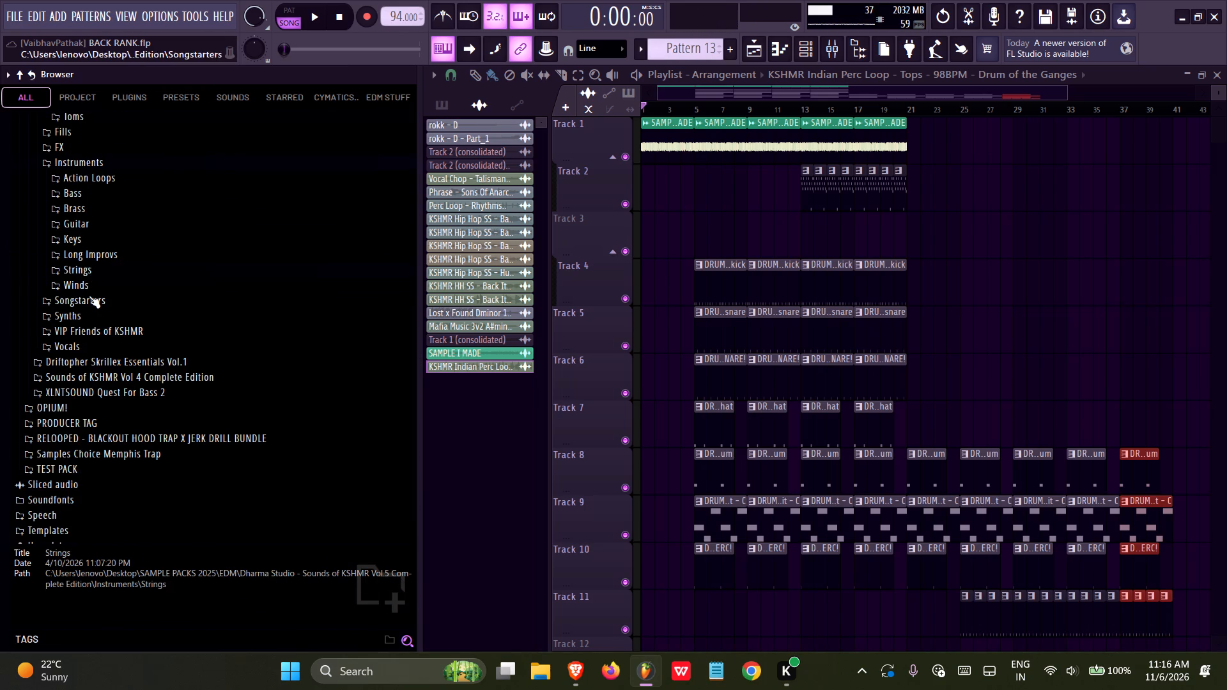
pyautogui.click(89, 285)
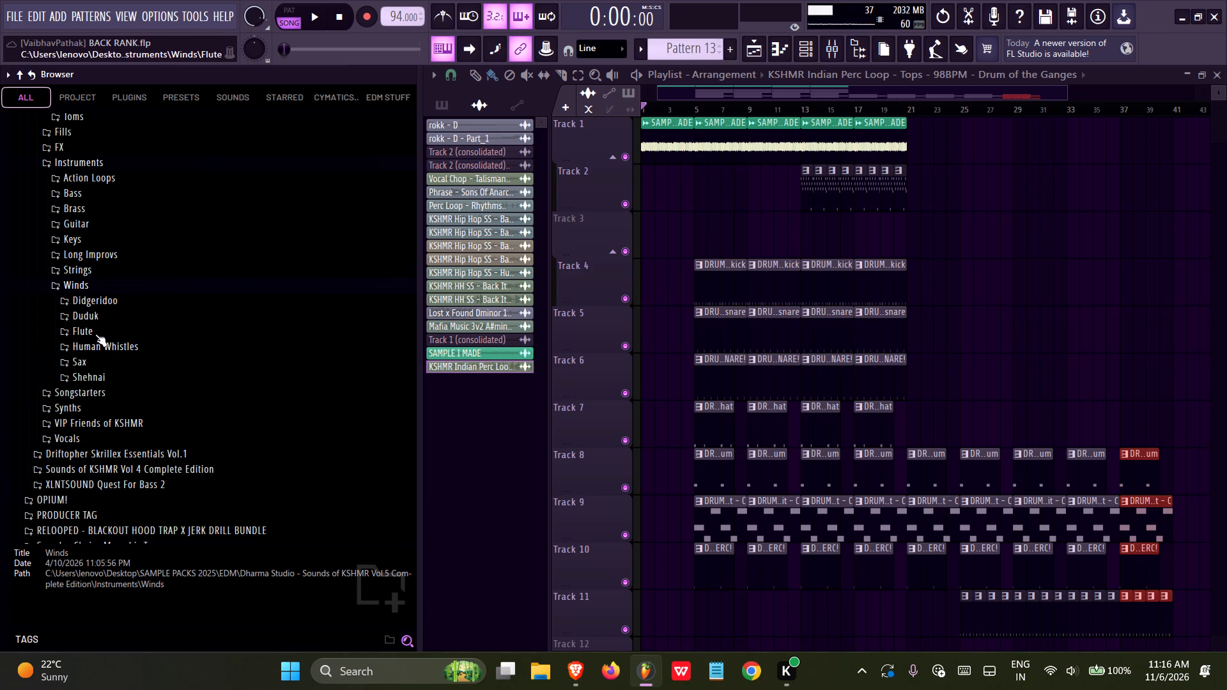
pyautogui.click(95, 333)
pyautogui.click(102, 335)
pyautogui.click(99, 350)
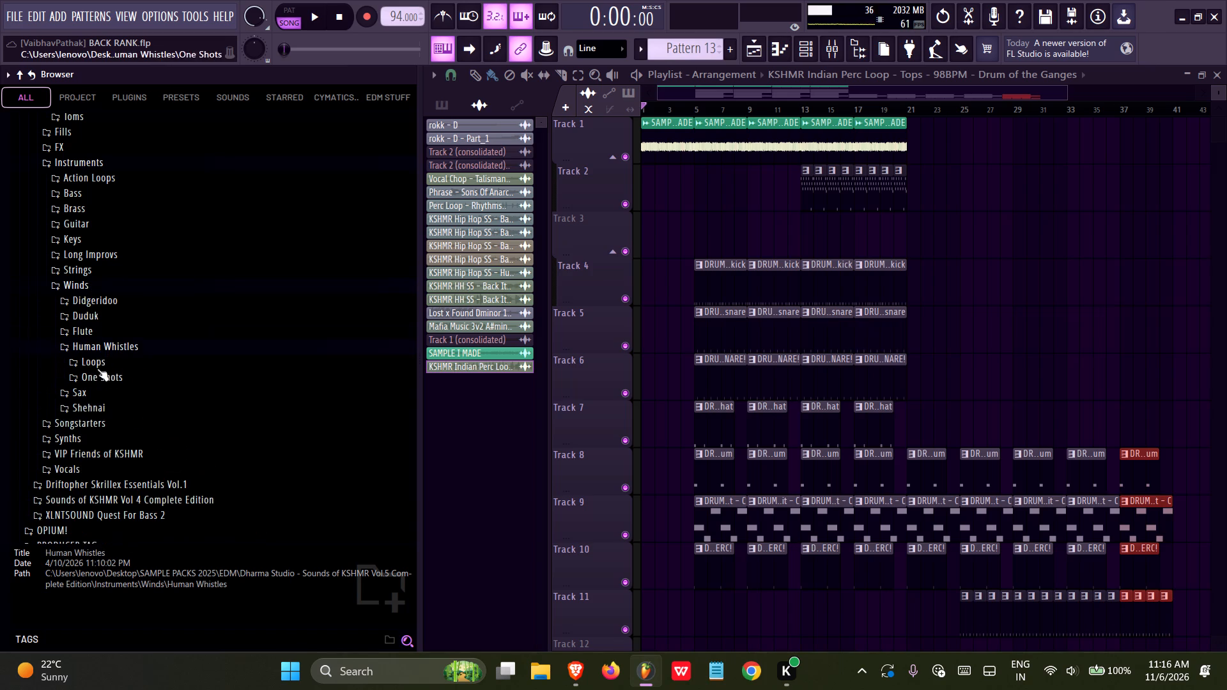
pyautogui.click(96, 364)
pyautogui.click(105, 388)
pyautogui.click(107, 370)
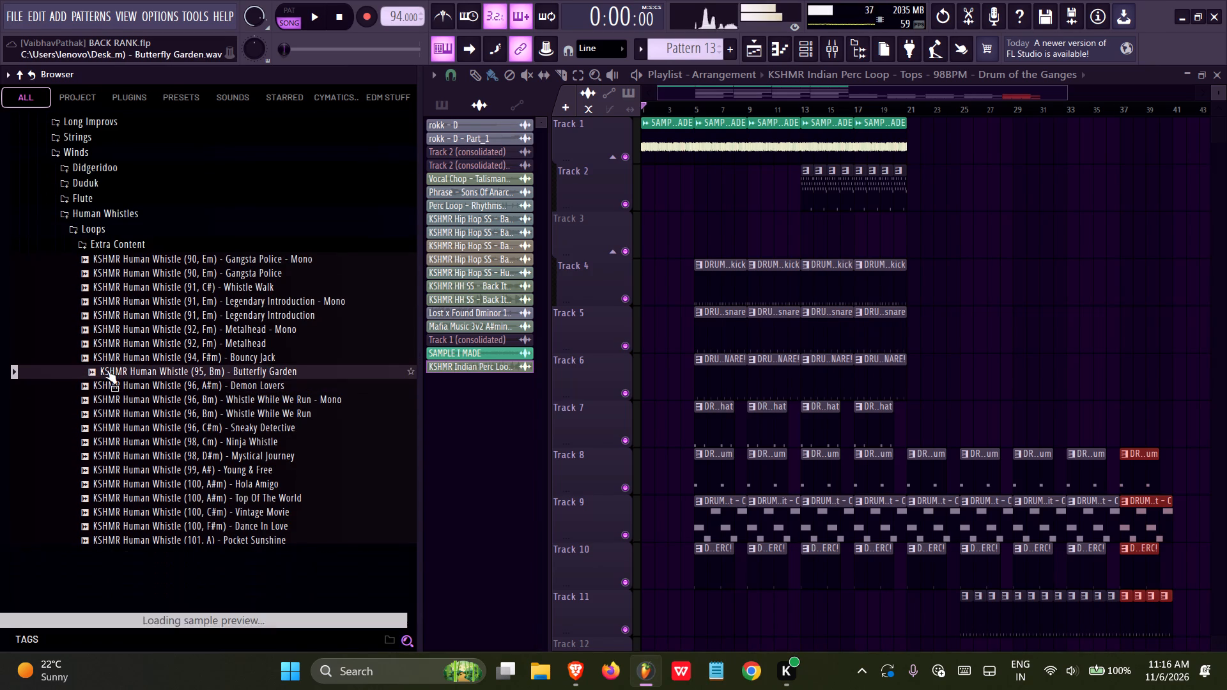
pyautogui.click(114, 355)
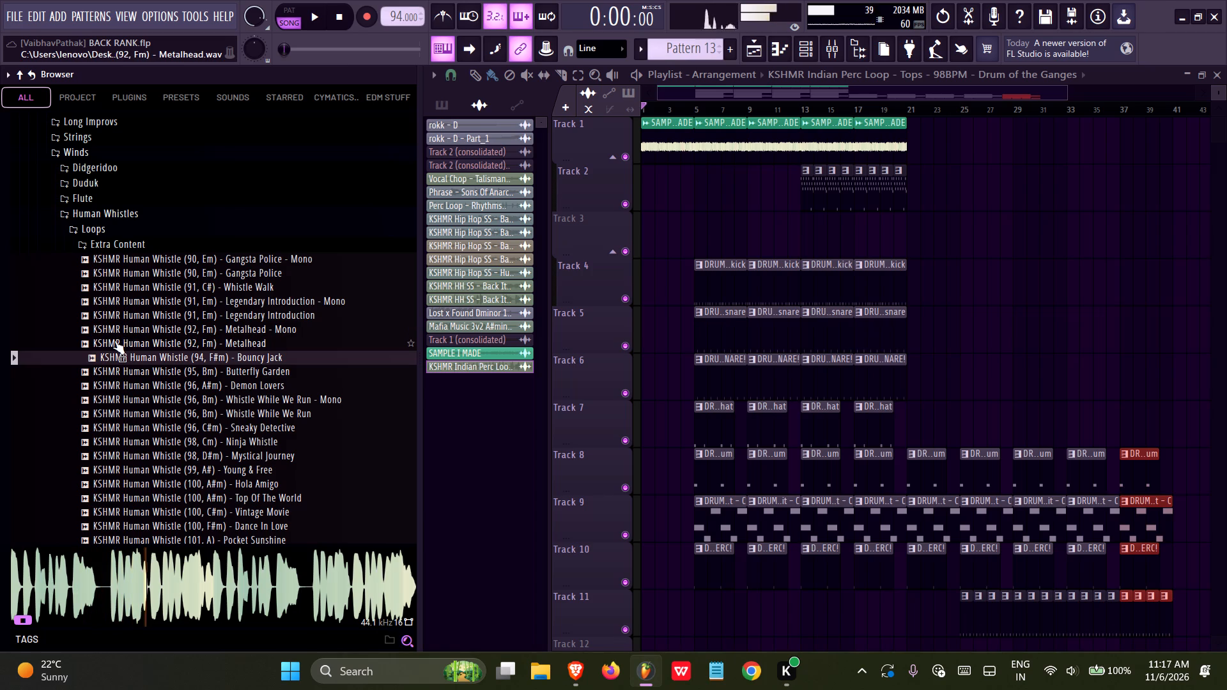
pyautogui.click(155, 456)
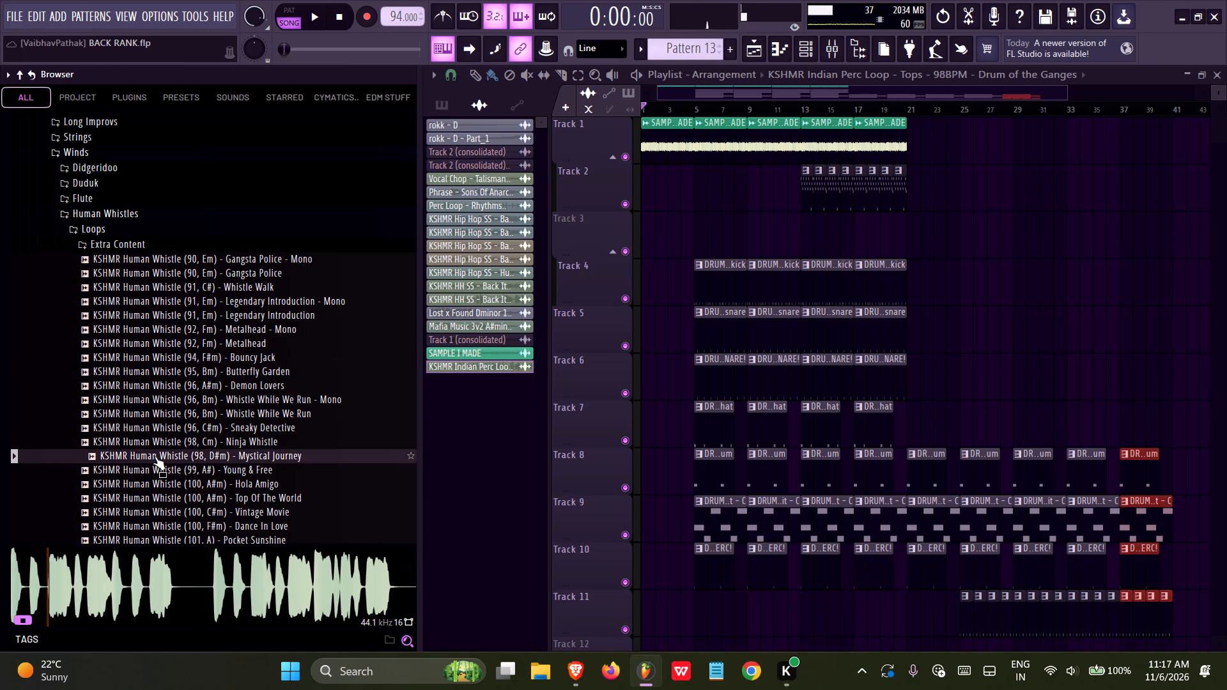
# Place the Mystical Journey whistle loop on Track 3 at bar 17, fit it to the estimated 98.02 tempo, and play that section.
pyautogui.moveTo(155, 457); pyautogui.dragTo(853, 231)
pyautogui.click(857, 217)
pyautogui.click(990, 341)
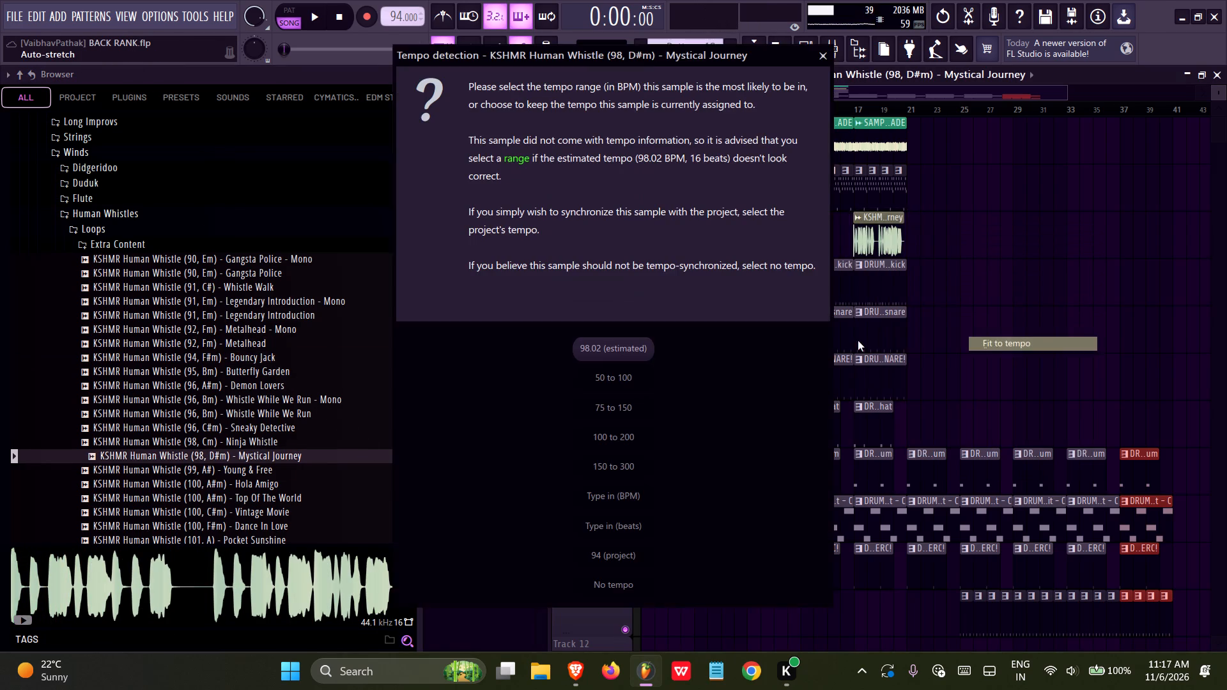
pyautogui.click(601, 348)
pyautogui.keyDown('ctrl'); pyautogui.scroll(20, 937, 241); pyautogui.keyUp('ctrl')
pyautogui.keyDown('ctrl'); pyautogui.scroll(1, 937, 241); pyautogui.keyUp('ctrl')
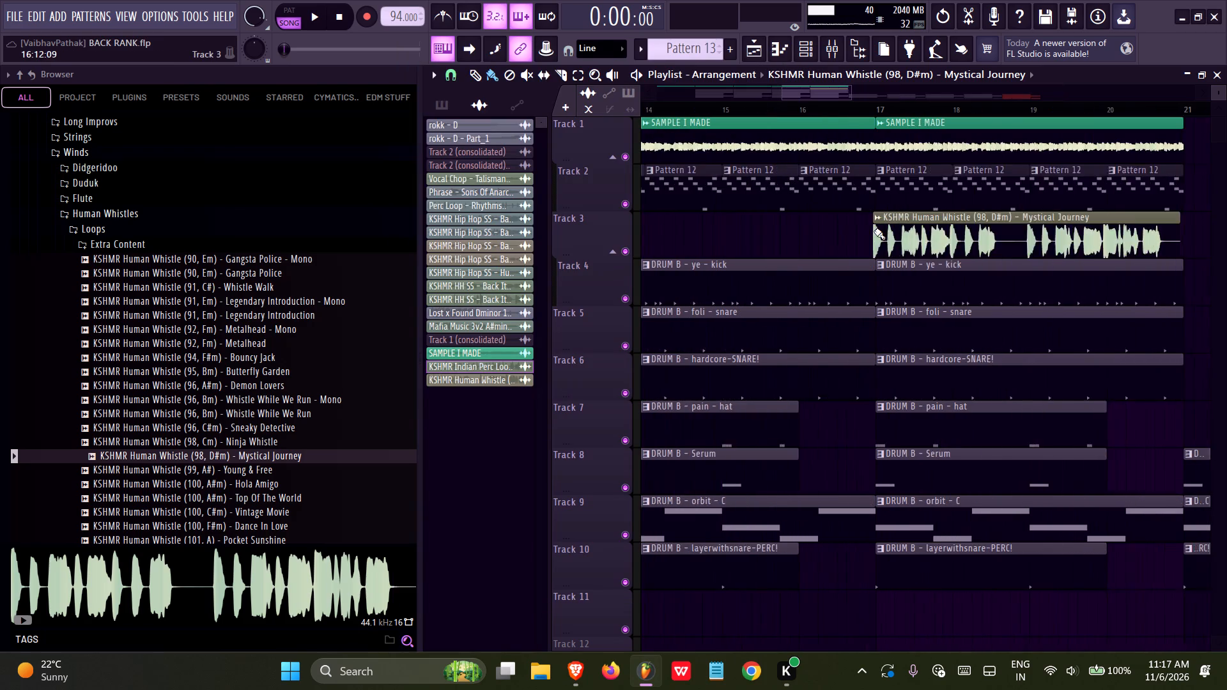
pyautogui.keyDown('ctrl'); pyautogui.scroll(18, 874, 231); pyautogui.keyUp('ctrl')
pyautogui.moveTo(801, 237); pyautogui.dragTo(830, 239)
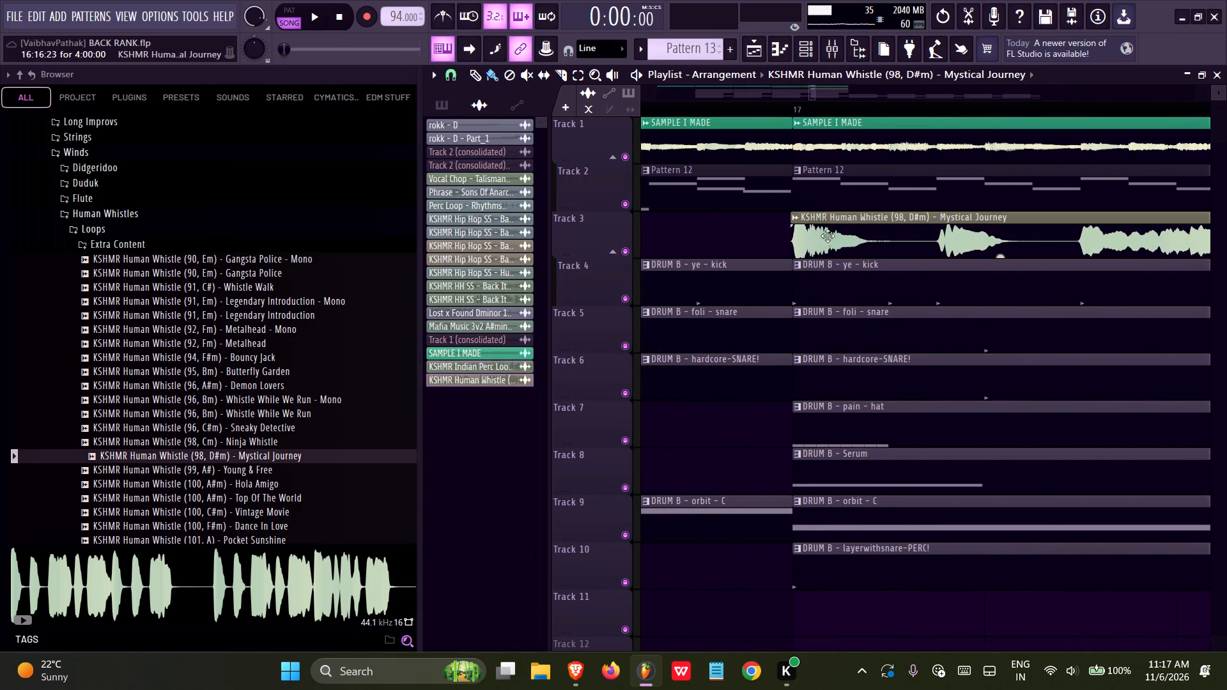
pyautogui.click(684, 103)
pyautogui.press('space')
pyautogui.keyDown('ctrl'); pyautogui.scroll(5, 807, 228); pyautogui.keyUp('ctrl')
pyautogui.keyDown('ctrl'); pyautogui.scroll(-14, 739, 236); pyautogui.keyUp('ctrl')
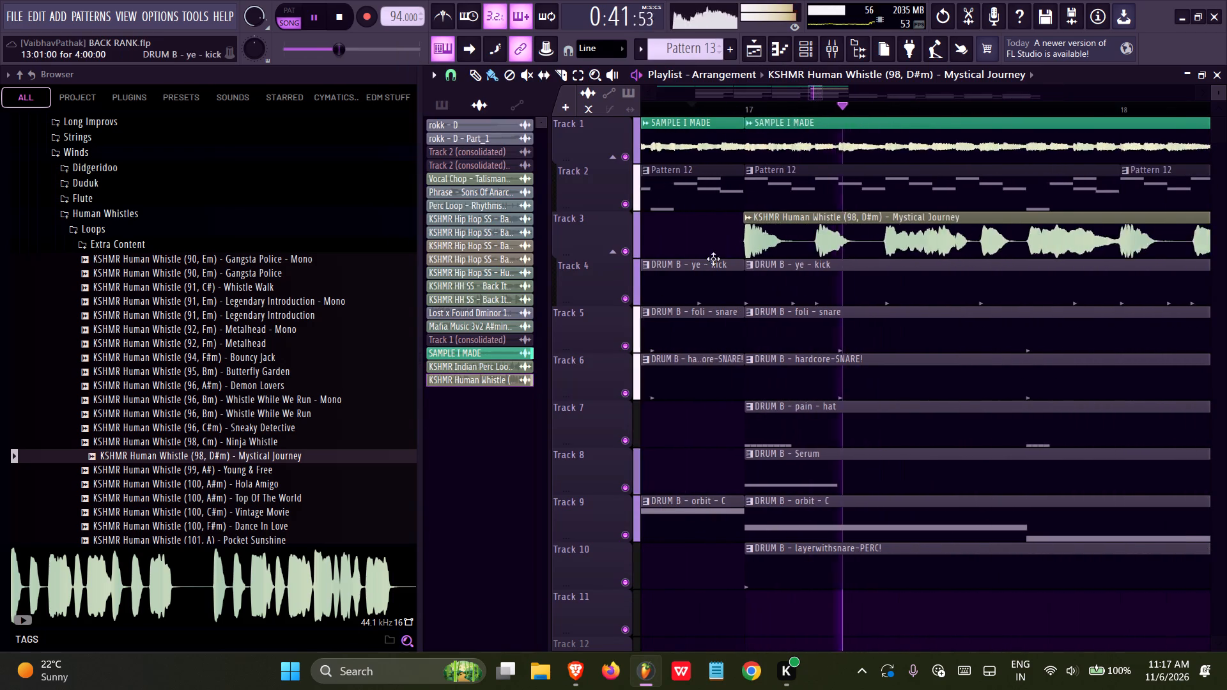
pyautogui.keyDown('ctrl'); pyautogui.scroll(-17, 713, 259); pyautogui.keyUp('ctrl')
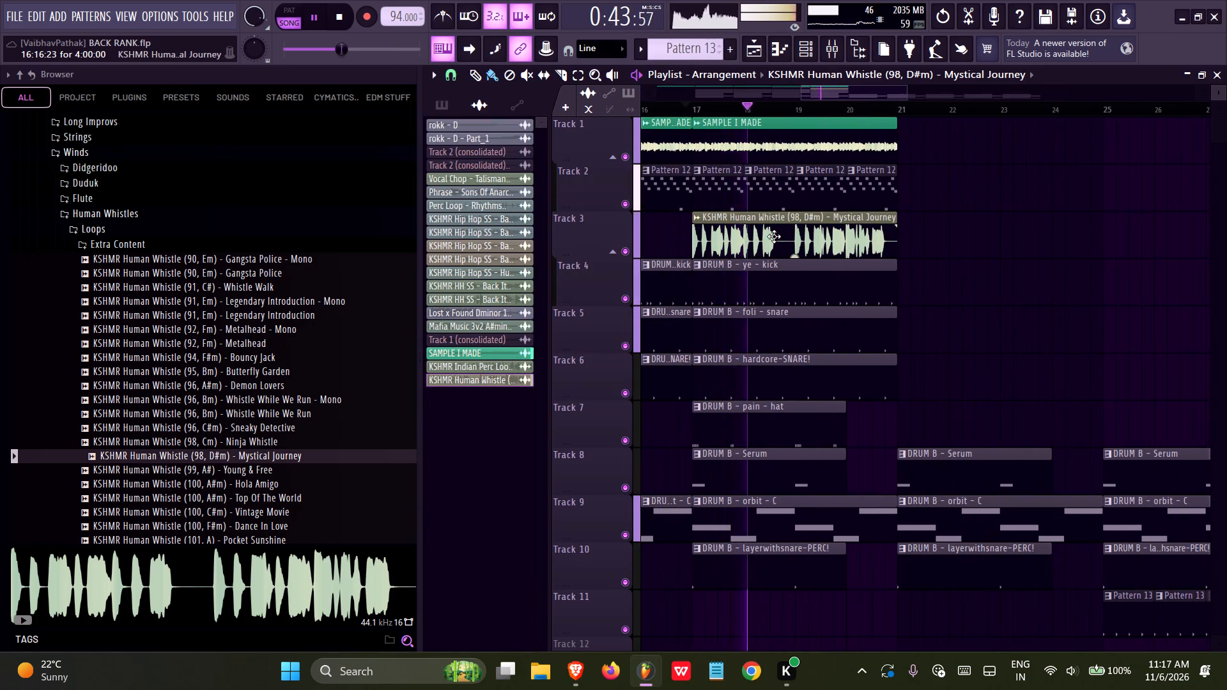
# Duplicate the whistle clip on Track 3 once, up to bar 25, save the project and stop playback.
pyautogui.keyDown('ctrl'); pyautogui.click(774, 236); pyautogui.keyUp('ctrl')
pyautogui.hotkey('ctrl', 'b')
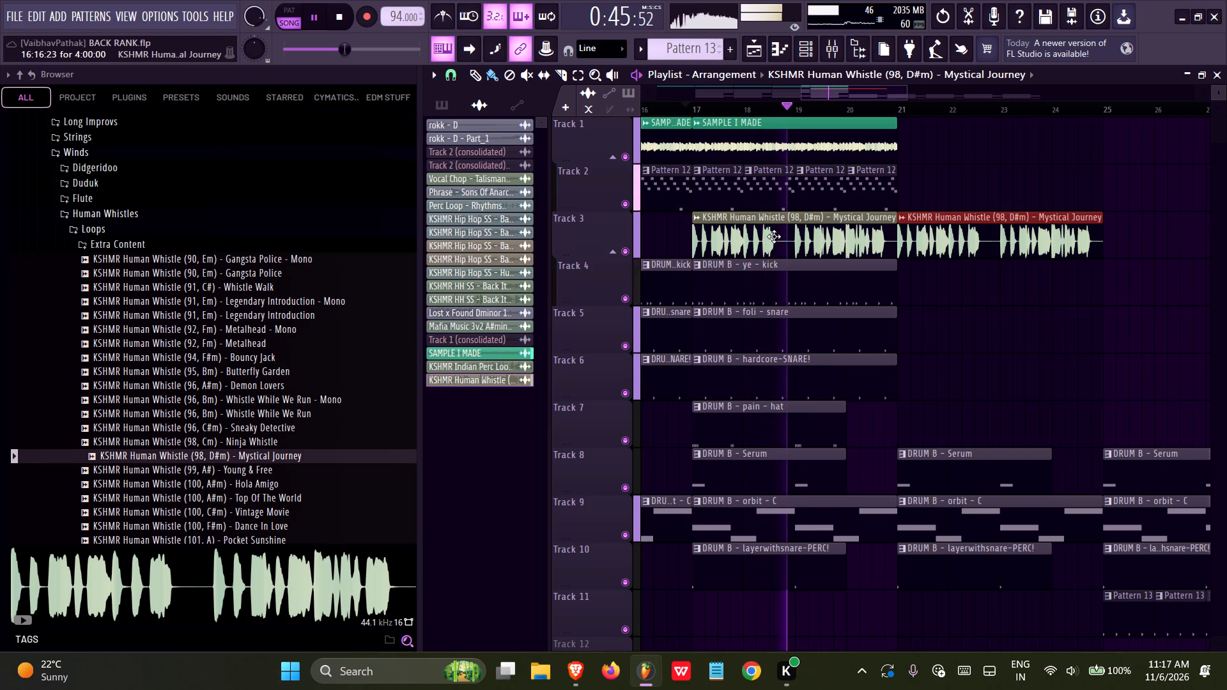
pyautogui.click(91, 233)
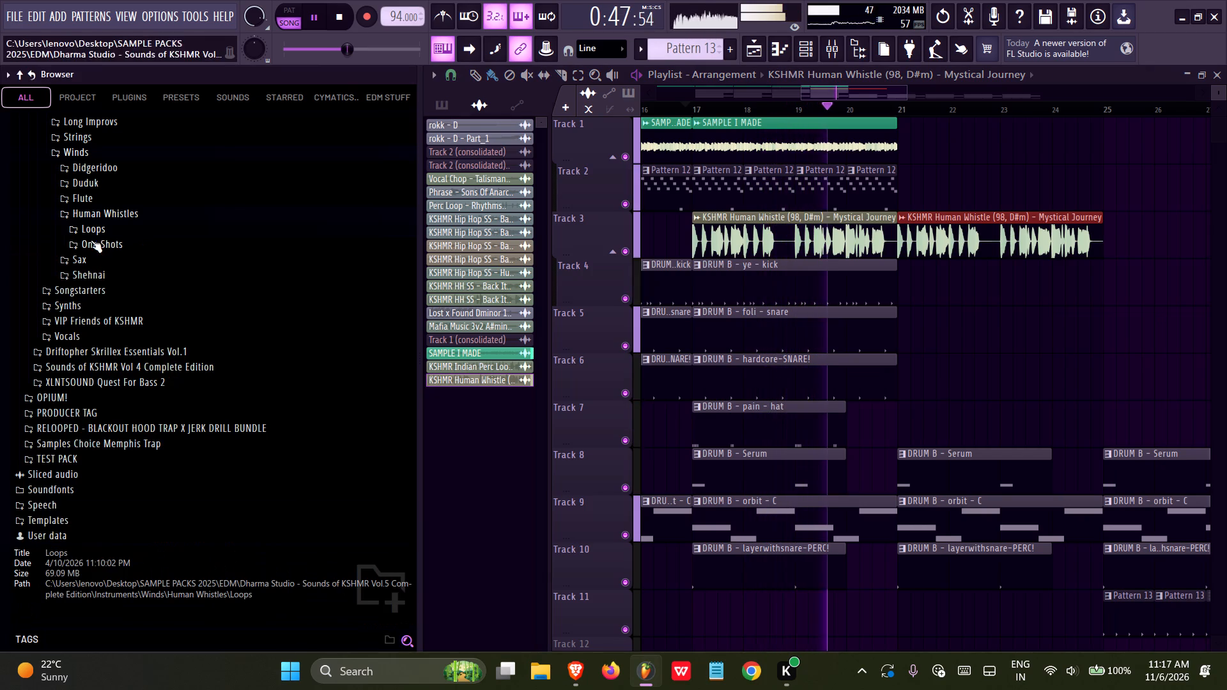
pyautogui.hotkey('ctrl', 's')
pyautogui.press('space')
# Open the Winds Flute Loops and audition loops around 92 BPM, including Bamboo and Heritage.
pyautogui.click(82, 198)
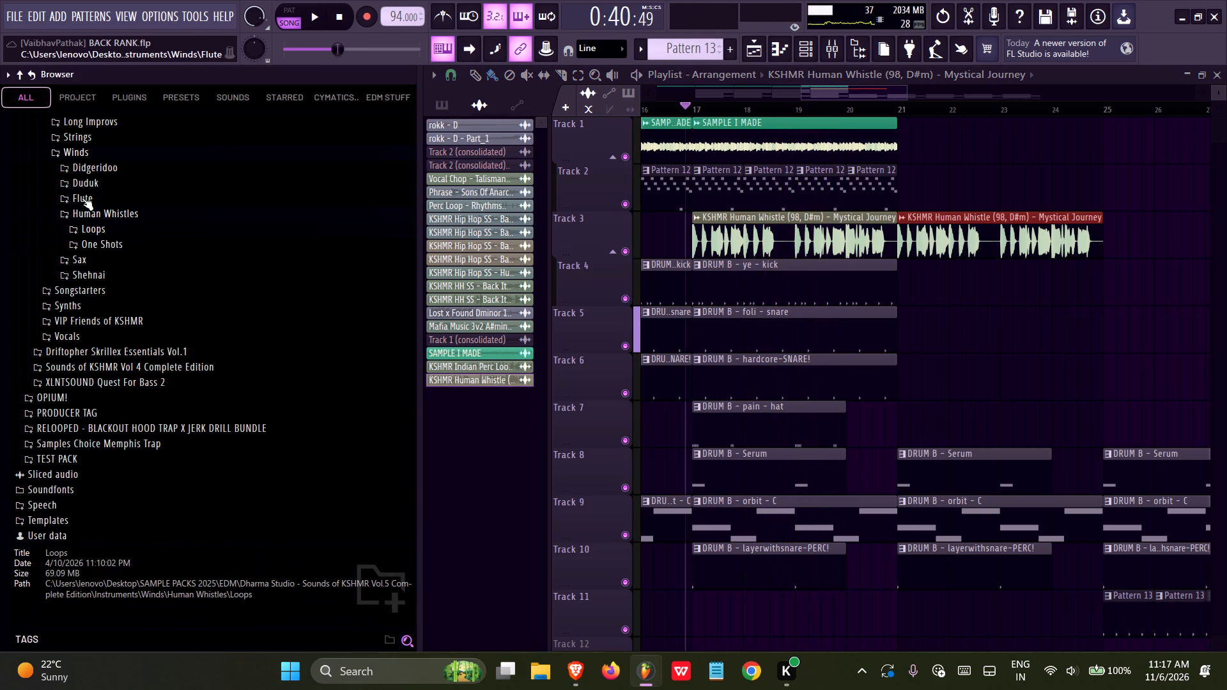
pyautogui.click(90, 218)
pyautogui.click(118, 309)
pyautogui.click(130, 332)
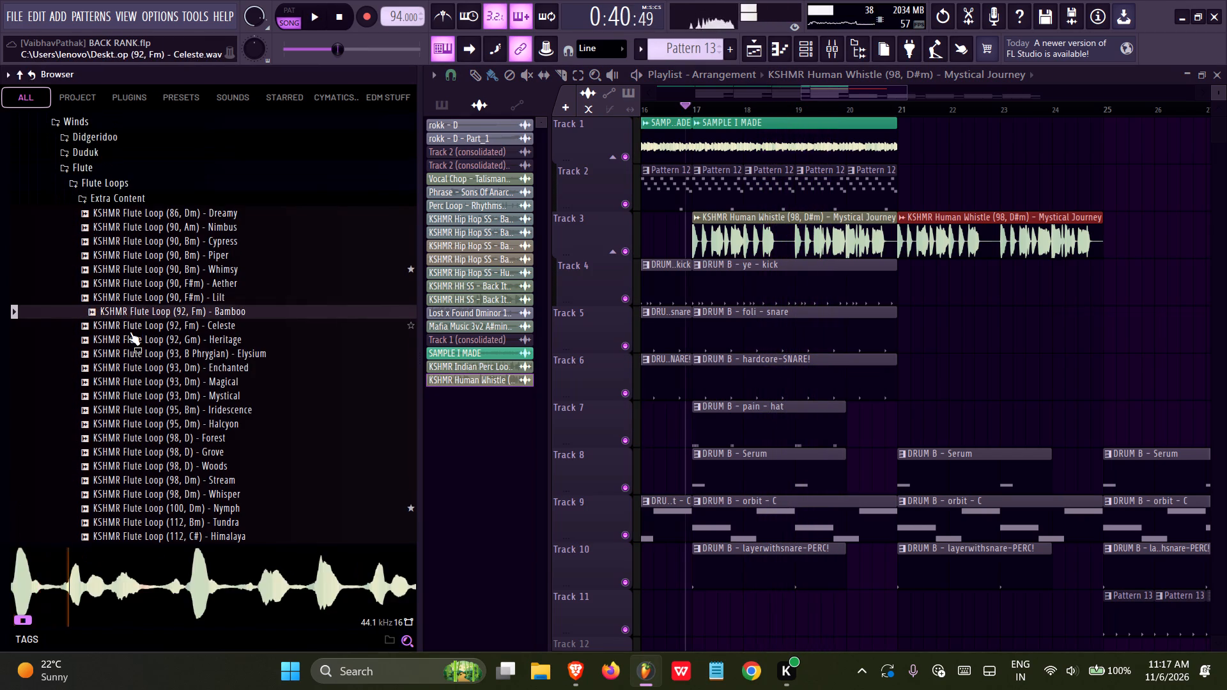
pyautogui.click(130, 337)
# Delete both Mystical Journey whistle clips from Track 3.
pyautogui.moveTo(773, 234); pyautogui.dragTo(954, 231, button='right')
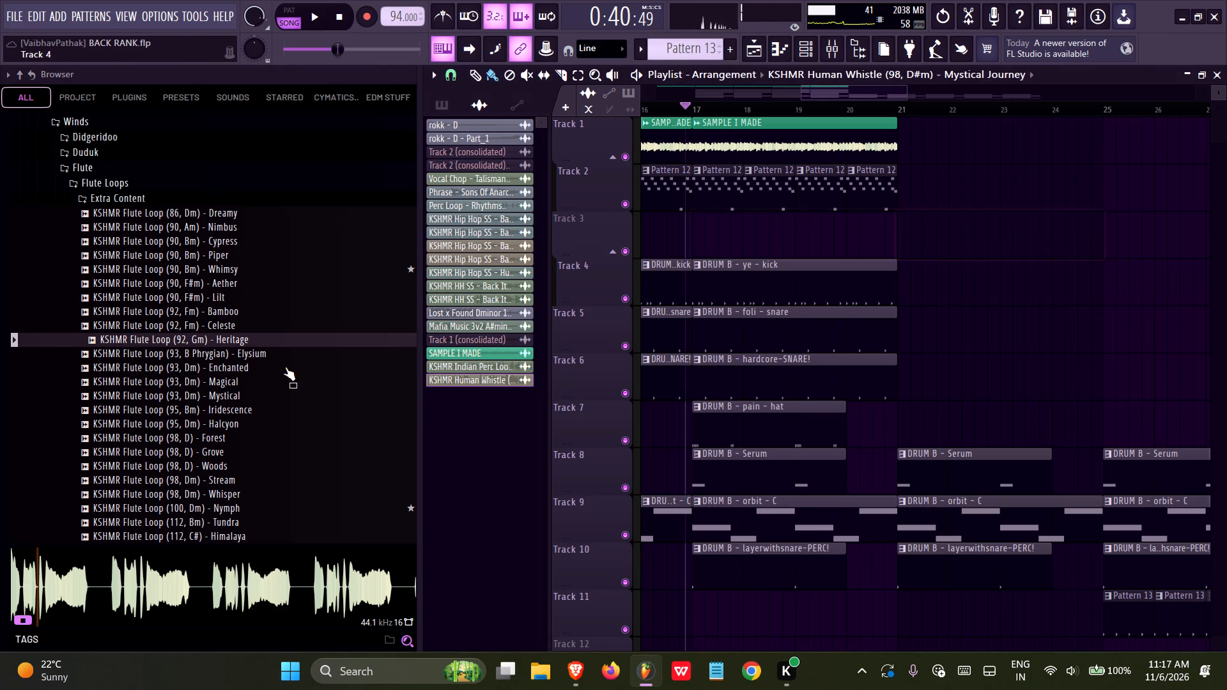
# Audition the 93 BPM Dm flute loop Mystical, place it on Track 3 at bar 21, and fit it to its estimated tempo.
pyautogui.click(199, 395)
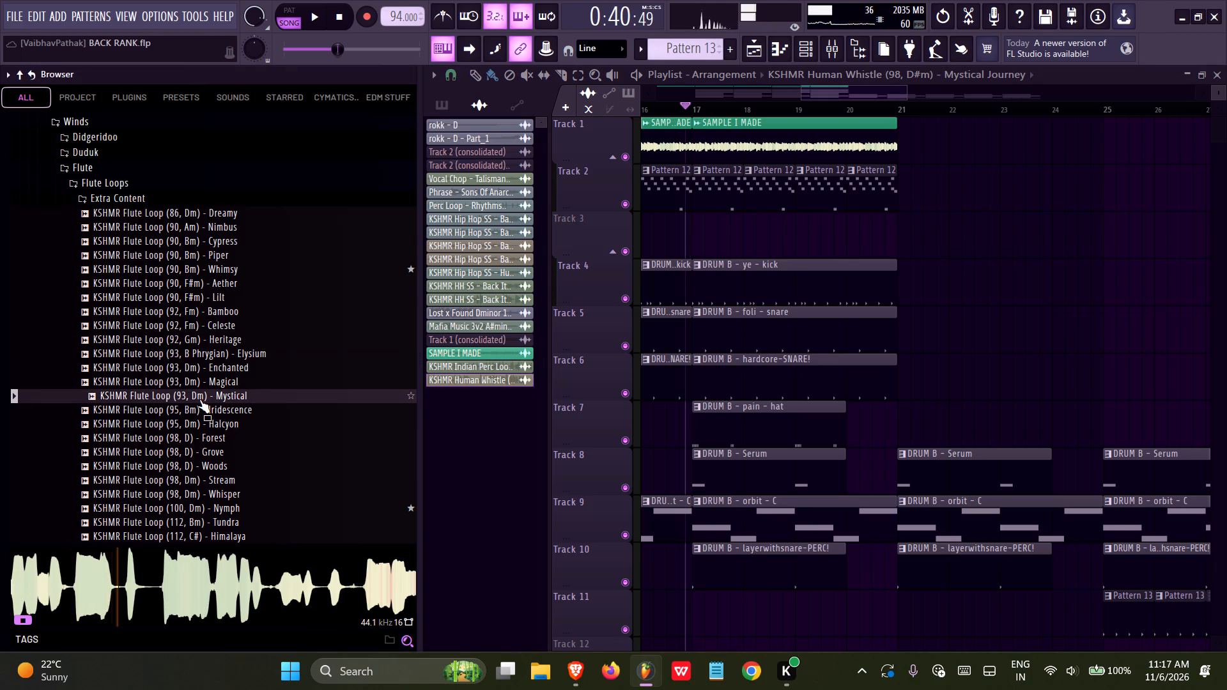
pyautogui.moveTo(199, 399); pyautogui.dragTo(898, 225)
pyautogui.click(900, 218)
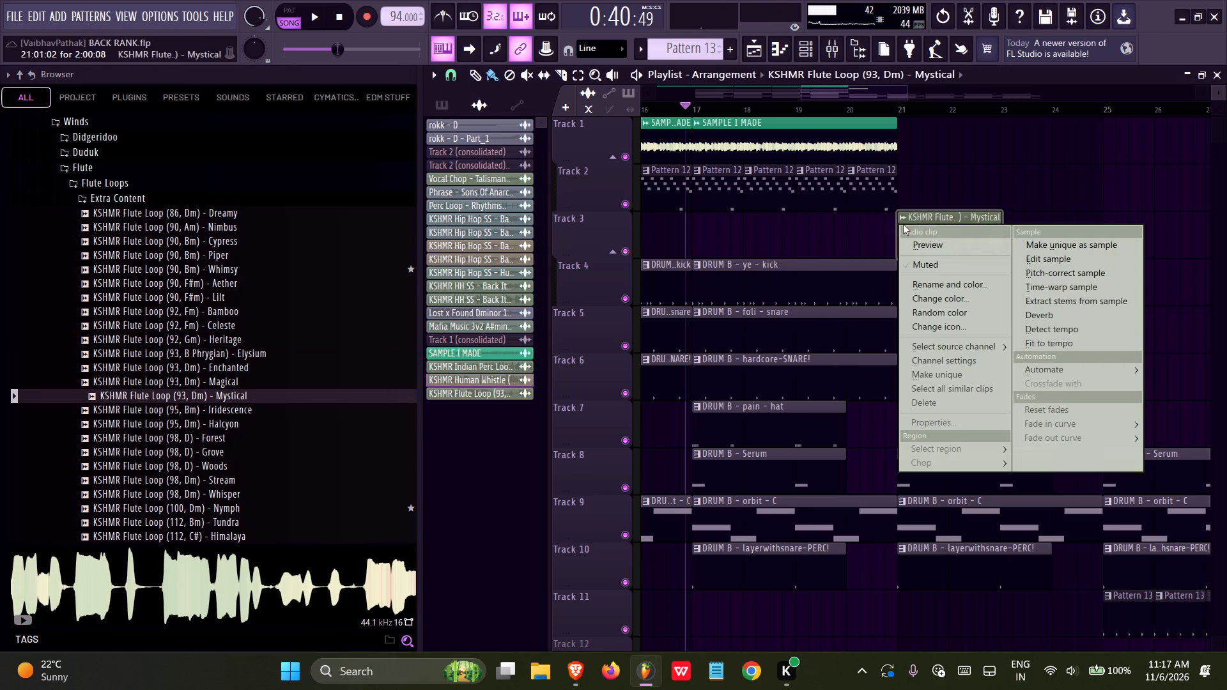
pyautogui.click(1017, 346)
pyautogui.click(605, 342)
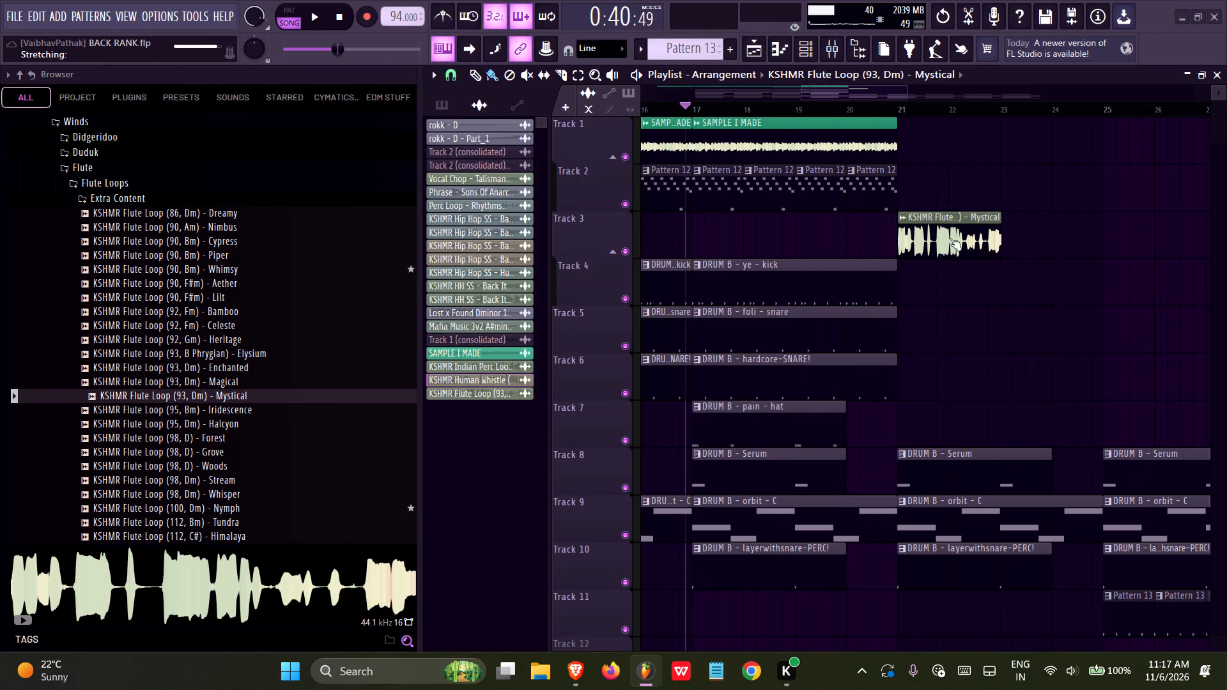
# Raise the time-stretching pitch of the Mystical flute sample in its channel settings.
pyautogui.doubleClick(956, 231)
pyautogui.moveTo(667, 226); pyautogui.dragTo(667, 220)
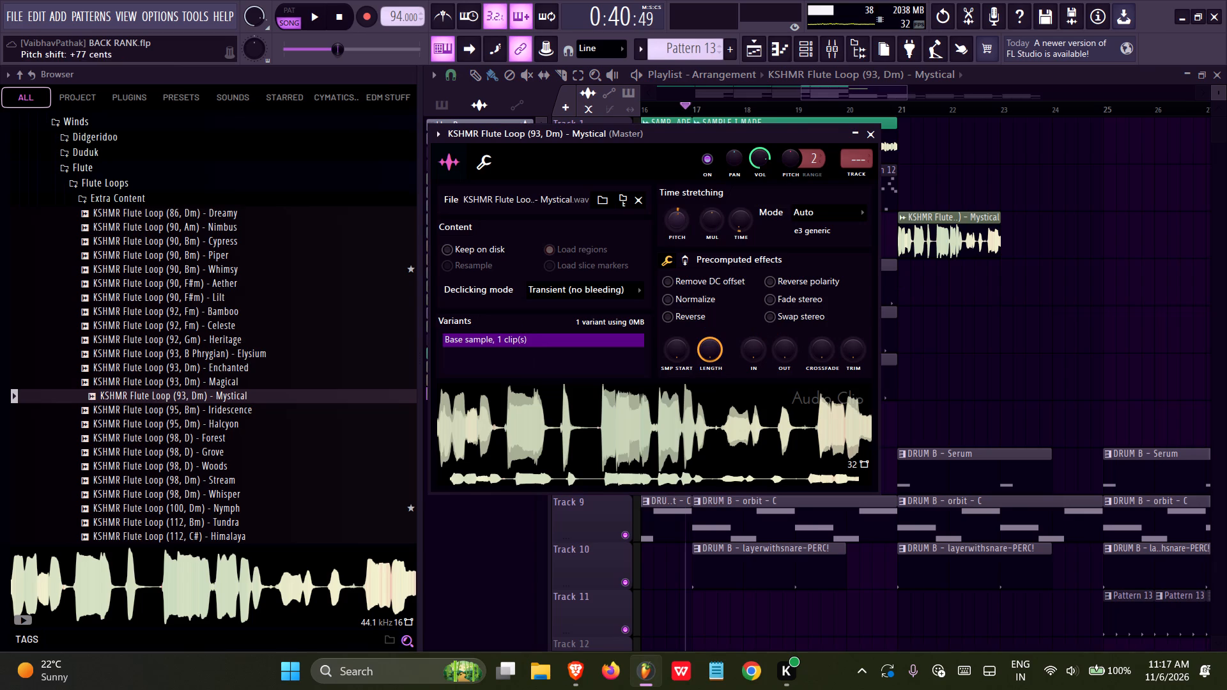
pyautogui.moveTo(667, 220); pyautogui.dragTo(667, 215)
pyautogui.rightClick(998, 292)
# Align the flute clip's start on Track 3 exactly with bar 21 and play the arrangement from there.
pyautogui.keyDown('ctrl'); pyautogui.scroll(19, 938, 300); pyautogui.keyUp('ctrl')
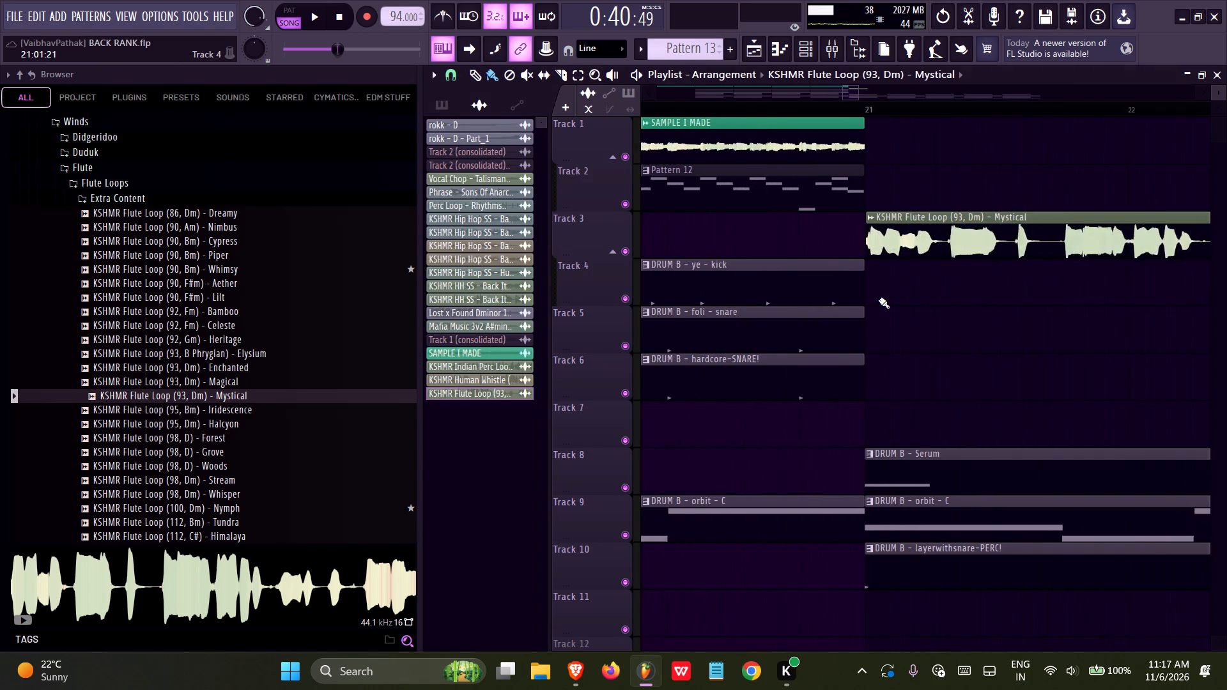
pyautogui.keyDown('ctrl'); pyautogui.scroll(17, 879, 300); pyautogui.keyUp('ctrl')
pyautogui.moveTo(851, 242); pyautogui.dragTo(843, 233)
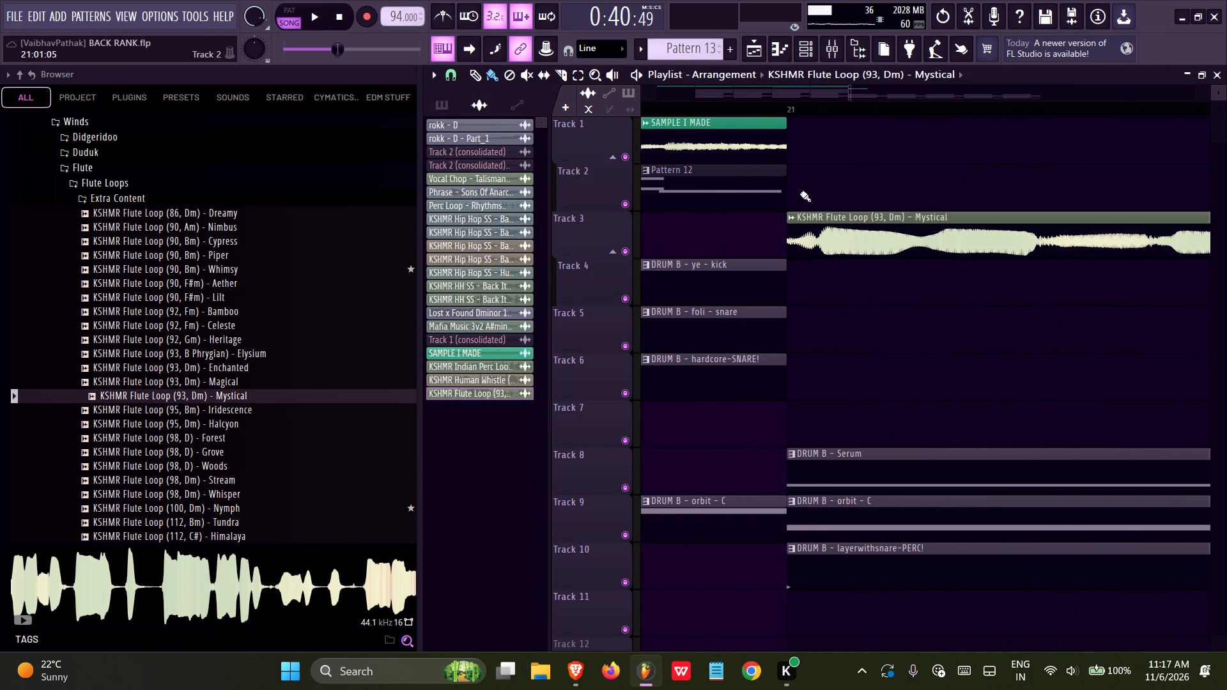
pyautogui.moveTo(691, 104); pyautogui.dragTo(579, 104)
pyautogui.press('space')
pyautogui.keyDown('ctrl'); pyautogui.scroll(-20, 626, 208); pyautogui.keyUp('ctrl')
pyautogui.keyDown('ctrl'); pyautogui.scroll(-5, 626, 208); pyautogui.keyUp('ctrl')
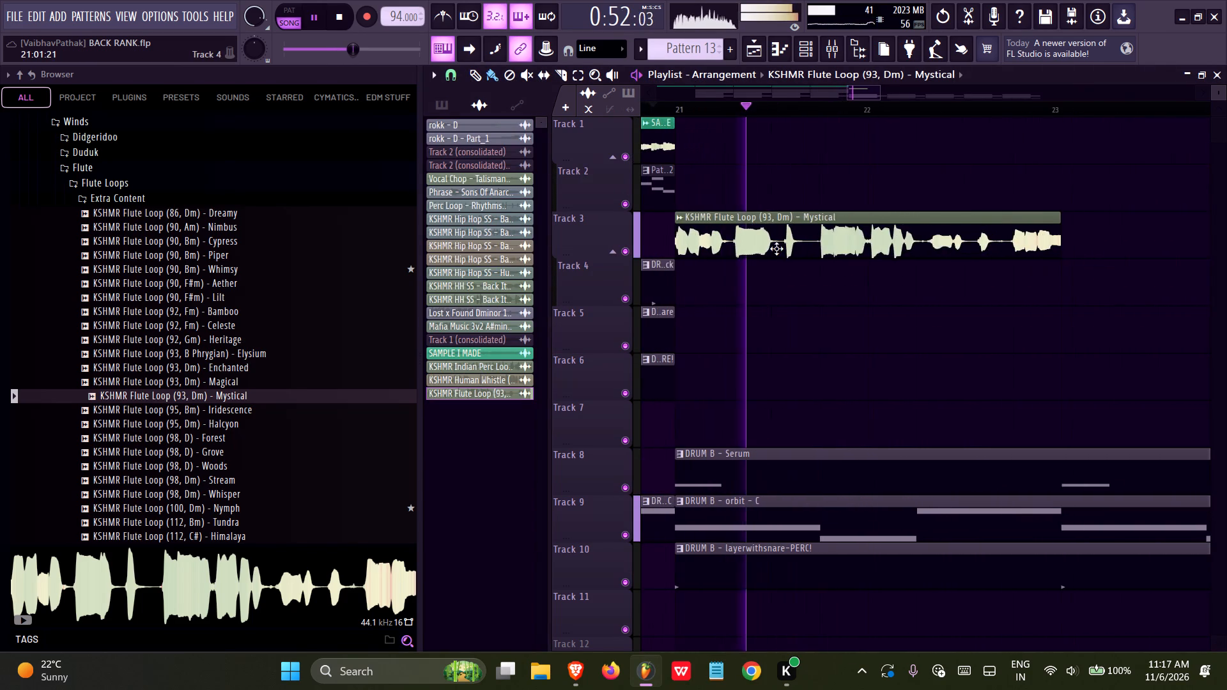
pyautogui.keyDown('ctrl'); pyautogui.scroll(-1, 776, 249); pyautogui.keyUp('ctrl')
# Duplicate the flute clip on Track 3 six times, up to bar 35, and save the project.
pyautogui.keyDown('ctrl'); pyautogui.click(785, 236); pyautogui.keyUp('ctrl')
pyautogui.keyDown('ctrl'); pyautogui.scroll(-6, 760, 253); pyautogui.keyUp('ctrl')
pyautogui.hotkey('ctrl', 'b')
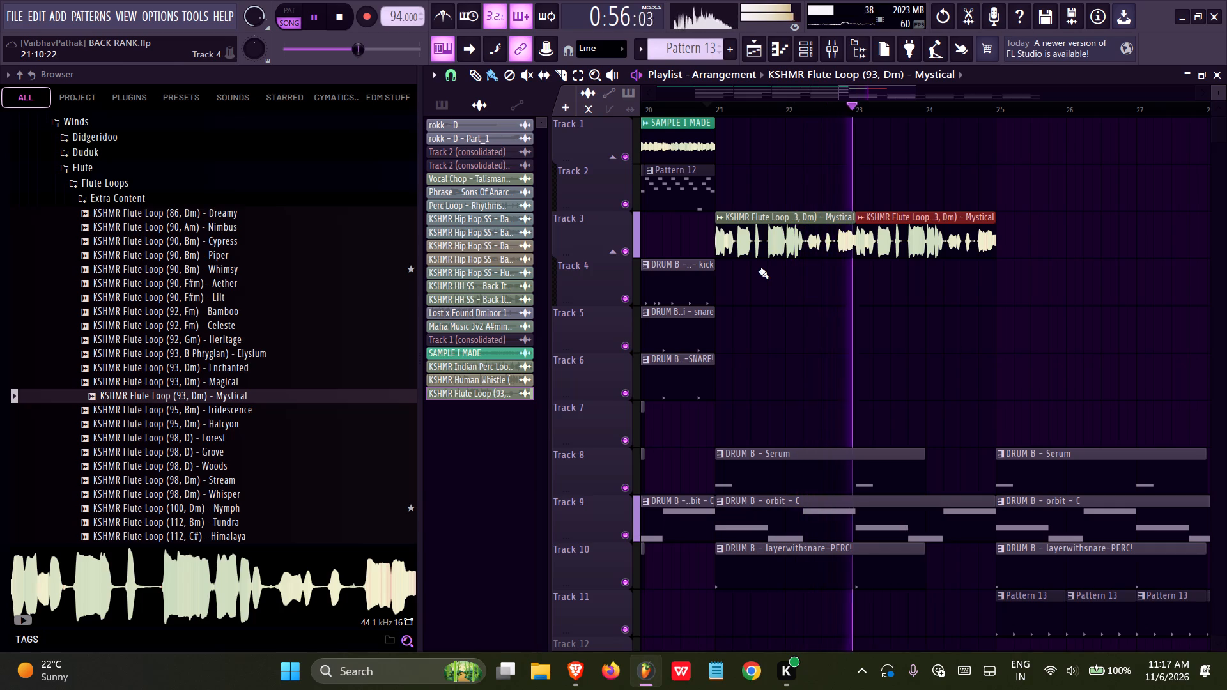
pyautogui.keyDown('ctrl'); pyautogui.scroll(-6, 759, 270); pyautogui.keyUp('ctrl')
pyautogui.hotkey('ctrl', 'b')
pyautogui.hotkey('ctrl', 'b')
pyautogui.hotkey('ctrl', 'b')
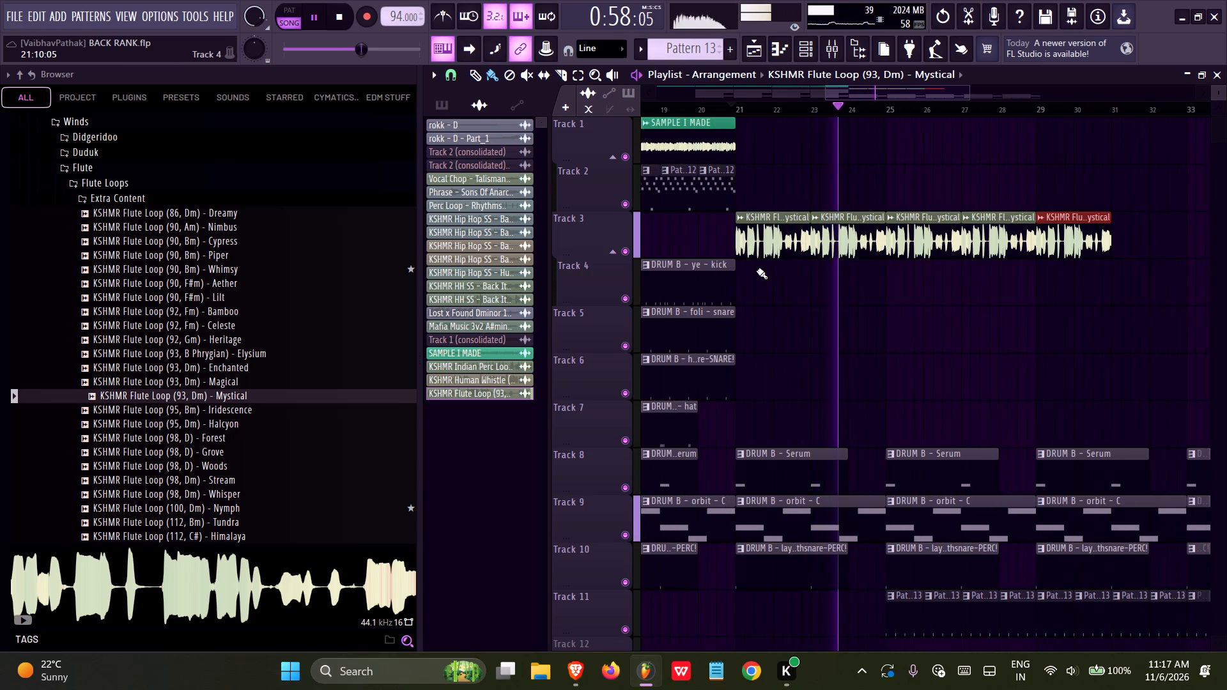
pyautogui.hotkey('ctrl', 'b')
pyautogui.hotkey('ctrl', 'b')
pyautogui.hotkey('ctrl', 's')
# Collapse the Flute and Winds folders in the sample browser and save the project.
pyautogui.scroll(-4, 756, 272)
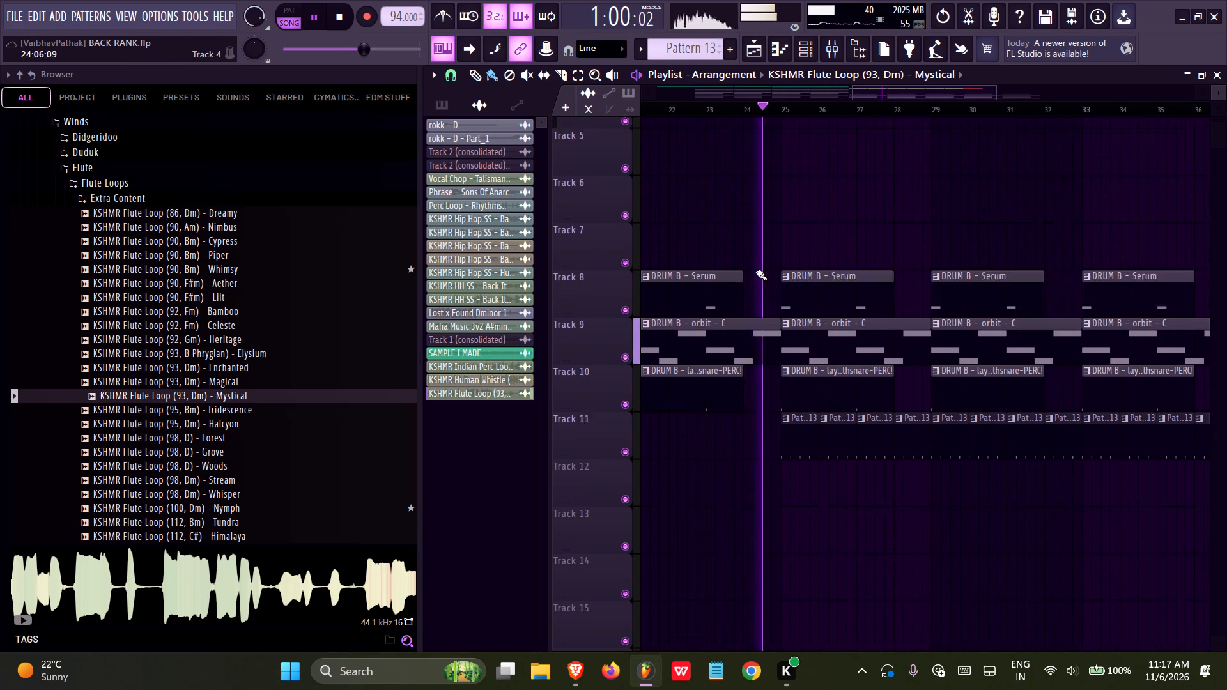
pyautogui.scroll(-2, 756, 272)
pyautogui.scroll(3, 49, 261)
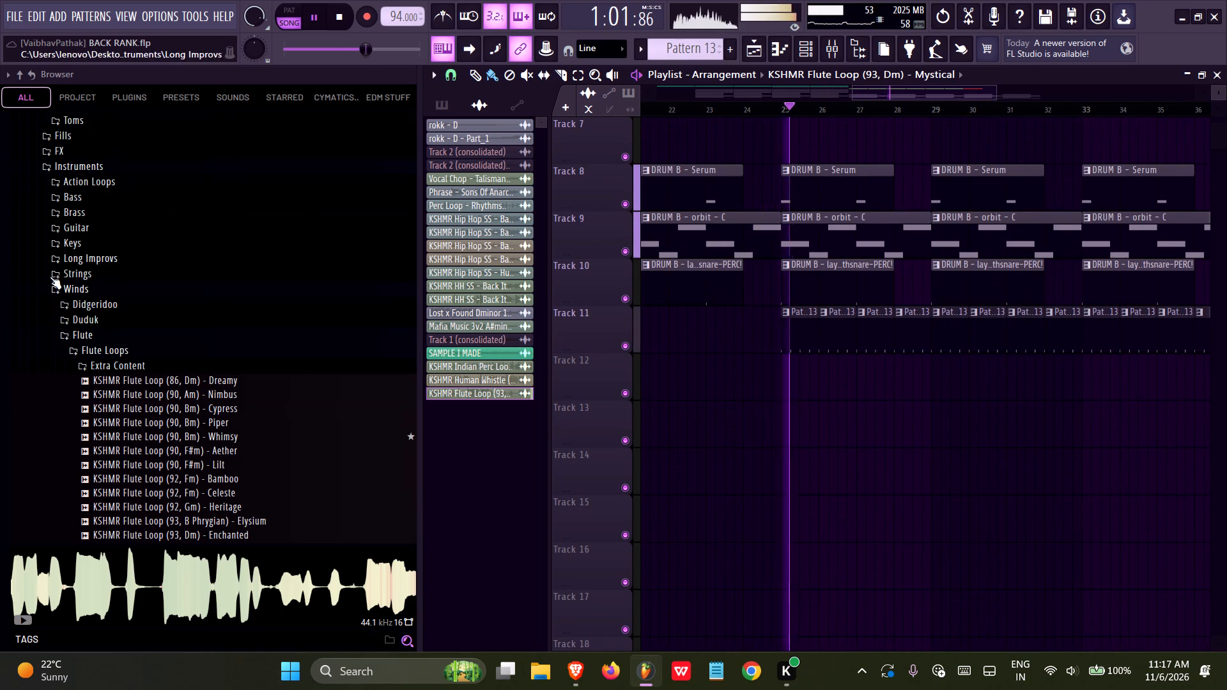
pyautogui.click(77, 343)
pyautogui.click(72, 298)
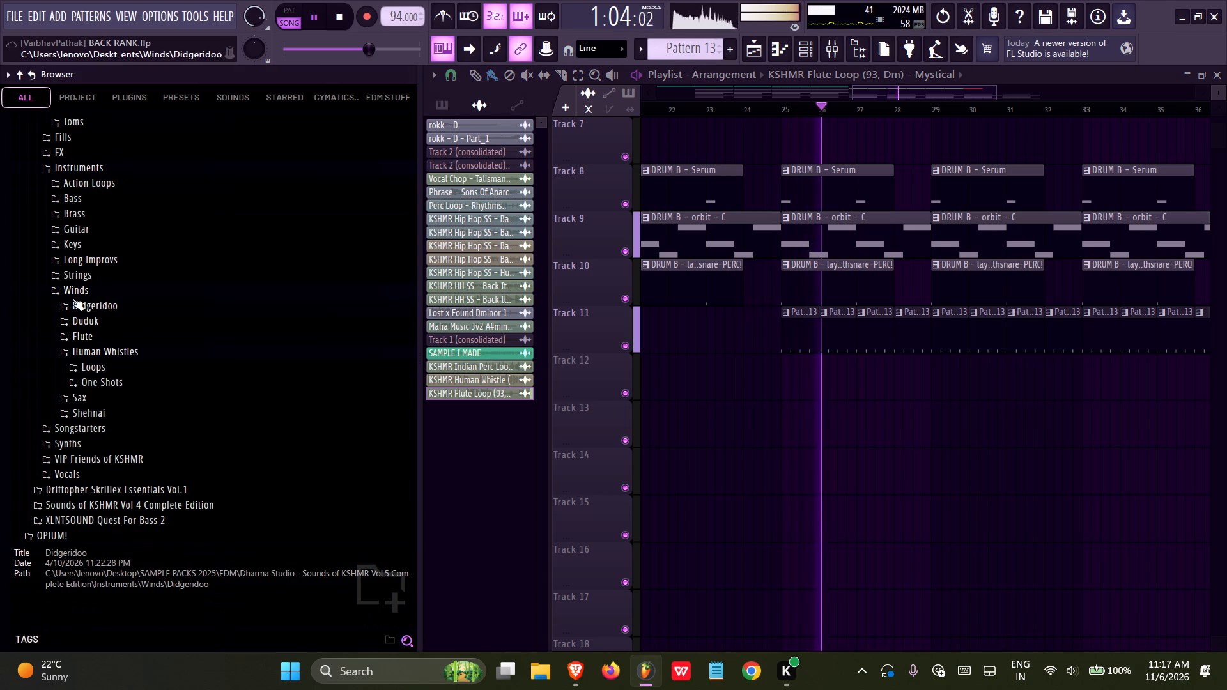
pyautogui.hotkey('ctrl', 's')
pyautogui.click(72, 296)
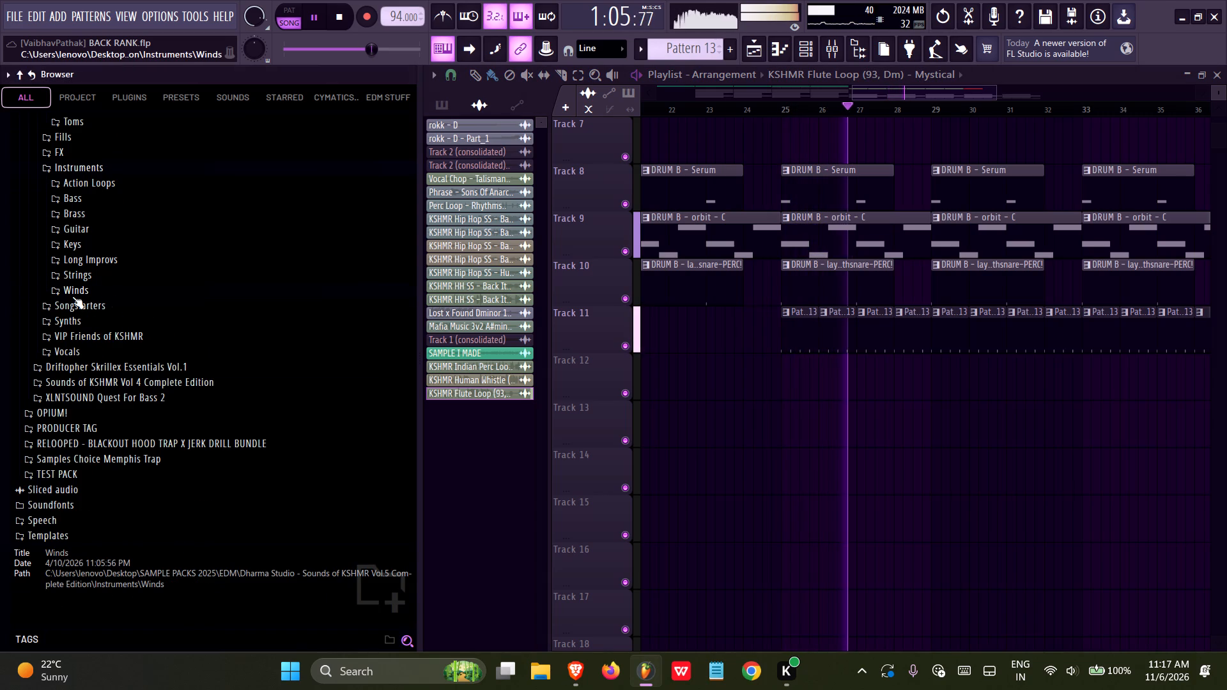
# Duplicate the last flute clip on Track 3 three more times, up to bar 41, save the project and stop playback.
pyautogui.scroll(4, 753, 211)
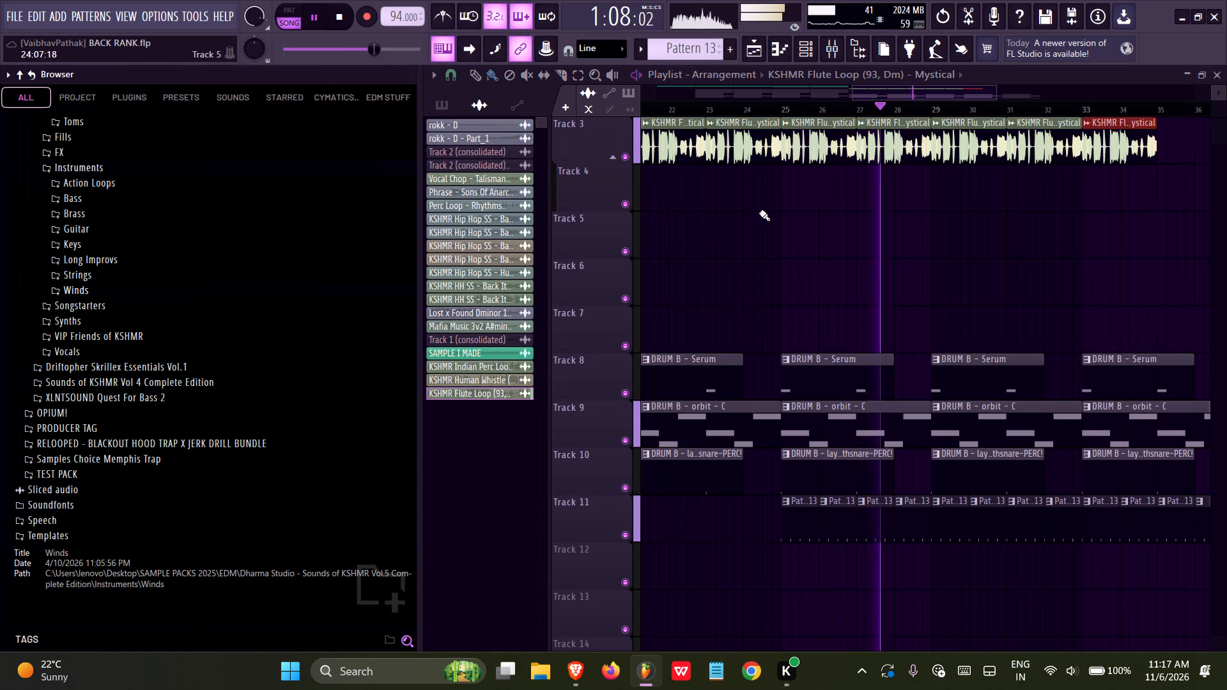
pyautogui.keyDown('ctrl'); pyautogui.scroll(-4, 764, 215); pyautogui.keyUp('ctrl')
pyautogui.hotkey('ctrl', 's')
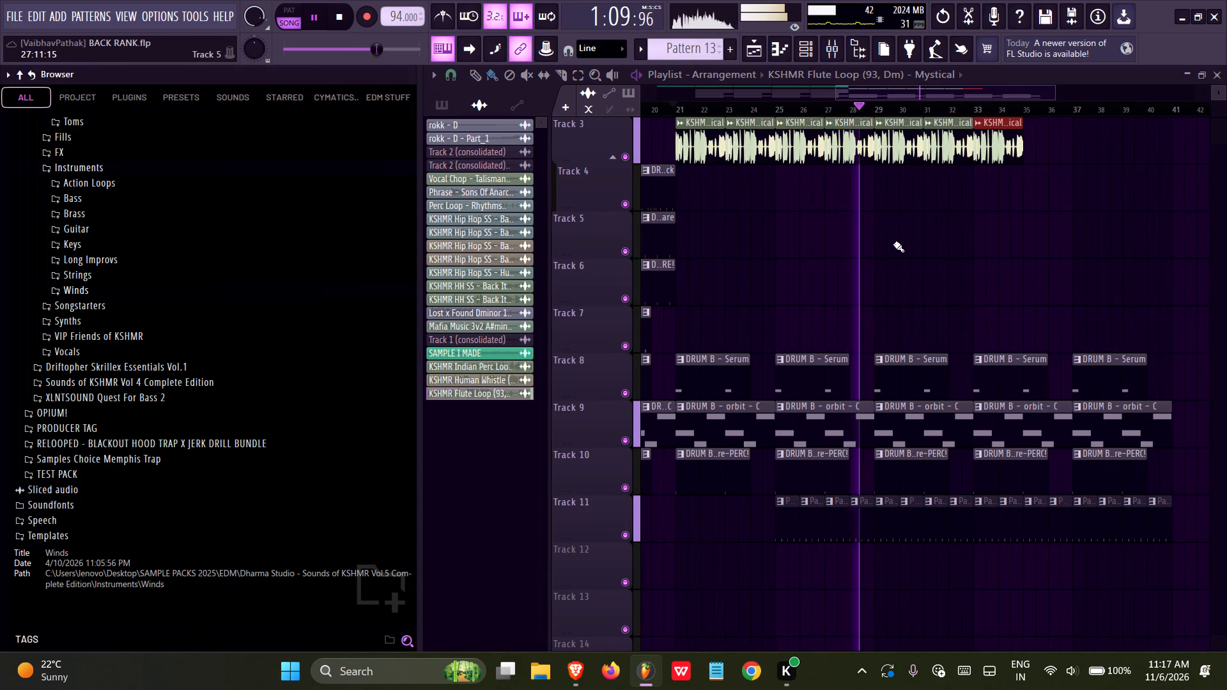
pyautogui.scroll(2, 897, 244)
pyautogui.keyDown('ctrl'); pyautogui.moveTo(1010, 273); pyautogui.dragTo(1008, 250); pyautogui.keyUp('ctrl')
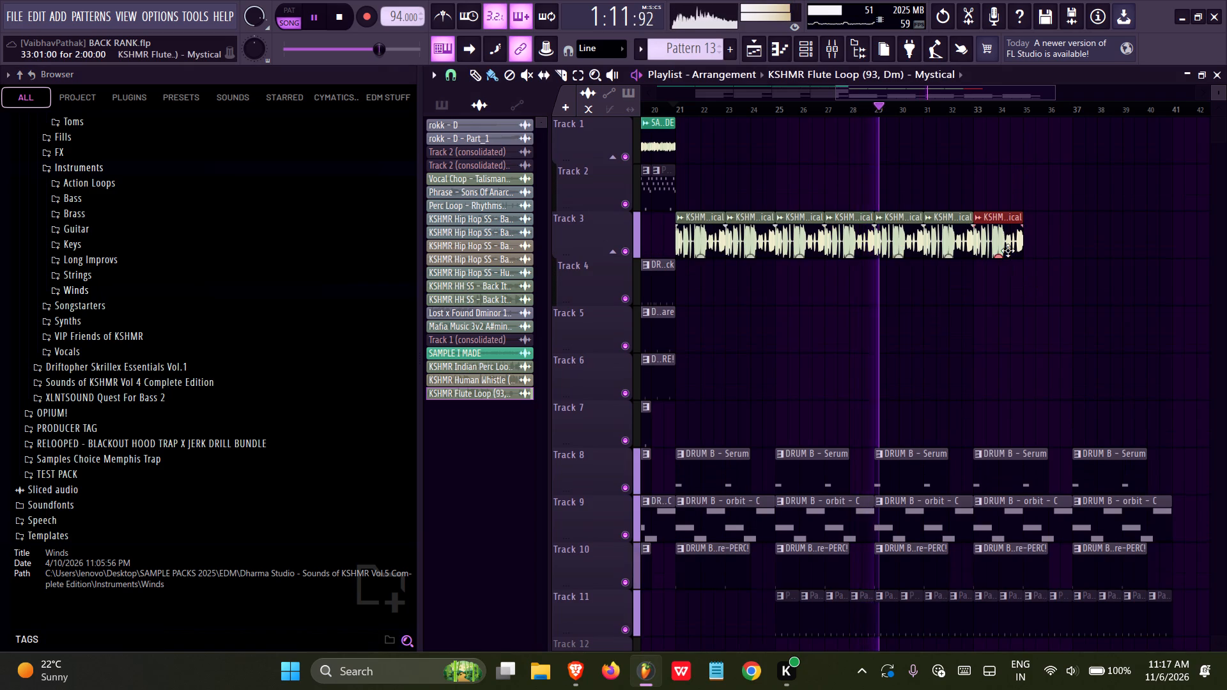
pyautogui.hotkey('ctrl', 'b')
pyautogui.hotkey('ctrl', 'b')
pyautogui.hotkey('ctrl', 'b')
pyautogui.hotkey('ctrl', 's')
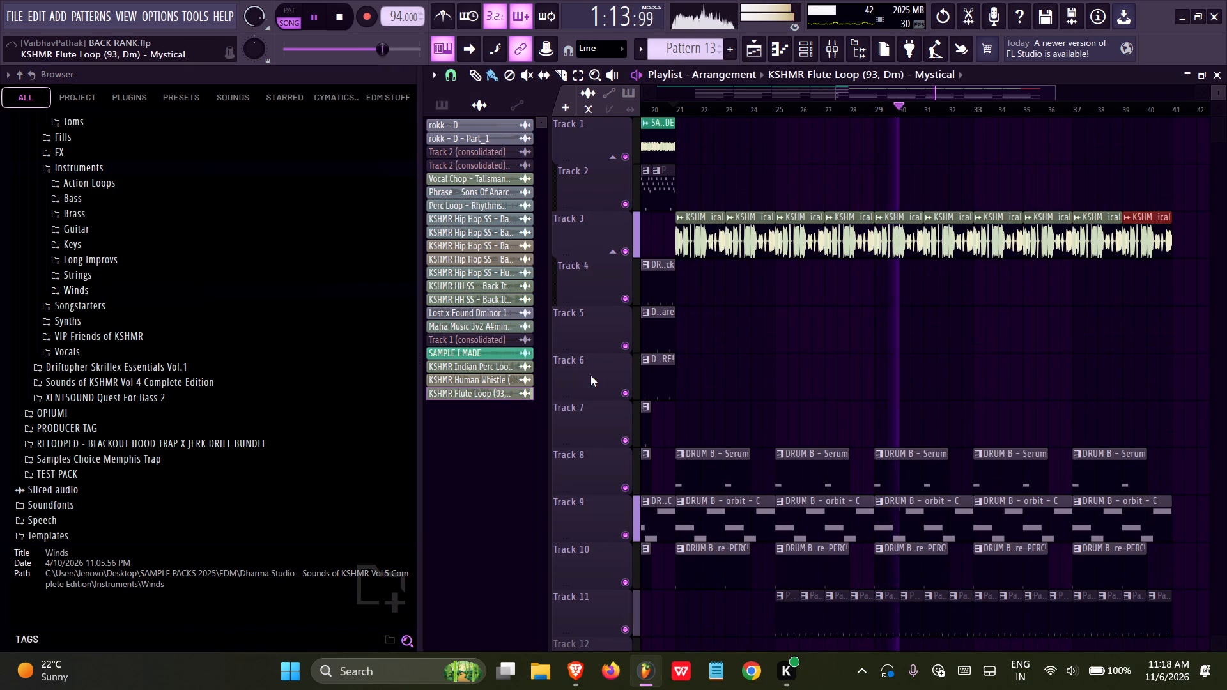
pyautogui.hotkey('ctrl', 's')
pyautogui.press('space')
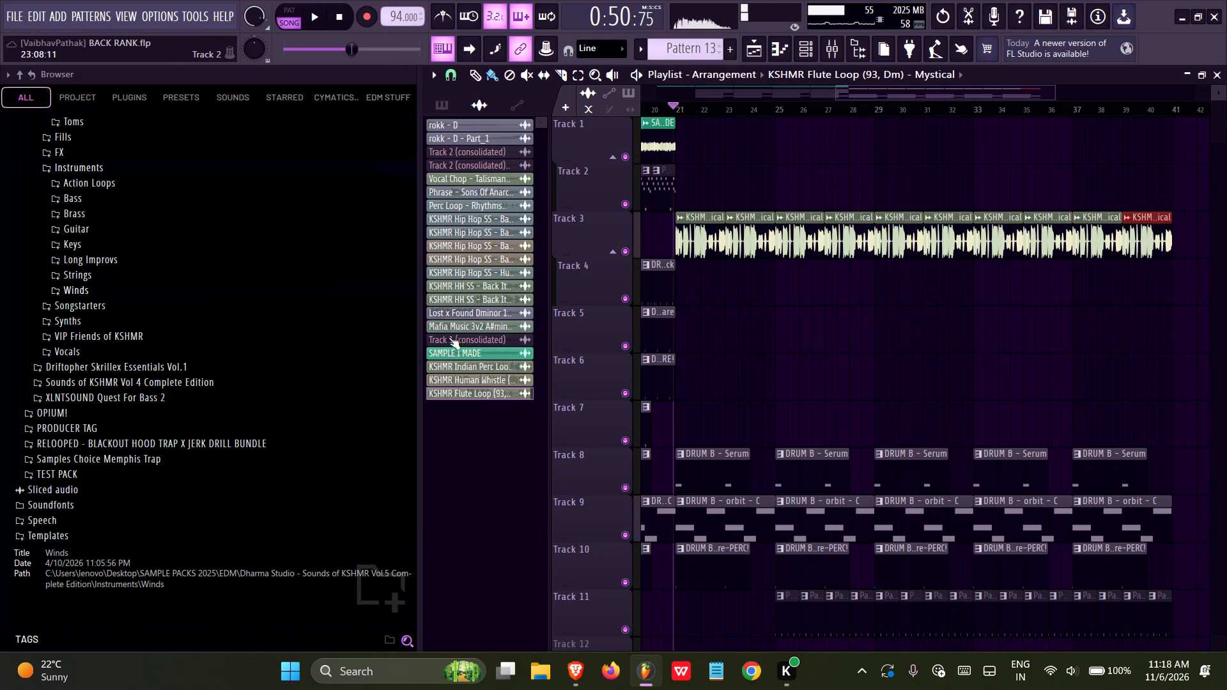
pyautogui.hotkey('ctrl', 's')
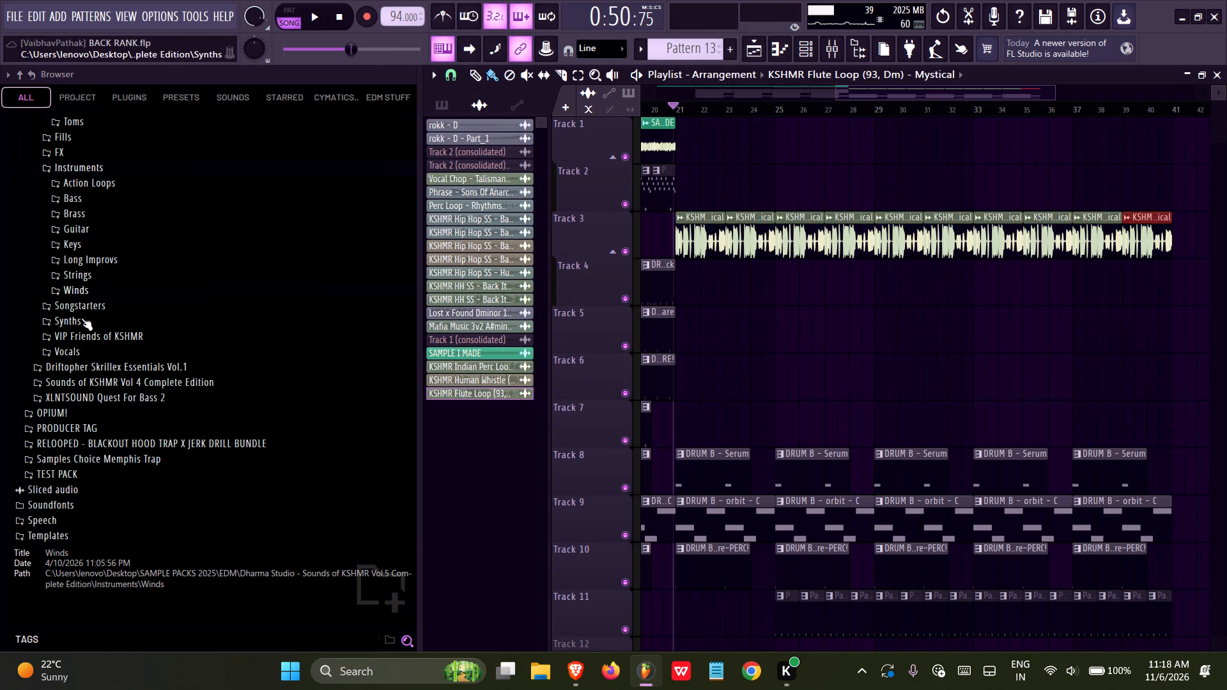
# Select the empty Pattern 15 and add a new Serum instrument channel to the channel rack.
pyautogui.scroll(2, 691, 44)
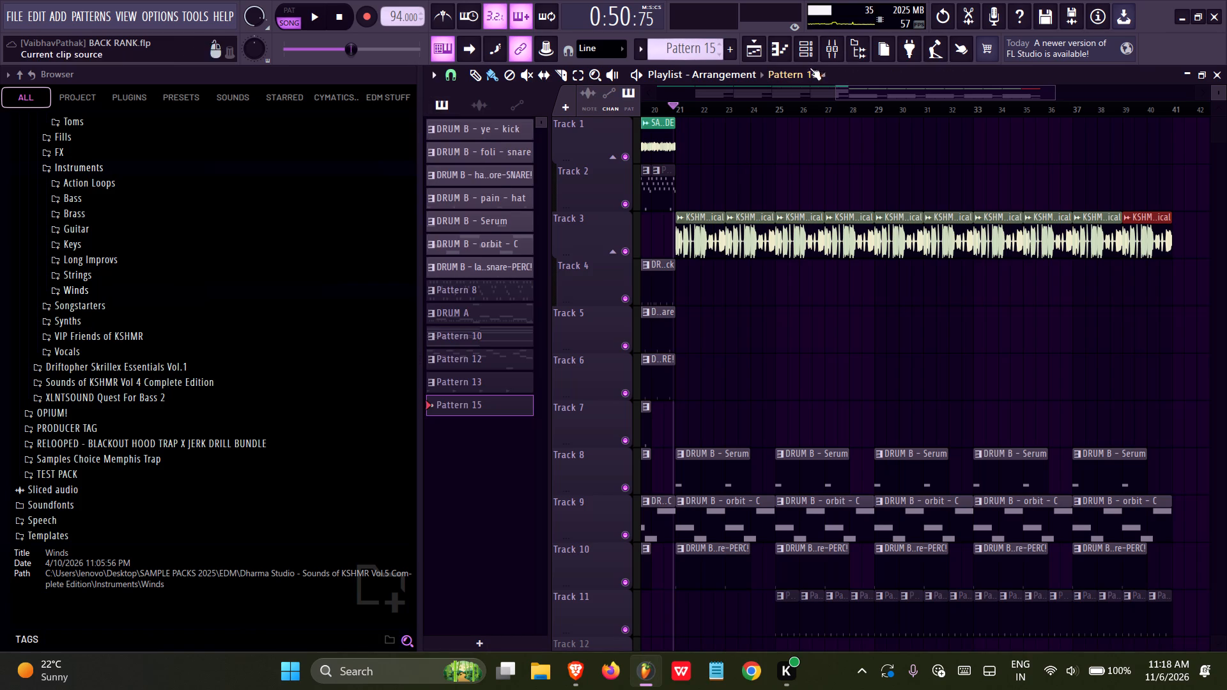
pyautogui.click(817, 54)
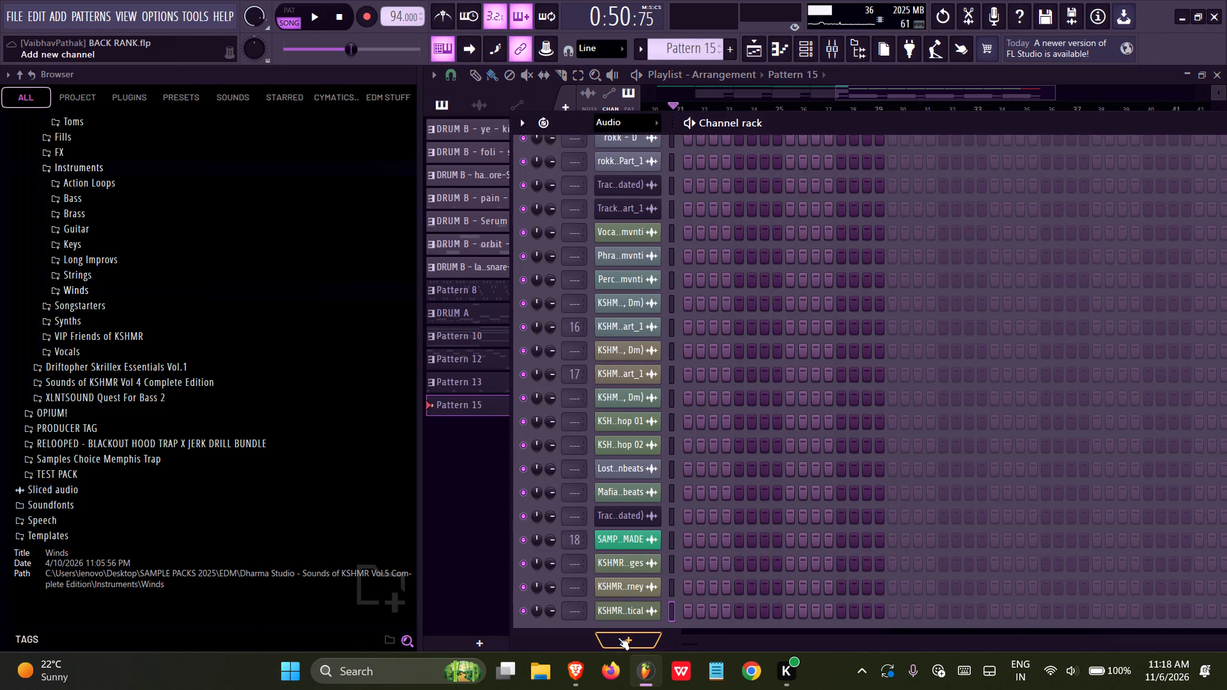
pyautogui.click(618, 638)
pyautogui.click(893, 498)
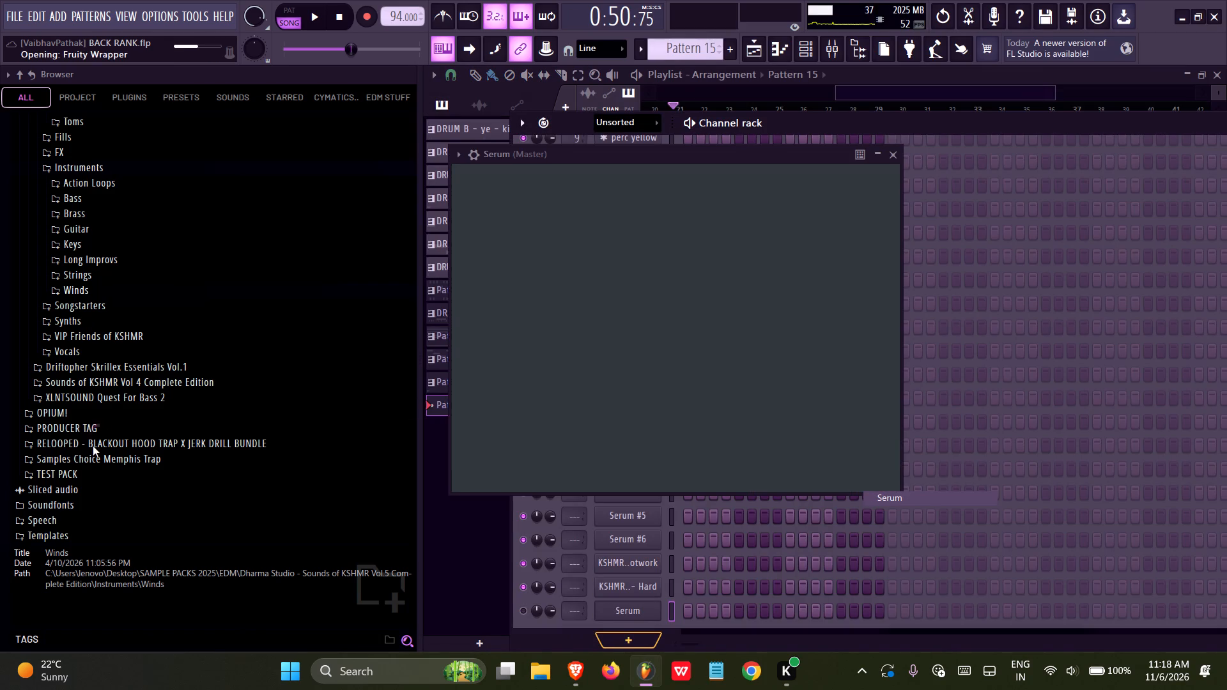
# Collapse the EDM sample folder and expand DRUM KITS down to the #starcore kit inside NIGHTIGERXO - #STARCORE SOUND KIT 2025.
pyautogui.scroll(7, 79, 454)
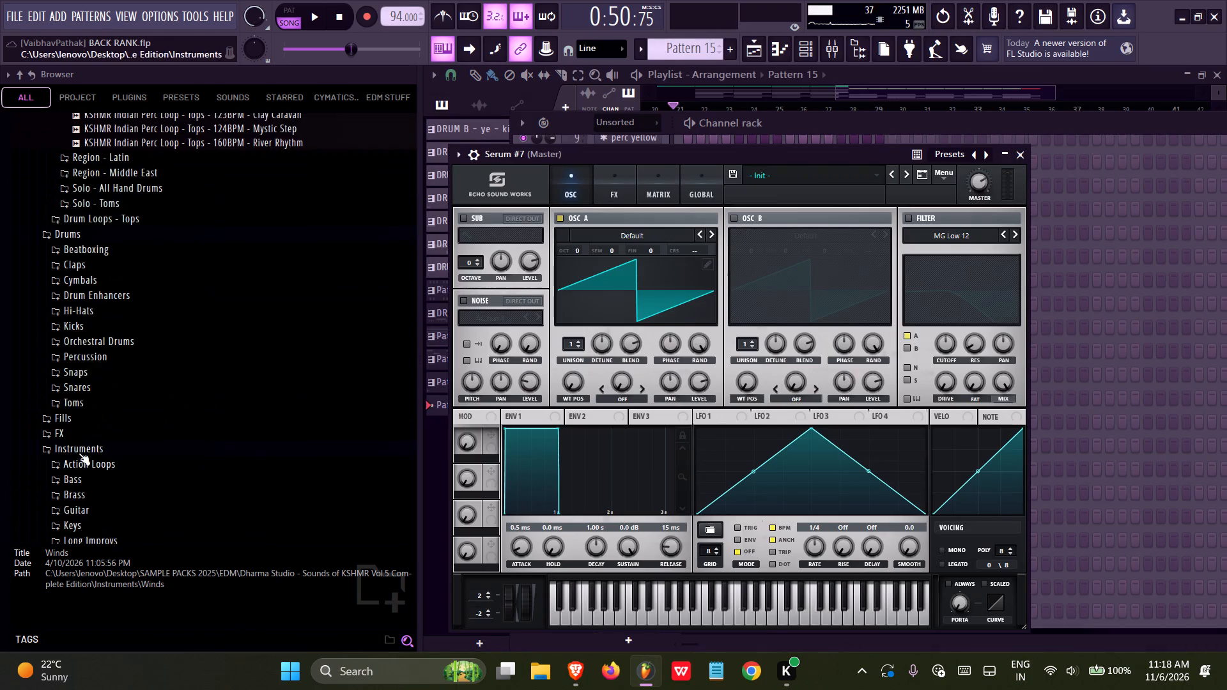
pyautogui.scroll(12, 79, 453)
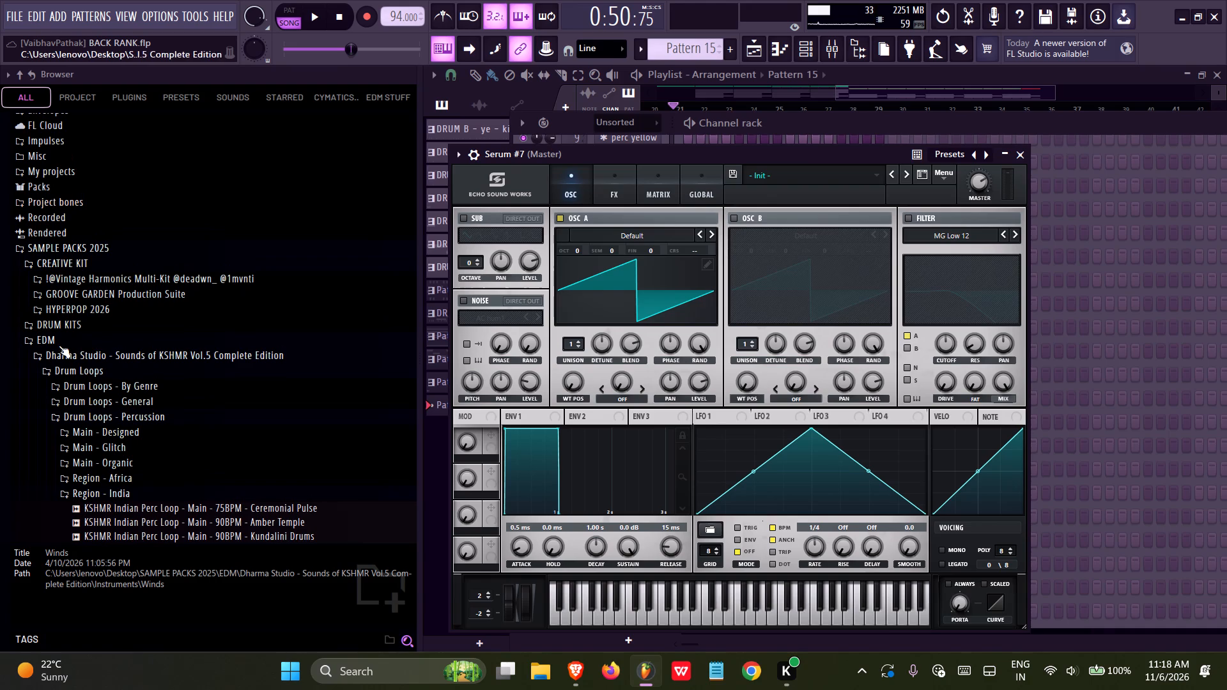
pyautogui.click(59, 344)
pyautogui.click(65, 364)
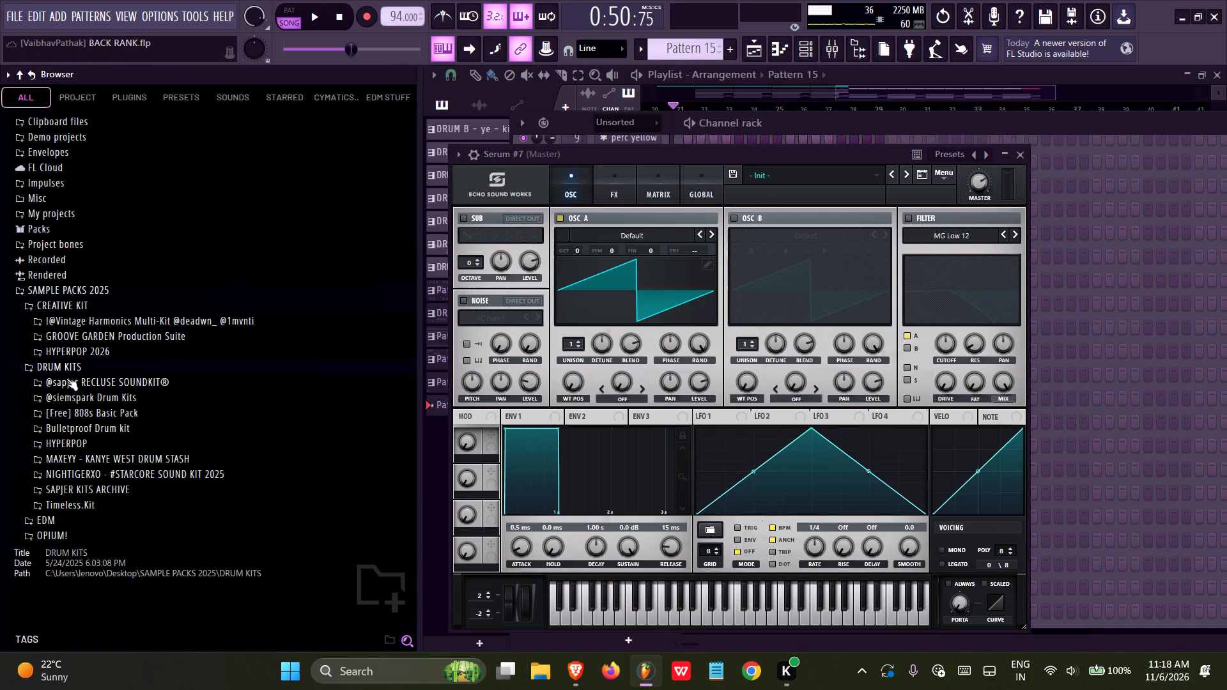
pyautogui.click(92, 468)
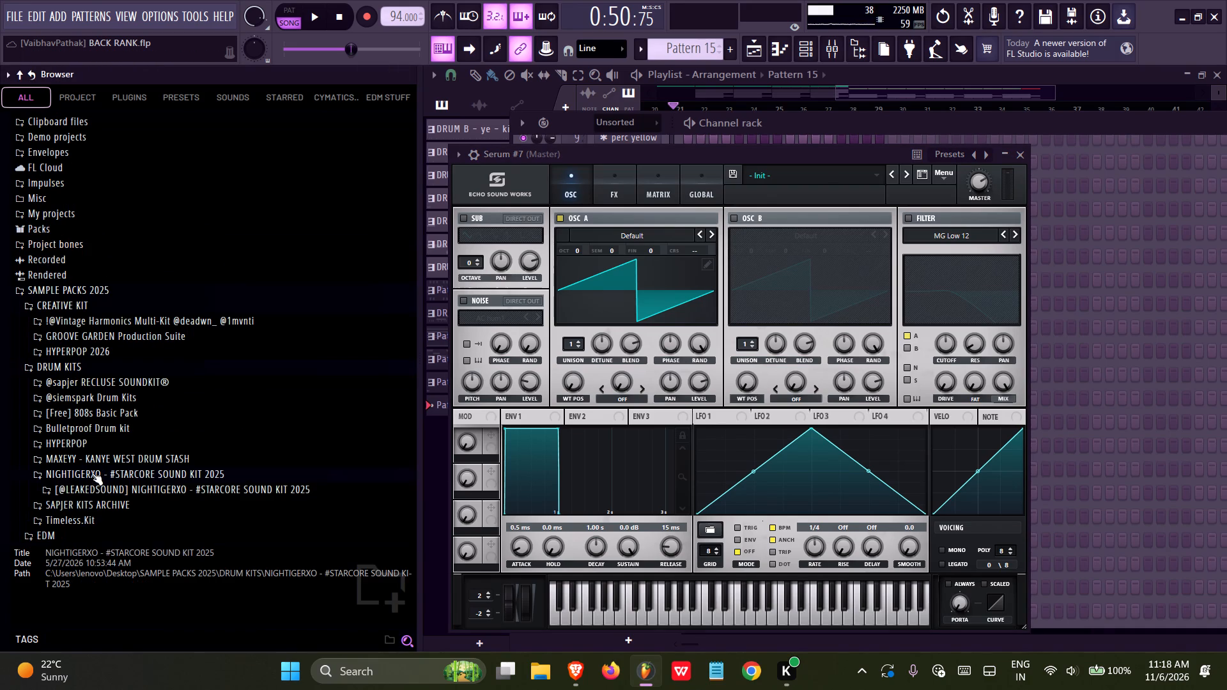
pyautogui.click(87, 492)
pyautogui.click(114, 537)
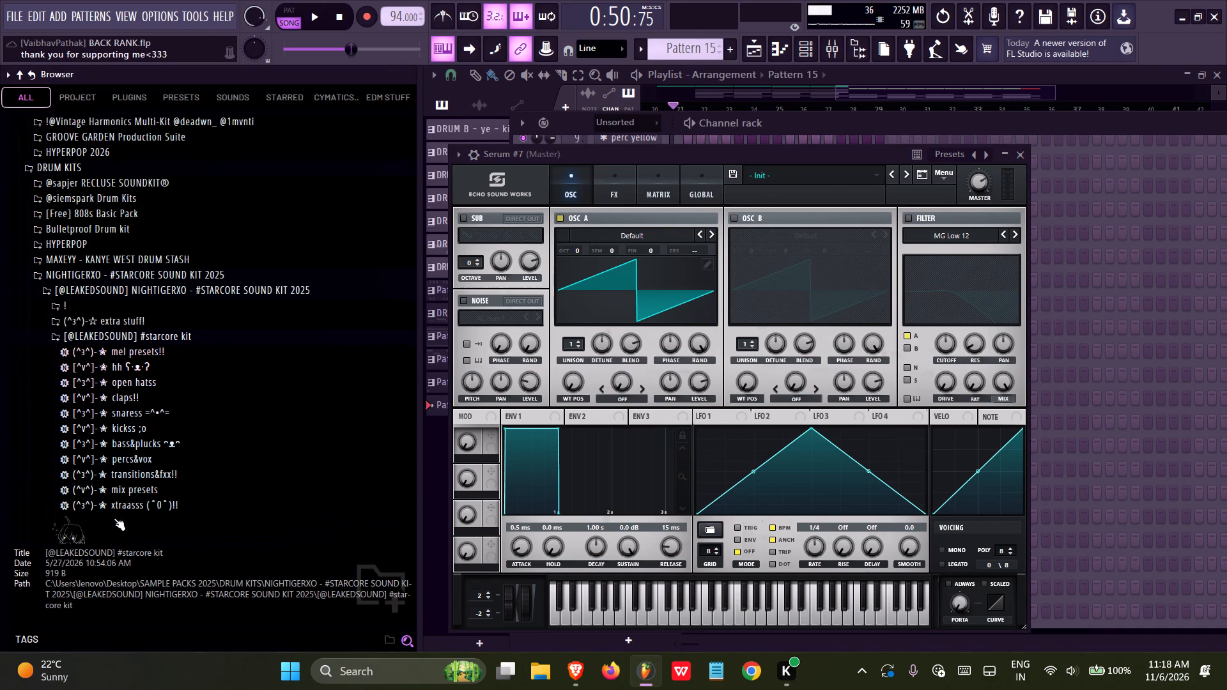
pyautogui.scroll(-1, 114, 517)
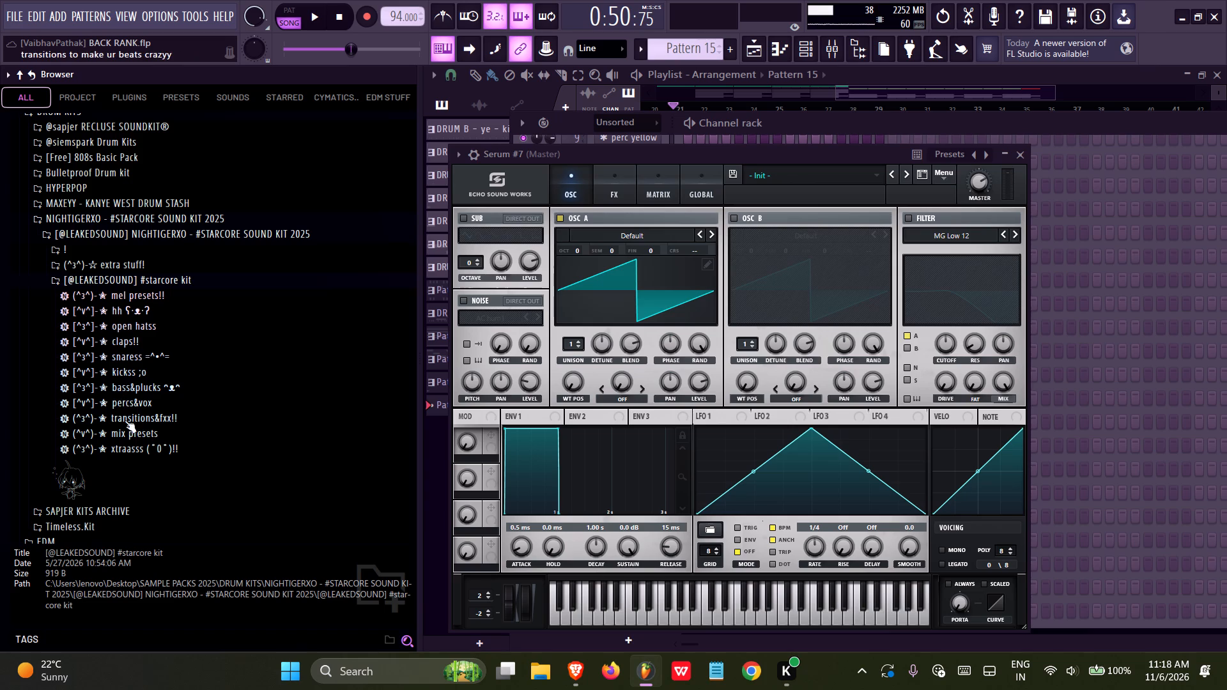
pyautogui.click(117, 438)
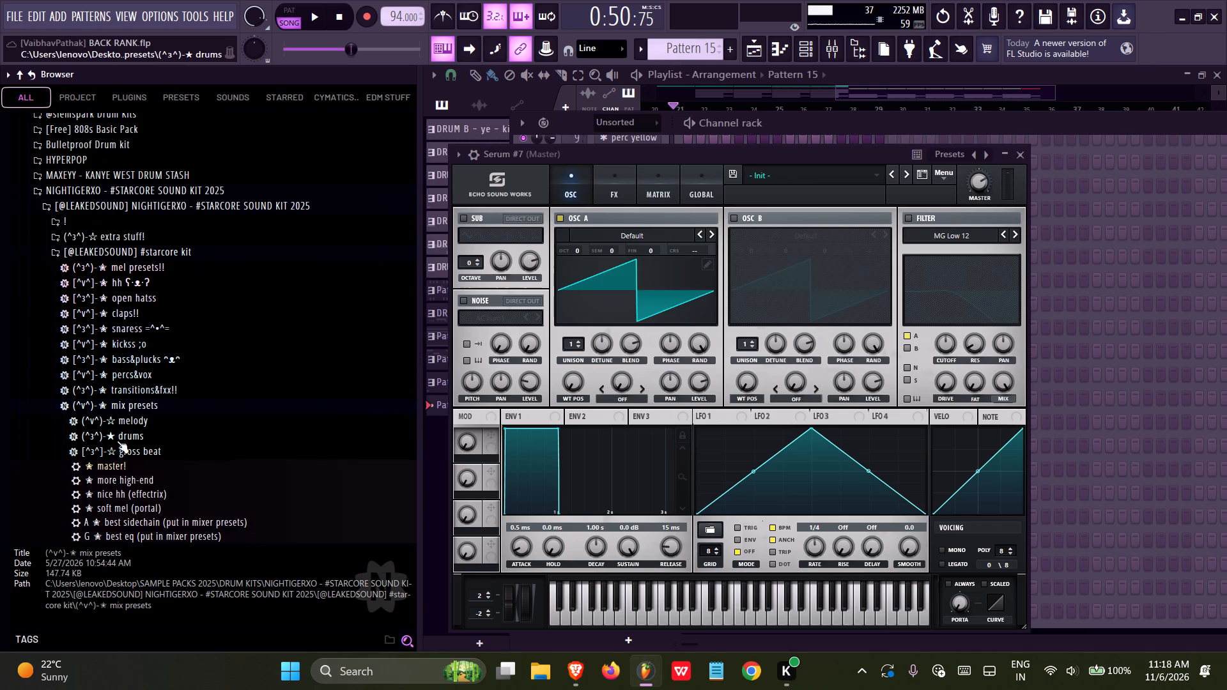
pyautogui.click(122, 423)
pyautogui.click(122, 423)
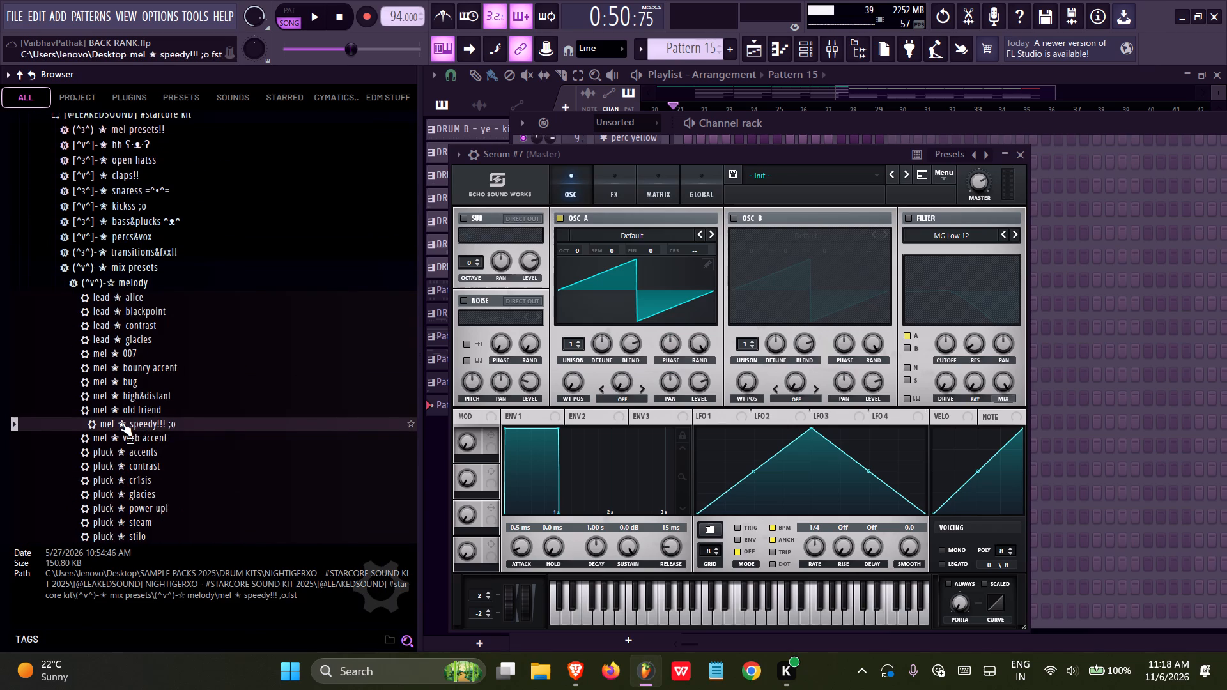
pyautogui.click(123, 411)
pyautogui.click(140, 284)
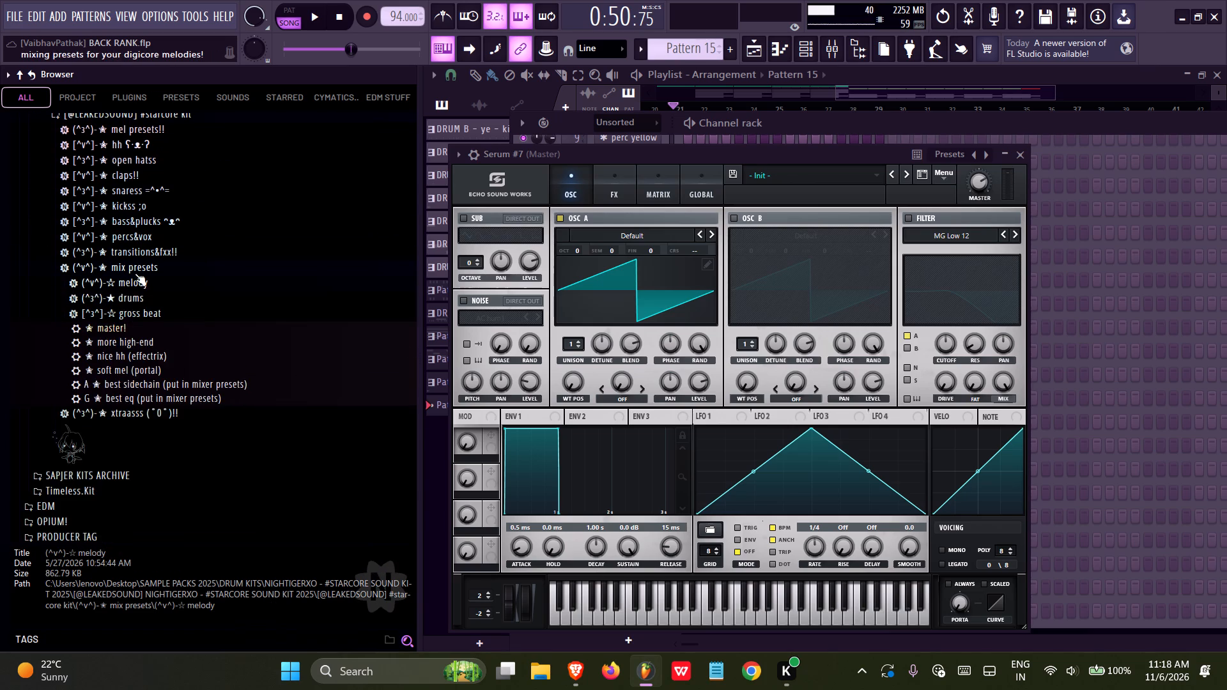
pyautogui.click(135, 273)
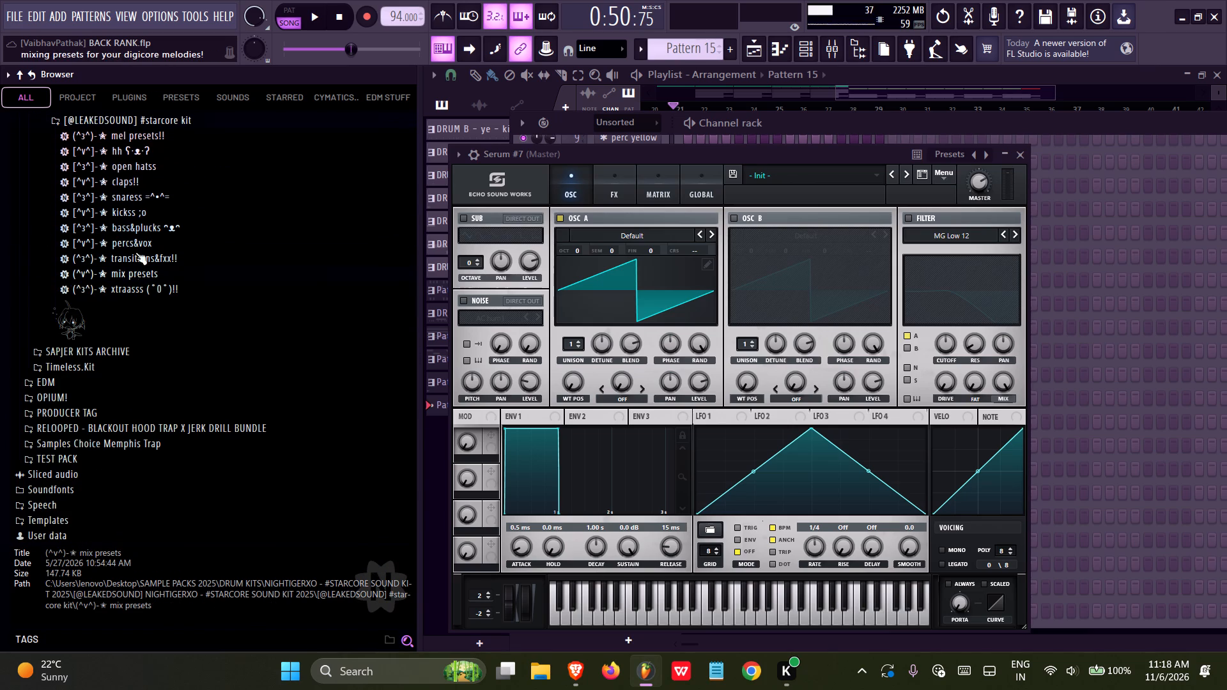
# Expand the kit's mel presets folder and its wet subfolder.
pyautogui.click(130, 140)
pyautogui.click(128, 169)
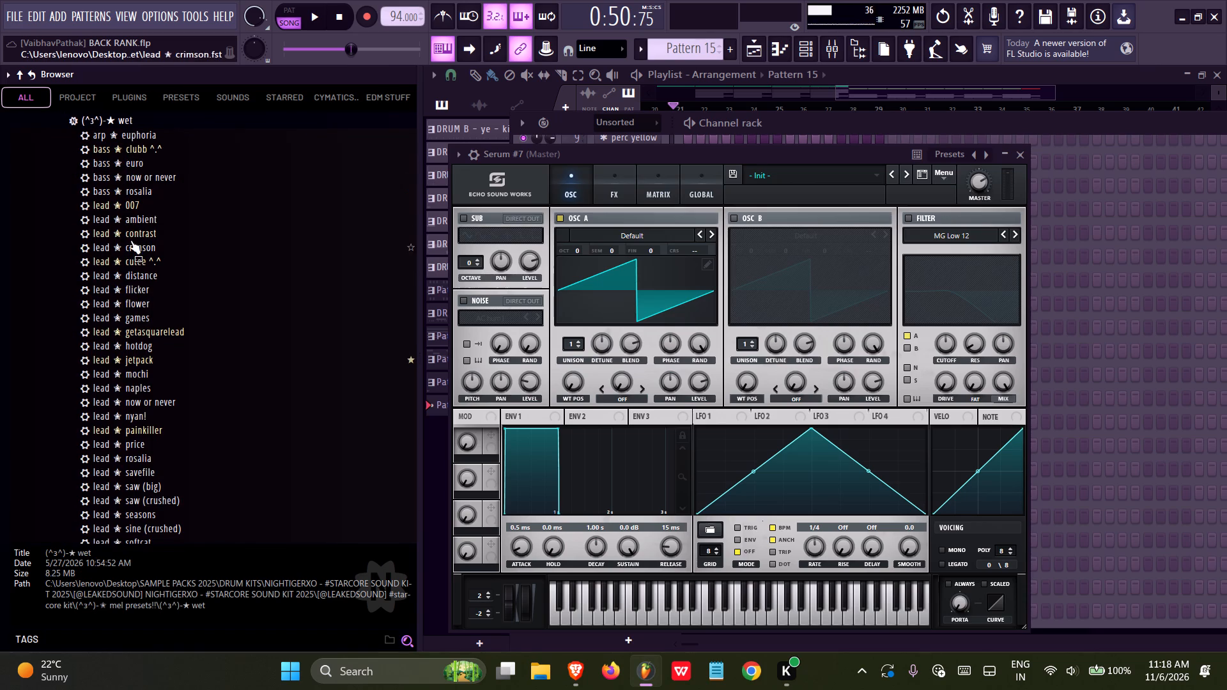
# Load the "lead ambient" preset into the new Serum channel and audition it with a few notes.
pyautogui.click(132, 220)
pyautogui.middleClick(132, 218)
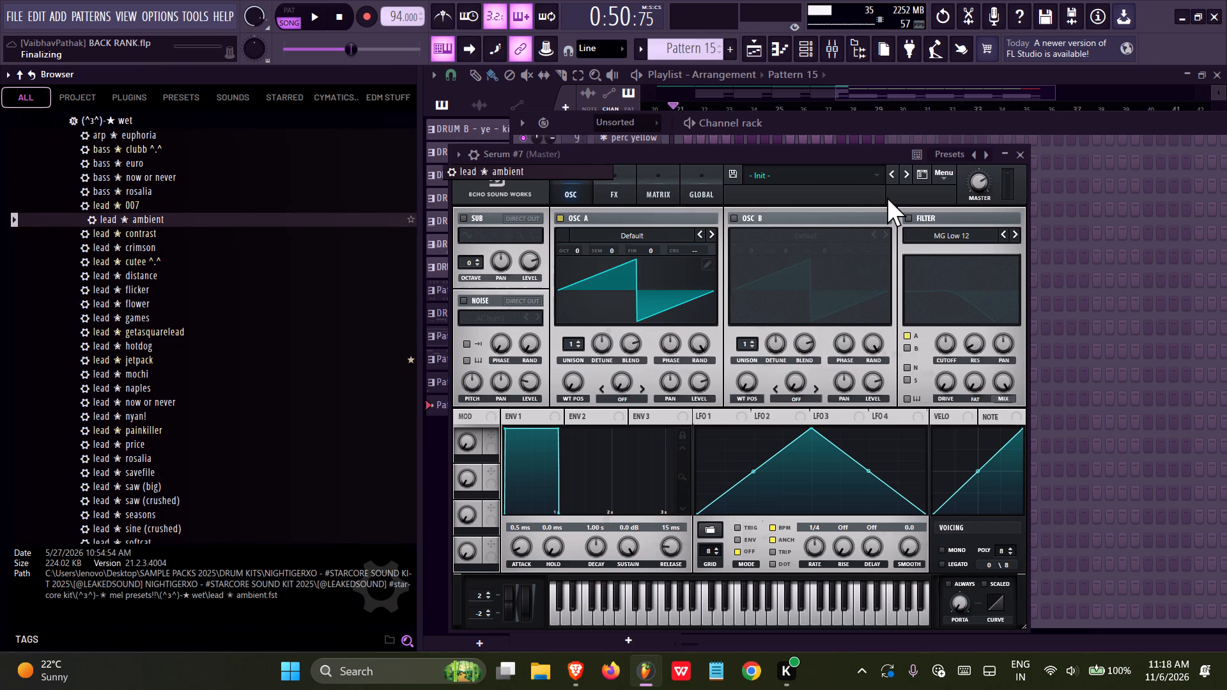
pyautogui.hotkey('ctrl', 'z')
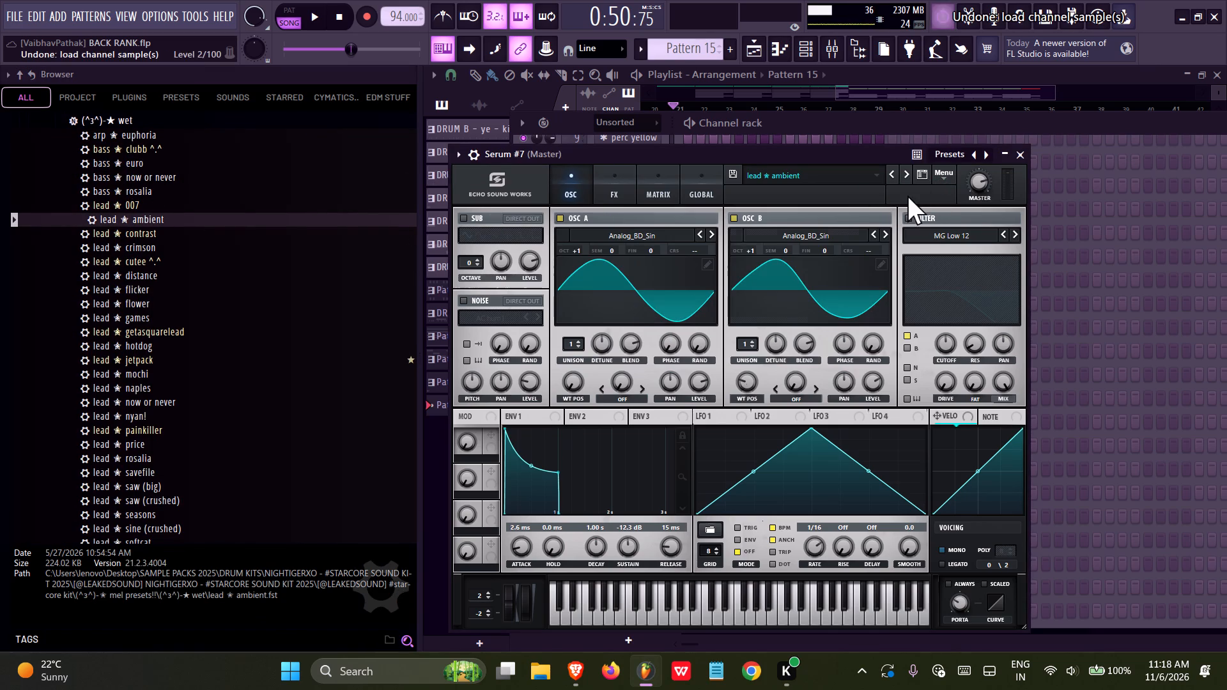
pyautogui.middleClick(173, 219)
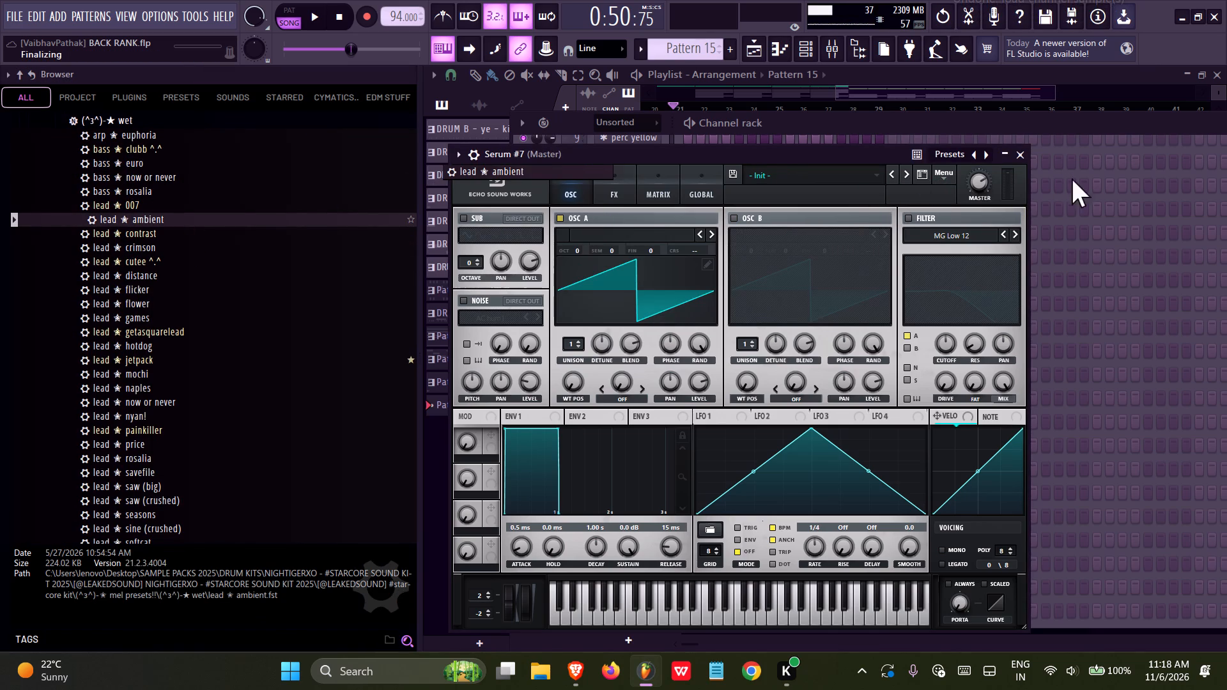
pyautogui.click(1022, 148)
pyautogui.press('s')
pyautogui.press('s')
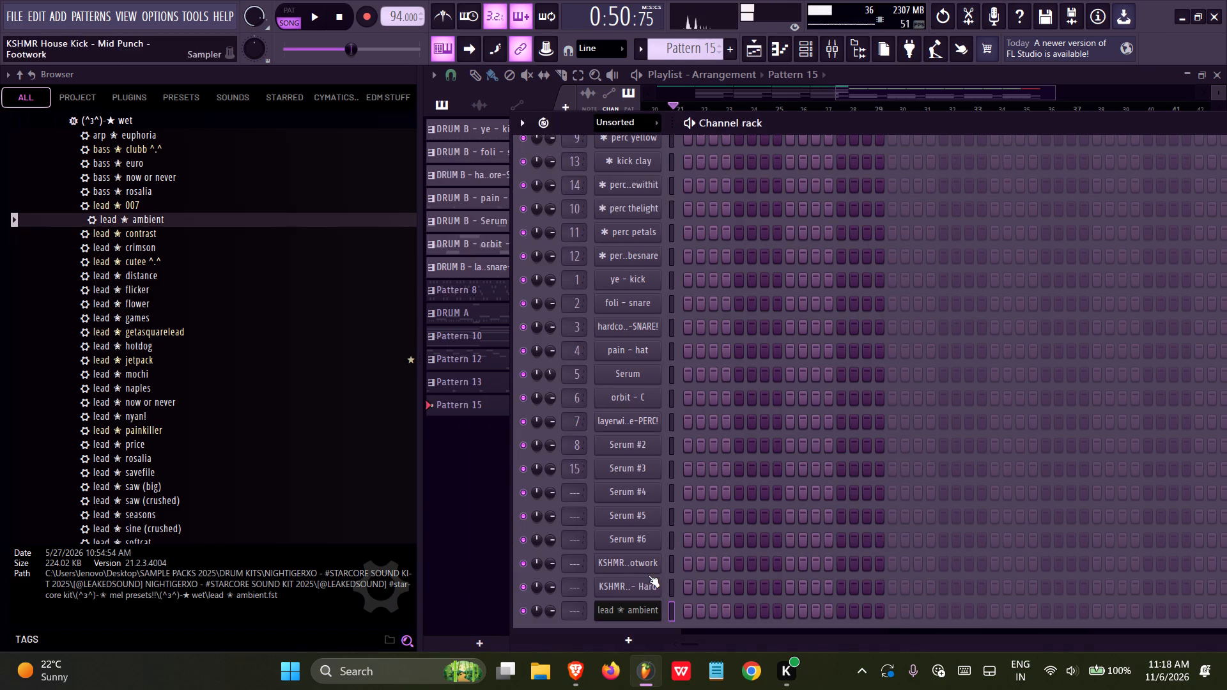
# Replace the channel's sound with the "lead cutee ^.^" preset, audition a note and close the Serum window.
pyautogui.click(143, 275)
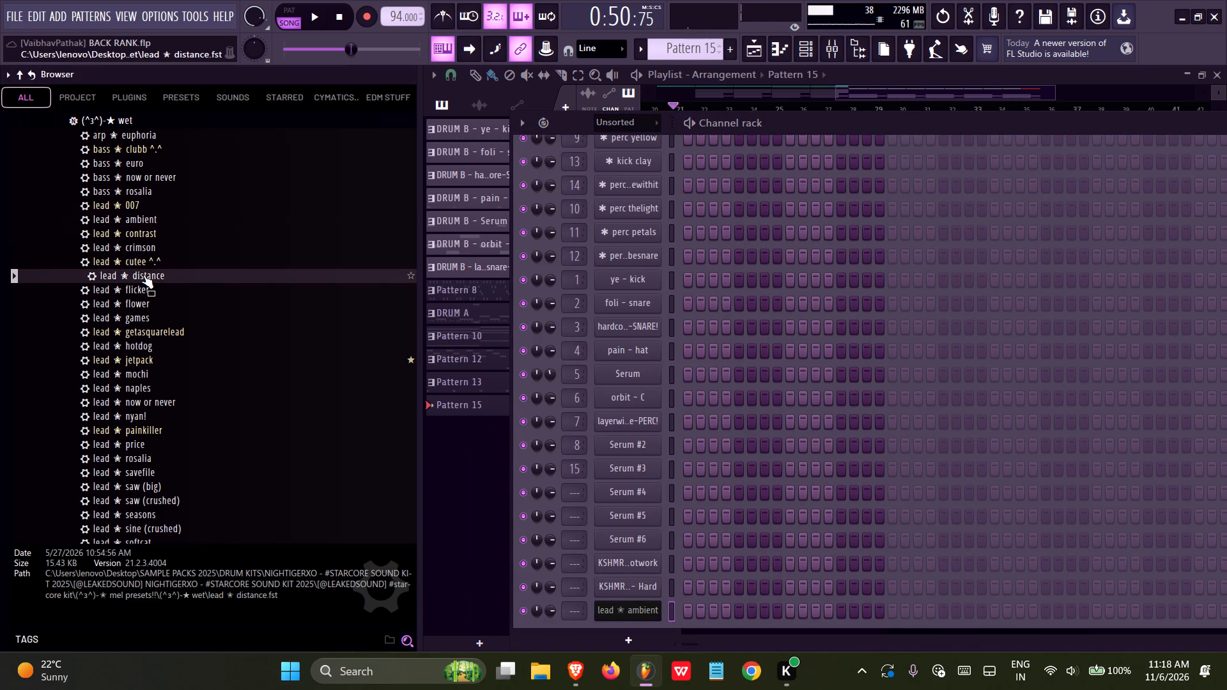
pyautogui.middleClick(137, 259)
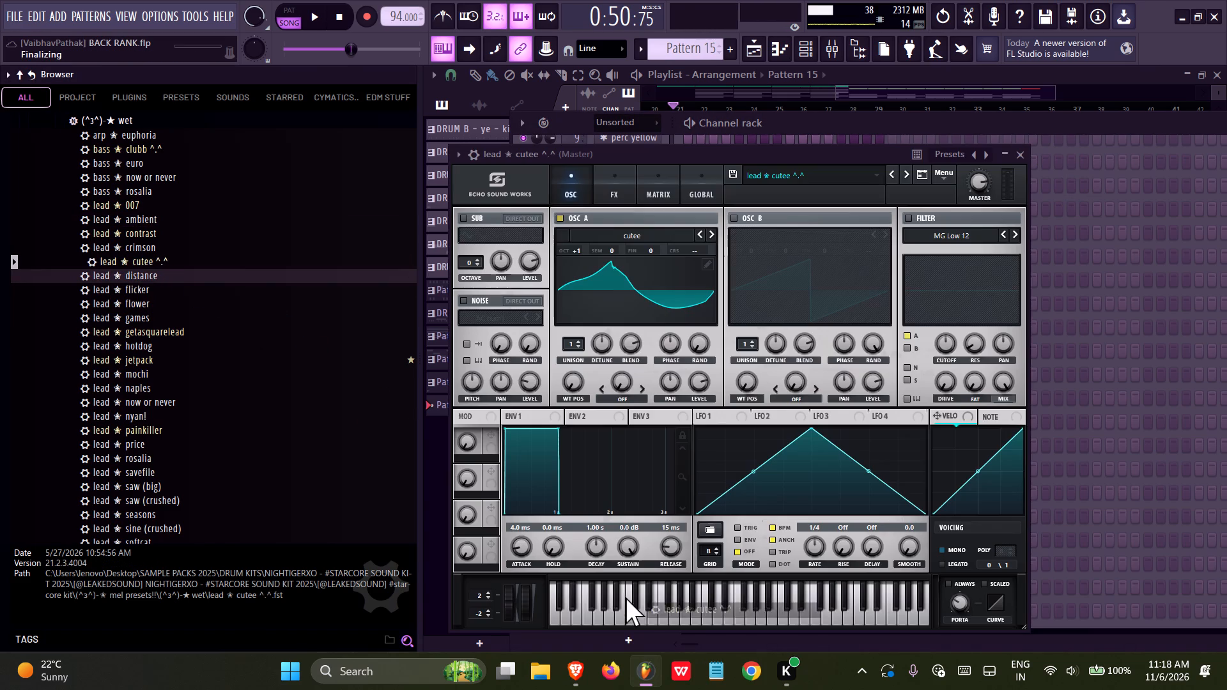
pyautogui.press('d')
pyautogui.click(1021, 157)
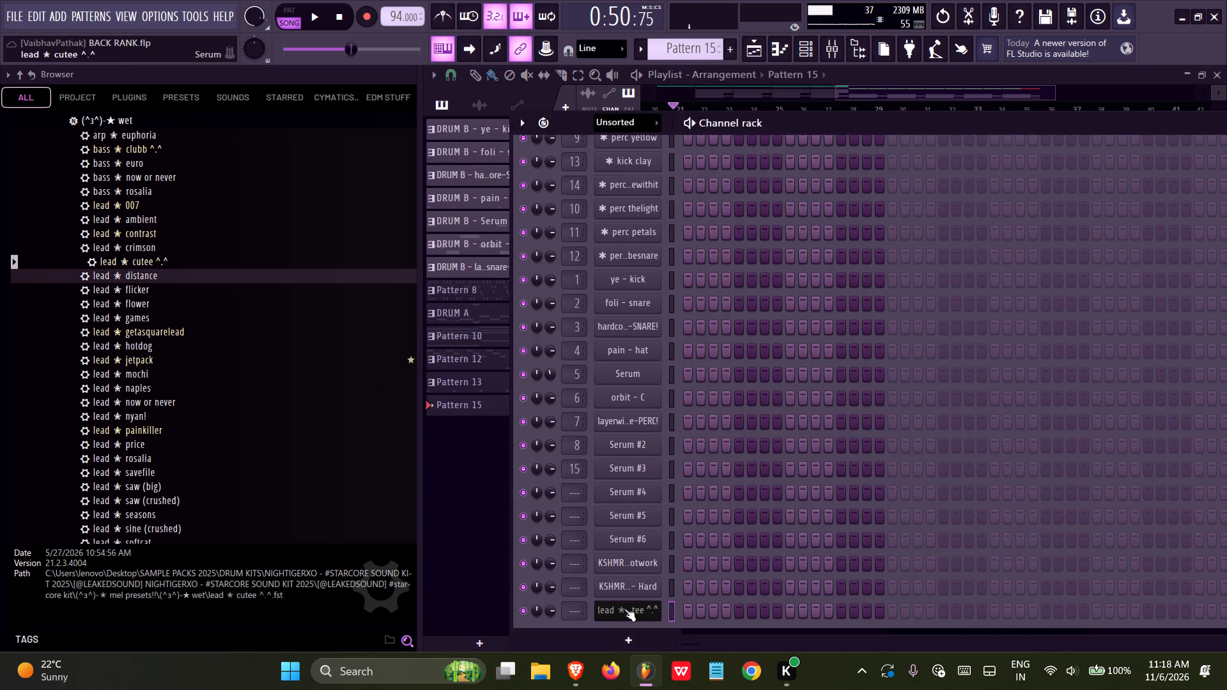
# Open the lead channel's piano roll and place a D#5 note about three steps long at the start of bar 1.
pyautogui.rightClick(627, 613)
pyautogui.click(685, 429)
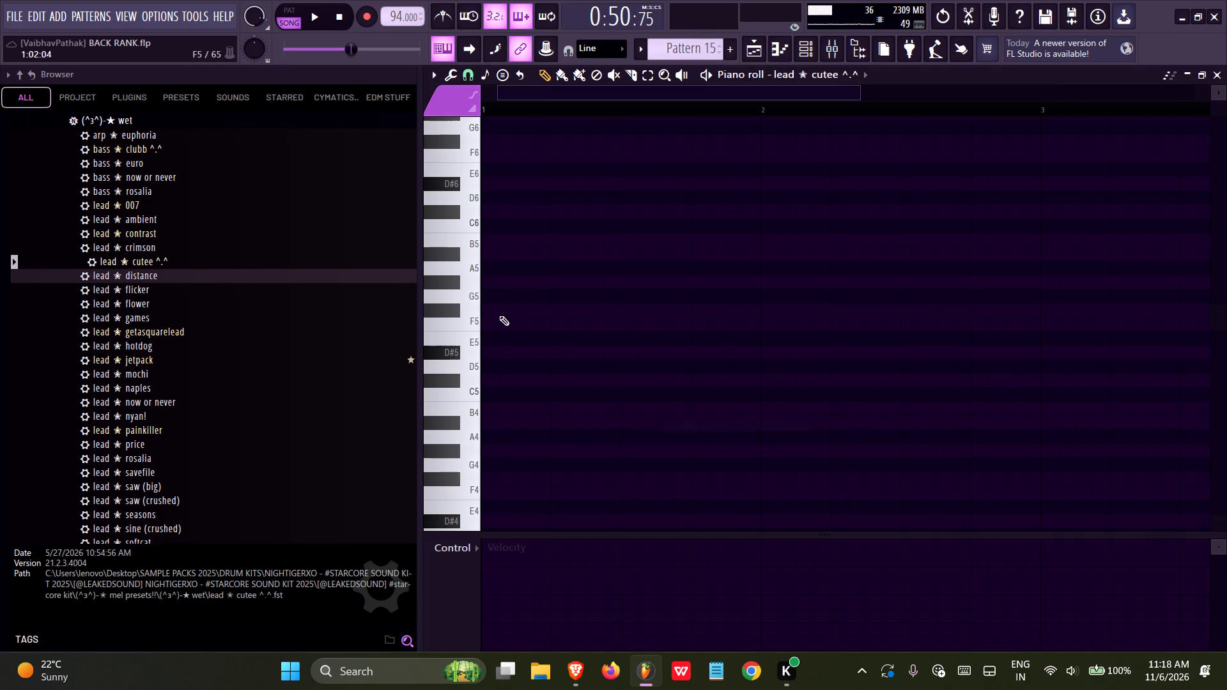
pyautogui.moveTo(493, 185); pyautogui.dragTo(355, 185)
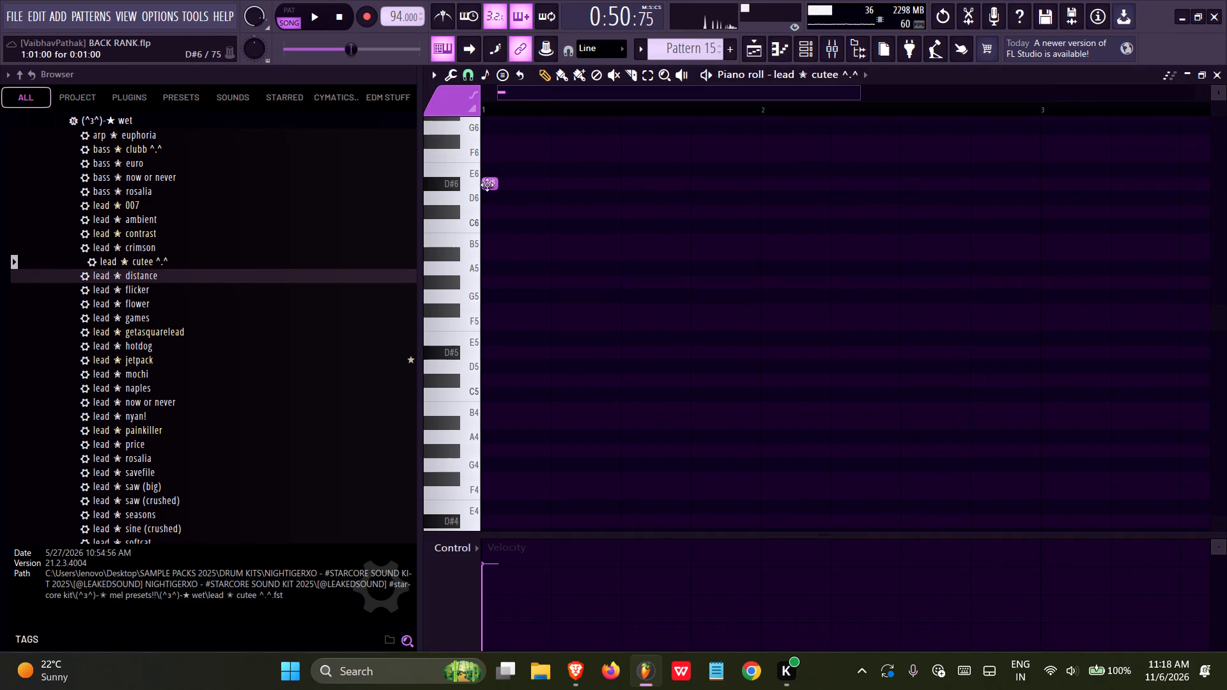
pyautogui.moveTo(487, 185); pyautogui.dragTo(448, 351)
pyautogui.moveTo(495, 350); pyautogui.dragTo(548, 359)
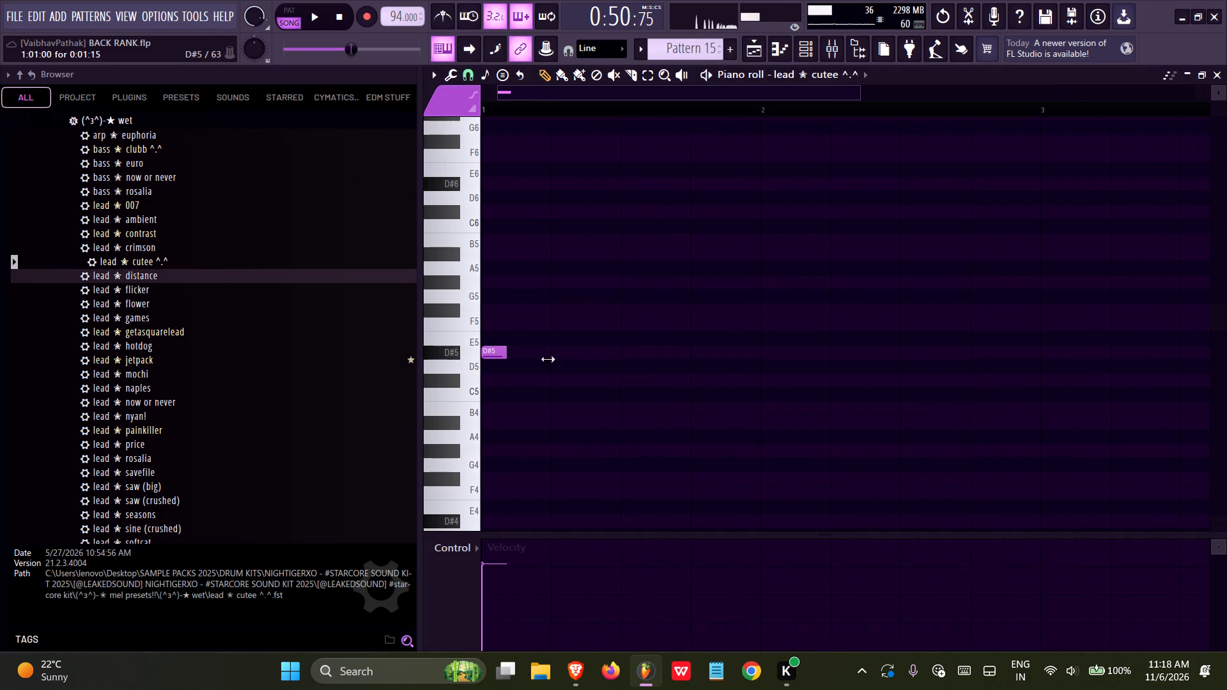
pyautogui.moveTo(548, 359); pyautogui.dragTo(530, 358)
# Add a B5 note directly after the D#5 note and switch playback to pattern mode.
pyautogui.keyDown('ctrl'); pyautogui.scroll(16, 532, 370); pyautogui.keyUp('ctrl')
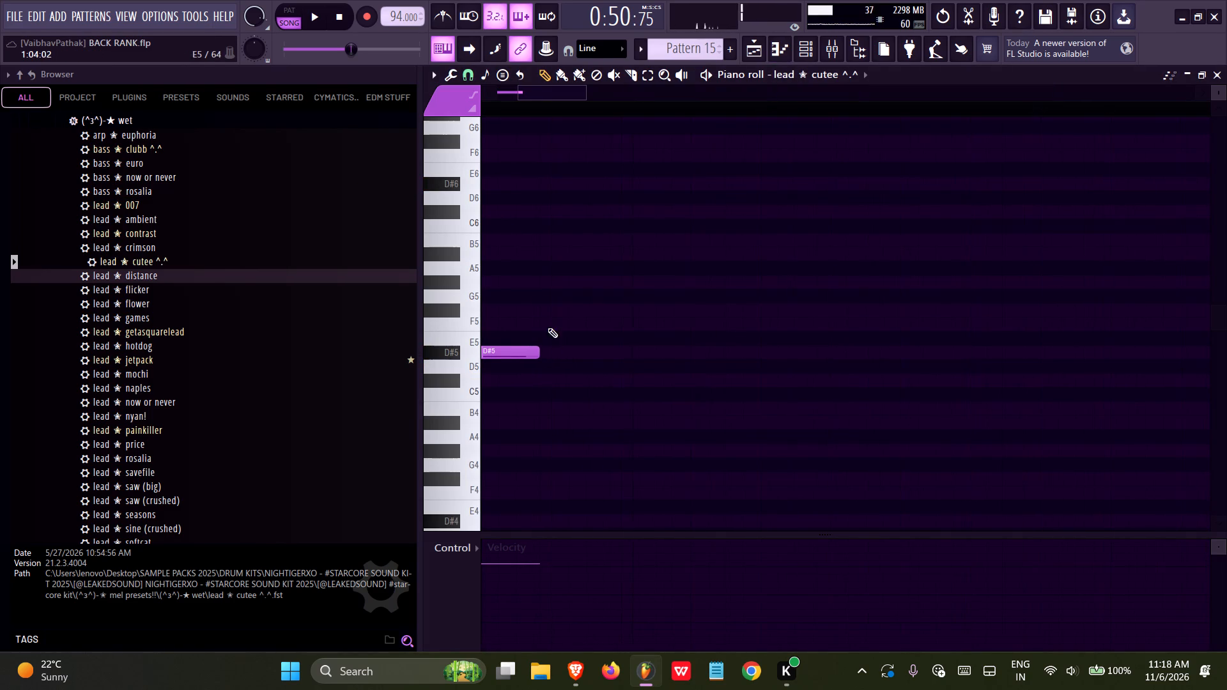
pyautogui.click(540, 238)
pyautogui.click(286, 12)
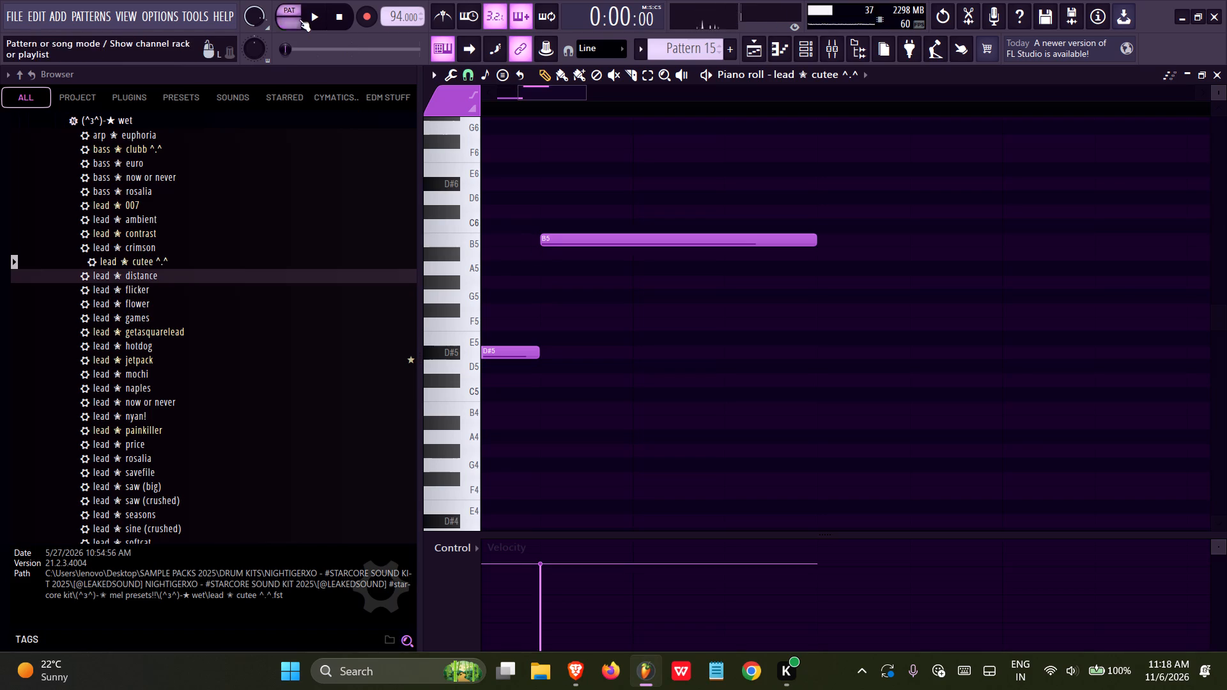
pyautogui.click(309, 20)
pyautogui.press('space')
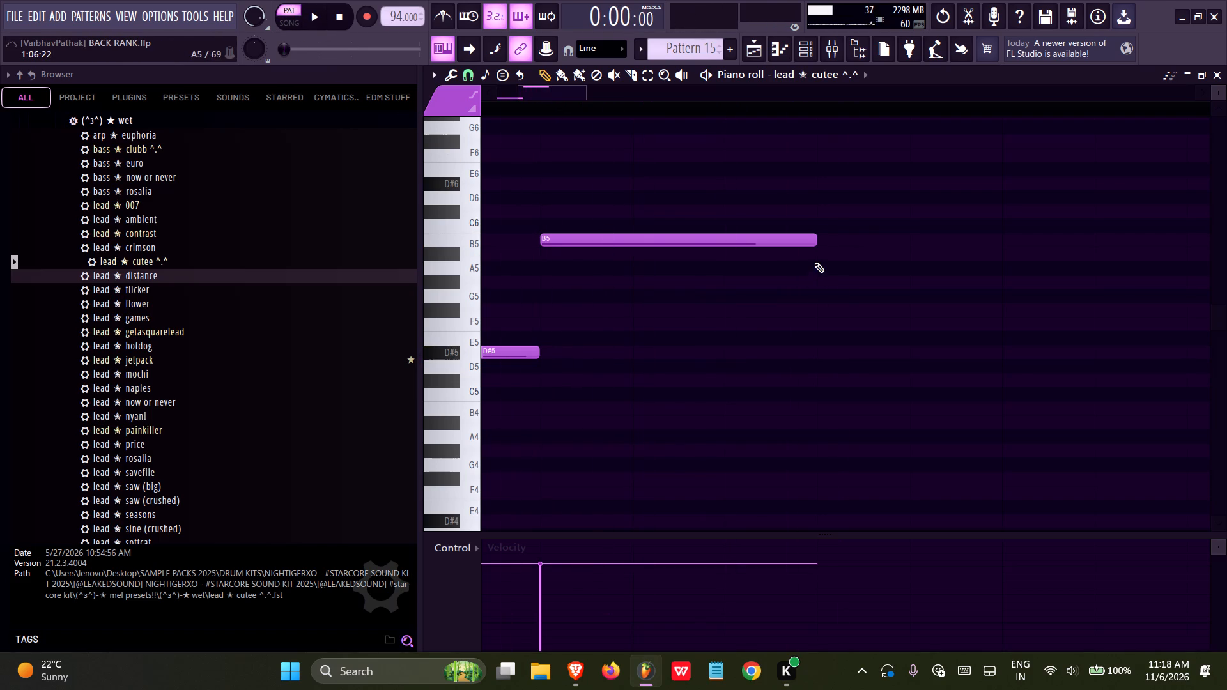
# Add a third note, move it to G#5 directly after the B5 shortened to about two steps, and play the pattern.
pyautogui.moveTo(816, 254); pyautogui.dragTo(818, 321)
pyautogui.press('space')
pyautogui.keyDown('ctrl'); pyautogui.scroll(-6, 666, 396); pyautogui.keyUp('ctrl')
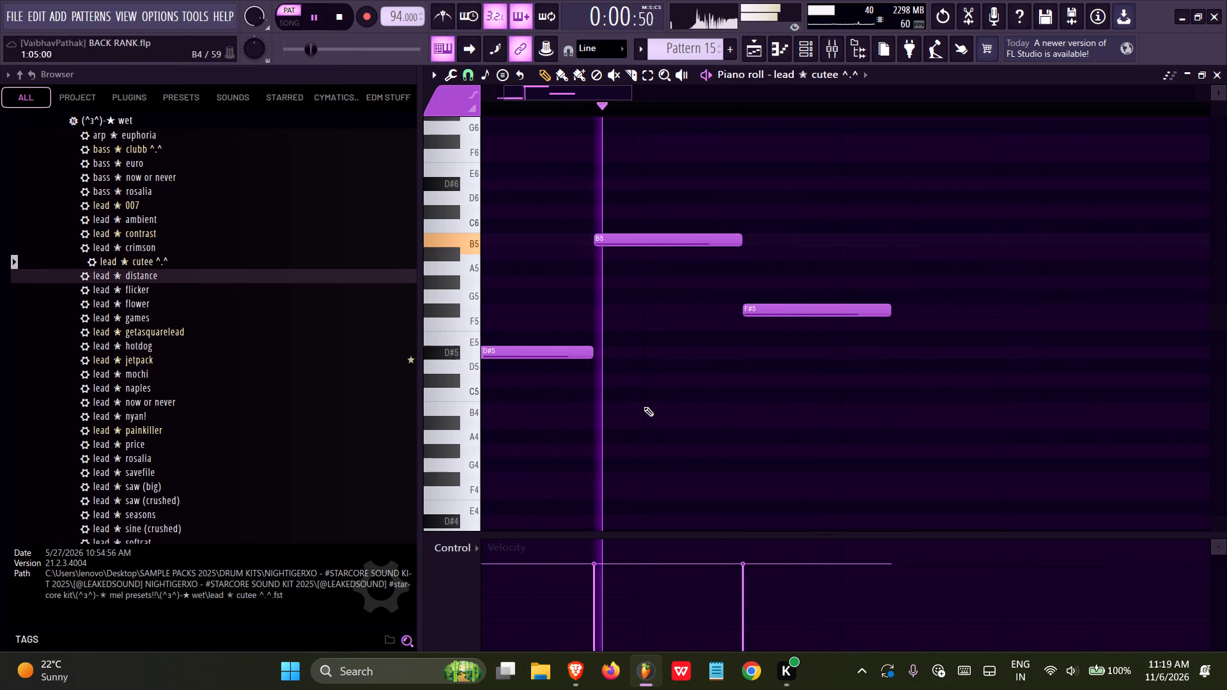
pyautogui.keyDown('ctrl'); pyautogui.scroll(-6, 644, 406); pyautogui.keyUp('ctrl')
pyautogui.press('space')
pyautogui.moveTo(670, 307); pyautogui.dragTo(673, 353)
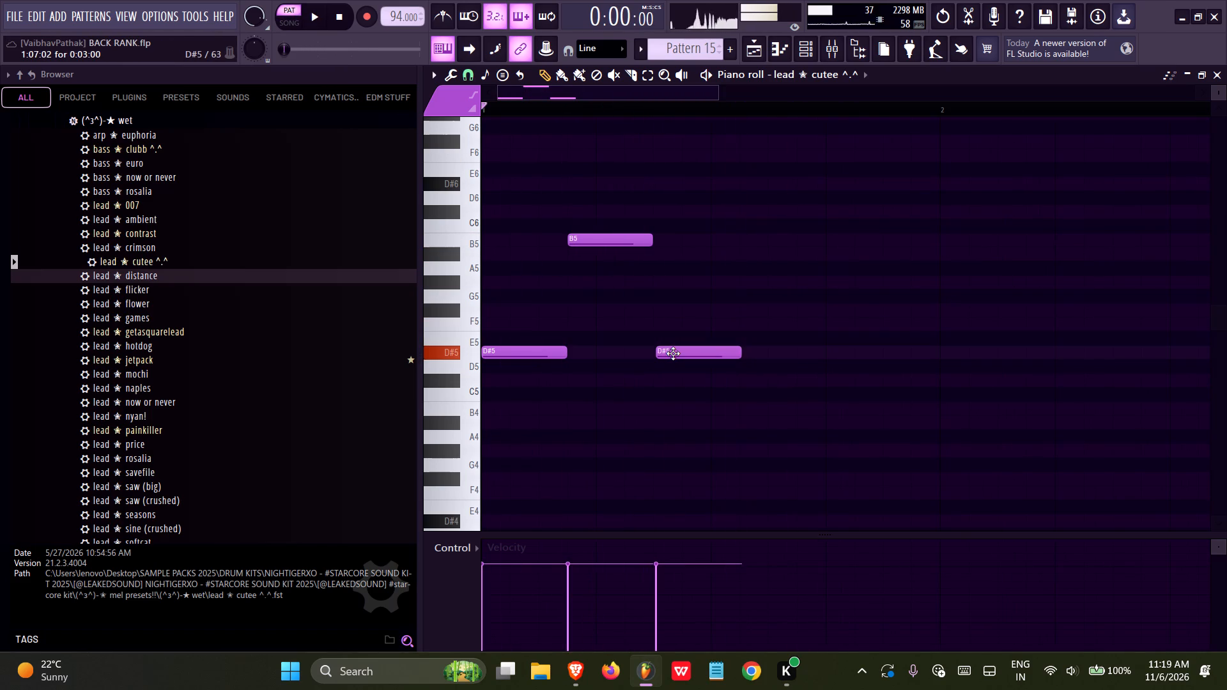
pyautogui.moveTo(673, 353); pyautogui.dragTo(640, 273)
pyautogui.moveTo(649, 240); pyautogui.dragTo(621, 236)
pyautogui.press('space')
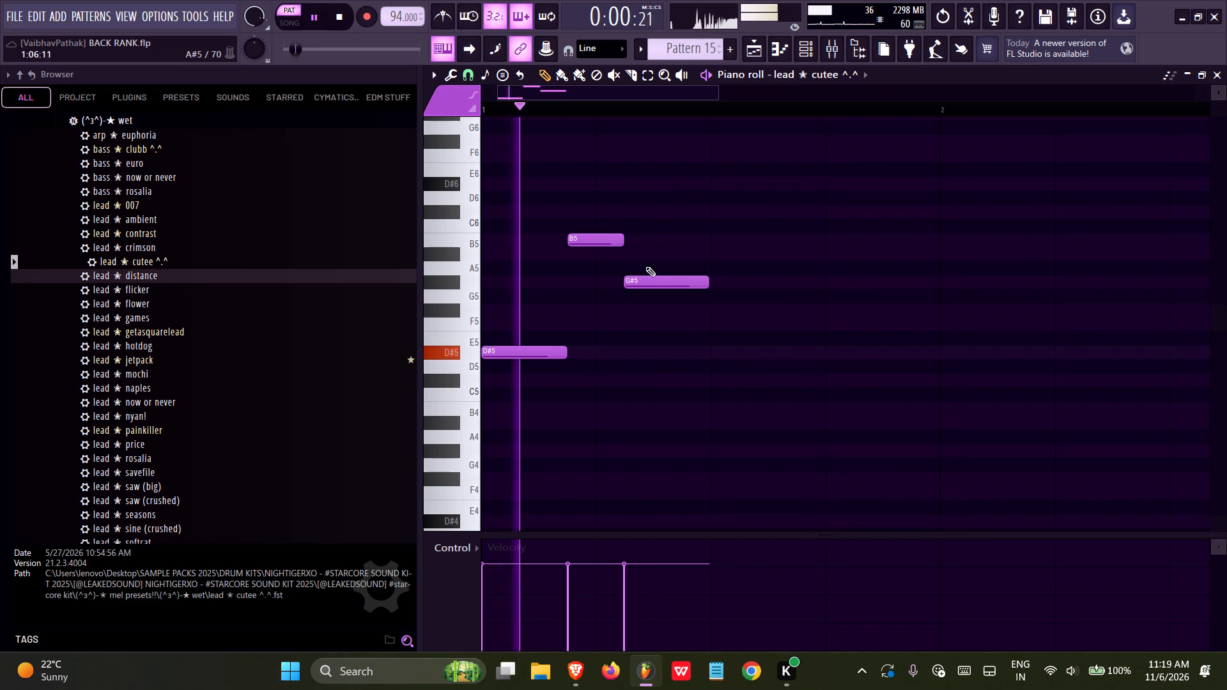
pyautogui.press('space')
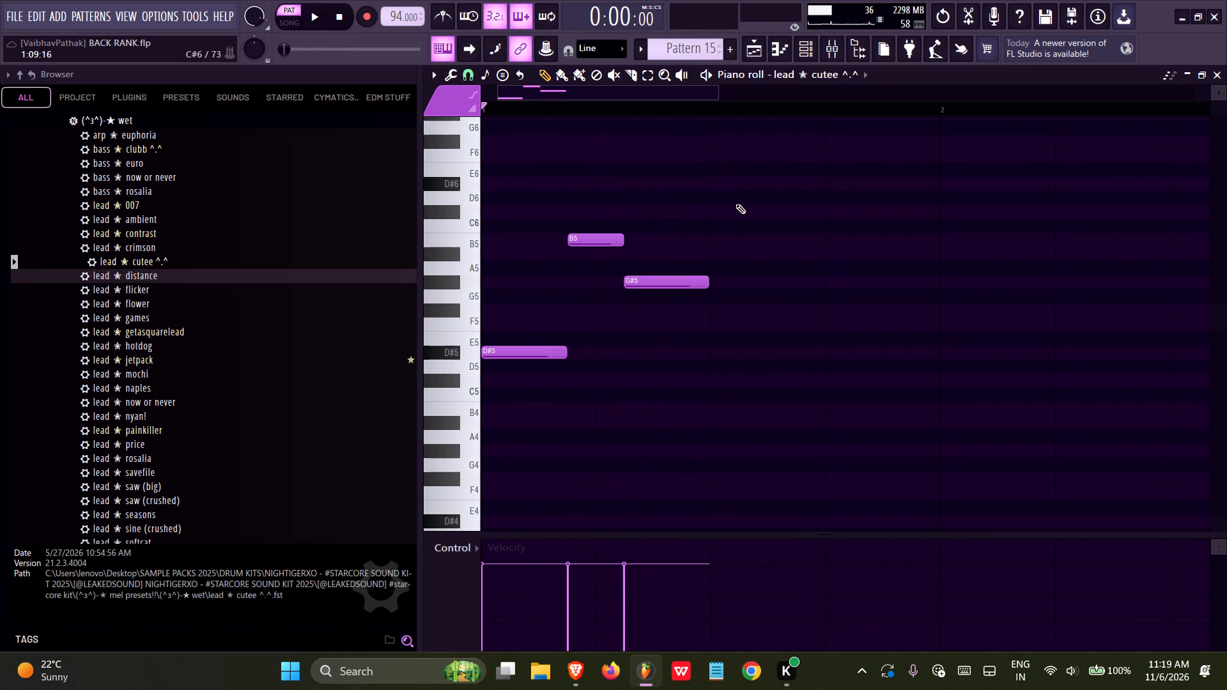
# Try duplicating the phrase, and delete every note after the opening D#5 note.
pyautogui.keyDown('ctrl'); pyautogui.moveTo(740, 195); pyautogui.dragTo(589, 291); pyautogui.keyUp('ctrl')
pyautogui.hotkey('ctrl', 'b')
pyautogui.moveTo(729, 230); pyautogui.dragTo(771, 287, button='right')
pyautogui.moveTo(648, 279); pyautogui.dragTo(596, 262, button='right')
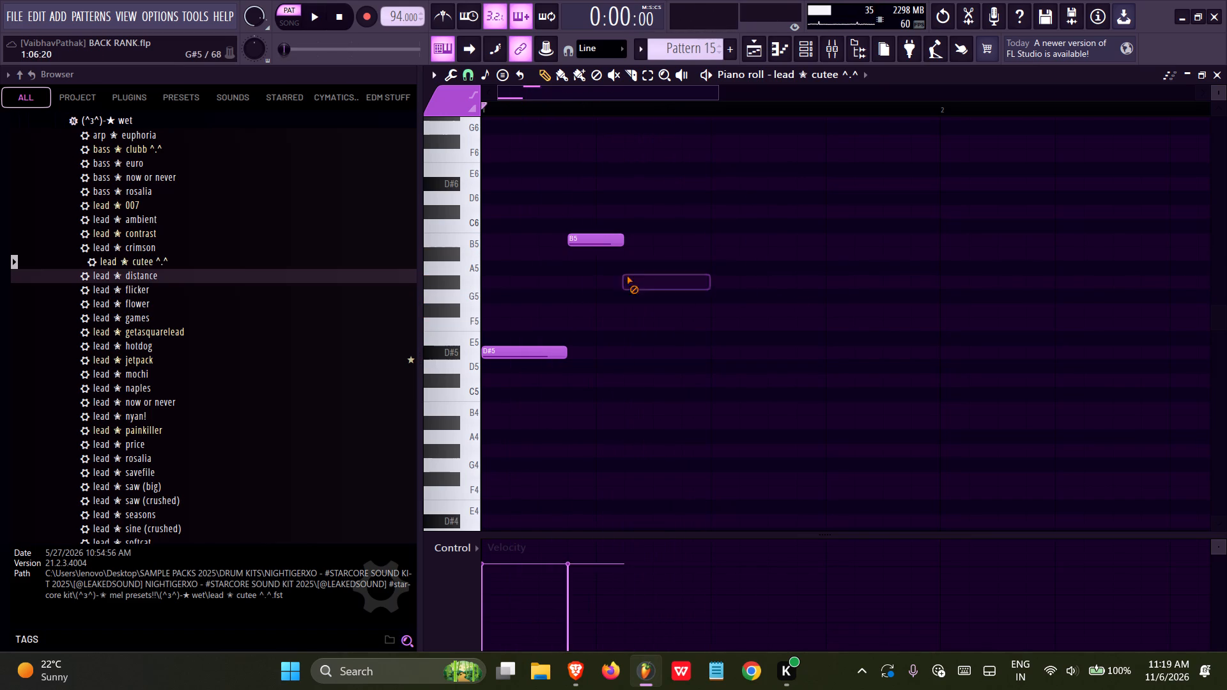
pyautogui.rightClick(568, 240)
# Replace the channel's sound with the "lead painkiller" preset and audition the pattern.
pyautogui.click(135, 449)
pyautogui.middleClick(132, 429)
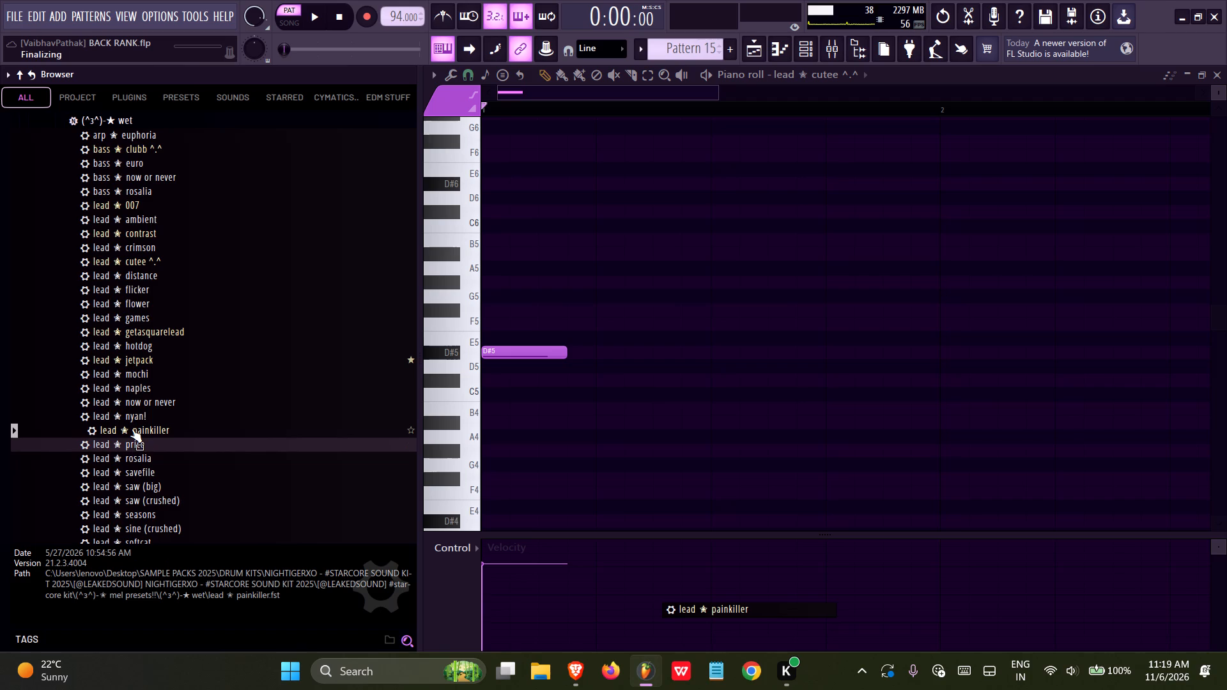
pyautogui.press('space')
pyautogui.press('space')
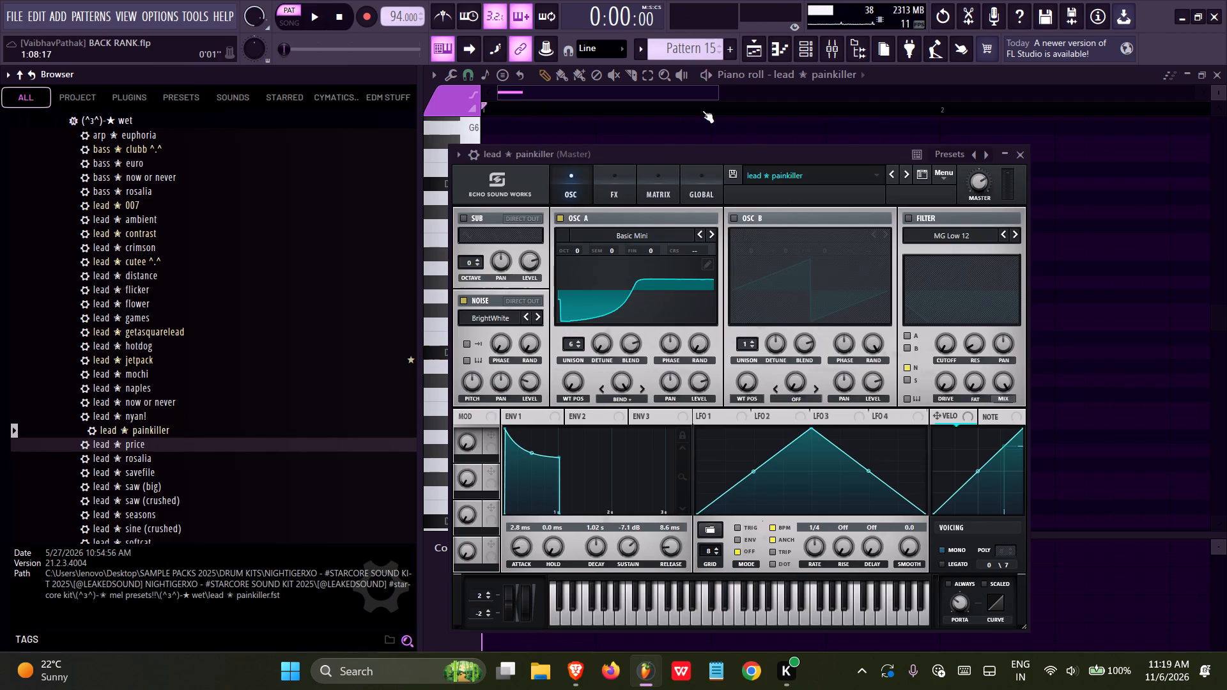
# Replace the channel's sound with the "lead saw (big)" preset, close its plugin window and audition the pattern.
pyautogui.middleClick(130, 484)
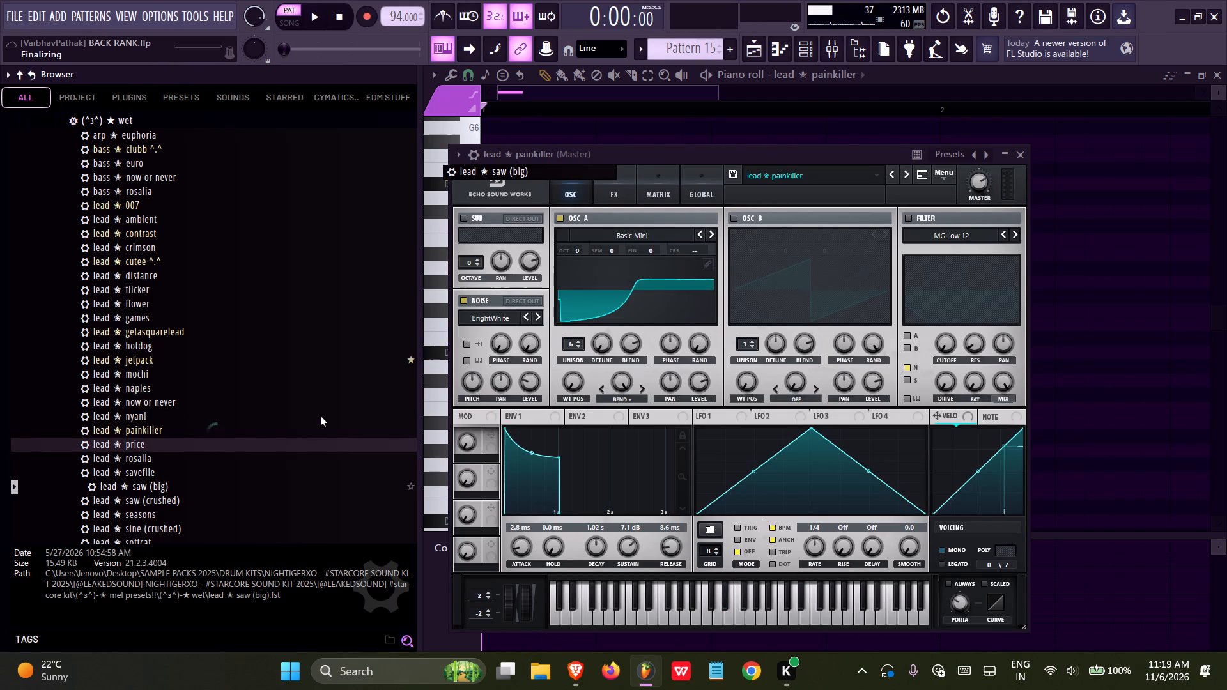
pyautogui.rightClick(1063, 199)
pyautogui.press('space')
pyautogui.press('space')
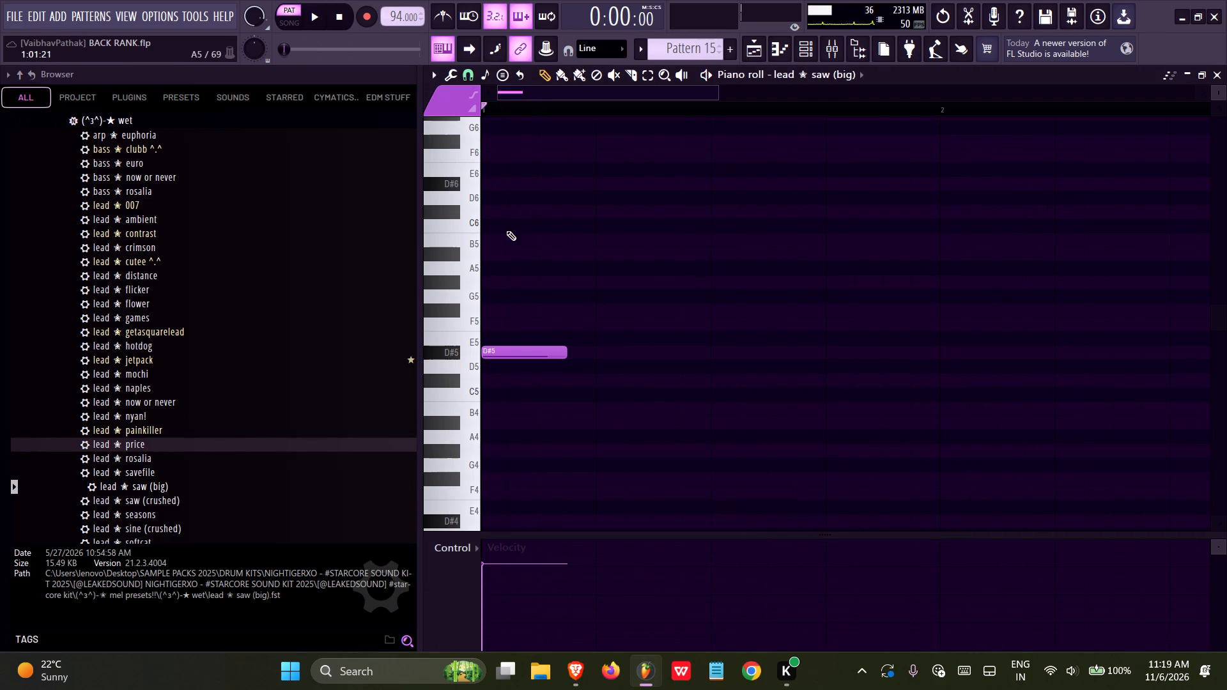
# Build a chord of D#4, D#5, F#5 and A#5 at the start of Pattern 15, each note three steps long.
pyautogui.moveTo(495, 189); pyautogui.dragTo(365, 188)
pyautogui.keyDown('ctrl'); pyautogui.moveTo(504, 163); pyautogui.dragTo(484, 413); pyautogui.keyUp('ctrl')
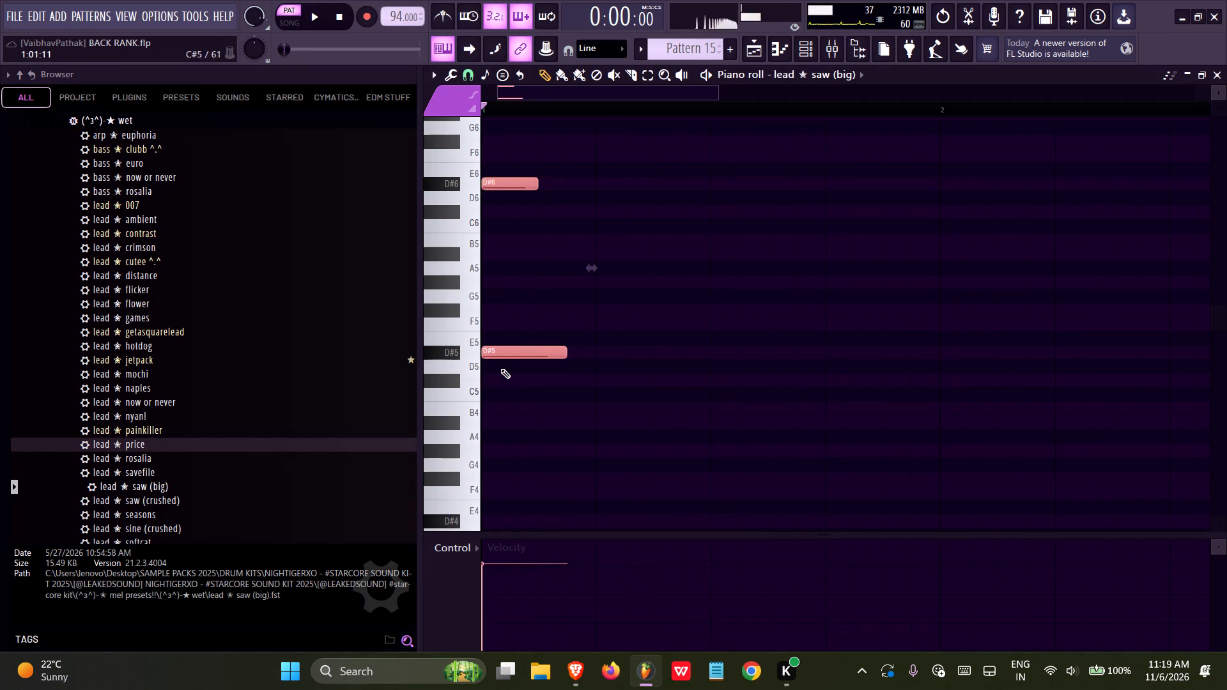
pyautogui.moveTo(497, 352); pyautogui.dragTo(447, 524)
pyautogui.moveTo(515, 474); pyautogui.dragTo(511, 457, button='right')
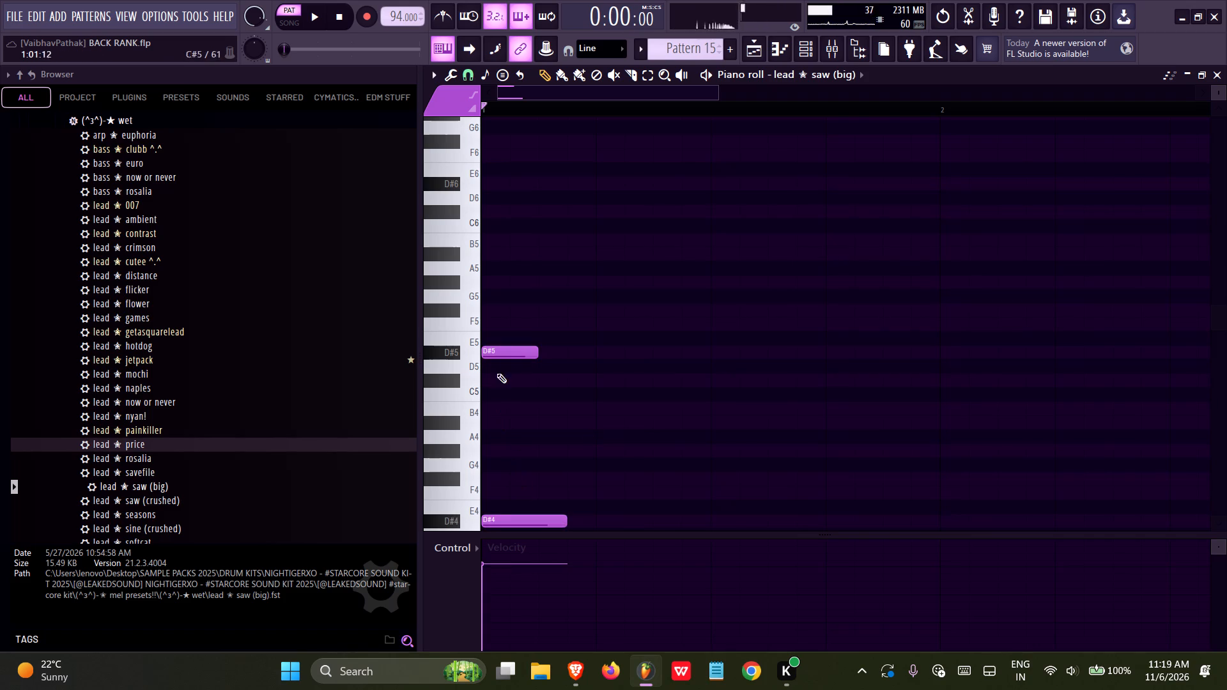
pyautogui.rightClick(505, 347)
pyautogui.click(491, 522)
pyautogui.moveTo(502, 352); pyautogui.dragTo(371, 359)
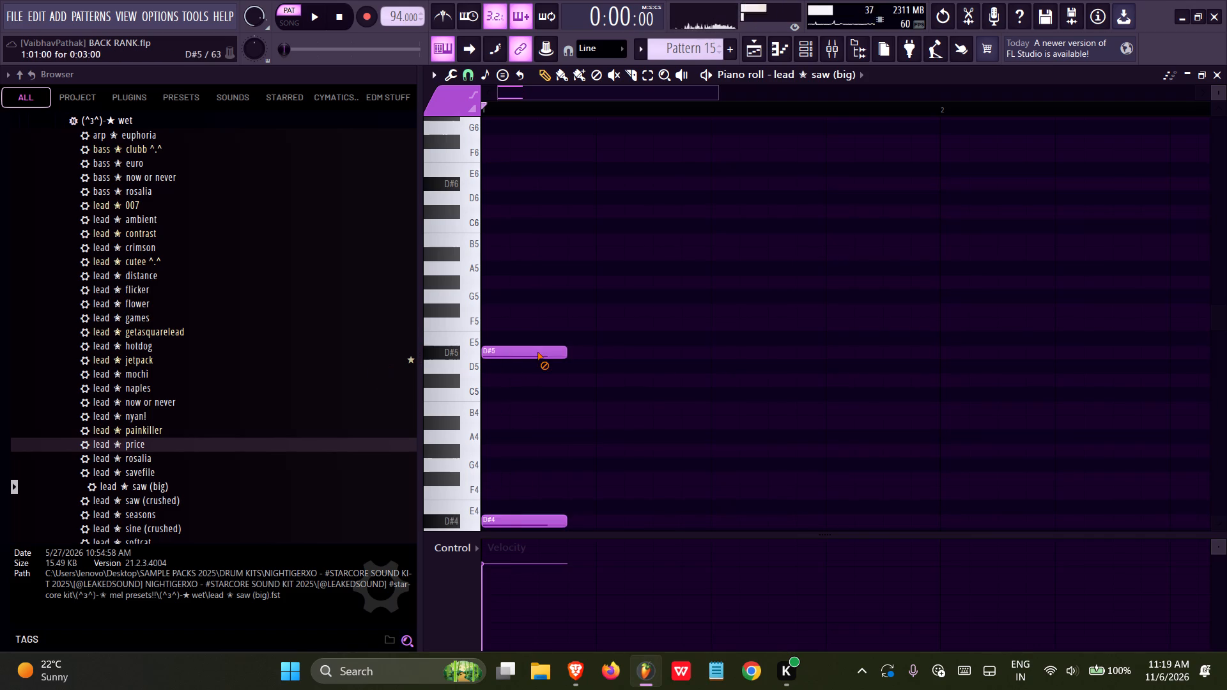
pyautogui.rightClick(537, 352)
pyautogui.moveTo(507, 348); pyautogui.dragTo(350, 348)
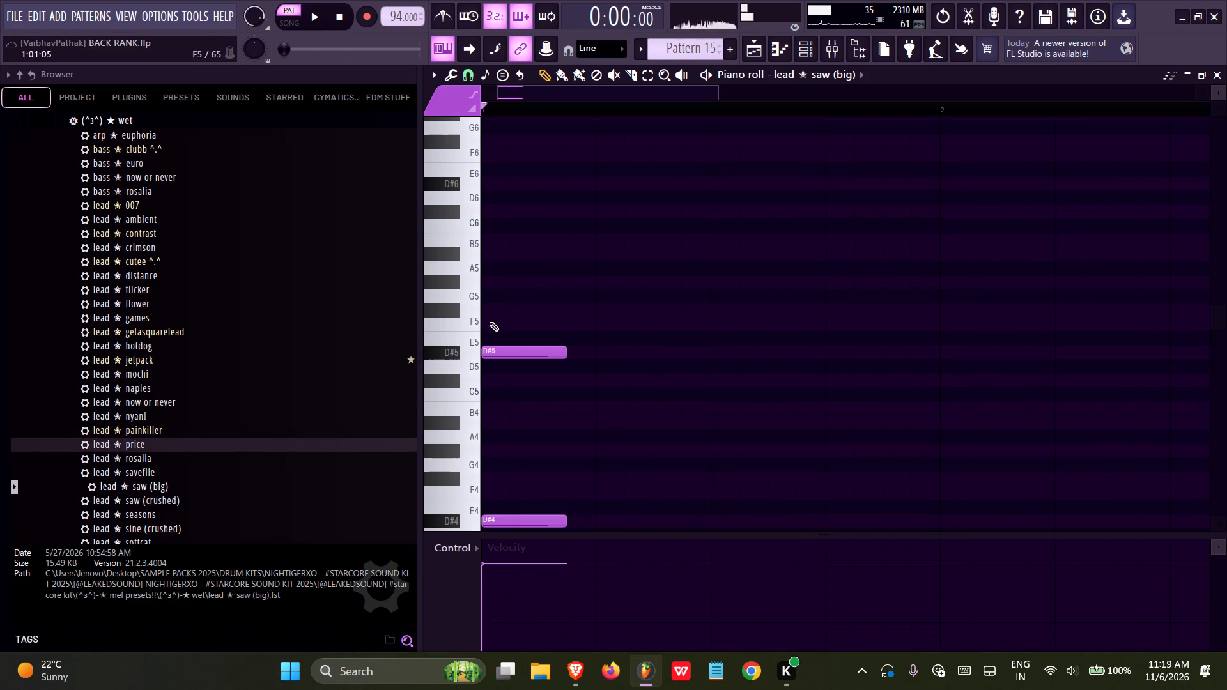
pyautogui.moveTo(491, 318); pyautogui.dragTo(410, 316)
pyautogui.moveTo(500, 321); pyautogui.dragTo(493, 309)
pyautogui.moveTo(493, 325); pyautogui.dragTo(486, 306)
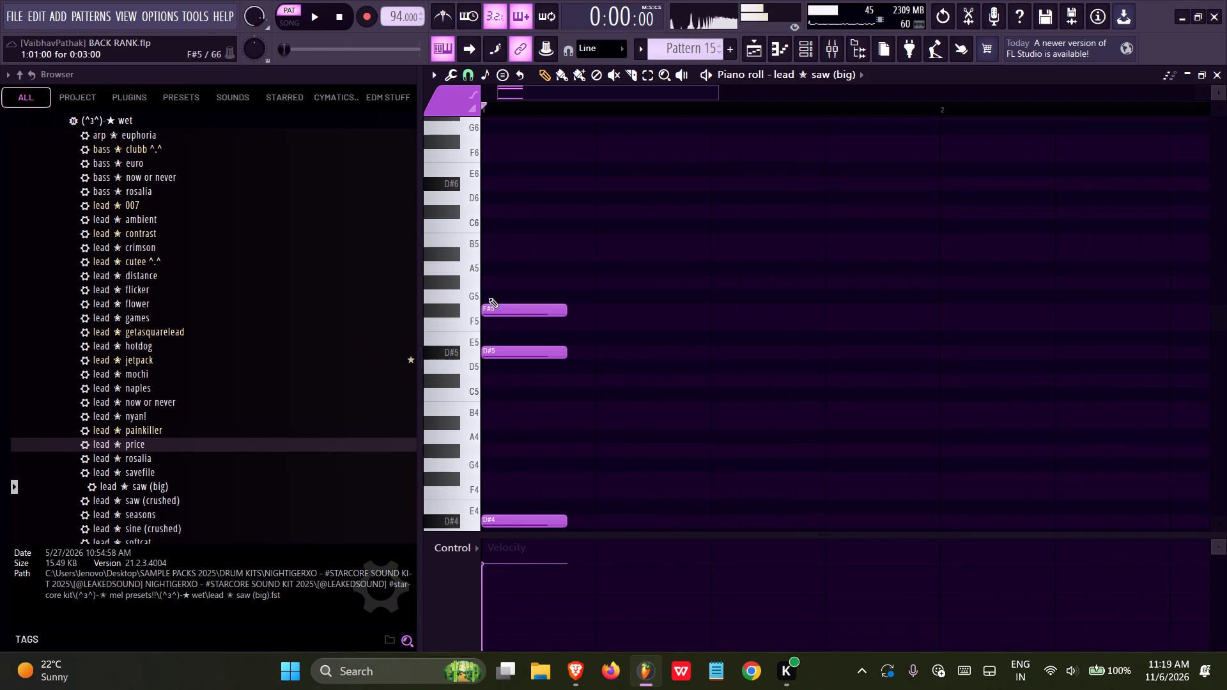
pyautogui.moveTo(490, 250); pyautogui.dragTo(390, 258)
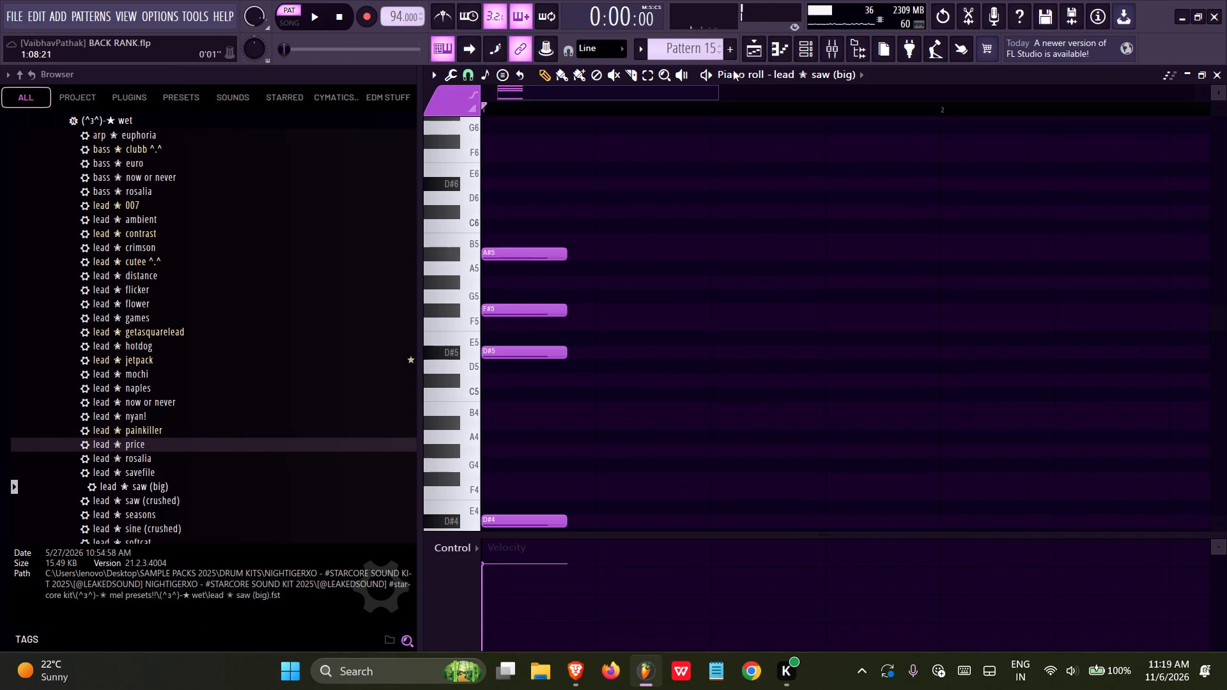
# Place a Pattern 15 clip on Track 12 at bar 25 and play the song from just before it.
pyautogui.click(746, 54)
pyautogui.click(709, 299)
pyautogui.moveTo(716, 290); pyautogui.dragTo(713, 328)
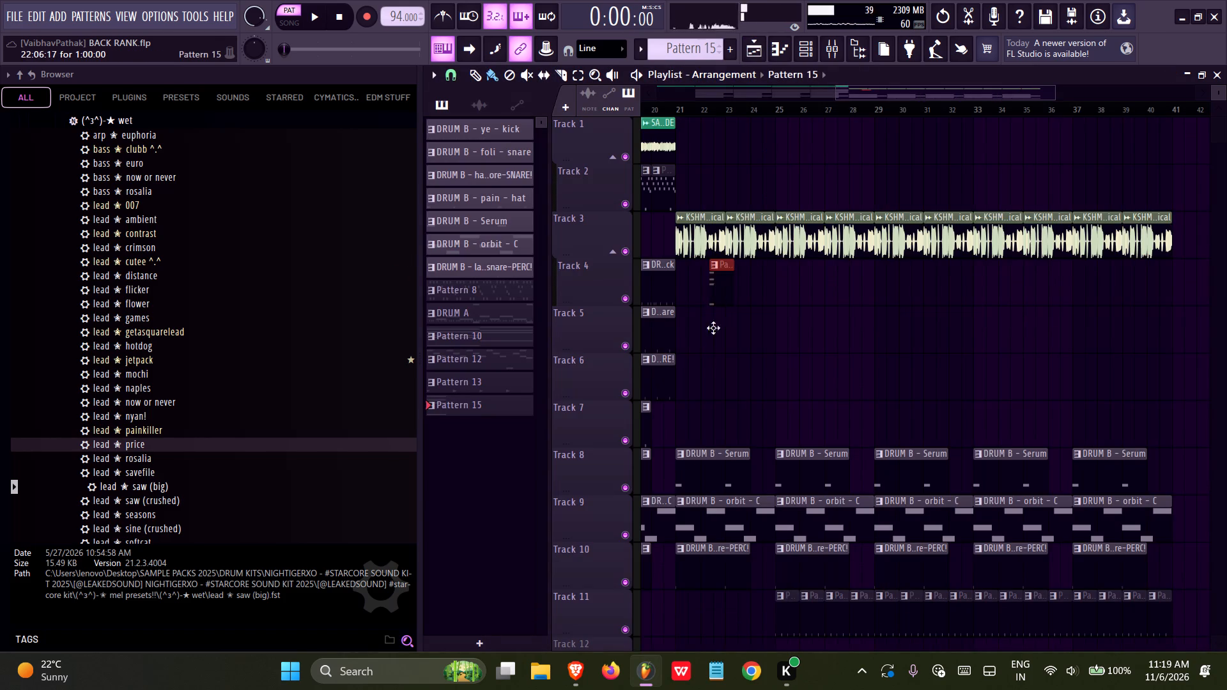
pyautogui.moveTo(713, 328); pyautogui.dragTo(772, 487)
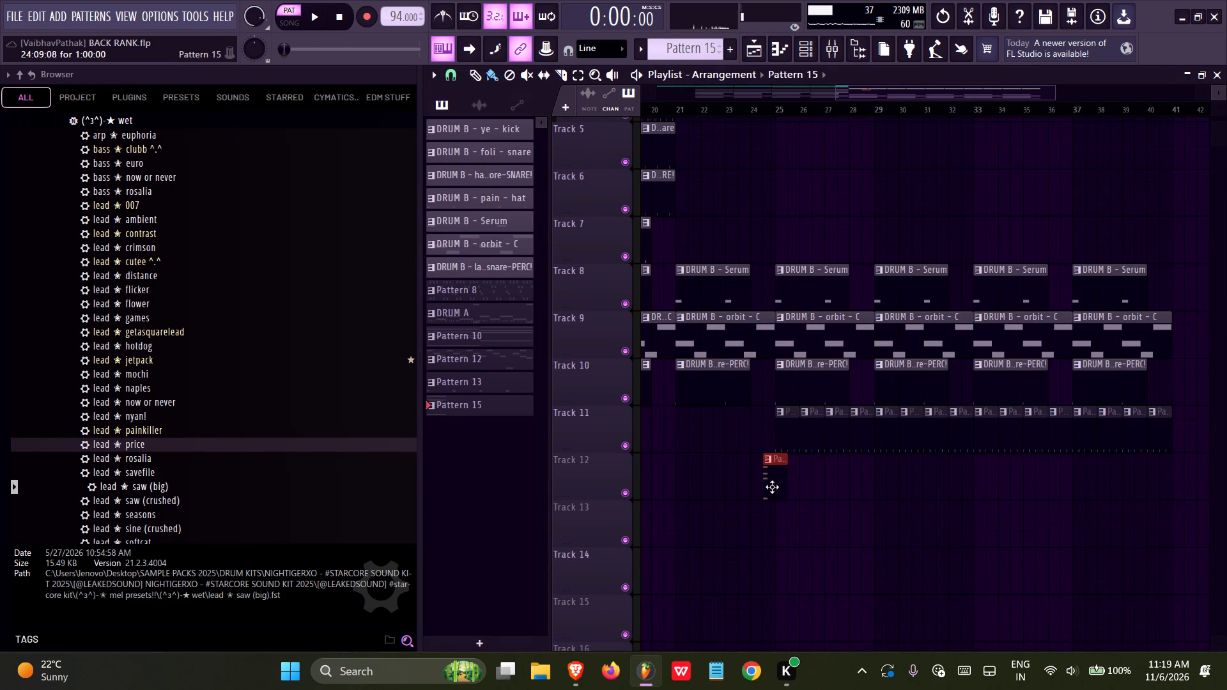
pyautogui.moveTo(772, 487); pyautogui.dragTo(782, 486)
pyautogui.keyDown('ctrl'); pyautogui.scroll(20, 771, 514); pyautogui.keyUp('ctrl')
pyautogui.keyDown('ctrl'); pyautogui.scroll(12, 771, 514); pyautogui.keyUp('ctrl')
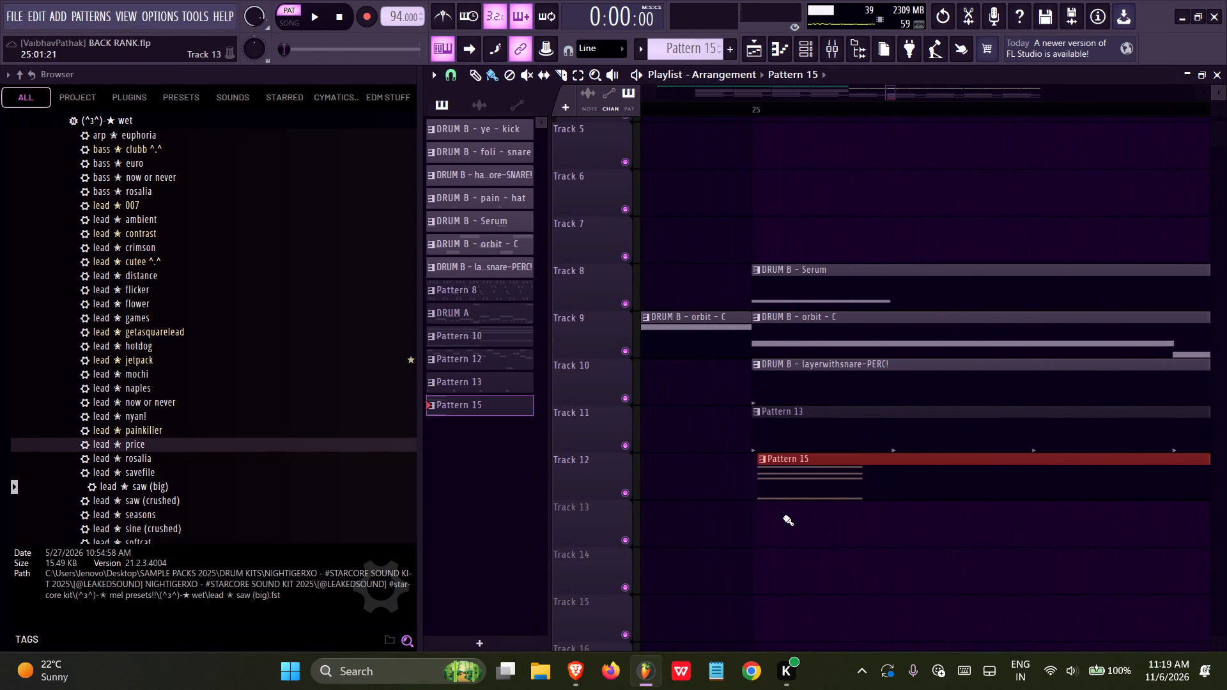
pyautogui.keyDown('ctrl'); pyautogui.scroll(7, 783, 517); pyautogui.keyUp('ctrl')
pyautogui.moveTo(766, 485); pyautogui.dragTo(751, 476)
pyautogui.moveTo(672, 104); pyautogui.dragTo(544, 118)
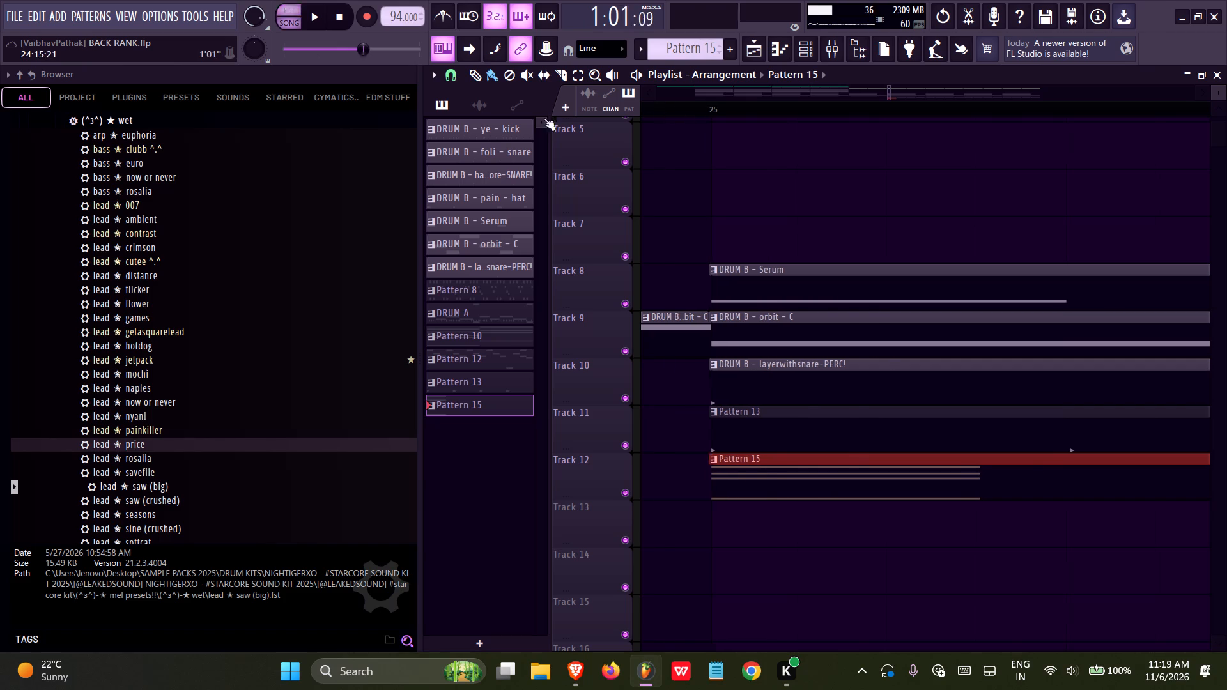
pyautogui.moveTo(544, 118); pyautogui.dragTo(525, 121)
pyautogui.press('space')
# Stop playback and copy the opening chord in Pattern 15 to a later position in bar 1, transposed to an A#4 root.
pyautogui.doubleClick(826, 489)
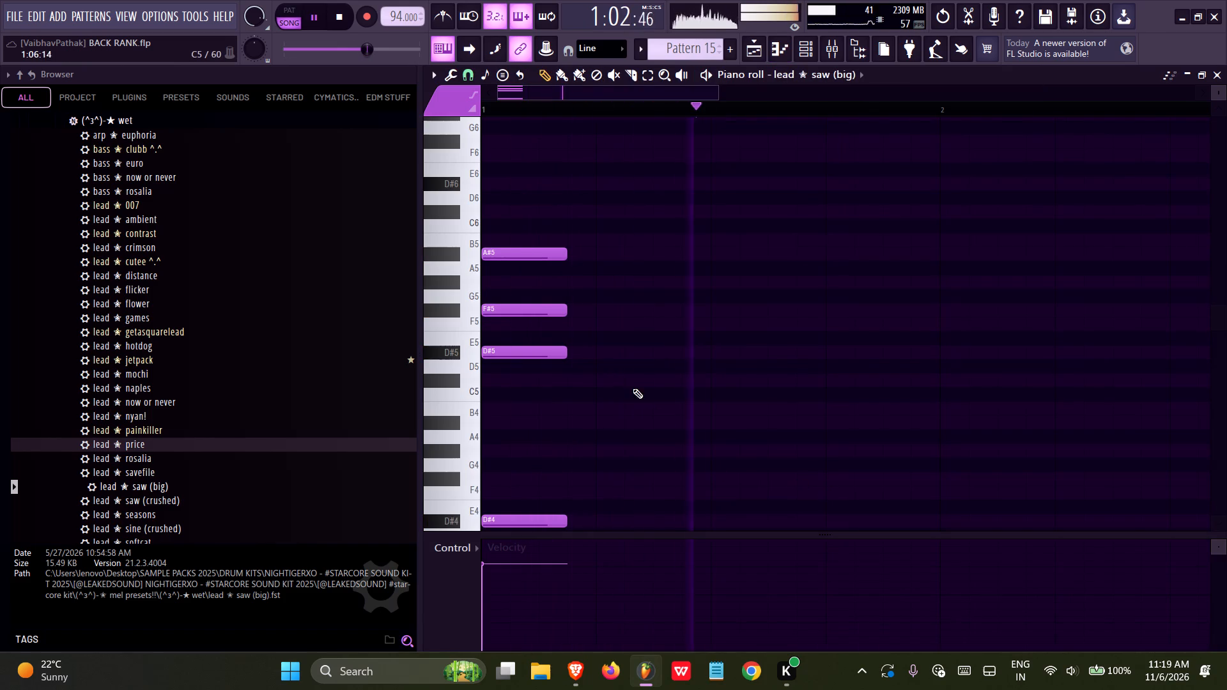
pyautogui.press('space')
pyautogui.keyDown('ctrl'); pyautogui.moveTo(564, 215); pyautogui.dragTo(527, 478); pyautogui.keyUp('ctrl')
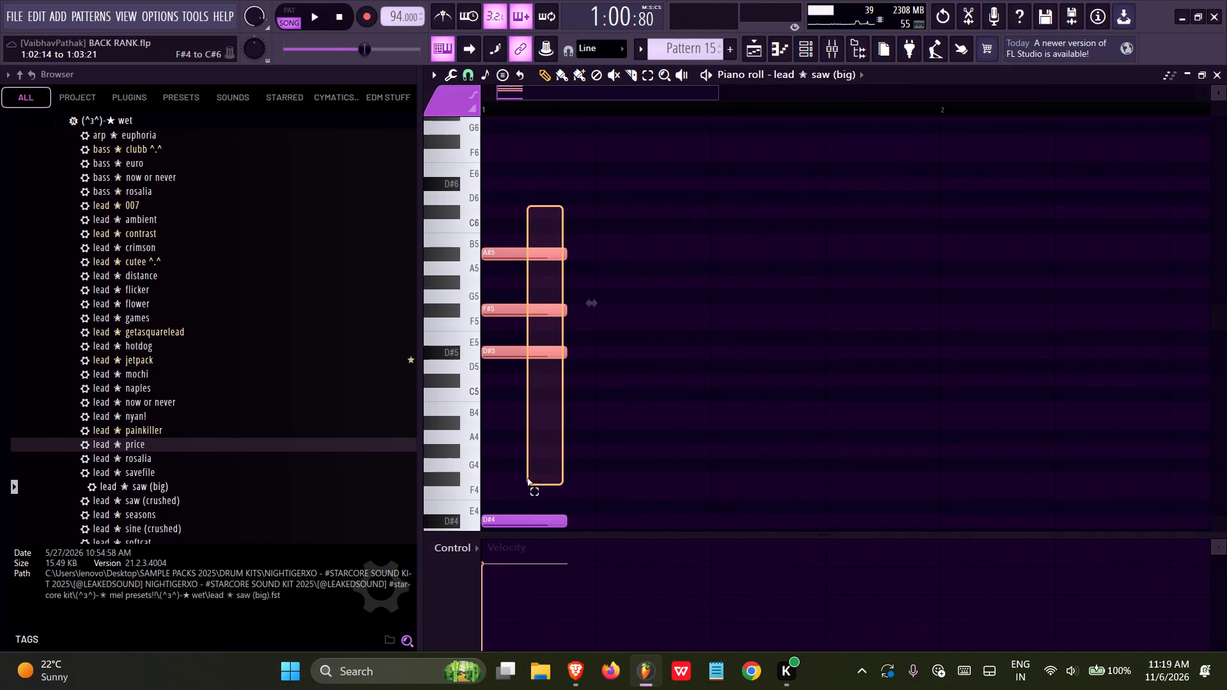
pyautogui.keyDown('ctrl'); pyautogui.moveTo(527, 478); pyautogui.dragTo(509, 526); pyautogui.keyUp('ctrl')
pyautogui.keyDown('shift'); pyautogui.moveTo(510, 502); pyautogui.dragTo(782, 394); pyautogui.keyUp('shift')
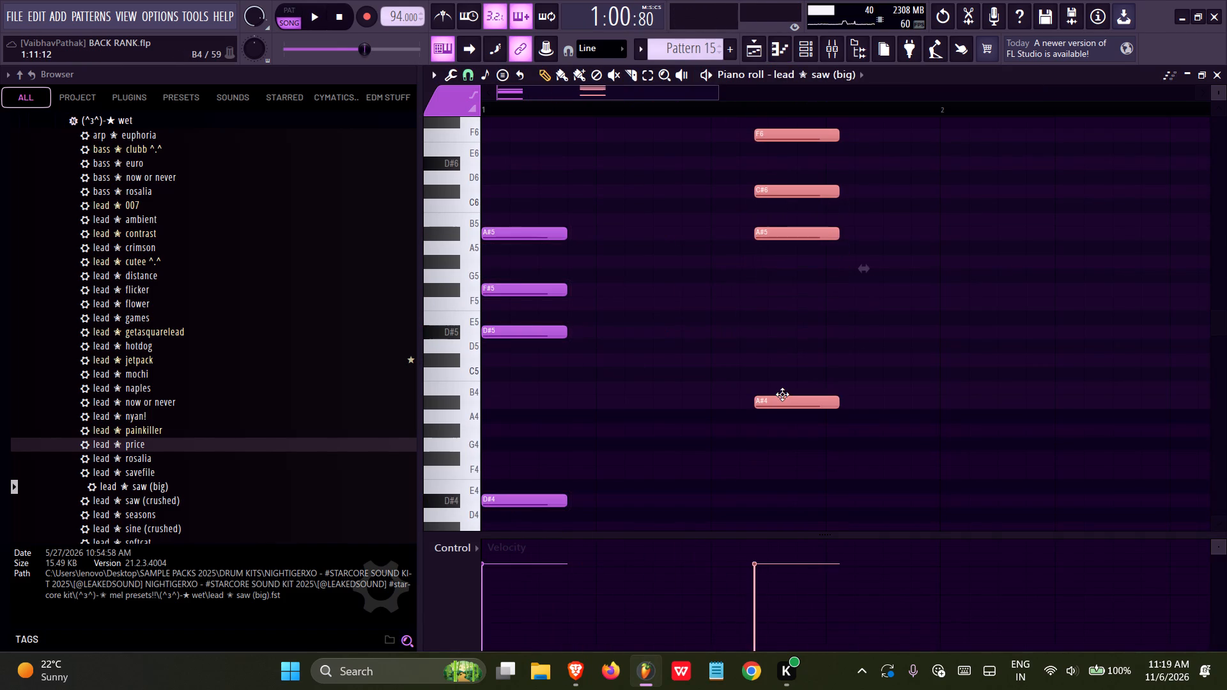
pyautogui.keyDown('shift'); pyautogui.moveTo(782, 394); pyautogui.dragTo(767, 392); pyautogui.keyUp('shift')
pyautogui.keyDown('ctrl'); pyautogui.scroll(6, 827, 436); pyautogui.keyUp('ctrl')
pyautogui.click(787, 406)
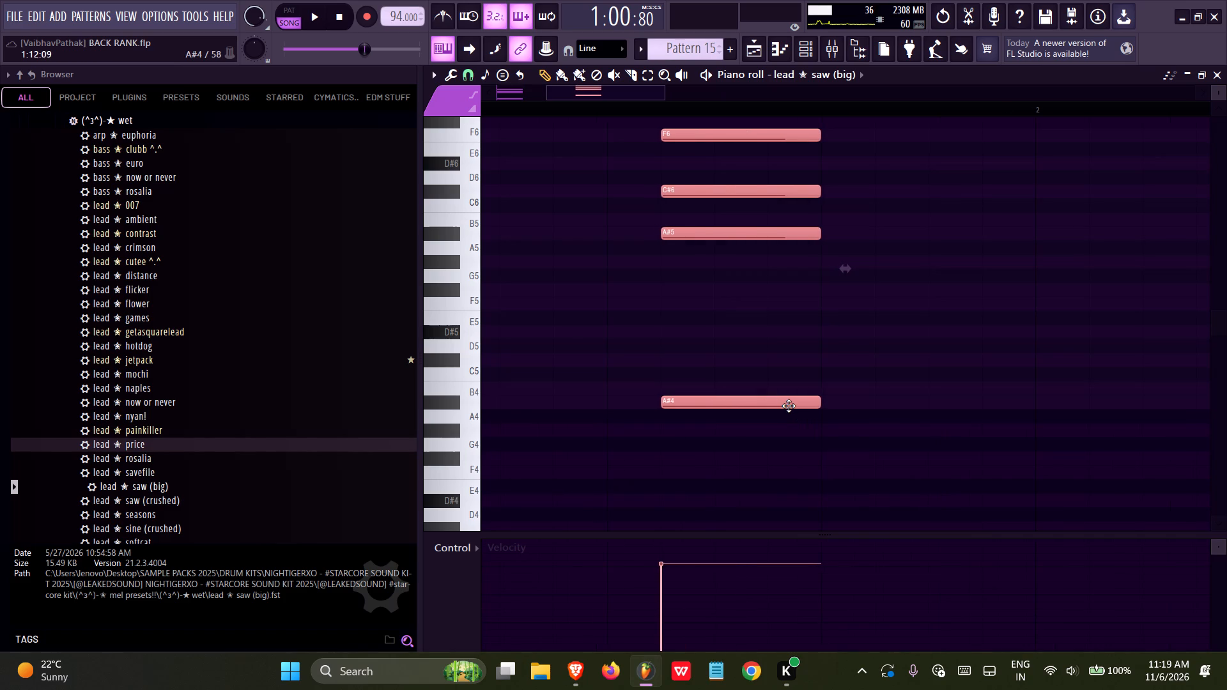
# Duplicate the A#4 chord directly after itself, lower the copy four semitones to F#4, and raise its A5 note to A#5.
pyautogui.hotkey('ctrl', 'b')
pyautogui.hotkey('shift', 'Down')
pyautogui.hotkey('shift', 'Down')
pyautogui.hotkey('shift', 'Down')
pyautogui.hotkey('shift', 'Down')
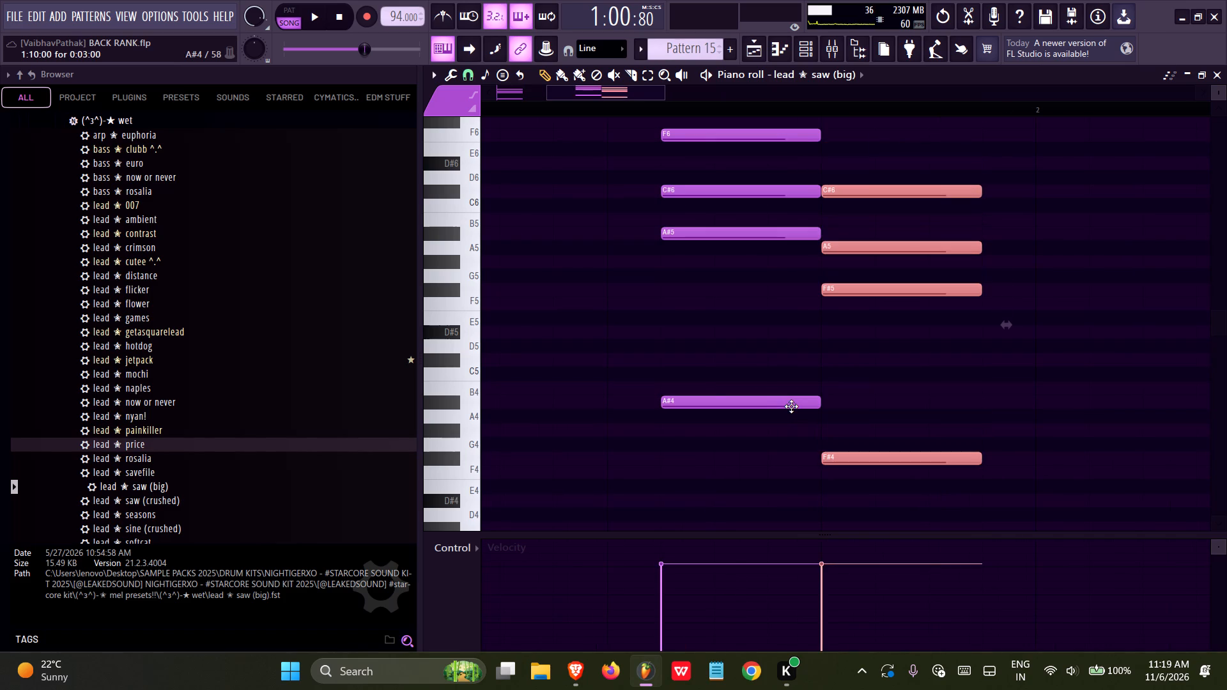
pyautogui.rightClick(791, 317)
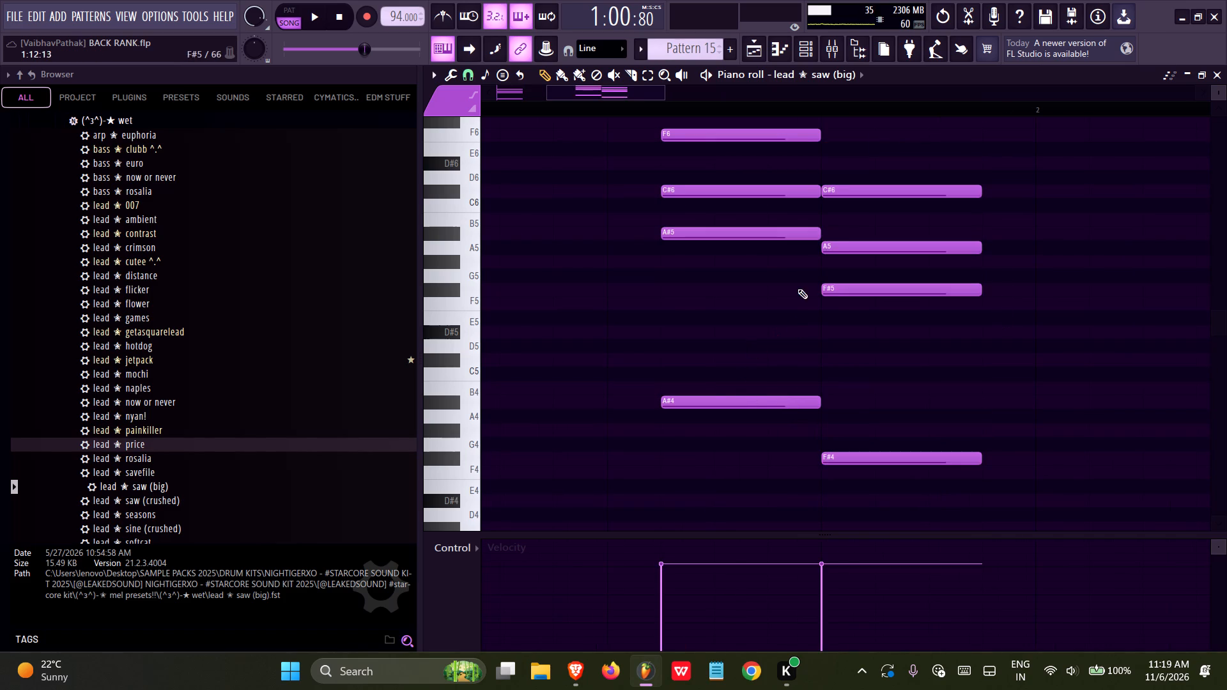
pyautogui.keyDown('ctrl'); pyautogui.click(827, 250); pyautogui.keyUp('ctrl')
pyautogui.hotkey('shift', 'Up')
# Play the chord progression and delete every note in Pattern 15.
pyautogui.press('space')
pyautogui.keyDown('ctrl'); pyautogui.scroll(-17, 827, 250); pyautogui.keyUp('ctrl')
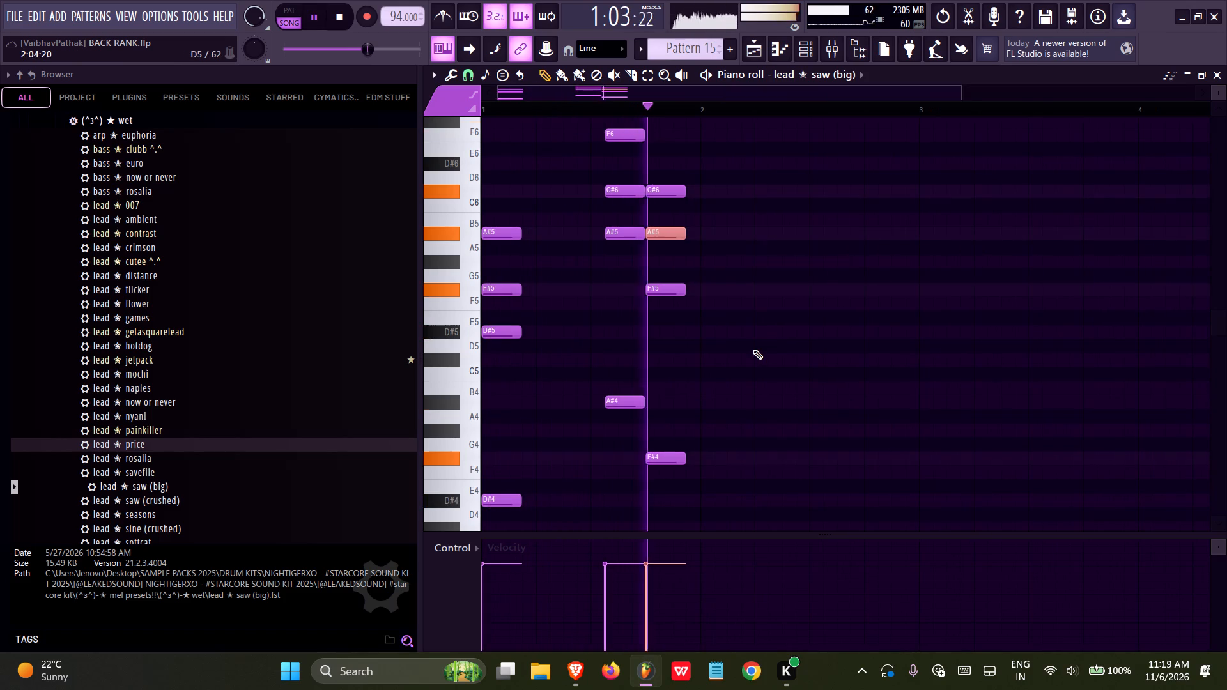
pyautogui.keyDown('ctrl'); pyautogui.moveTo(722, 120); pyautogui.dragTo(506, 408); pyautogui.keyUp('ctrl')
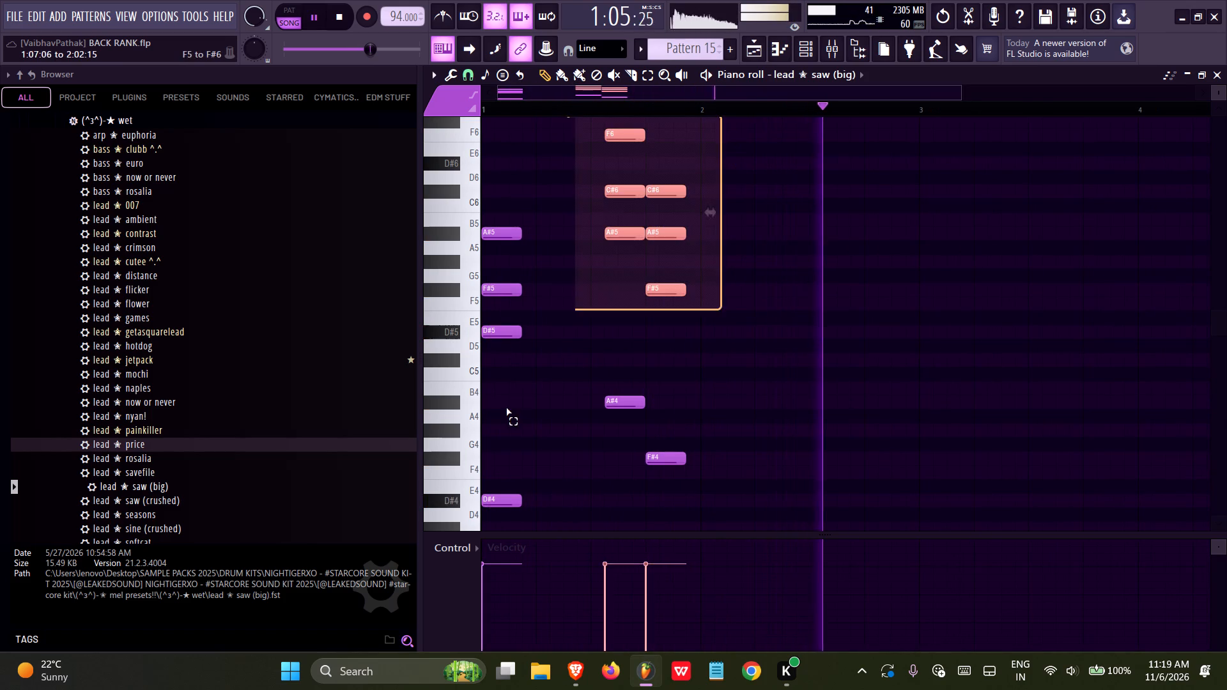
pyautogui.keyDown('ctrl'); pyautogui.moveTo(506, 408); pyautogui.dragTo(412, 516); pyautogui.keyUp('ctrl')
pyautogui.press('Delete')
# Return to the playlist, save the project and stop playback.
pyautogui.click(750, 59)
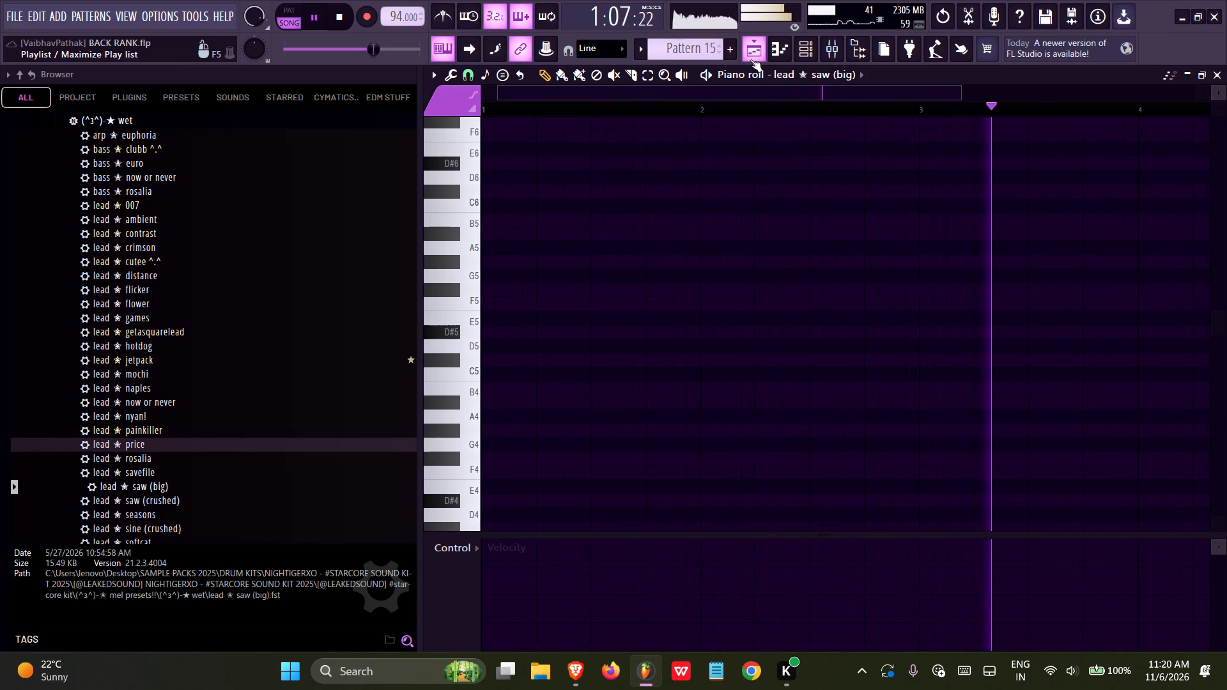
pyautogui.keyDown('ctrl'); pyautogui.scroll(-20, 727, 292); pyautogui.keyUp('ctrl')
pyautogui.keyDown('ctrl'); pyautogui.scroll(-10, 727, 292); pyautogui.keyUp('ctrl')
pyautogui.scroll(7, 683, 344)
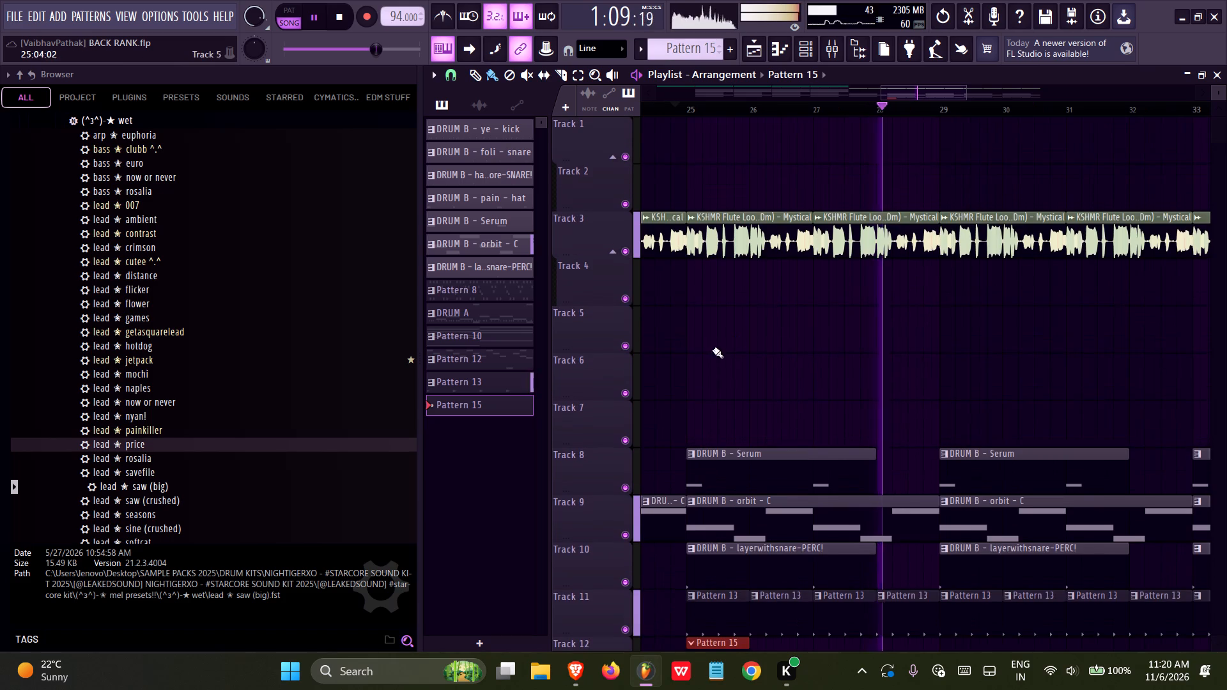
pyautogui.keyDown('ctrl'); pyautogui.scroll(-10, 809, 263); pyautogui.keyUp('ctrl')
pyautogui.hotkey('ctrl', 's')
pyautogui.press('space')
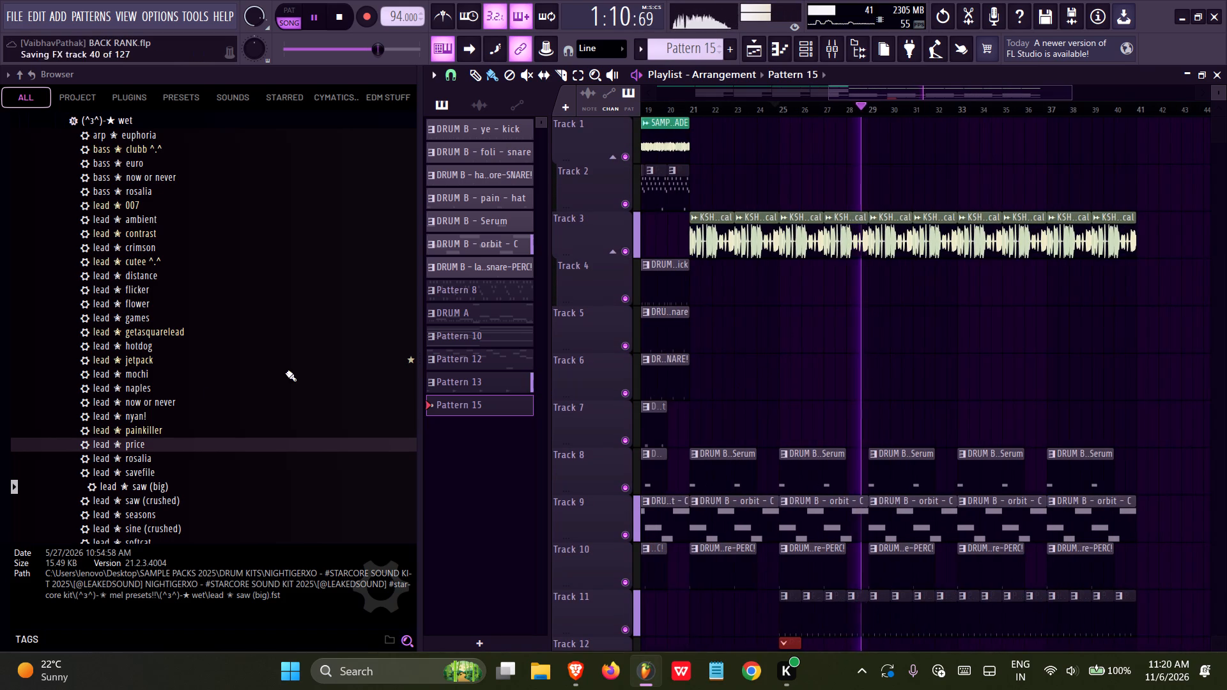
# Collapse the #STARCORE kit and browse the KSHMR Vol.5 instruments in the EDM folder to the Winds flute loops.
pyautogui.scroll(4, 202, 392)
pyautogui.click(125, 294)
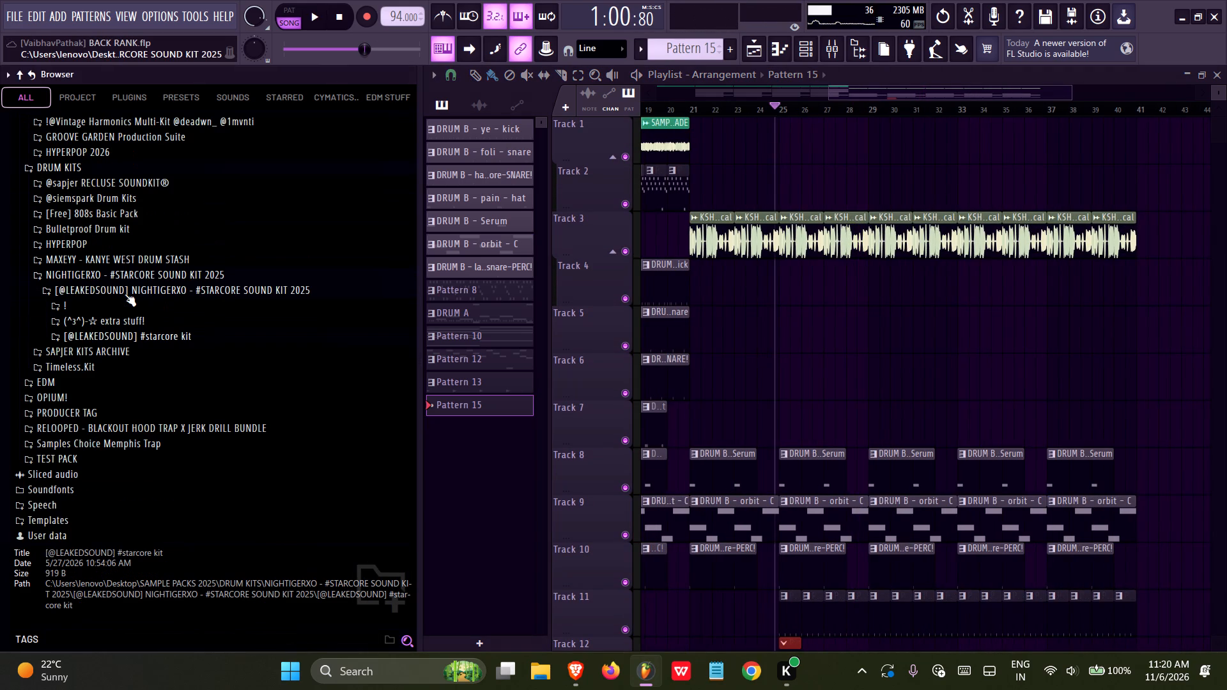
pyautogui.scroll(5, 86, 460)
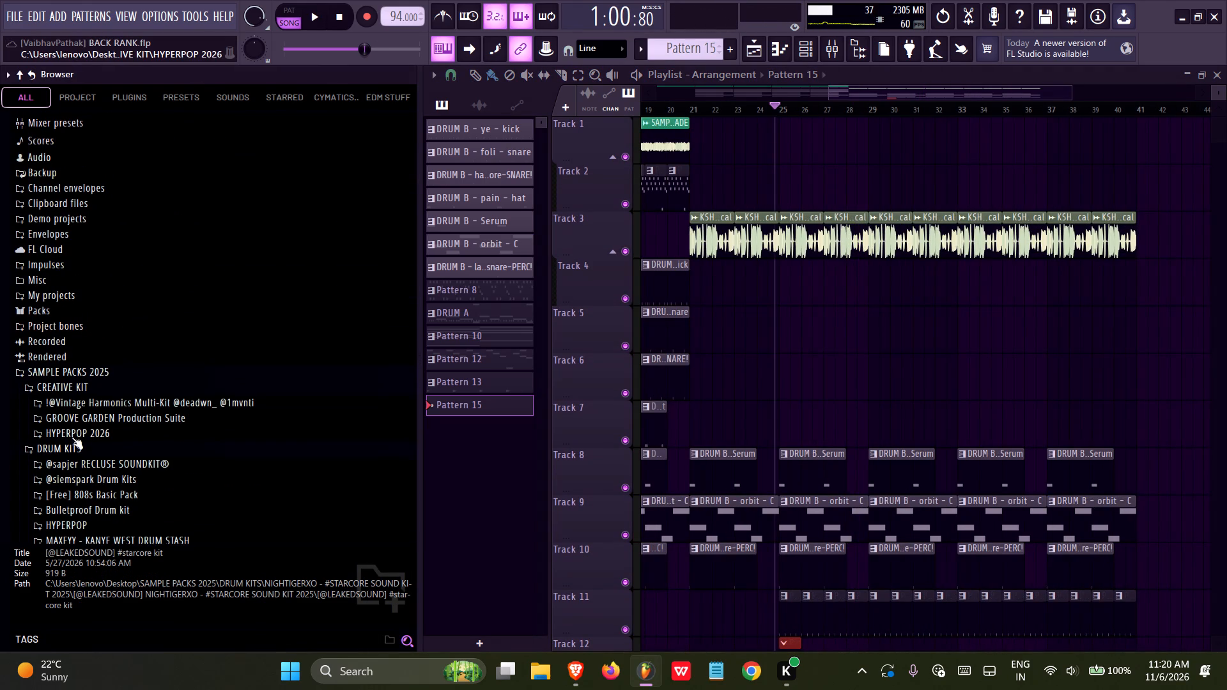
pyautogui.scroll(-3, 74, 454)
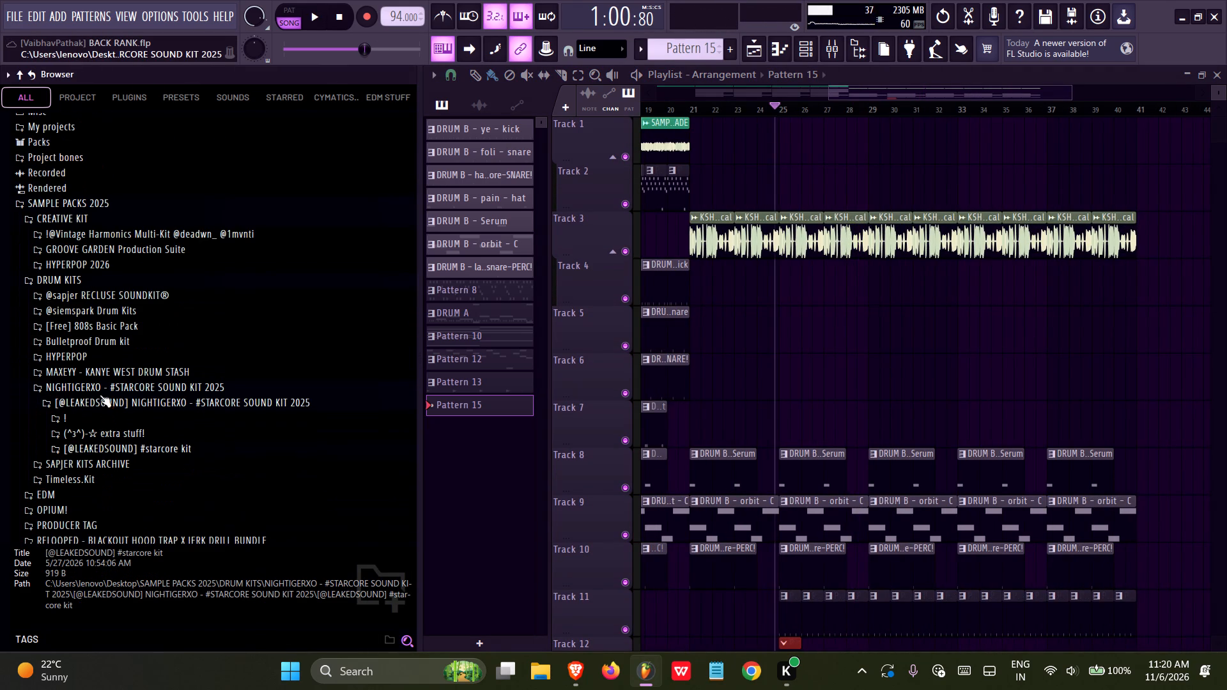
pyautogui.click(82, 390)
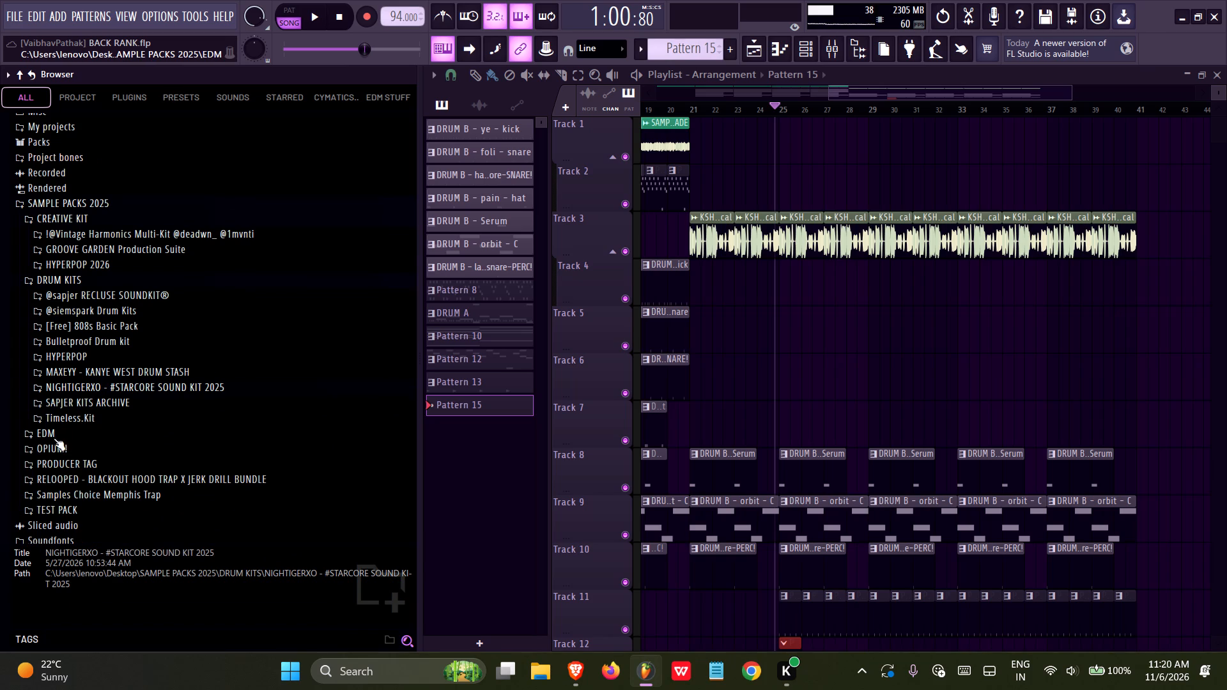
pyautogui.click(54, 436)
pyautogui.click(119, 457)
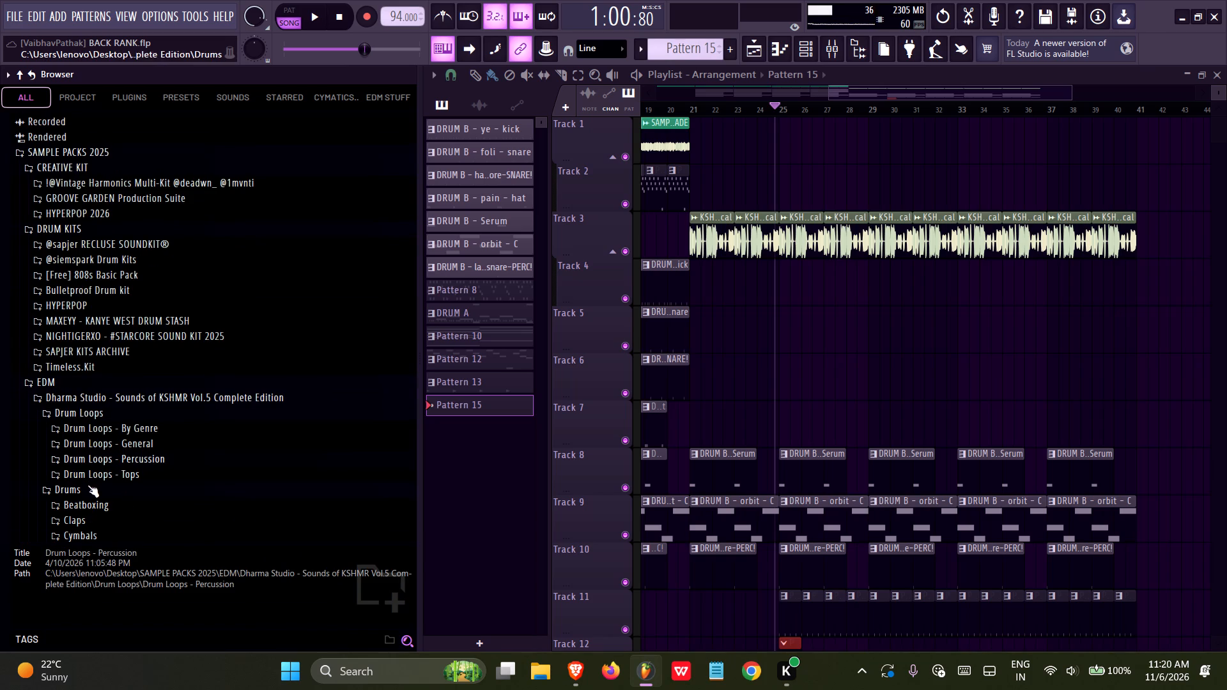
pyautogui.scroll(-3, 88, 484)
pyautogui.scroll(-3, 92, 430)
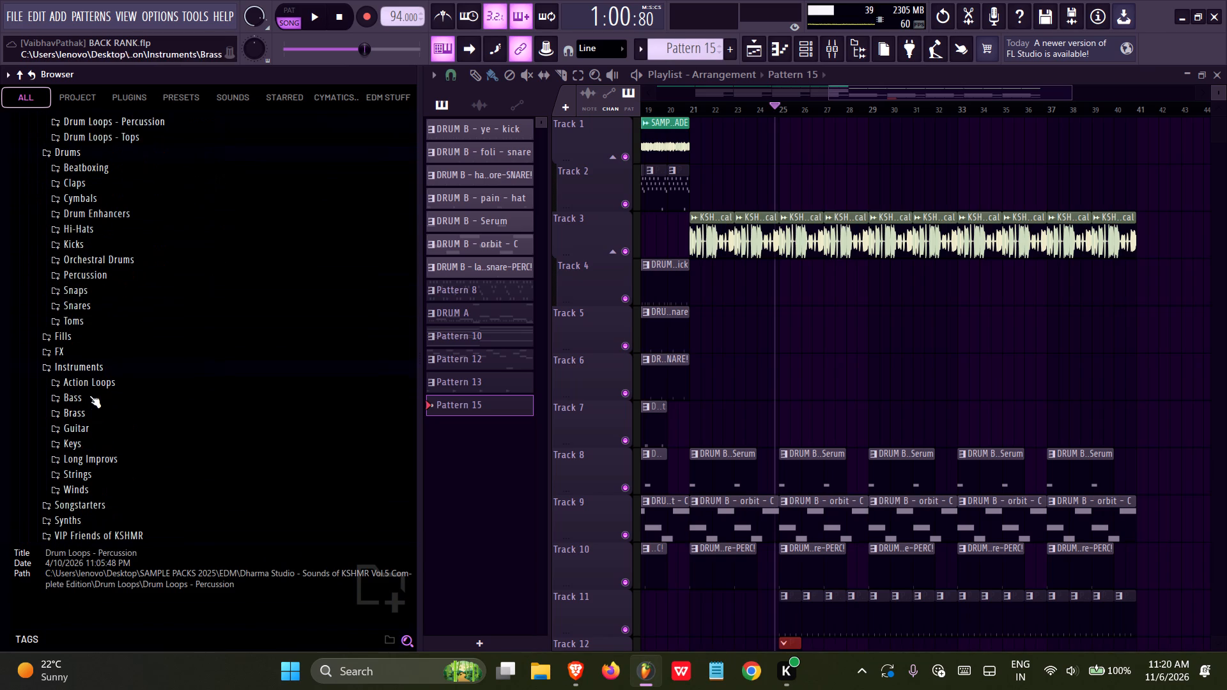
pyautogui.click(66, 488)
pyautogui.scroll(-1, 65, 479)
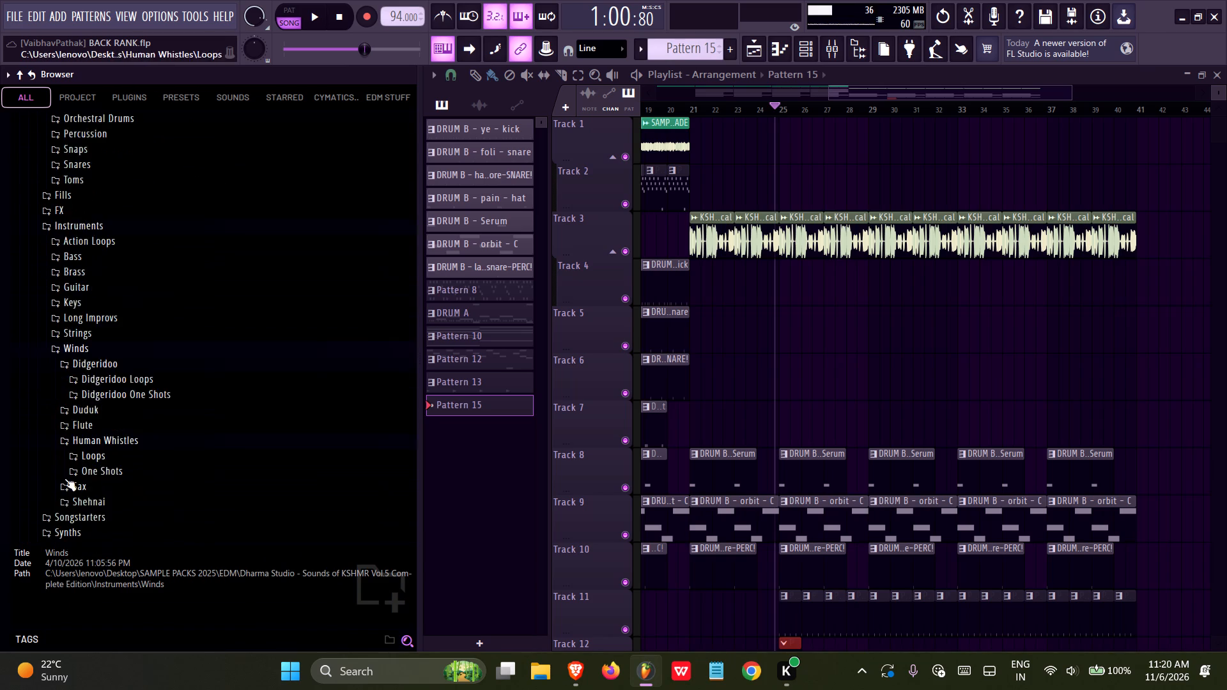
pyautogui.scroll(-1, 65, 479)
pyautogui.click(90, 364)
pyautogui.click(86, 347)
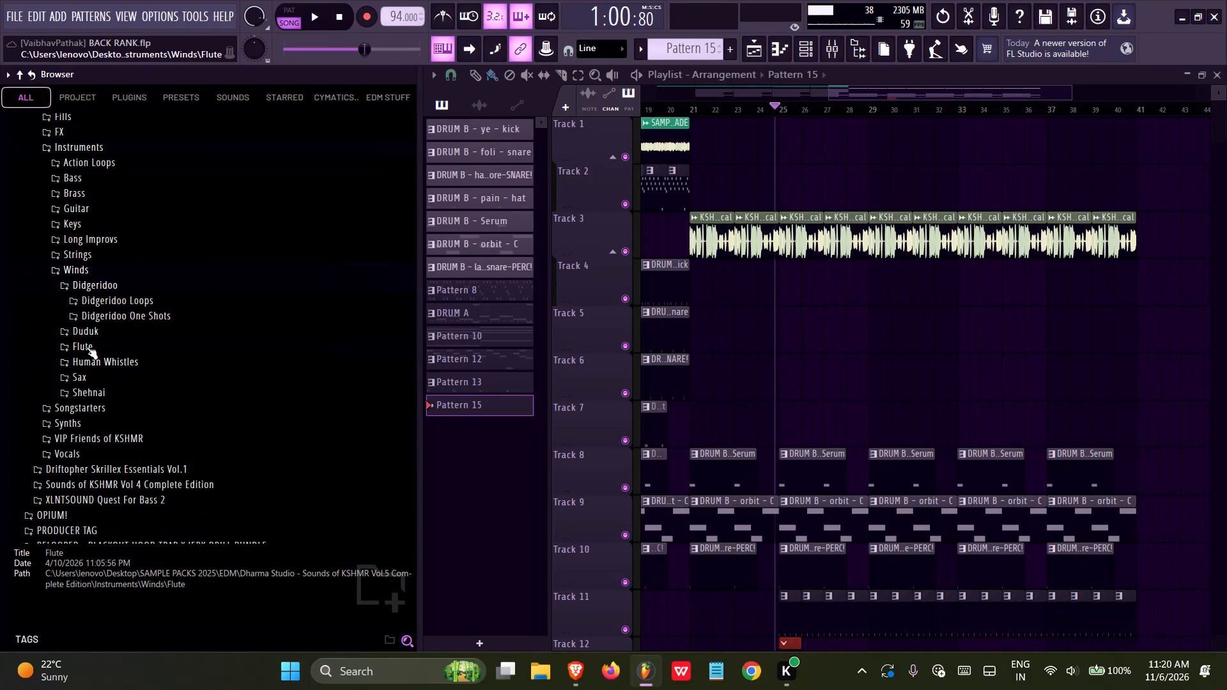
pyautogui.click(125, 424)
# Audition several KSHMR flute loops and replace the sample of Track 3's flute clips from bar 21 with "KSHMR Flute Loop (95, Dm) - Halcyon".
pyautogui.click(132, 452)
pyautogui.click(134, 514)
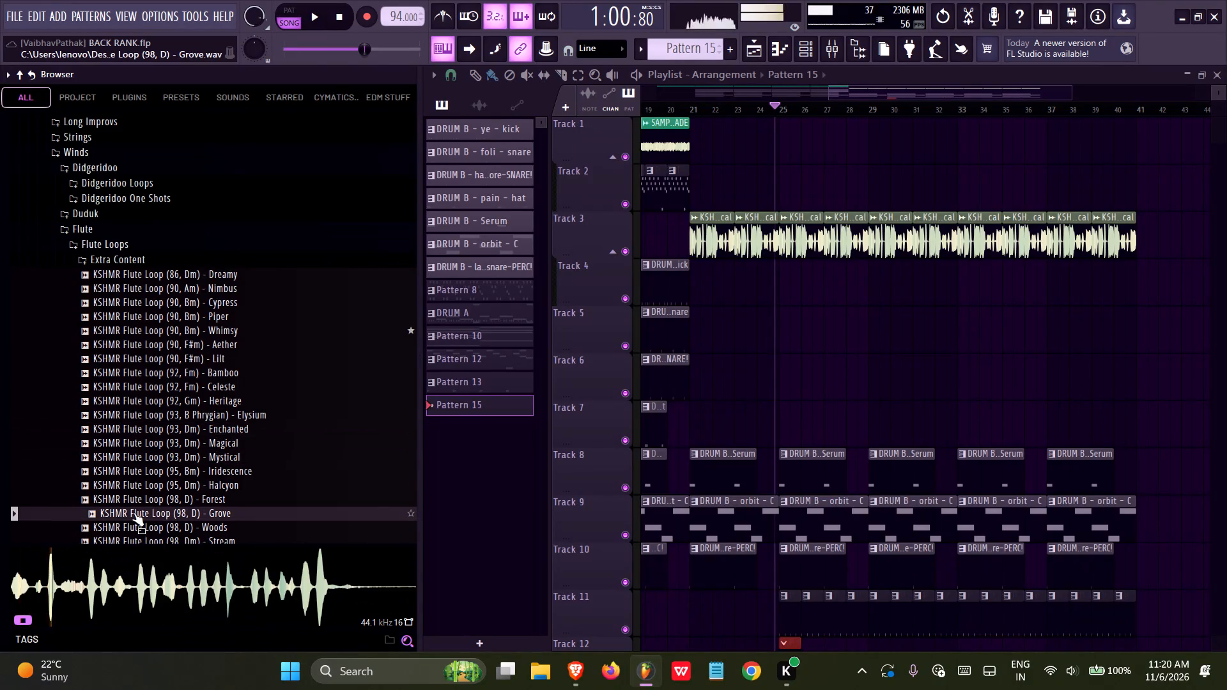
pyautogui.click(144, 502)
pyautogui.click(139, 474)
pyautogui.click(135, 480)
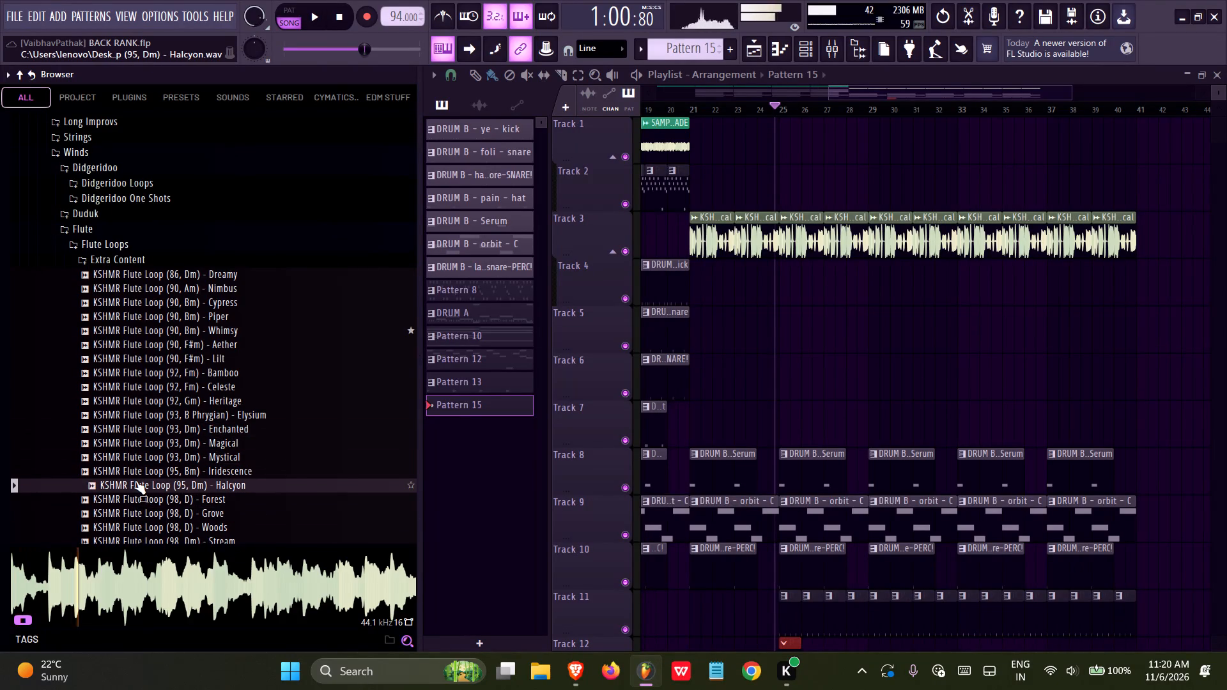
pyautogui.moveTo(135, 481); pyautogui.dragTo(727, 225)
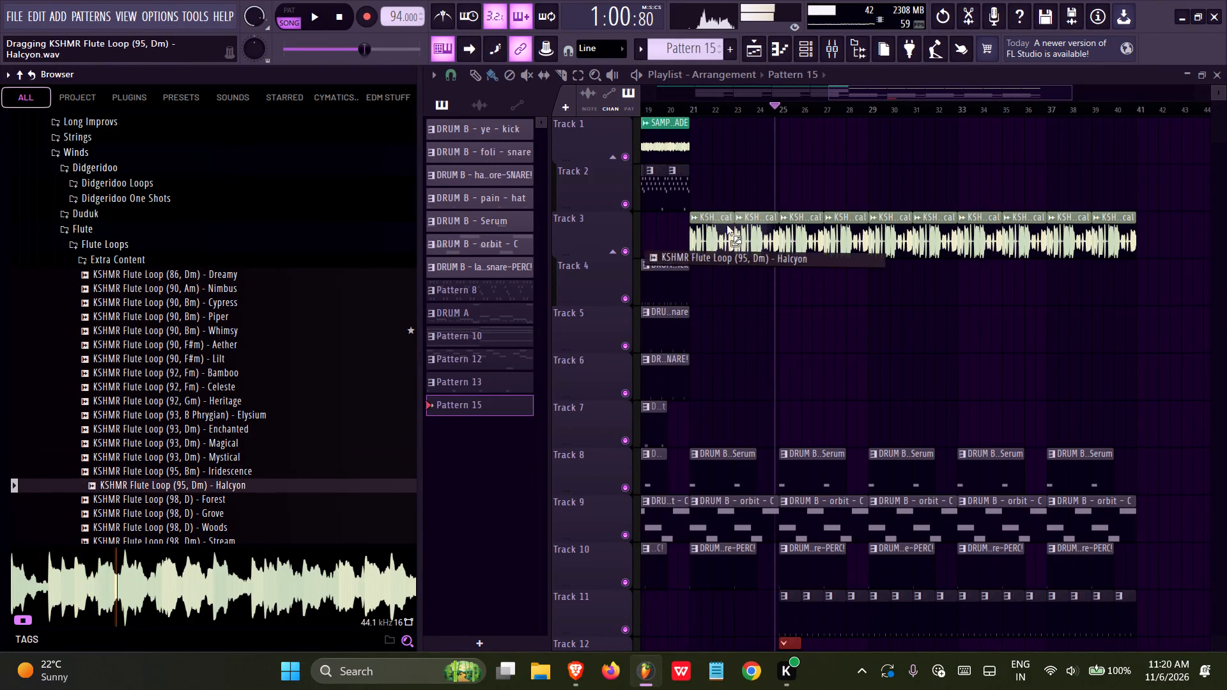
pyautogui.moveTo(727, 225); pyautogui.dragTo(692, 228)
# Play the arrangement from about bar 19 to hear the Halcyon flute loop placed on Track 3.
pyautogui.doubleClick(705, 233)
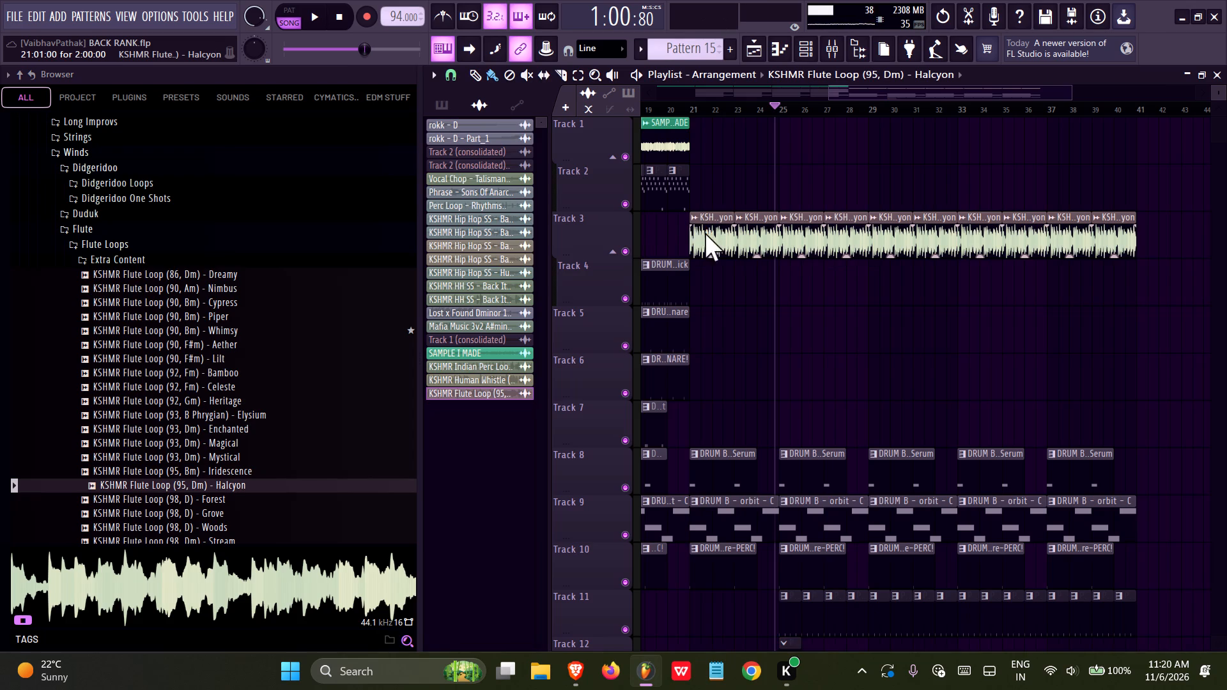
pyautogui.rightClick(906, 311)
pyautogui.click(665, 109)
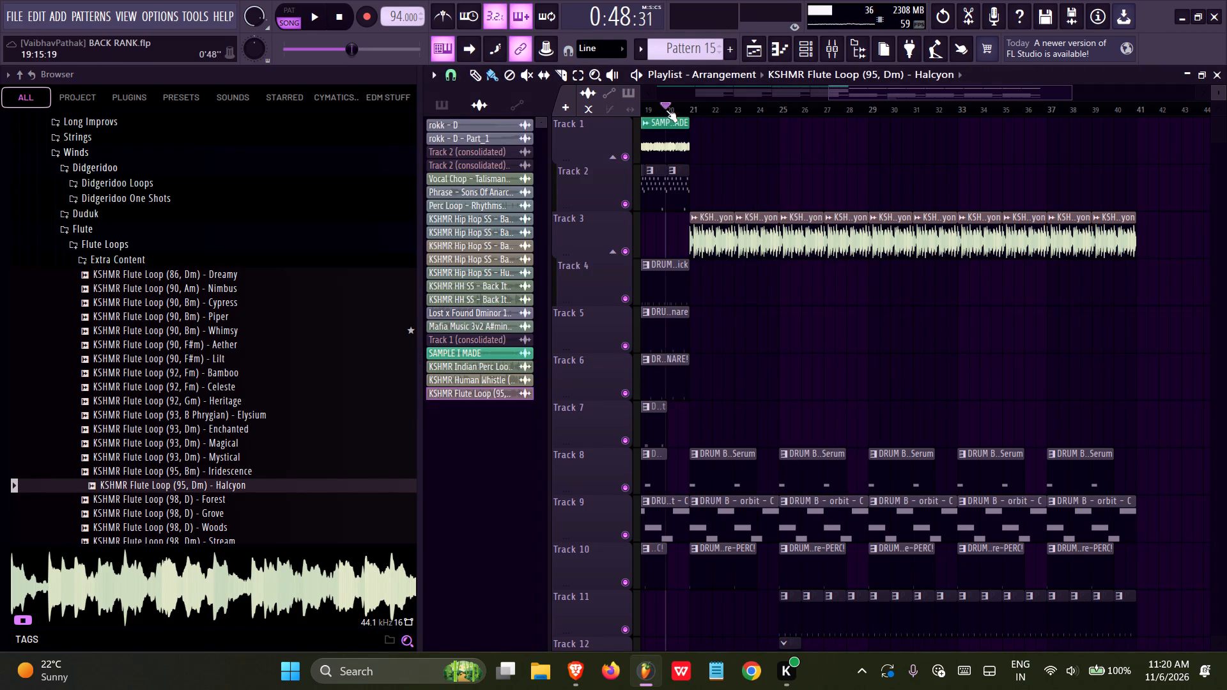
pyautogui.press('space')
# Duplicate Track 2's Pattern 12 clip from bar 21 until it fills the track to bar 41, and save the project.
pyautogui.keyDown('ctrl'); pyautogui.scroll(20, 631, 336); pyautogui.keyUp('ctrl')
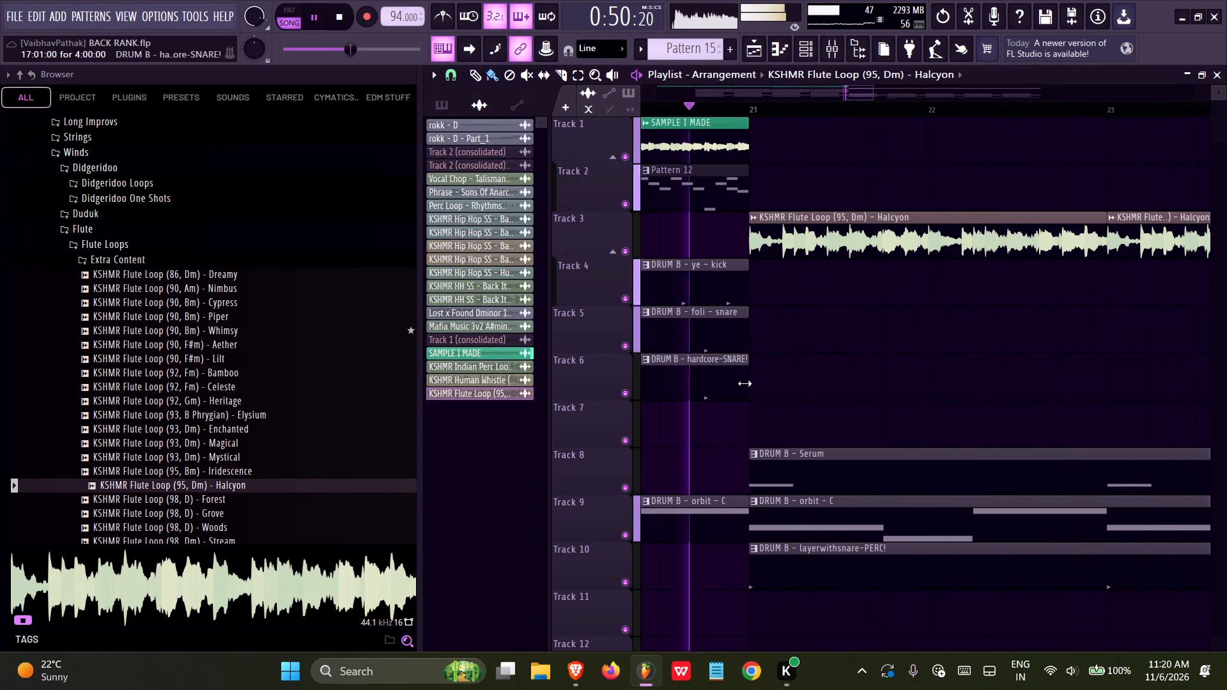
pyautogui.keyDown('ctrl'); pyautogui.click(709, 219); pyautogui.keyUp('ctrl')
pyautogui.keyDown('ctrl'); pyautogui.click(699, 195); pyautogui.keyUp('ctrl')
pyautogui.hotkey('ctrl', 'b')
pyautogui.keyDown('ctrl'); pyautogui.scroll(-5, 750, 287); pyautogui.keyUp('ctrl')
pyautogui.hotkey('ctrl', 'b')
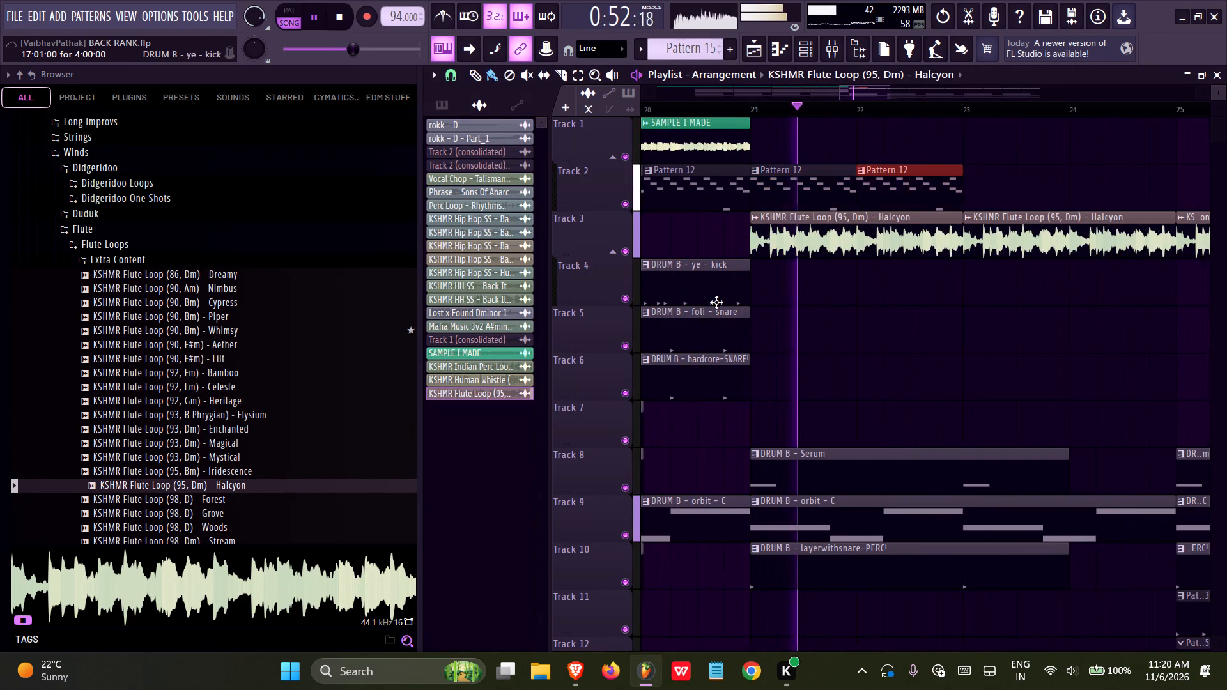
pyautogui.keyDown('ctrl'); pyautogui.scroll(-6, 714, 312); pyautogui.keyUp('ctrl')
pyautogui.hotkey('ctrl', 'b')
pyautogui.hotkey('ctrl', 'b')
pyautogui.keyDown('ctrl'); pyautogui.scroll(-5, 715, 293); pyautogui.keyUp('ctrl')
pyautogui.hotkey('ctrl', 'b')
pyautogui.hotkey('ctrl', 'b')
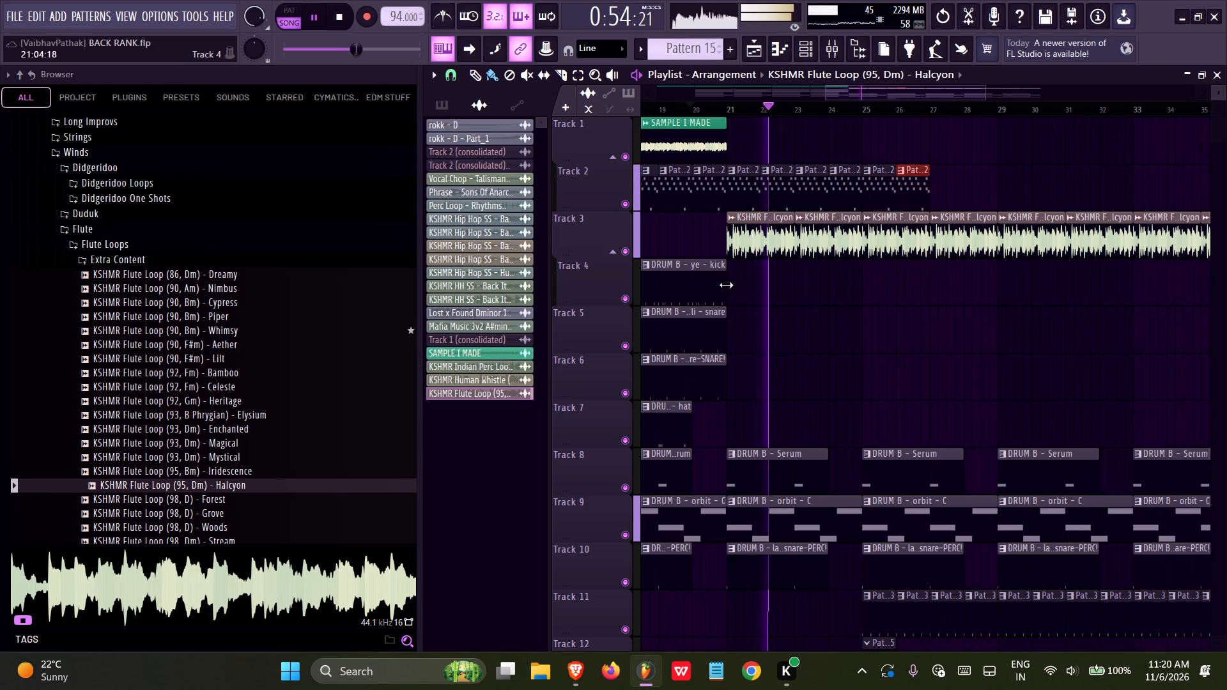
pyautogui.hotkey('ctrl', 'b')
pyautogui.hotkey('ctrl', 'b')
pyautogui.hotkey('ctrl', 'b')
pyautogui.keyDown('ctrl'); pyautogui.scroll(-5, 710, 282); pyautogui.keyUp('ctrl')
pyautogui.hotkey('ctrl', 'b')
pyautogui.hotkey('ctrl', 'b')
pyautogui.hotkey('ctrl', 'b')
pyautogui.hotkey('ctrl', 'b')
pyautogui.hotkey('ctrl', 'b')
pyautogui.hotkey('ctrl', 'b')
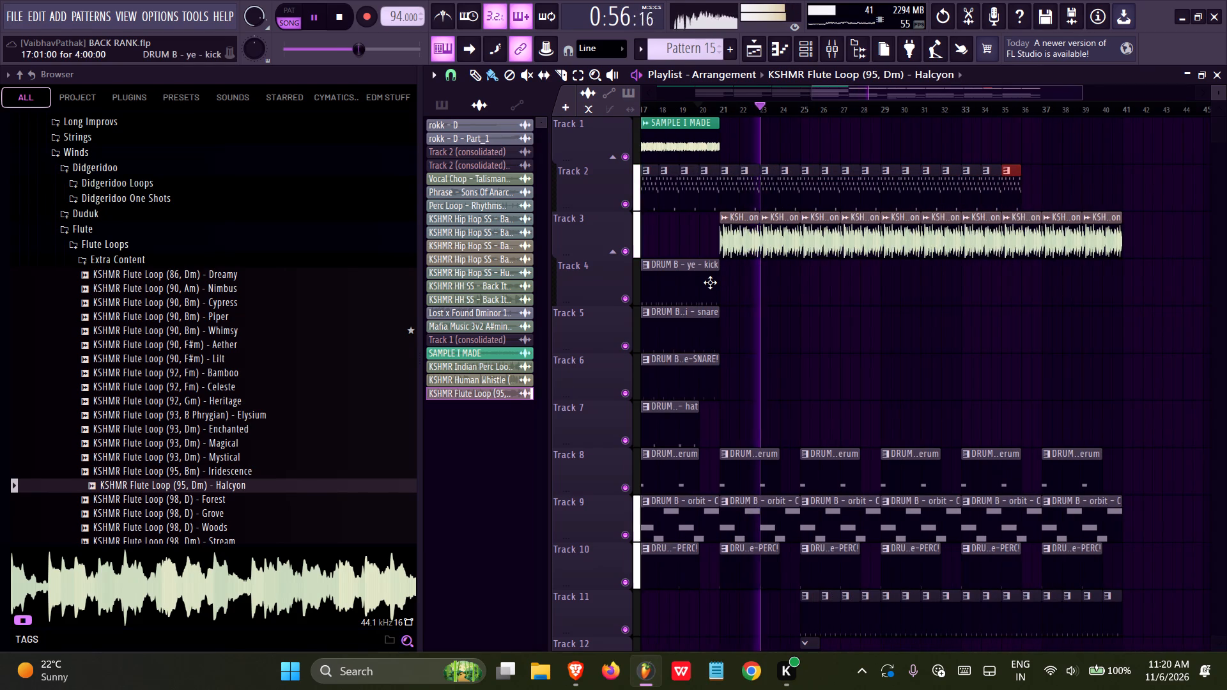
pyautogui.hotkey('ctrl', 'b')
pyautogui.hotkey('ctrl', 'b')
pyautogui.hotkey('ctrl', 'b')
pyautogui.hotkey('ctrl', 'b')
pyautogui.hotkey('ctrl', 'b')
pyautogui.hotkey('ctrl', 's')
# Collapse the Flute folder in the browser and save the project again.
pyautogui.scroll(-6, 899, 324)
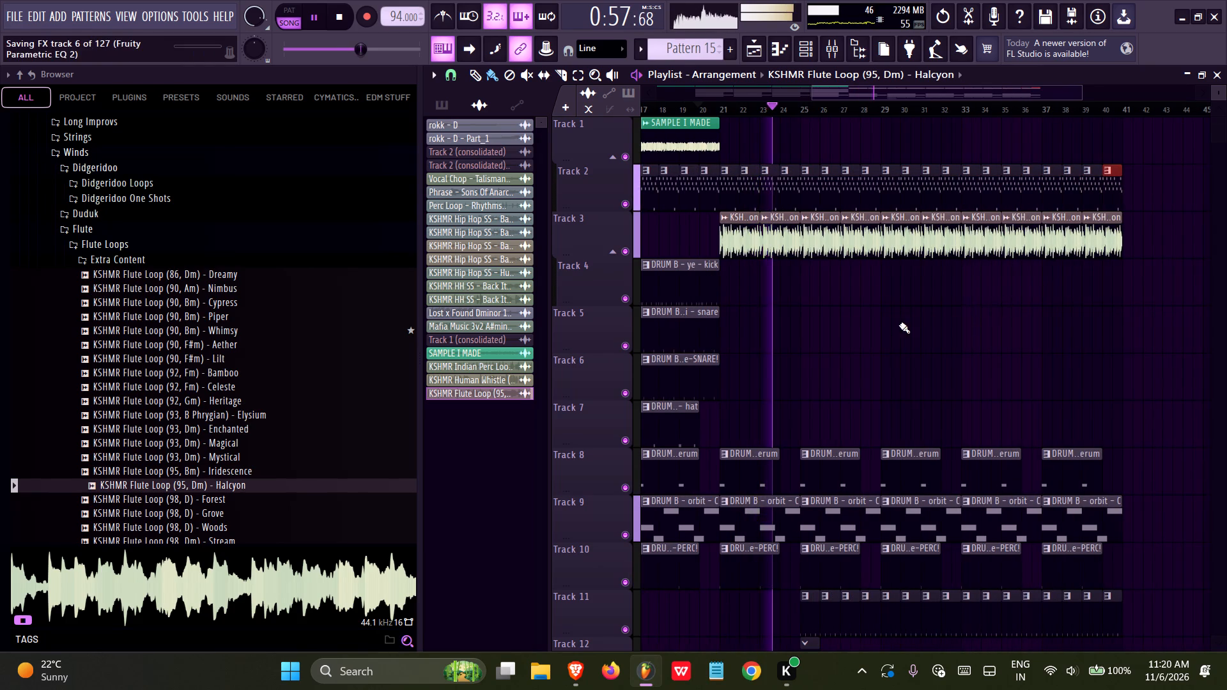
pyautogui.keyDown('ctrl'); pyautogui.scroll(17, 803, 367); pyautogui.keyUp('ctrl')
pyautogui.scroll(5, 783, 386)
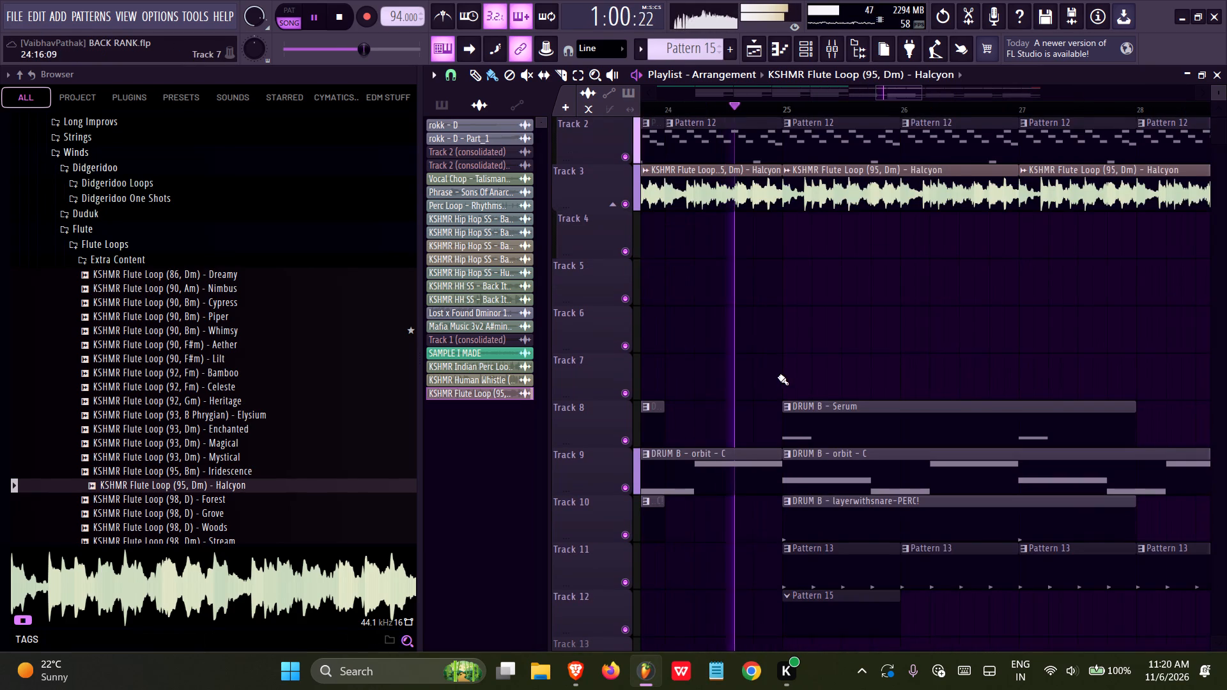
pyautogui.click(77, 227)
pyautogui.hotkey('ctrl', 's')
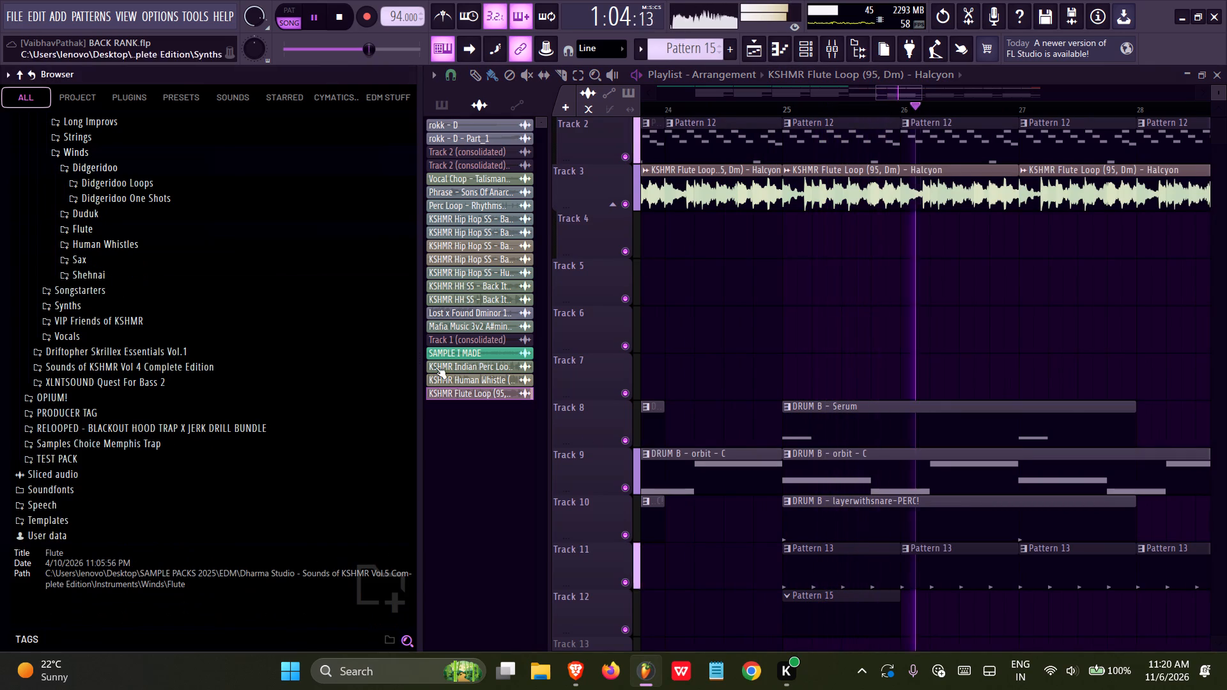
# Stop playback and delete all clips on Tracks 8 to 12 from bar 25 onward.
pyautogui.keyDown('ctrl'); pyautogui.scroll(-11, 661, 500); pyautogui.keyUp('ctrl')
pyautogui.keyDown('ctrl'); pyautogui.scroll(-6, 796, 510); pyautogui.keyUp('ctrl')
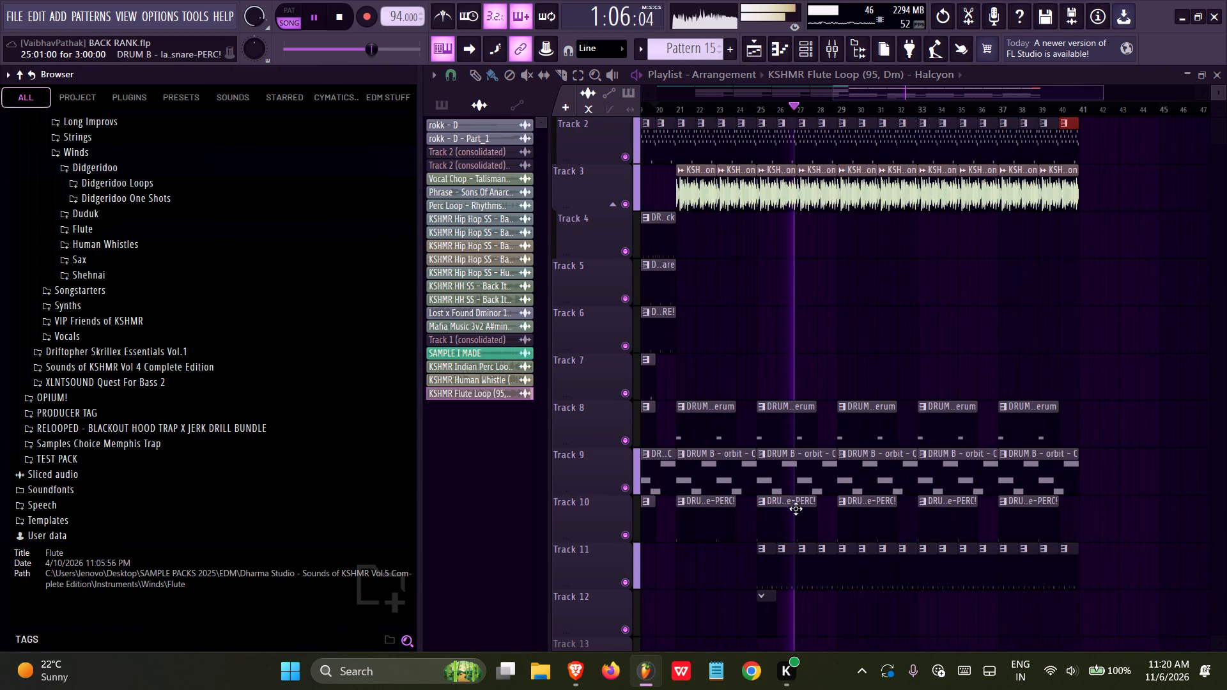
pyautogui.moveTo(1074, 516); pyautogui.dragTo(948, 567, button='right')
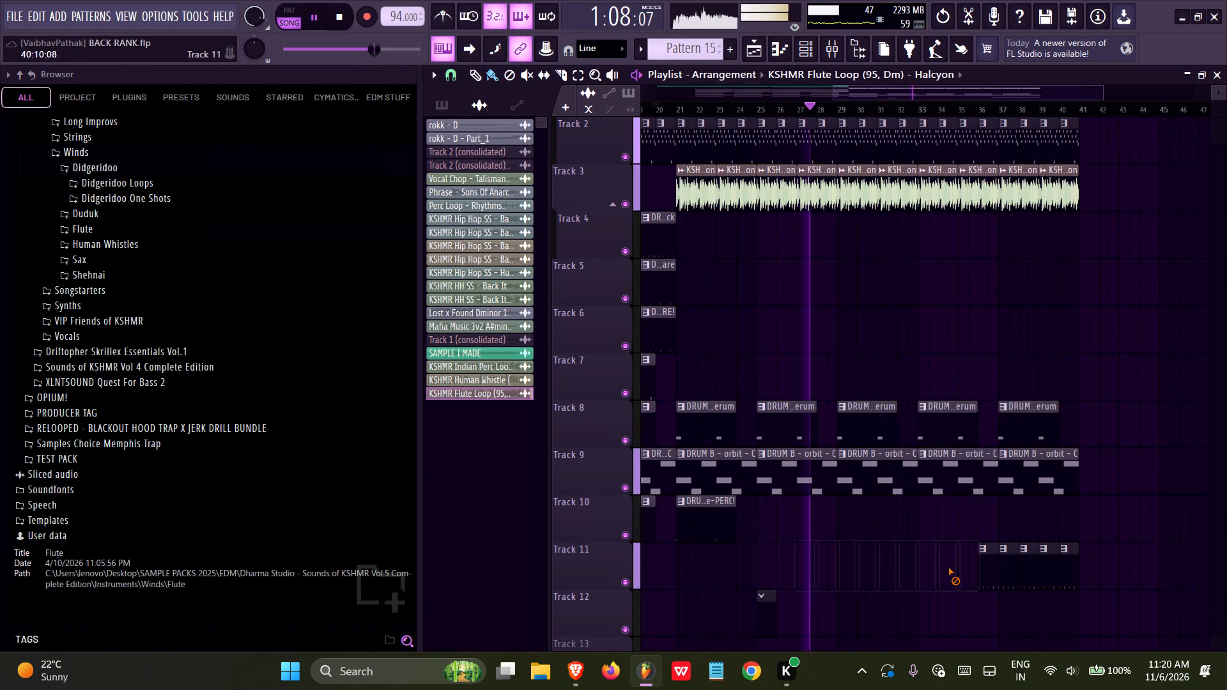
pyautogui.moveTo(948, 567); pyautogui.dragTo(769, 599, button='right')
pyautogui.keyDown('ctrl'); pyautogui.scroll(-6, 938, 540); pyautogui.keyUp('ctrl')
pyautogui.press('space')
pyautogui.moveTo(910, 530); pyautogui.dragTo(890, 466, button='right')
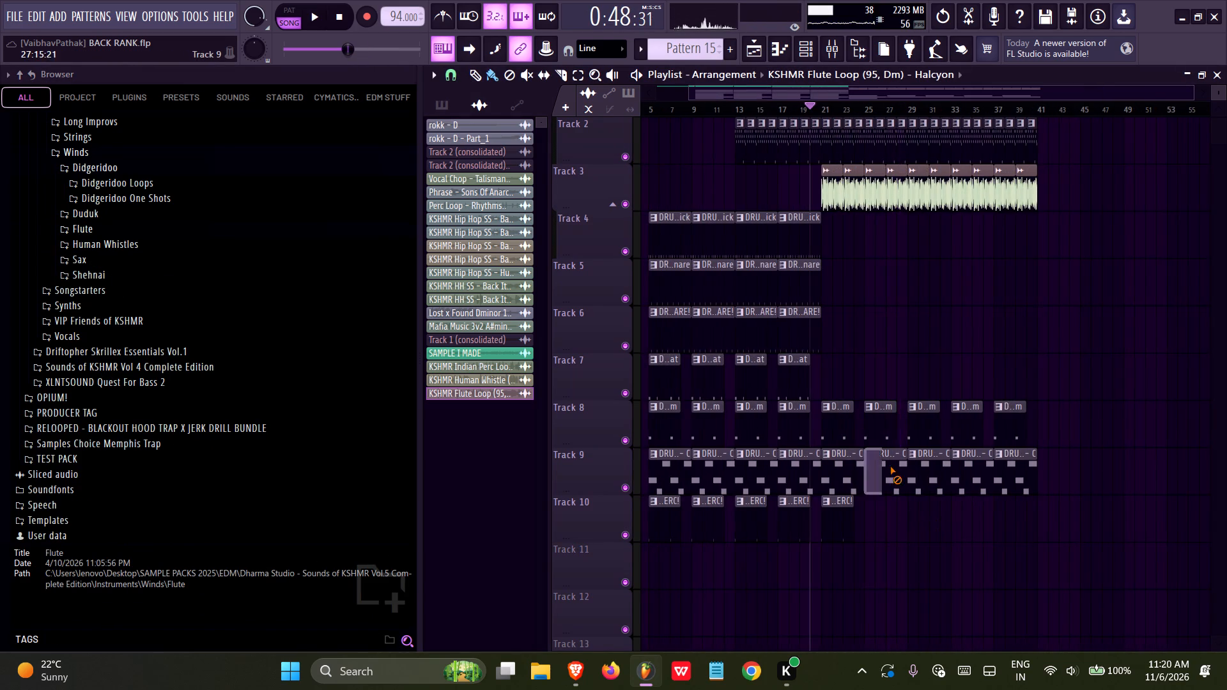
pyautogui.moveTo(890, 466); pyautogui.dragTo(1063, 470, button='right')
# Copy the DRUM B clips of bars 5 to 13 on Tracks 4 to 10 so the copy starts at bar 25.
pyautogui.moveTo(1047, 402); pyautogui.dragTo(1067, 400, button='middle')
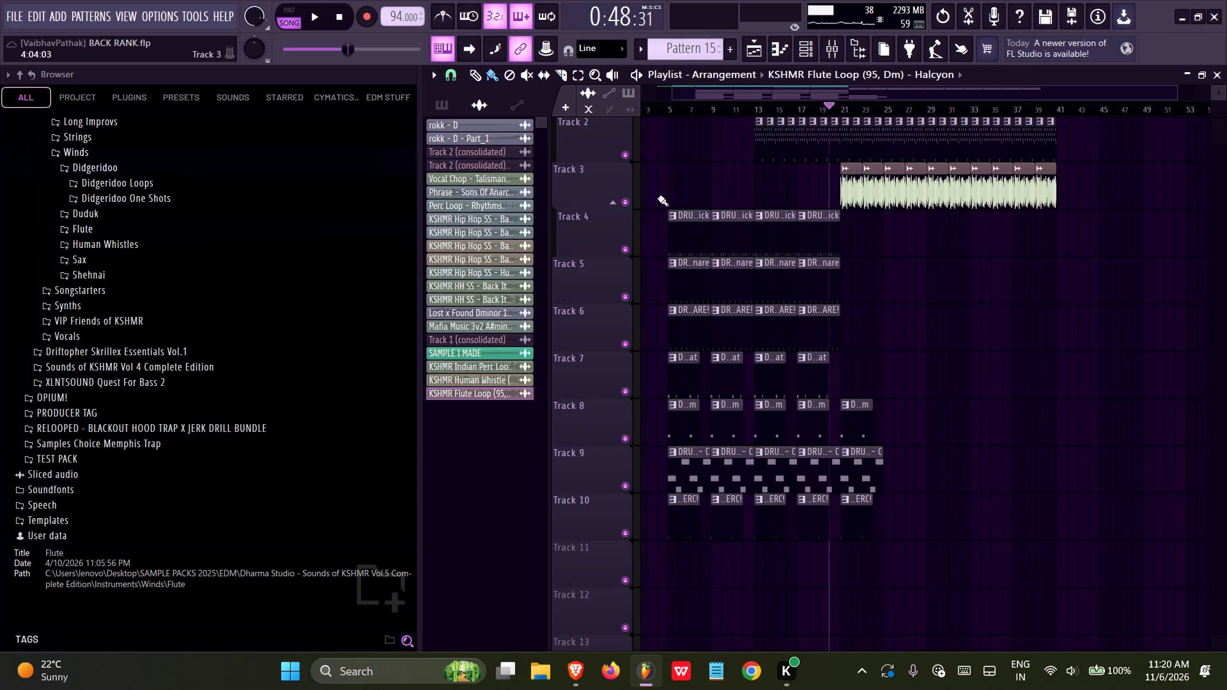
pyautogui.keyDown('ctrl'); pyautogui.moveTo(658, 197); pyautogui.dragTo(747, 550); pyautogui.keyUp('ctrl')
pyautogui.keyDown('shift'); pyautogui.moveTo(686, 282); pyautogui.dragTo(739, 284); pyautogui.keyUp('shift')
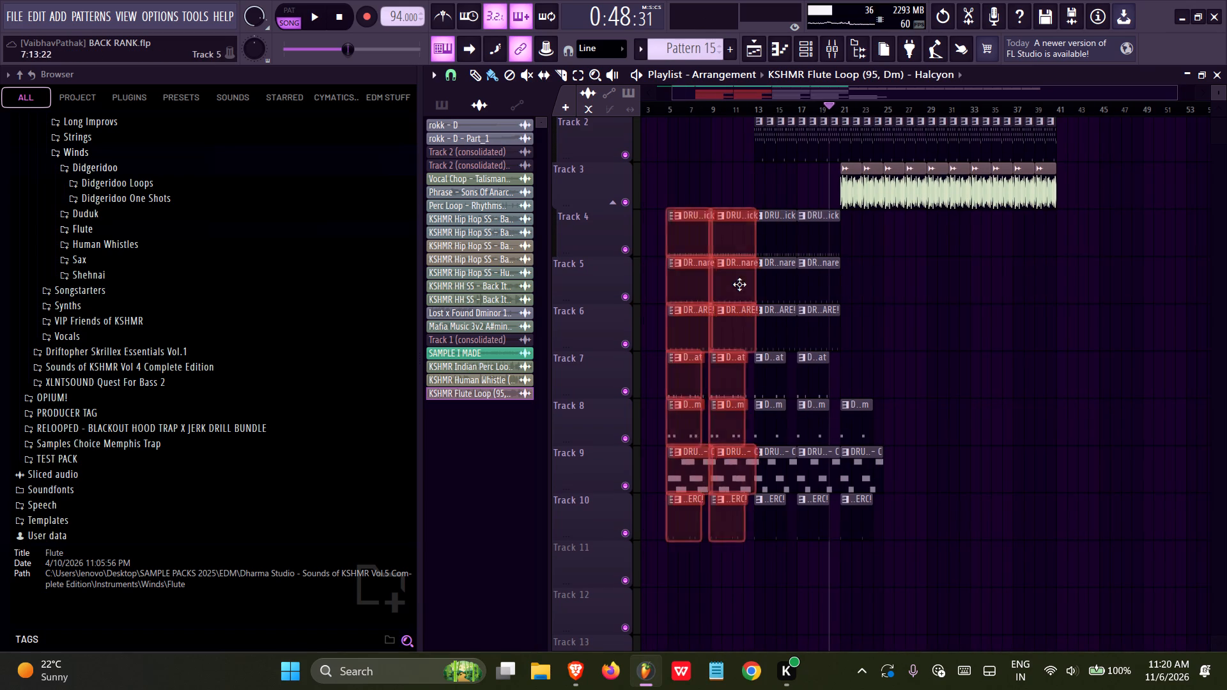
pyautogui.keyDown('shift'); pyautogui.moveTo(739, 284); pyautogui.dragTo(906, 305); pyautogui.keyUp('shift')
pyautogui.press('space')
pyautogui.keyDown('ctrl'); pyautogui.scroll(2, 895, 345); pyautogui.keyUp('ctrl')
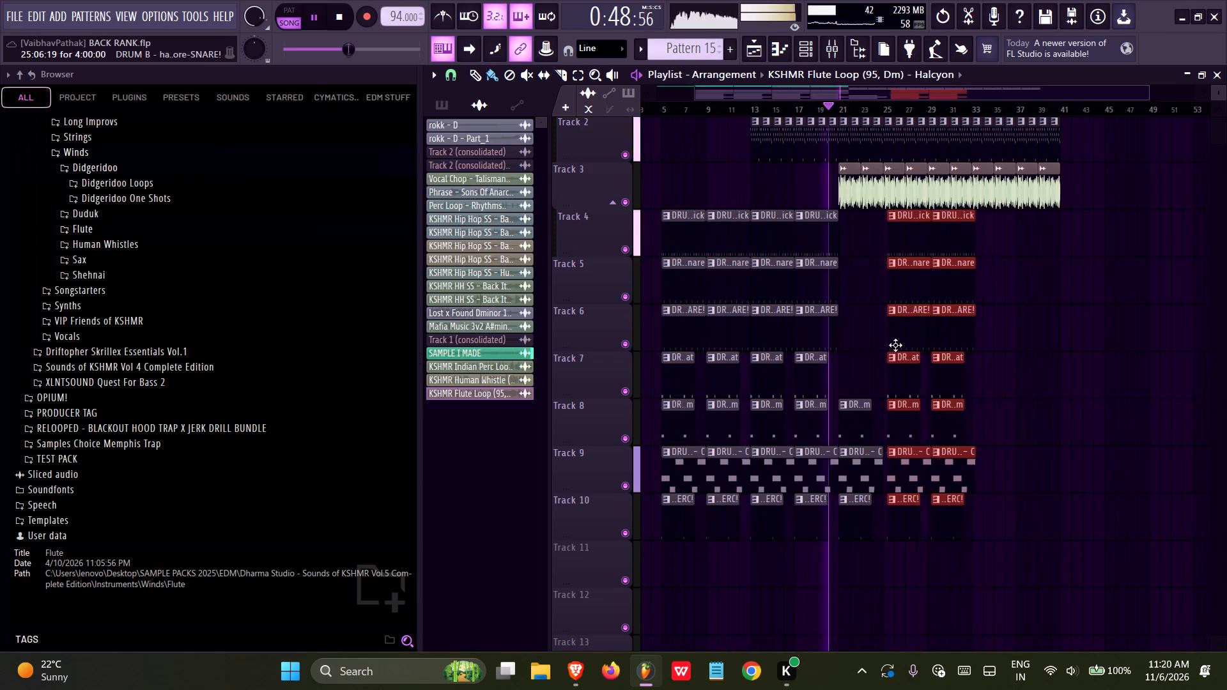
pyautogui.keyDown('ctrl'); pyautogui.scroll(11, 895, 345); pyautogui.keyUp('ctrl')
pyautogui.keyDown('ctrl'); pyautogui.scroll(-3, 902, 347); pyautogui.keyUp('ctrl')
pyautogui.keyDown('ctrl'); pyautogui.scroll(20, 901, 335); pyautogui.keyUp('ctrl')
pyautogui.keyDown('ctrl'); pyautogui.scroll(7, 901, 335); pyautogui.keyUp('ctrl')
pyautogui.moveTo(1009, 234); pyautogui.dragTo(959, 242)
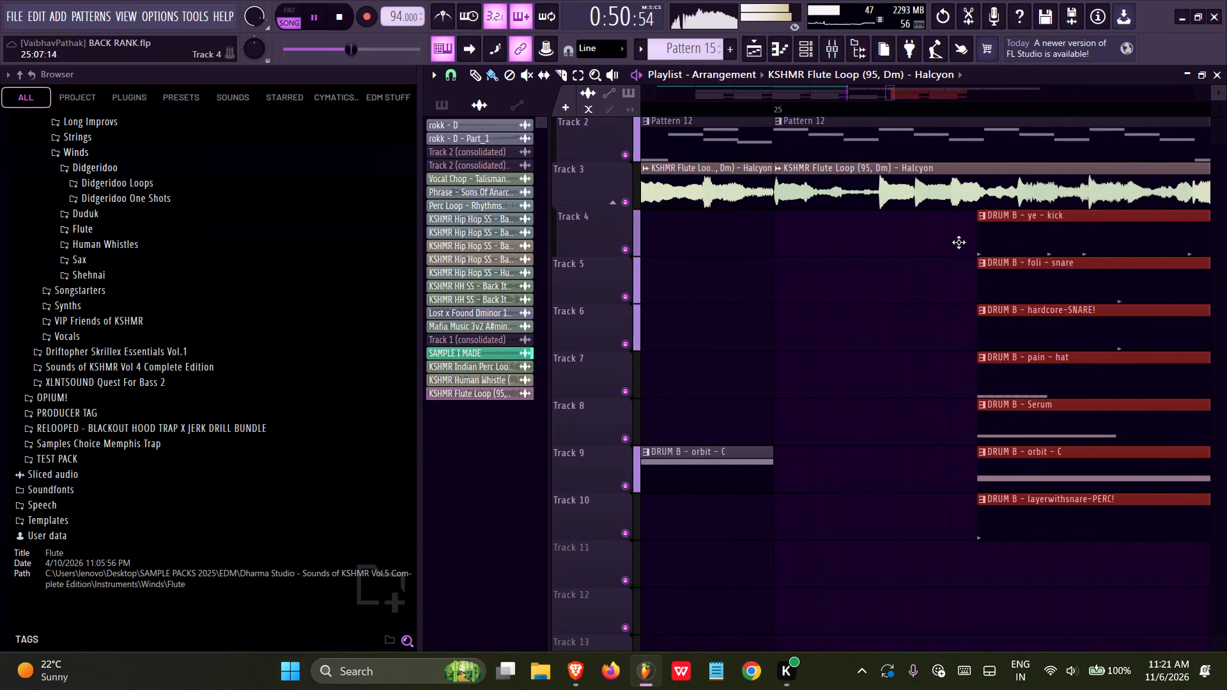
pyautogui.moveTo(959, 242); pyautogui.dragTo(805, 236)
# Duplicate the selected eight-bar drum section to fill bars 33 to 41 and save the project.
pyautogui.keyDown('ctrl'); pyautogui.scroll(17, 773, 265); pyautogui.keyUp('ctrl')
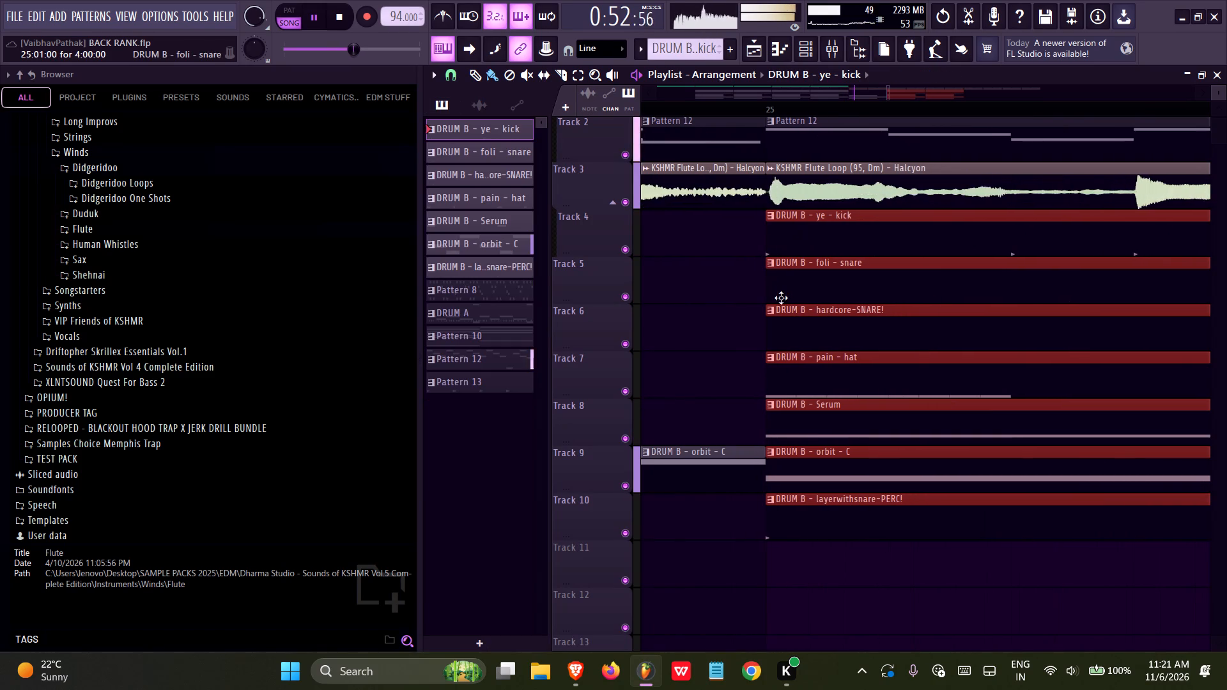
pyautogui.keyDown('ctrl'); pyautogui.scroll(5, 781, 298); pyautogui.keyUp('ctrl')
pyautogui.keyDown('ctrl'); pyautogui.scroll(-20, 789, 325); pyautogui.keyUp('ctrl')
pyautogui.keyDown('ctrl'); pyautogui.scroll(-6, 789, 325); pyautogui.keyUp('ctrl')
pyautogui.keyDown('ctrl'); pyautogui.scroll(18, 849, 406); pyautogui.keyUp('ctrl')
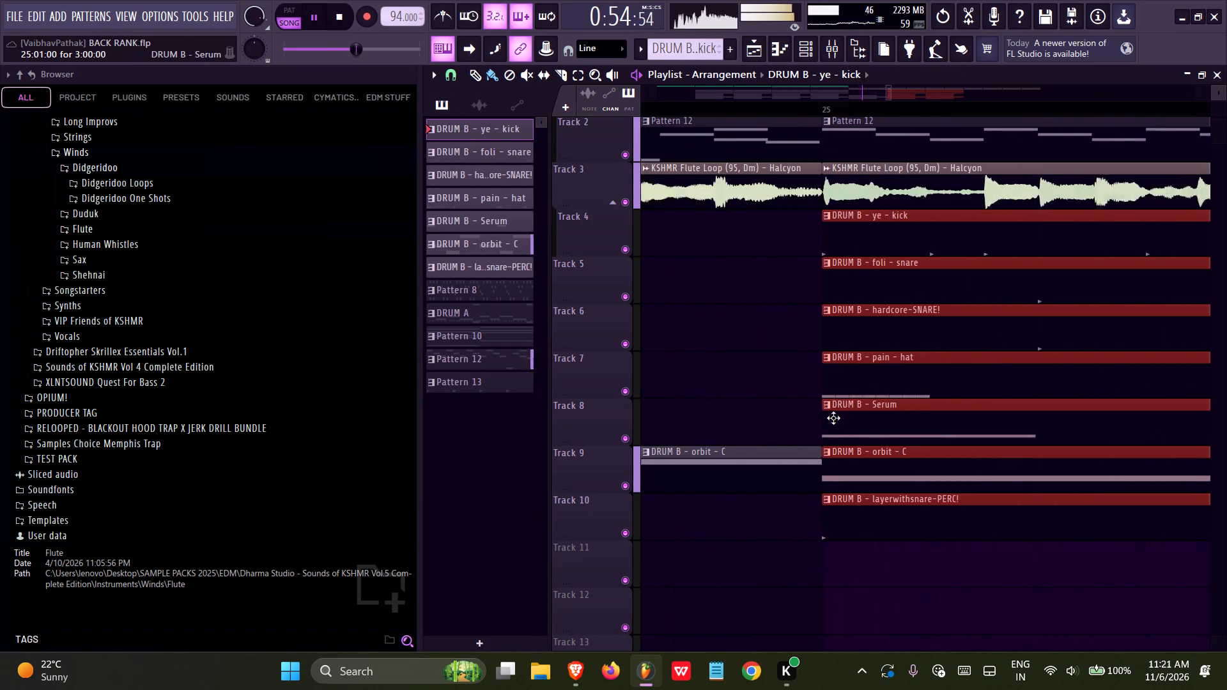
pyautogui.keyDown('ctrl'); pyautogui.scroll(6, 833, 418); pyautogui.keyUp('ctrl')
pyautogui.keyDown('ctrl'); pyautogui.scroll(-20, 839, 422); pyautogui.keyUp('ctrl')
pyautogui.keyDown('ctrl'); pyautogui.scroll(-16, 839, 422); pyautogui.keyUp('ctrl')
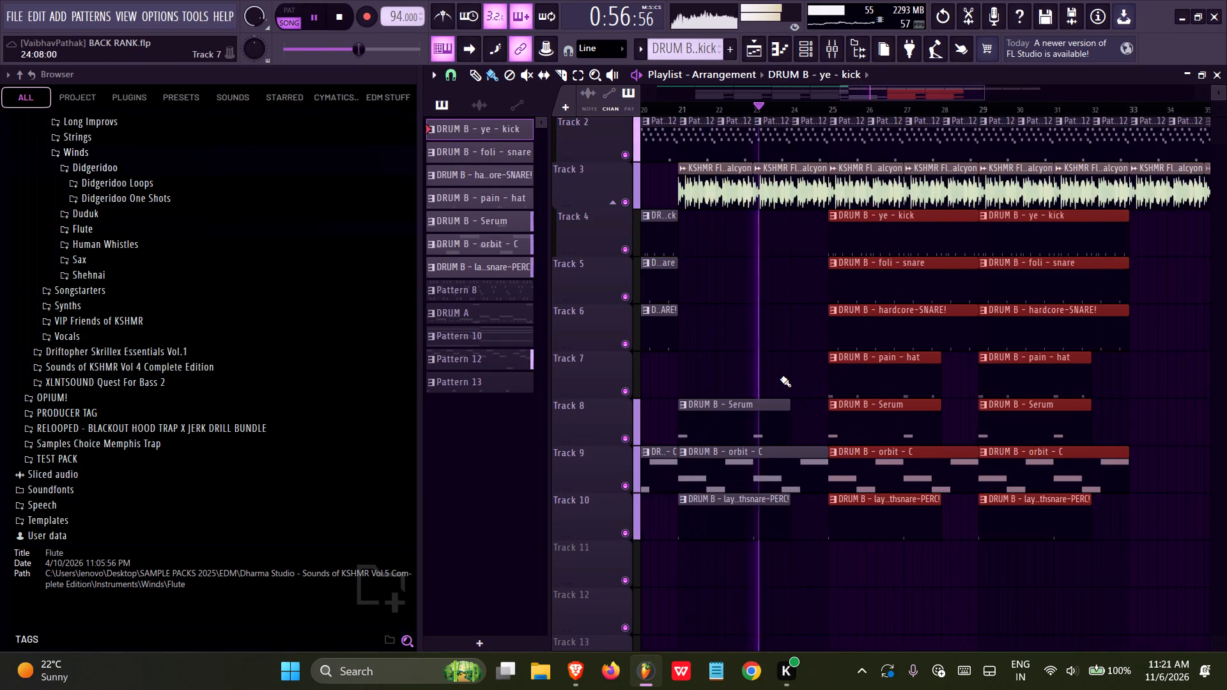
pyautogui.keyDown('ctrl'); pyautogui.scroll(-5, 741, 366); pyautogui.keyUp('ctrl')
pyautogui.hotkey('ctrl', 'b')
pyautogui.hotkey('ctrl', 's')
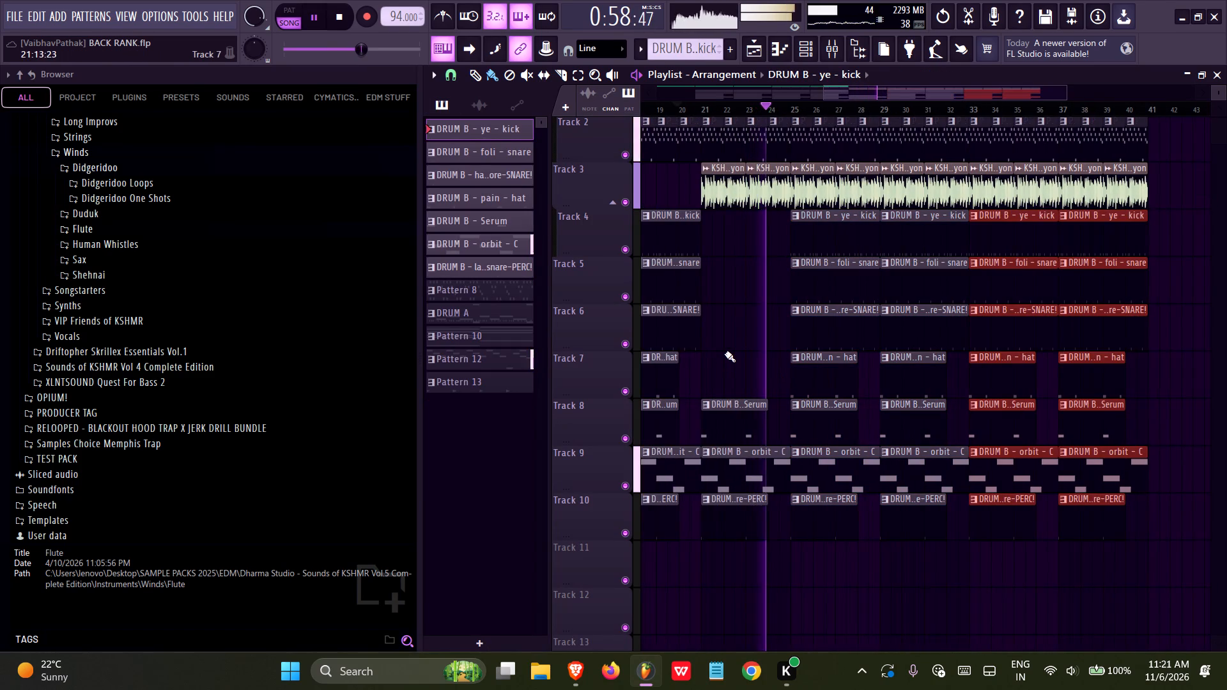
# Save the project, collapse the Winds folder, stop playback and open Guitar Loops down to Electric Guitar Loops - Main.
pyautogui.scroll(5, 729, 351)
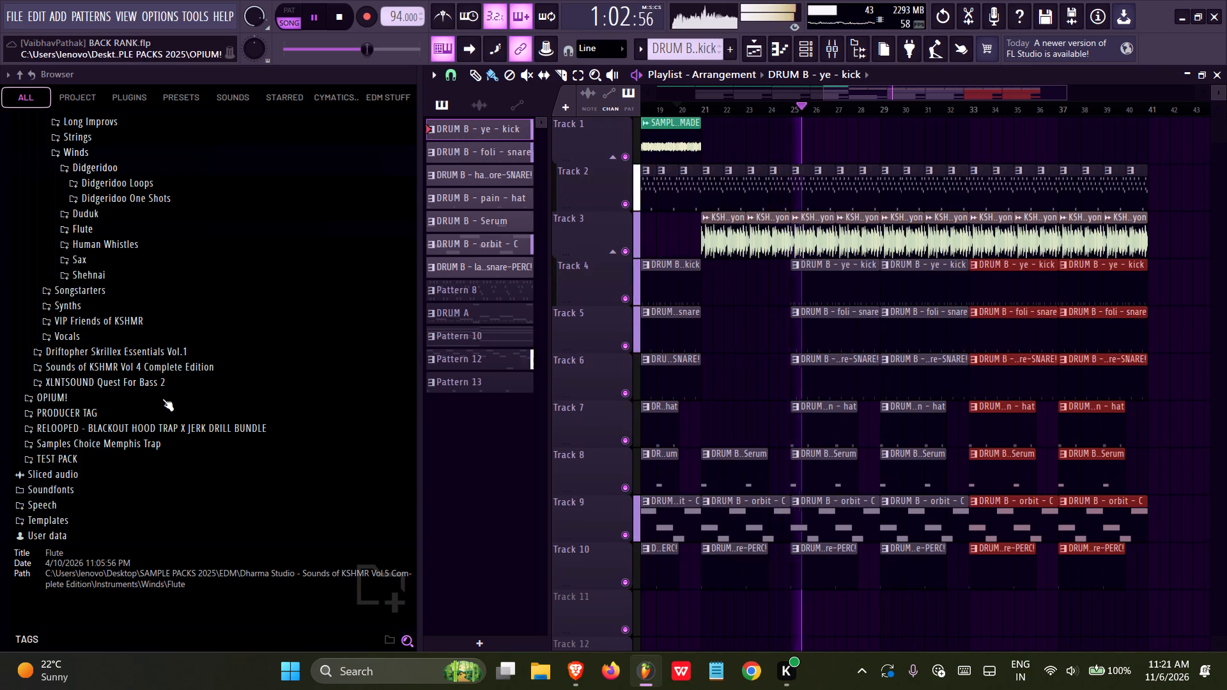
pyautogui.scroll(4, 169, 390)
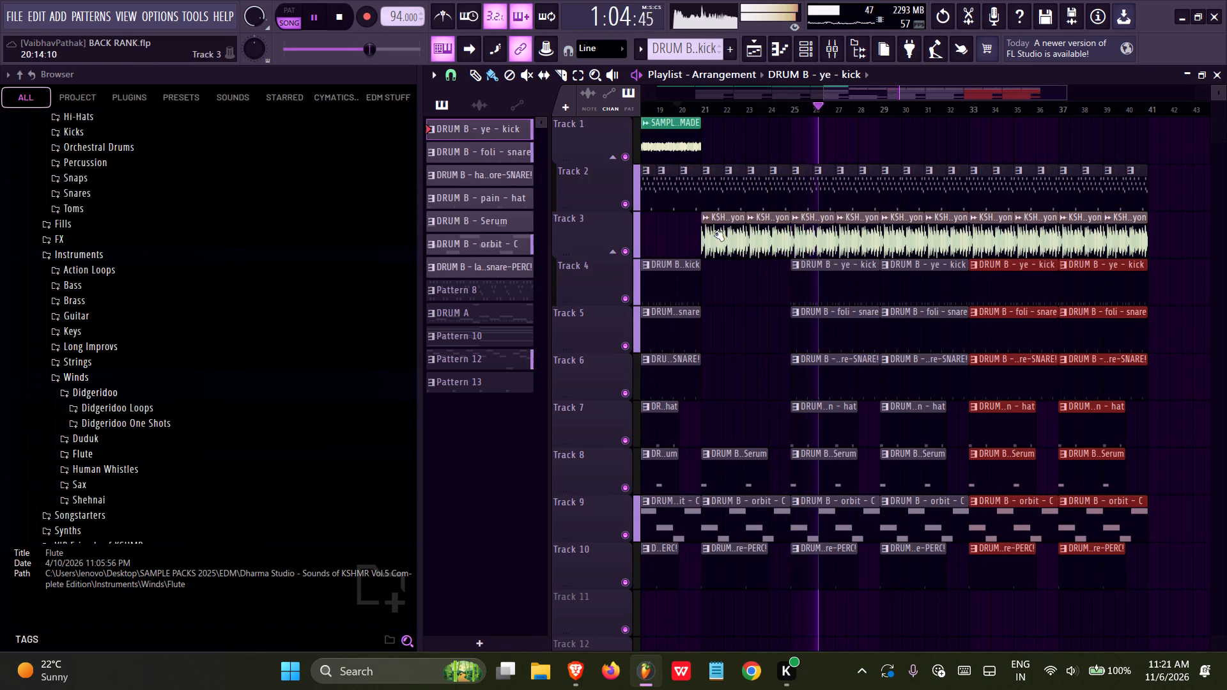
pyautogui.hotkey('ctrl', 's')
pyautogui.click(106, 382)
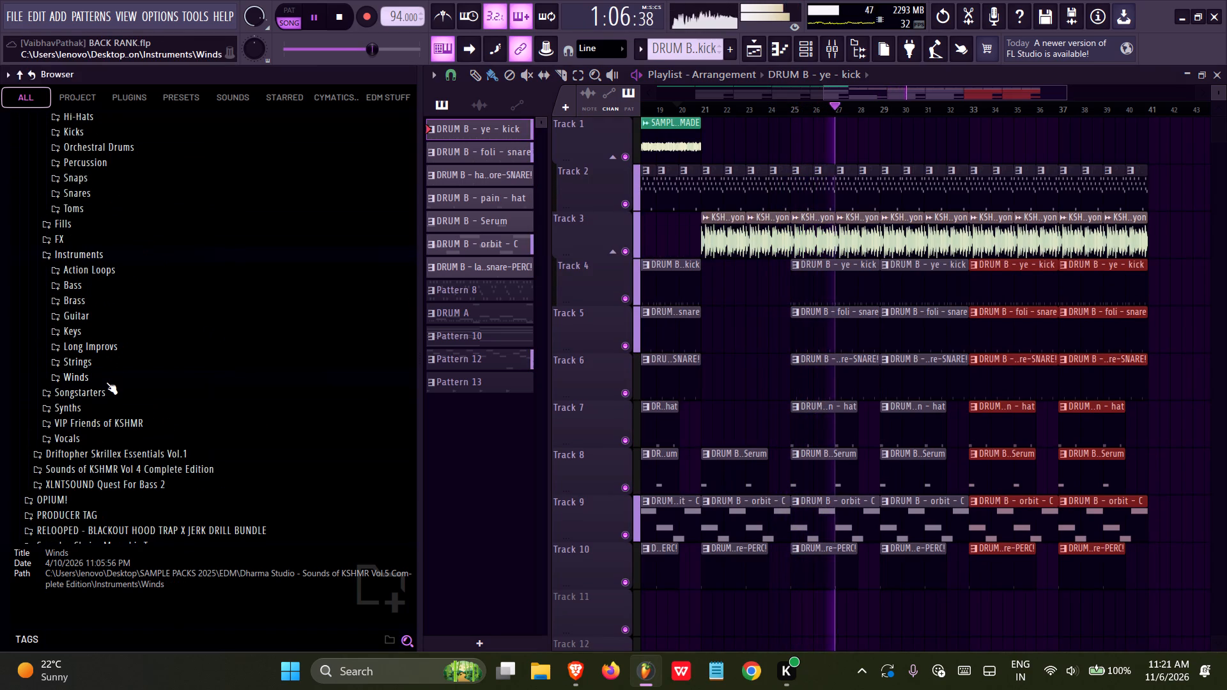
pyautogui.hotkey('ctrl', 's')
pyautogui.click(77, 319)
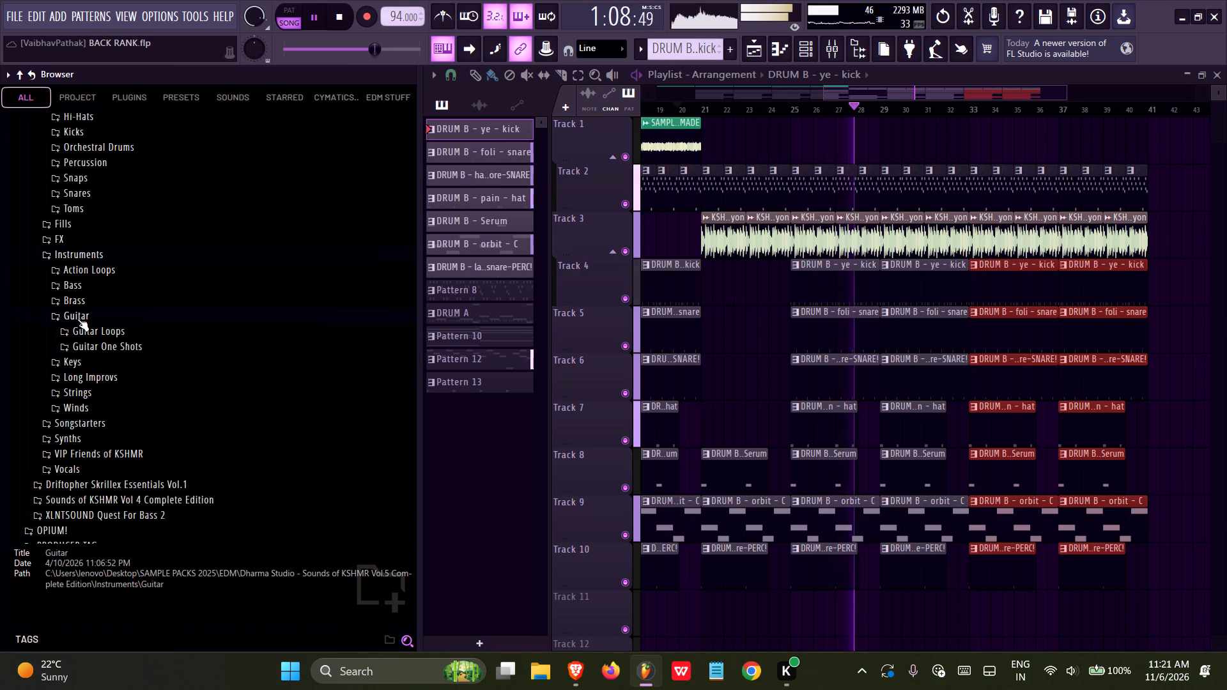
pyautogui.press('space')
pyautogui.click(82, 332)
pyautogui.click(93, 365)
# Audition several KSHMR electric guitar loops, including Sway, Magic Merchant, California and Creepin, and collapse their folder.
pyautogui.click(98, 360)
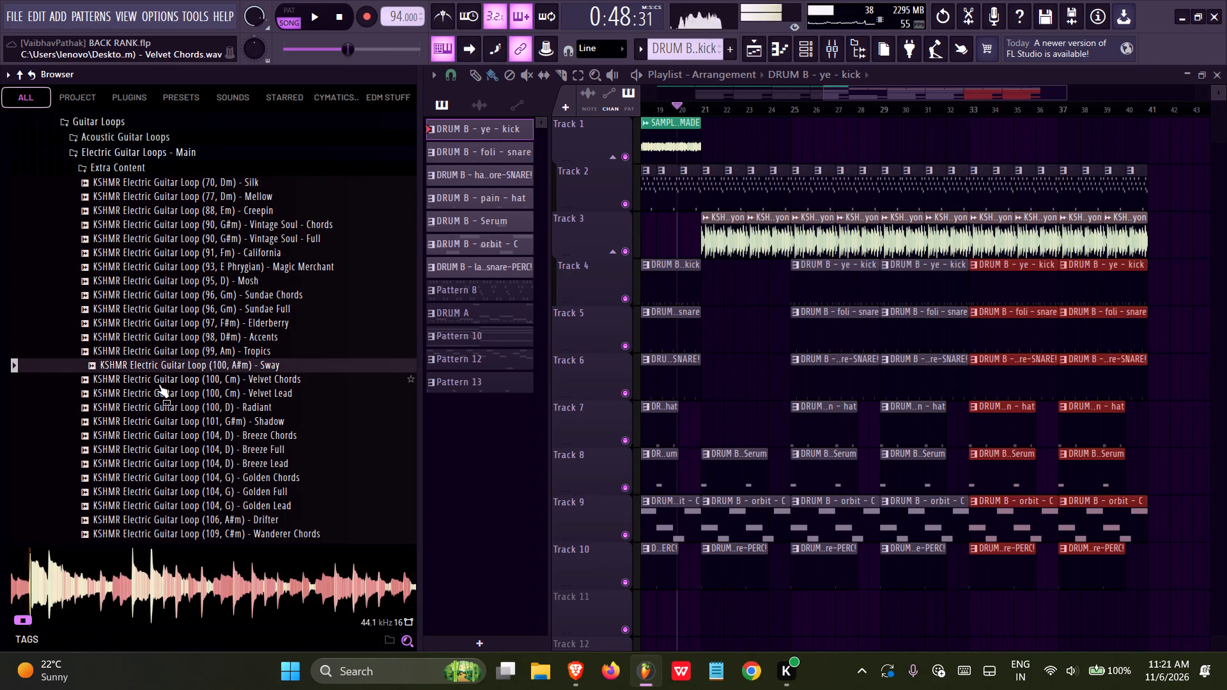
pyautogui.click(158, 384)
pyautogui.click(144, 311)
pyautogui.click(148, 287)
pyautogui.click(152, 273)
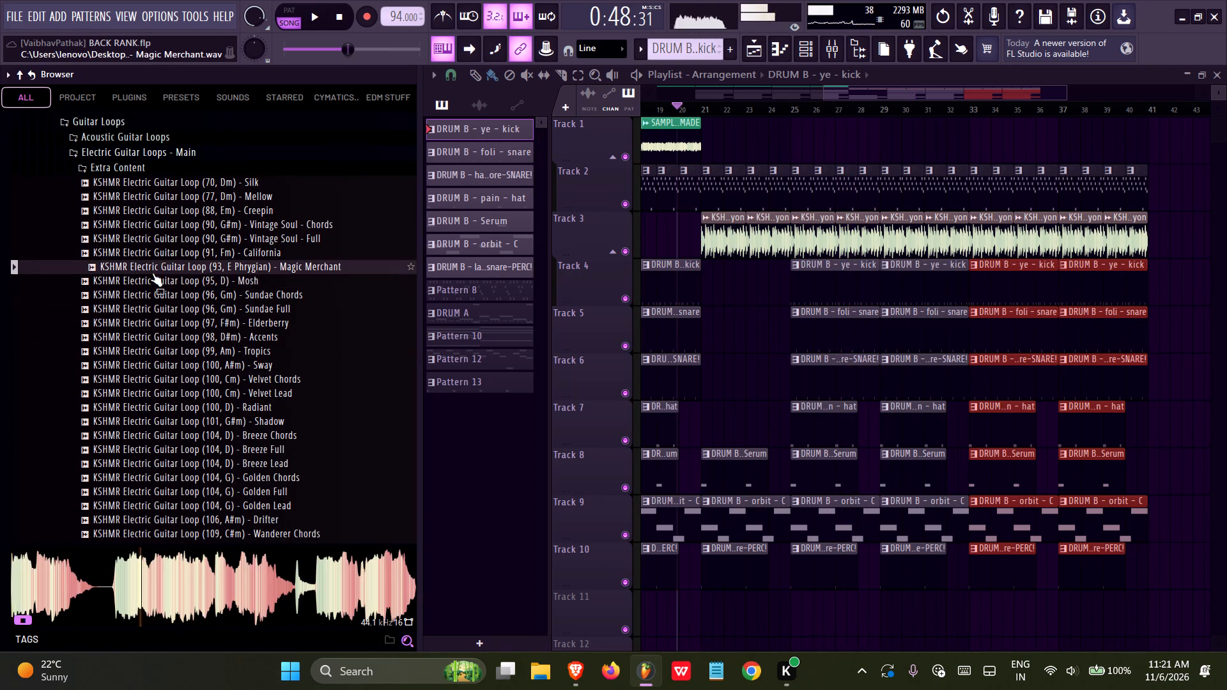
pyautogui.click(156, 254)
pyautogui.doubleClick(153, 254)
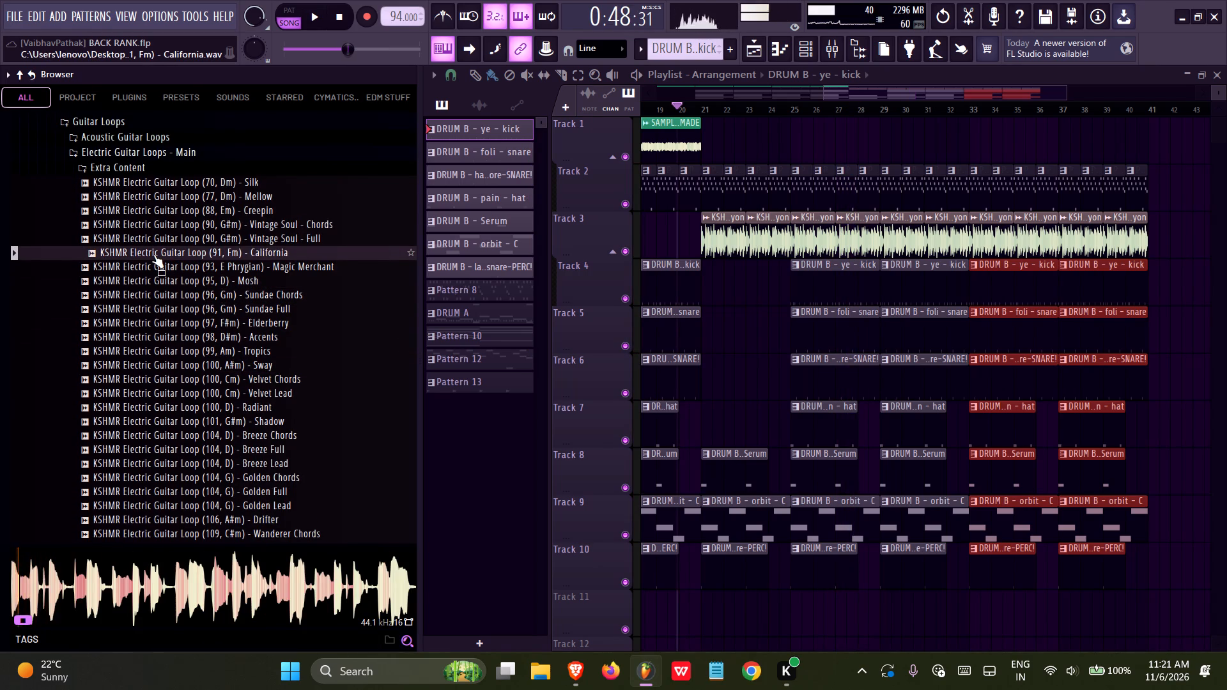
pyautogui.click(148, 264)
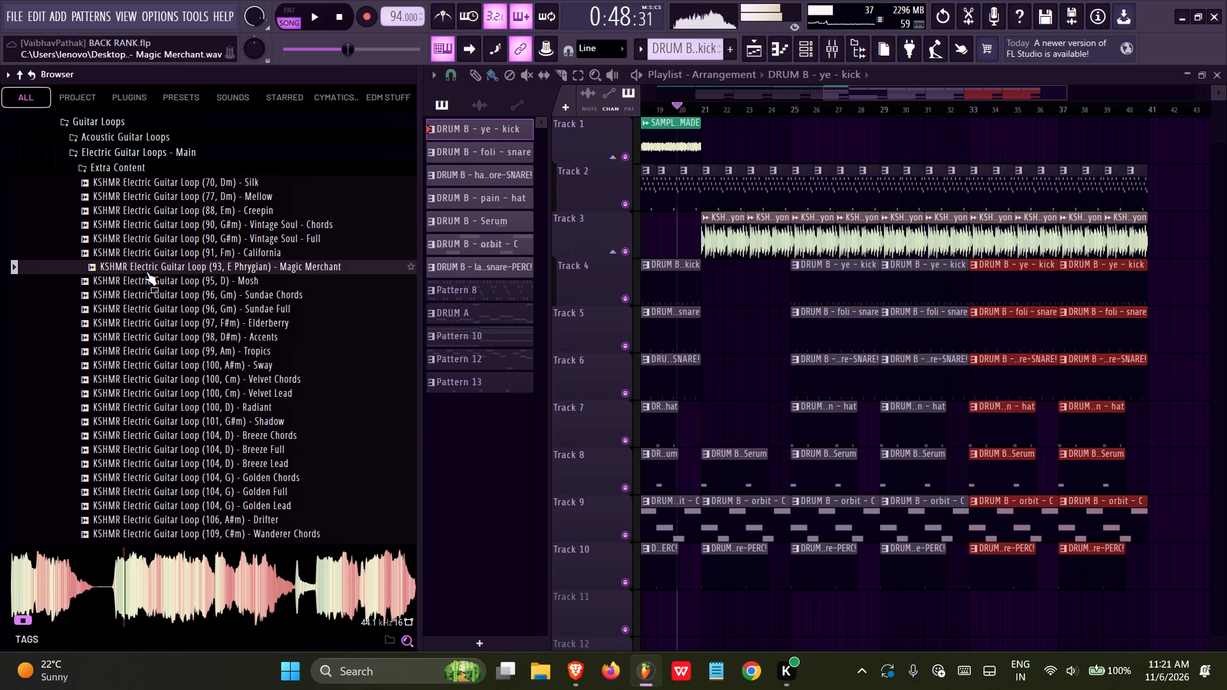
pyautogui.click(166, 194)
pyautogui.click(160, 212)
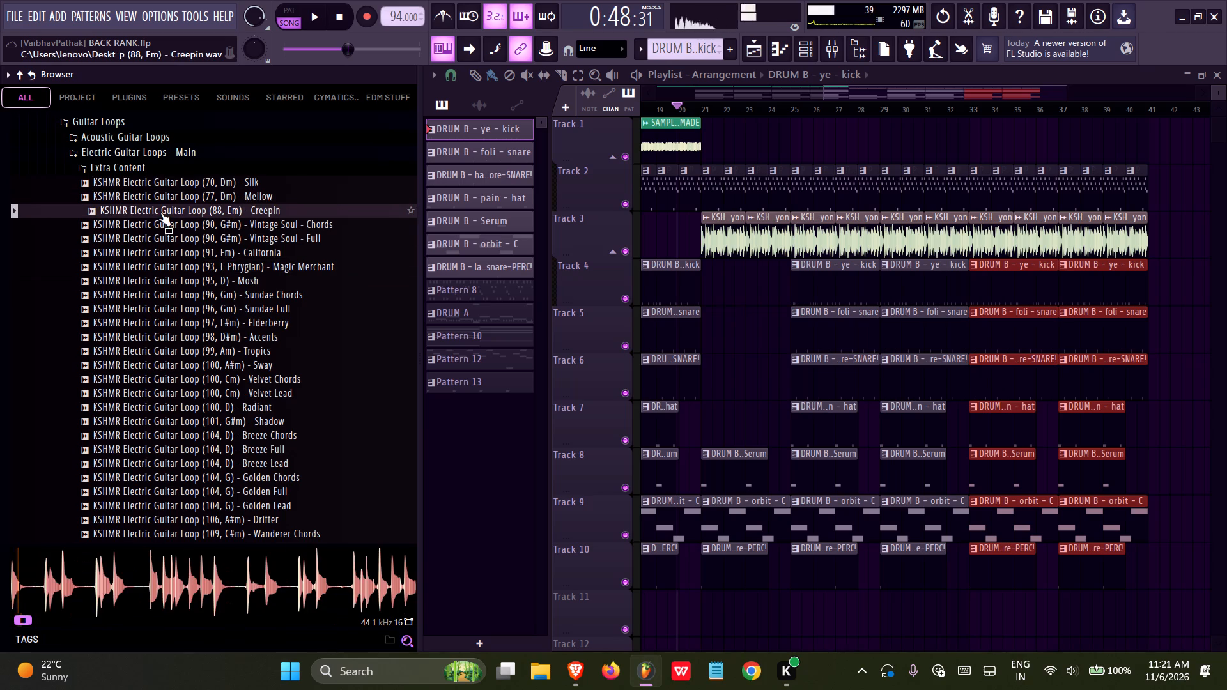
pyautogui.click(169, 190)
pyautogui.click(169, 185)
pyautogui.click(113, 155)
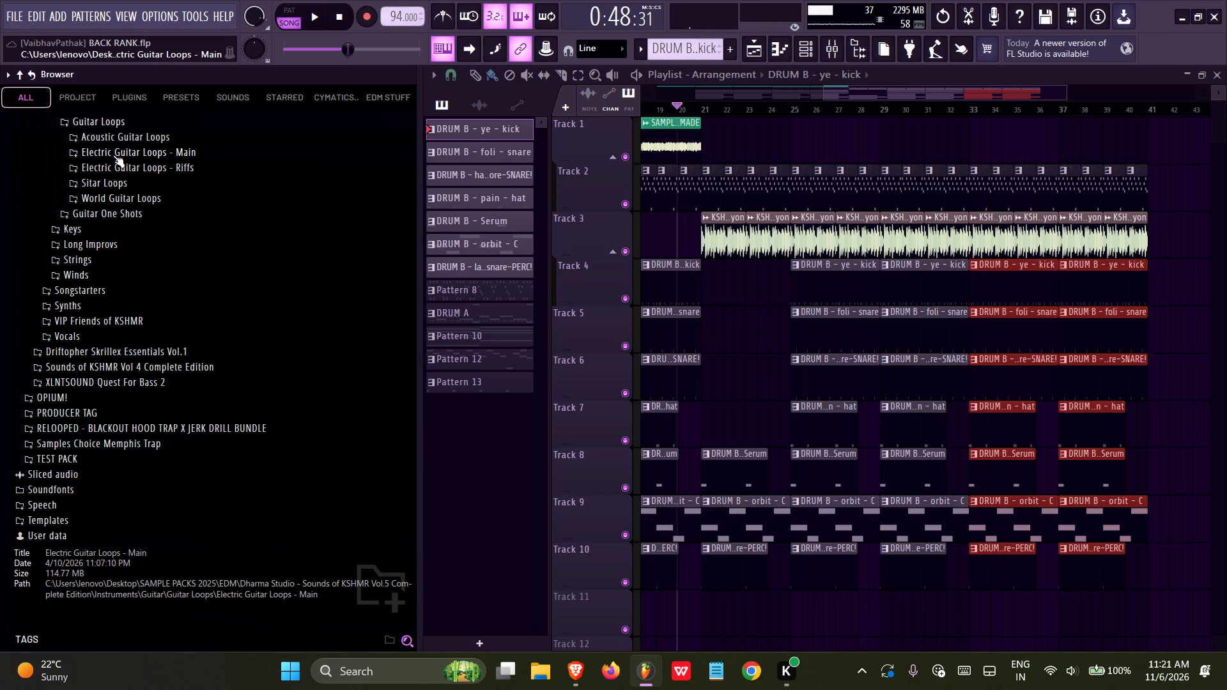
# Audition the Mantra and Karma sitar loops and replace Track 3's flute sample with "KSHMR Sitar Loop (90, Dm) - Karma".
pyautogui.click(102, 178)
pyautogui.click(99, 261)
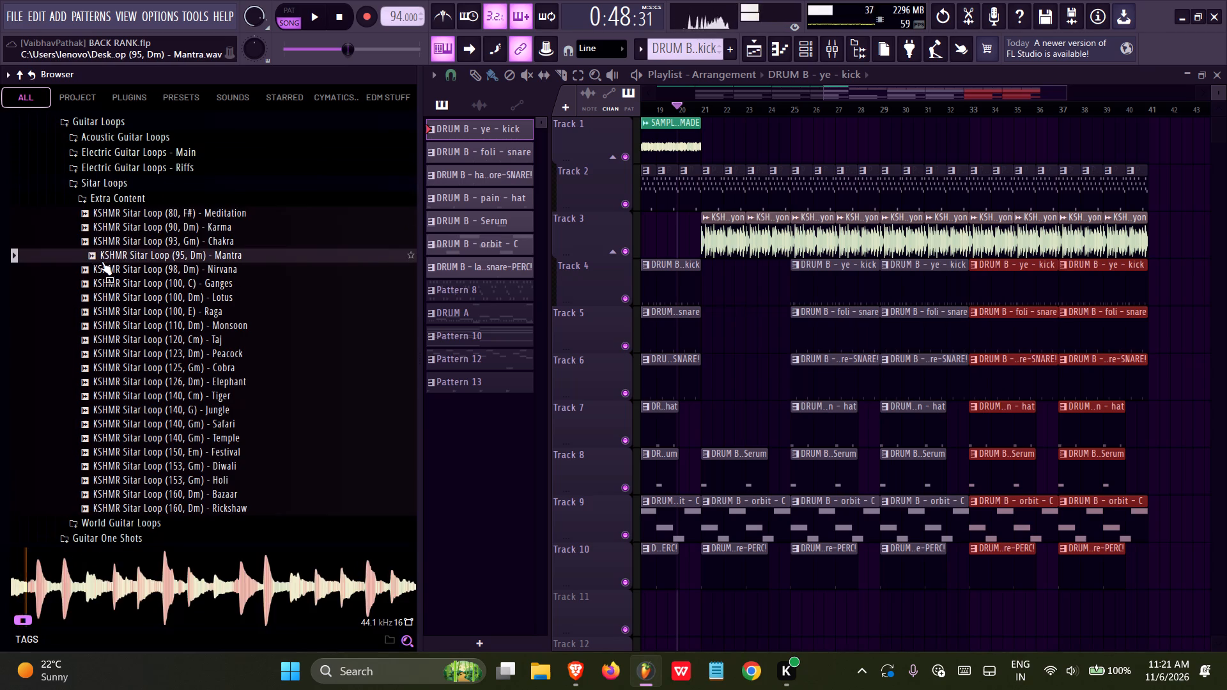
pyautogui.click(120, 228)
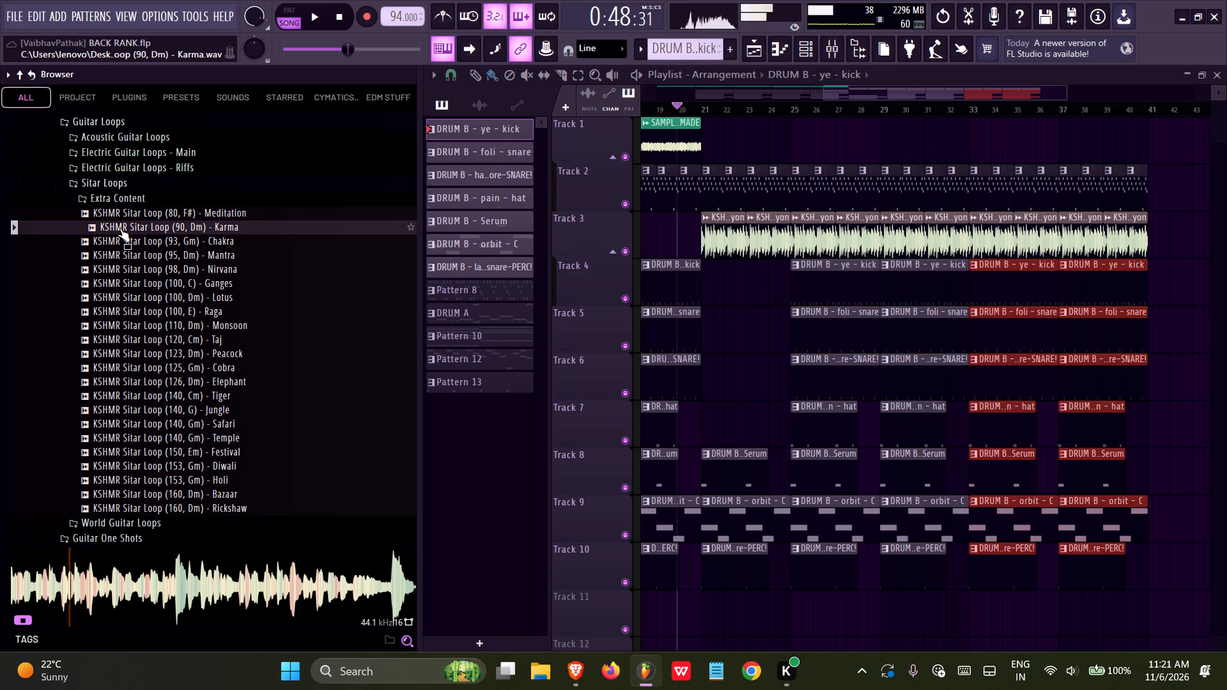
pyautogui.moveTo(168, 227); pyautogui.dragTo(532, 241)
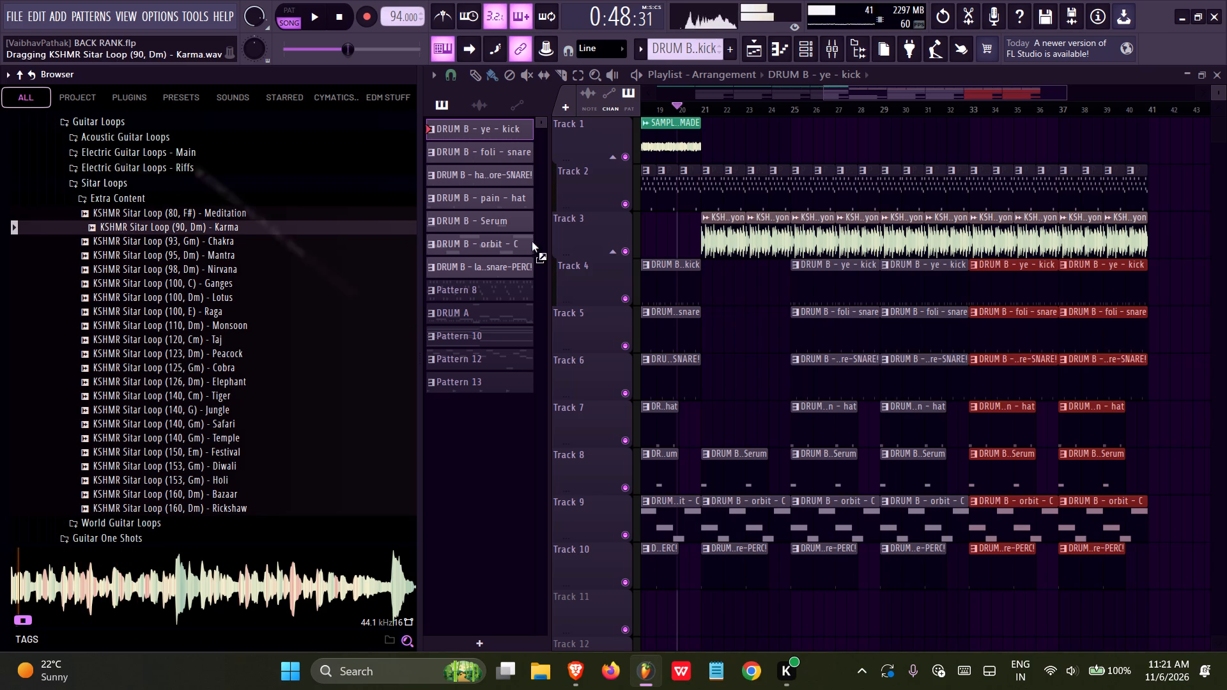
pyautogui.moveTo(532, 241); pyautogui.dragTo(704, 236)
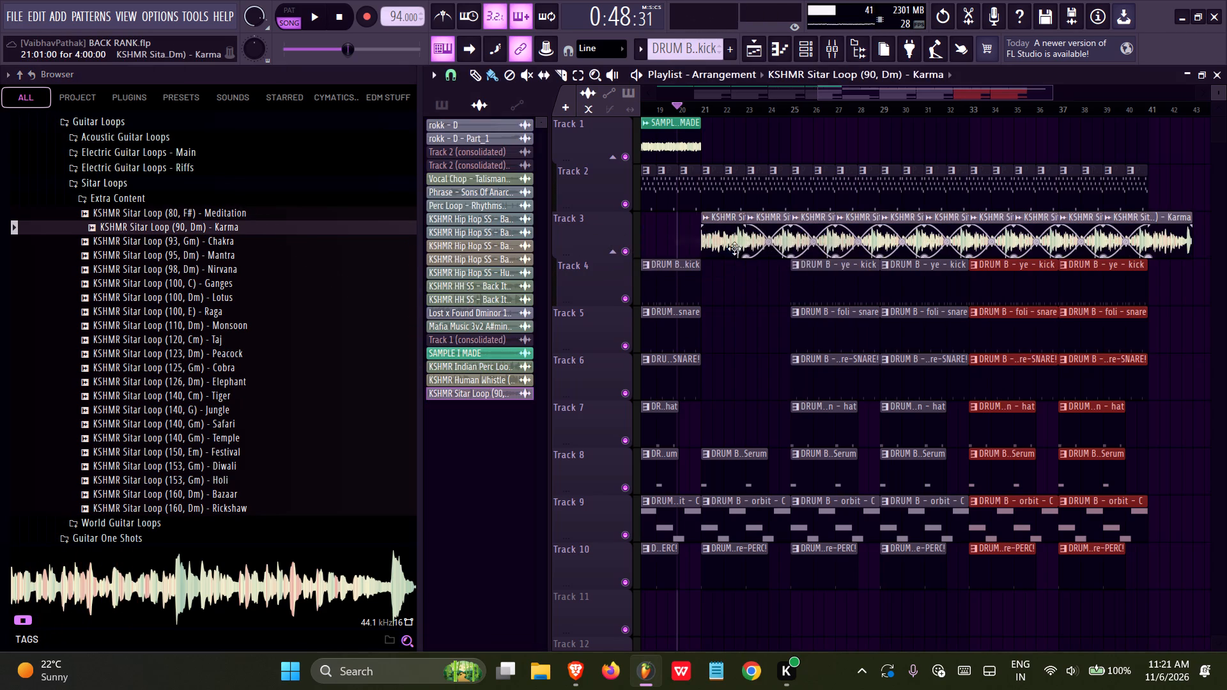
# Delete the surplus overlapping Karma sitar clips on Track 3, keeping only the clip spanning bars 21 to 25.
pyautogui.rightClick(764, 220)
pyautogui.rightClick(829, 226)
pyautogui.rightClick(808, 211)
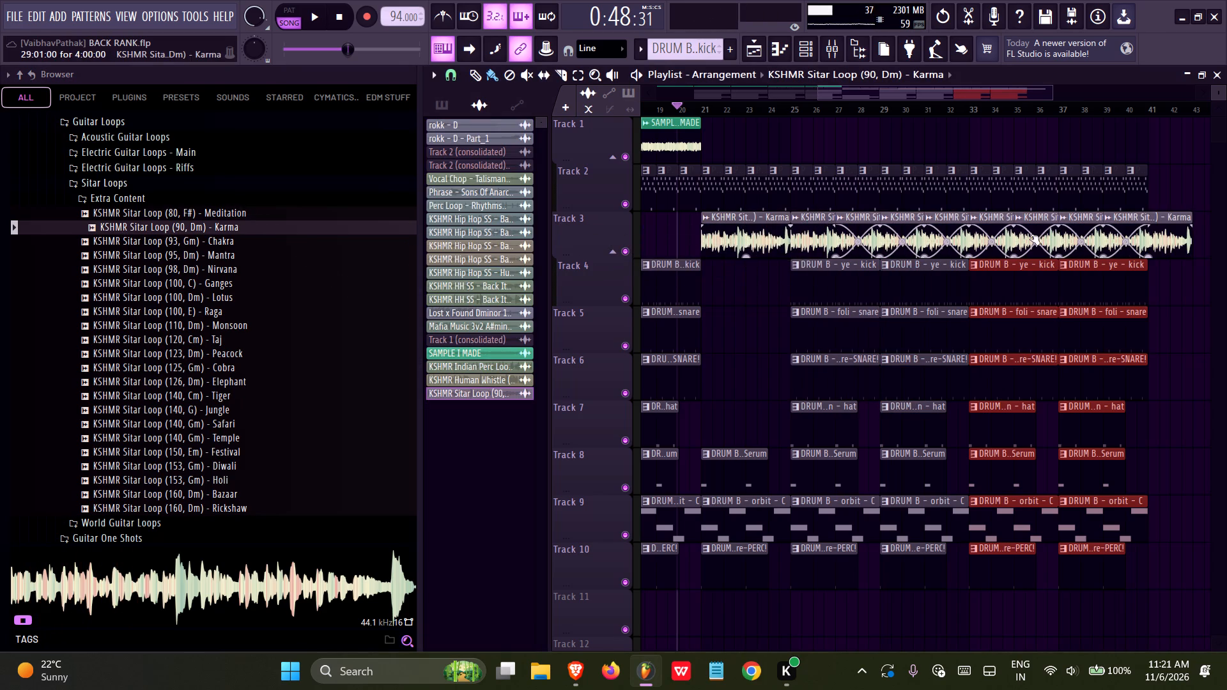
pyautogui.moveTo(1163, 185); pyautogui.dragTo(827, 225, button='right')
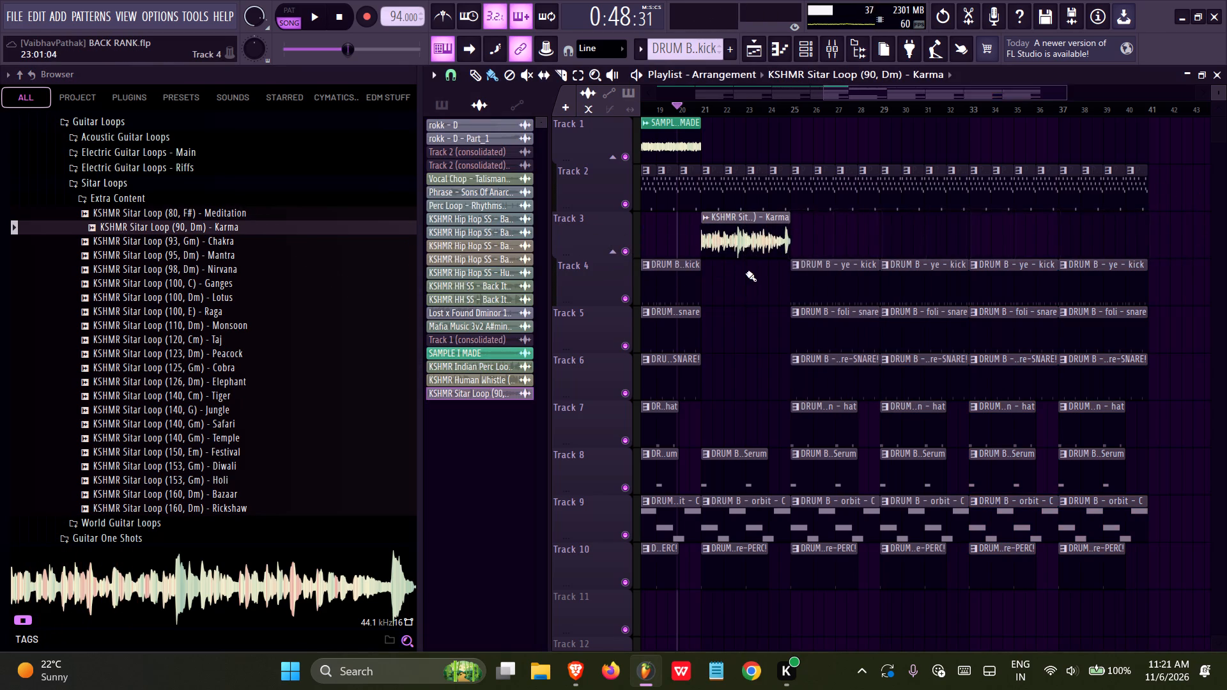
# Examine the sitar clip's start at bar 21 up close and review its audio clip settings.
pyautogui.keyDown('ctrl'); pyautogui.scroll(18, 746, 273); pyautogui.keyUp('ctrl')
pyautogui.moveTo(732, 295); pyautogui.dragTo(911, 303, button='middle')
pyautogui.keyDown('ctrl'); pyautogui.scroll(4, 706, 291); pyautogui.keyUp('ctrl')
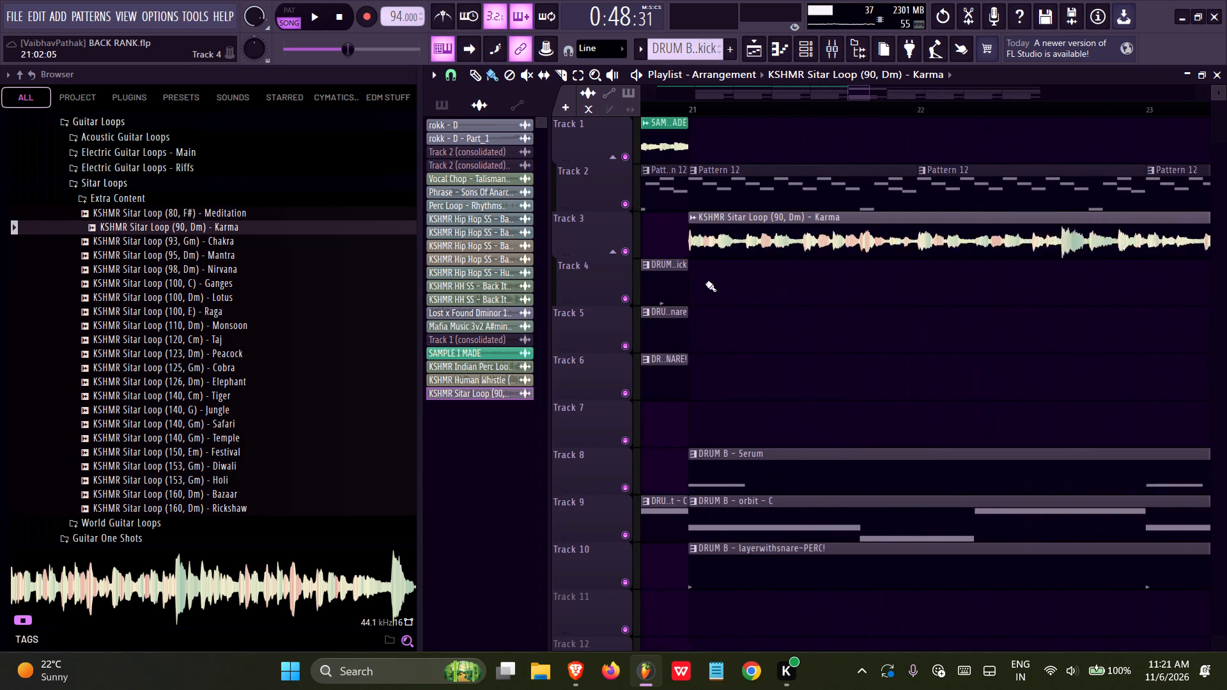
pyautogui.keyDown('ctrl'); pyautogui.scroll(10, 706, 283); pyautogui.keyUp('ctrl')
pyautogui.keyDown('ctrl'); pyautogui.scroll(-11, 702, 282); pyautogui.keyUp('ctrl')
pyautogui.doubleClick(794, 229)
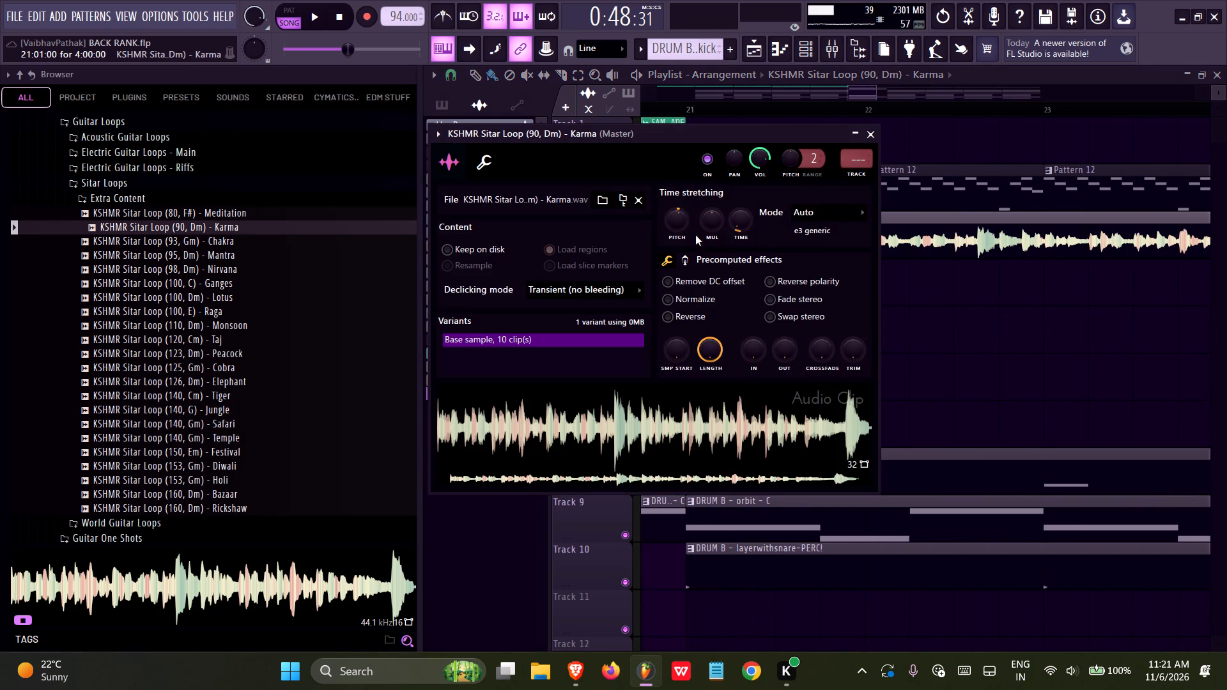
pyautogui.rightClick(948, 310)
# Start playback, duplicate the Karma sitar clip into bars 25 to 29 and save the project.
pyautogui.keyDown('ctrl'); pyautogui.scroll(-12, 819, 296); pyautogui.keyUp('ctrl')
pyautogui.press('space')
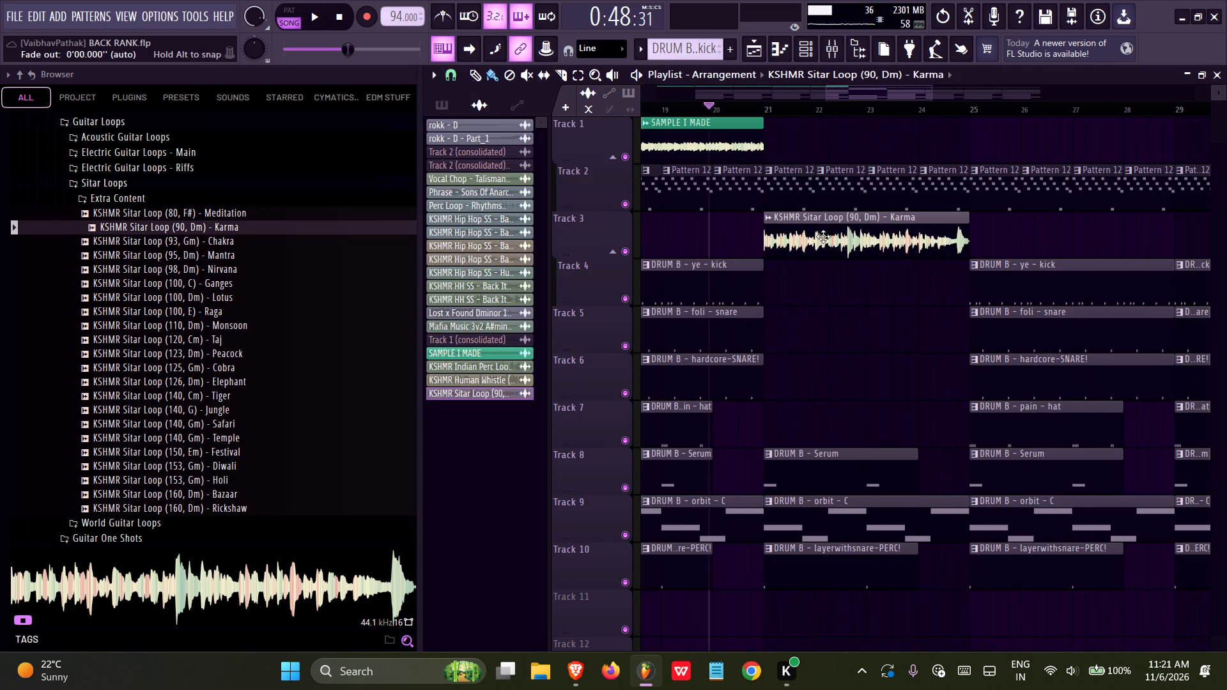
pyautogui.keyDown('ctrl'); pyautogui.click(823, 236); pyautogui.keyUp('ctrl')
pyautogui.hotkey('ctrl', 'b')
pyautogui.hotkey('ctrl', 's')
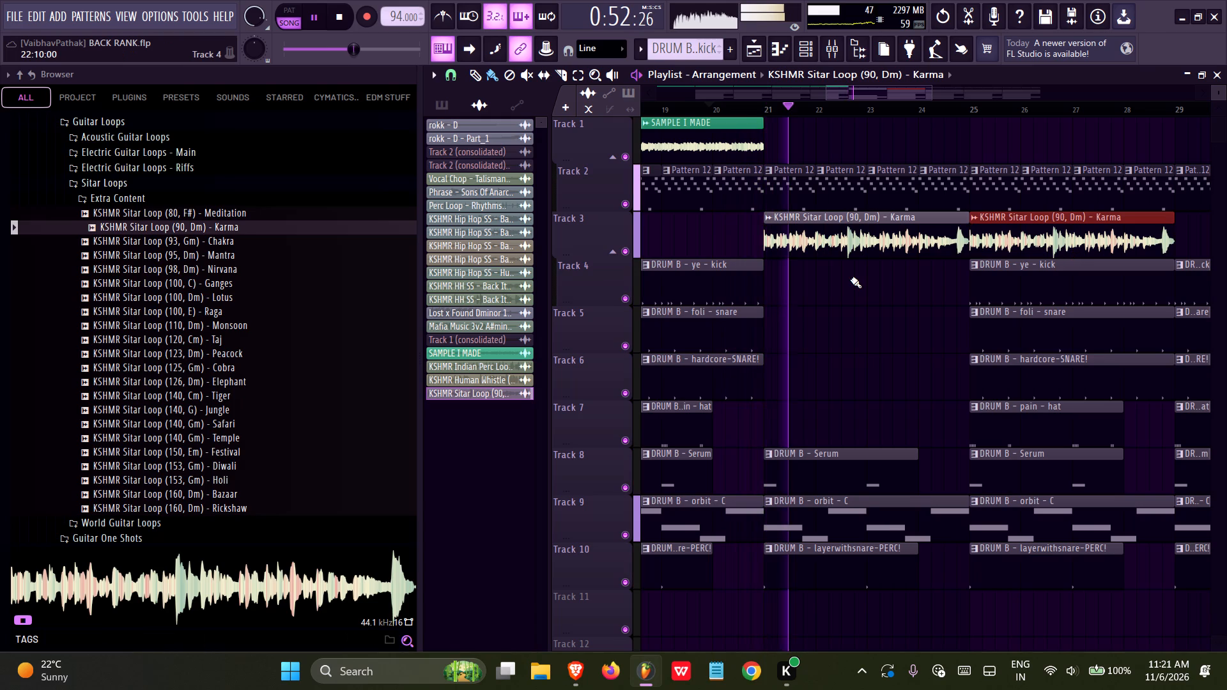
# Delete all Pattern 12 clips on Track 2 from bar 21 to bar 41.
pyautogui.moveTo(815, 181); pyautogui.dragTo(952, 188, button='right')
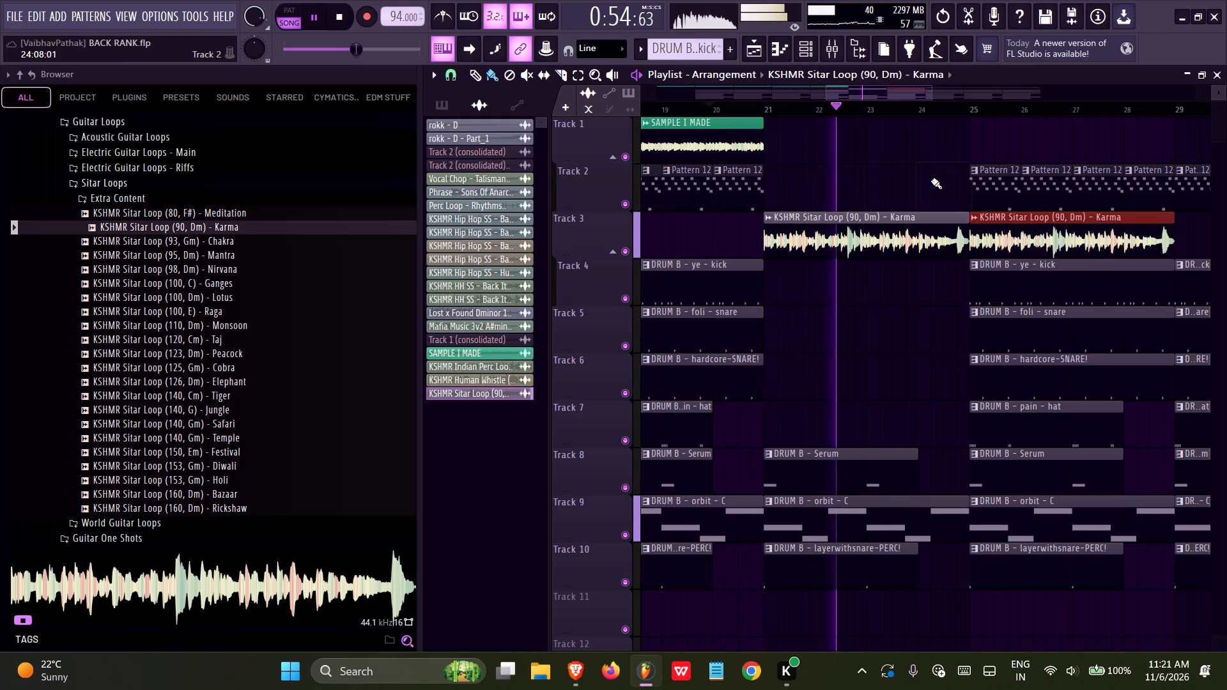
pyautogui.moveTo(923, 178); pyautogui.dragTo(737, 177, button='middle')
pyautogui.moveTo(762, 177); pyautogui.dragTo(970, 177, button='right')
pyautogui.keyDown('ctrl'); pyautogui.scroll(-5, 787, 188); pyautogui.keyUp('ctrl')
pyautogui.moveTo(845, 173); pyautogui.dragTo(1109, 182, button='right')
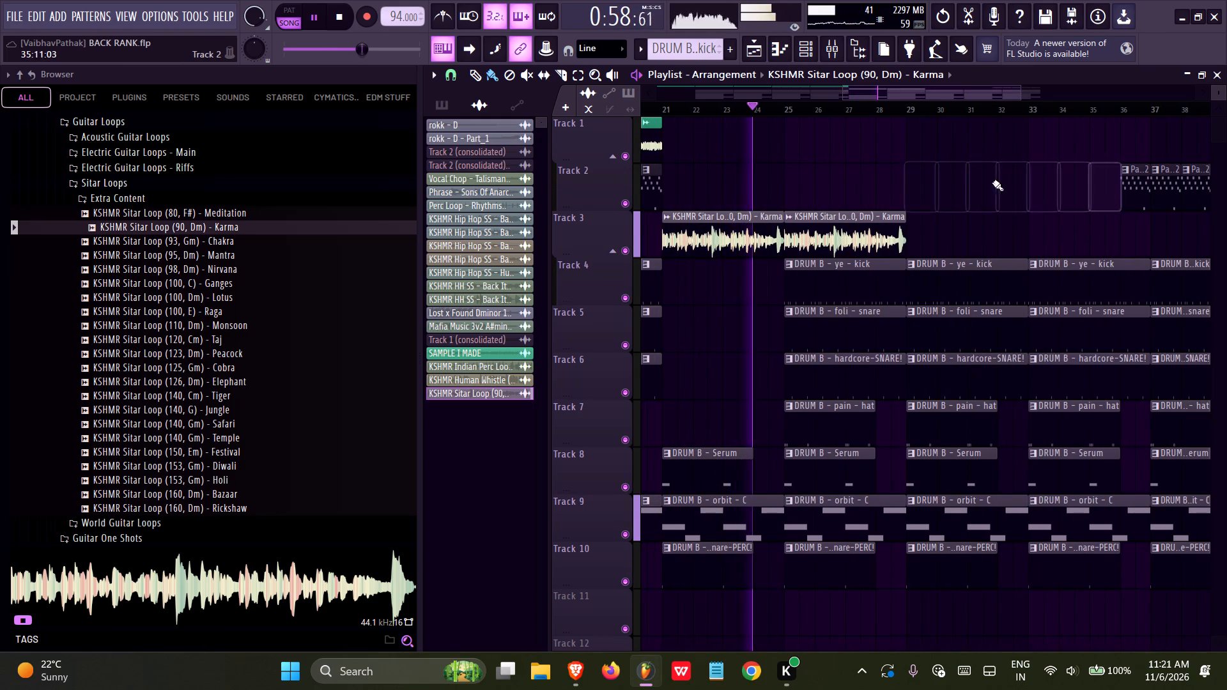
pyautogui.keyDown('ctrl'); pyautogui.scroll(-4, 803, 186); pyautogui.keyUp('ctrl')
pyautogui.moveTo(892, 166); pyautogui.dragTo(1122, 182, button='right')
# Duplicate the Karma sitar clip three more times on Track 3 to reach bar 41, and save the project.
pyautogui.keyDown('ctrl'); pyautogui.moveTo(1024, 172); pyautogui.dragTo(821, 215); pyautogui.keyUp('ctrl')
pyautogui.hotkey('ctrl', 'b')
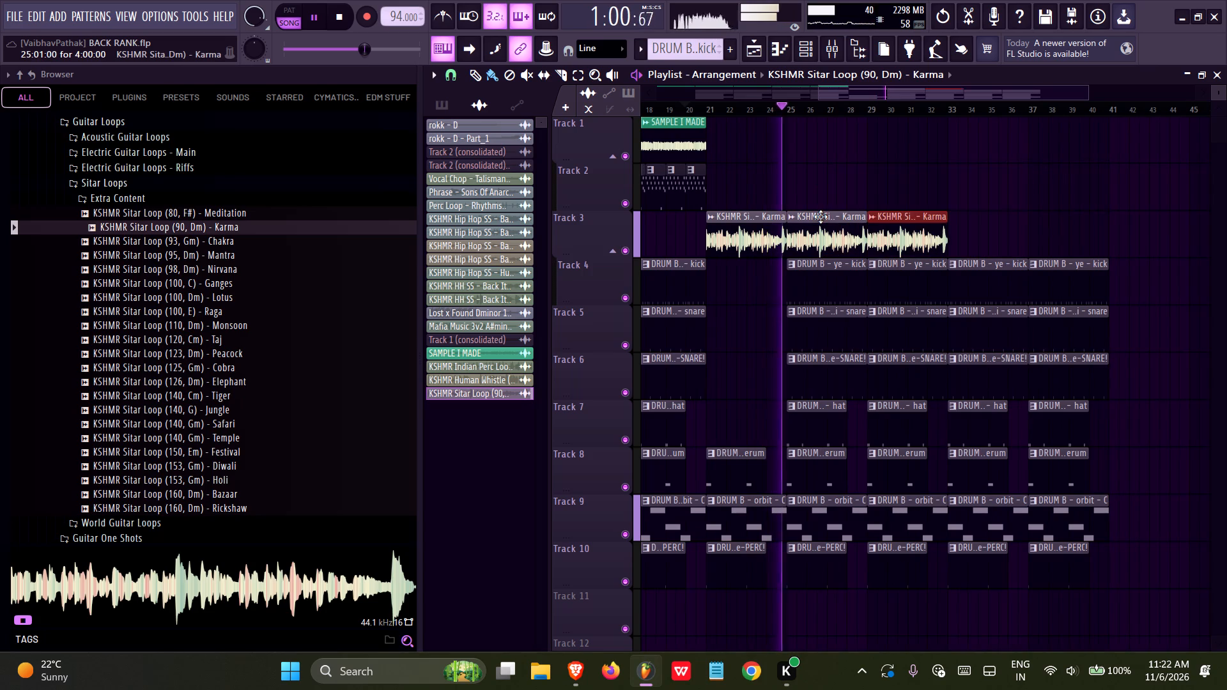
pyautogui.hotkey('ctrl', 'b')
pyautogui.hotkey('ctrl', 'b')
pyautogui.hotkey('ctrl', 's')
# Collapse the Sitar Loops and Guitar folders in the browser.
pyautogui.scroll(3, 228, 404)
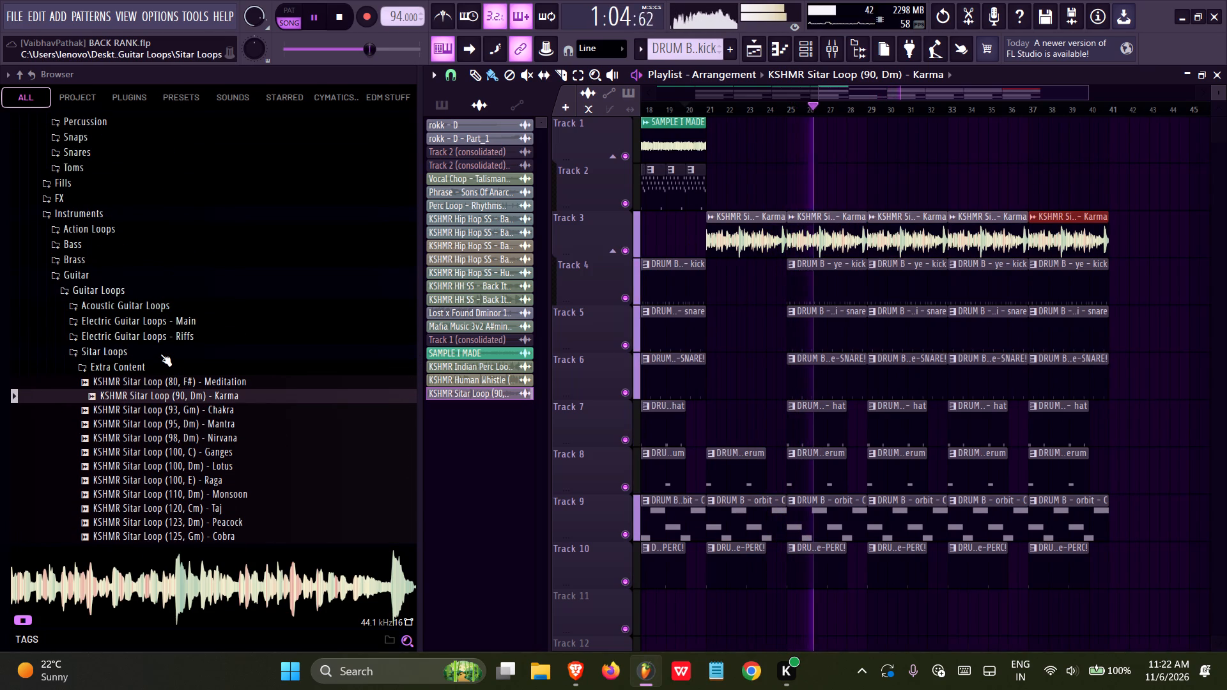
pyautogui.click(160, 354)
pyautogui.click(130, 279)
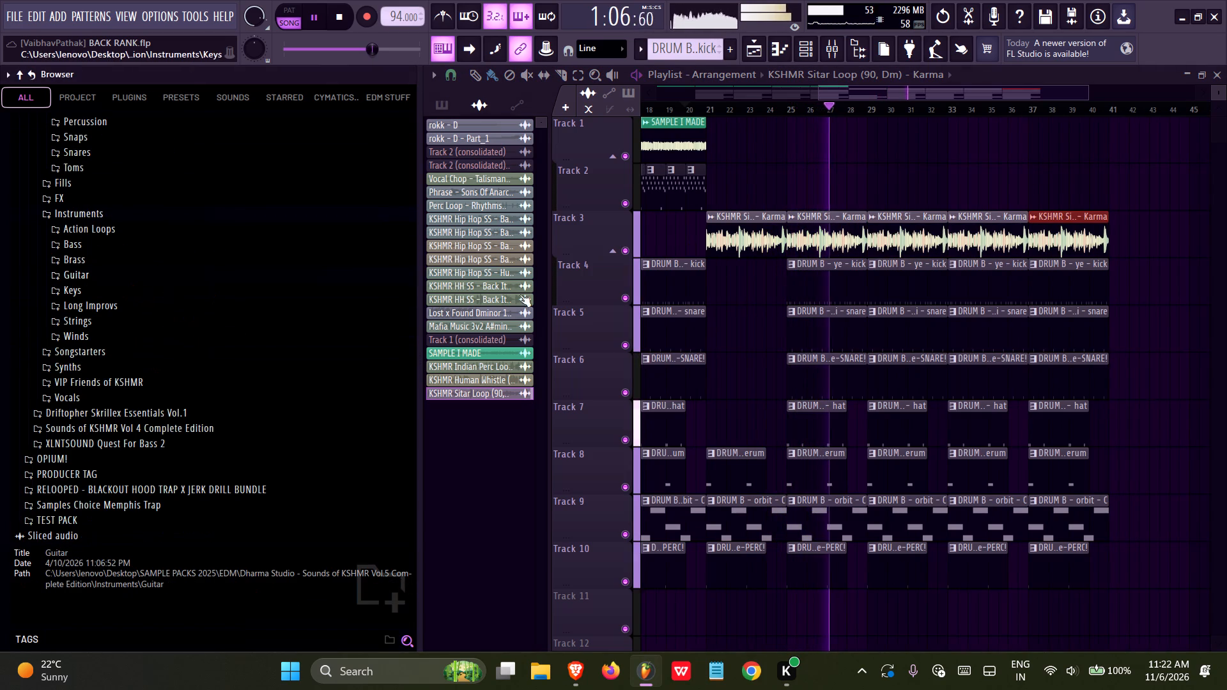
# Delete the sitar and drum clips on Tracks 3 to 10 between bars 33 and 41.
pyautogui.moveTo(984, 187); pyautogui.dragTo(978, 546, button='right')
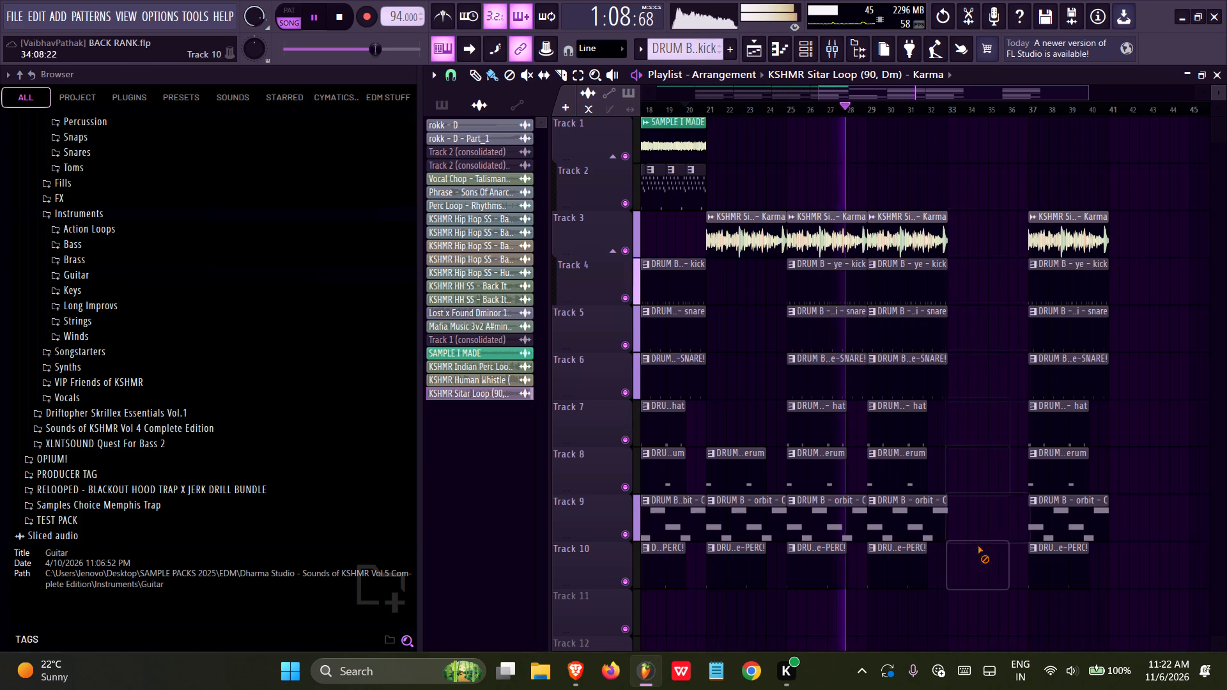
pyautogui.moveTo(978, 546); pyautogui.dragTo(1094, 248, button='right')
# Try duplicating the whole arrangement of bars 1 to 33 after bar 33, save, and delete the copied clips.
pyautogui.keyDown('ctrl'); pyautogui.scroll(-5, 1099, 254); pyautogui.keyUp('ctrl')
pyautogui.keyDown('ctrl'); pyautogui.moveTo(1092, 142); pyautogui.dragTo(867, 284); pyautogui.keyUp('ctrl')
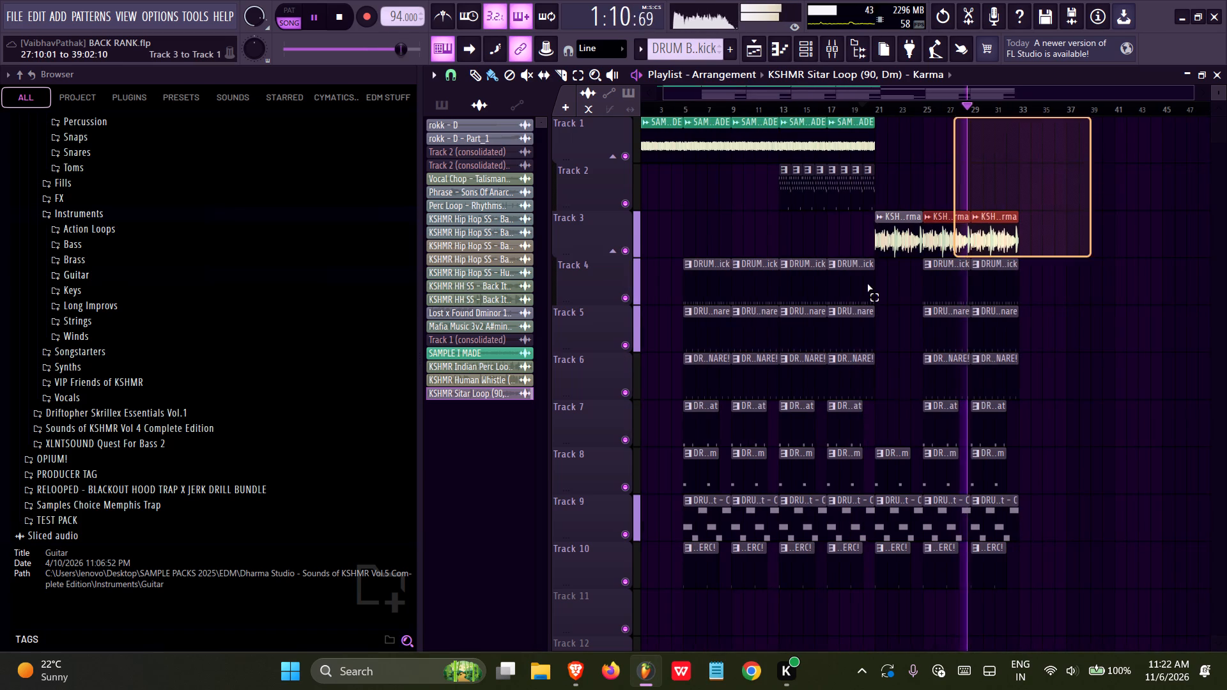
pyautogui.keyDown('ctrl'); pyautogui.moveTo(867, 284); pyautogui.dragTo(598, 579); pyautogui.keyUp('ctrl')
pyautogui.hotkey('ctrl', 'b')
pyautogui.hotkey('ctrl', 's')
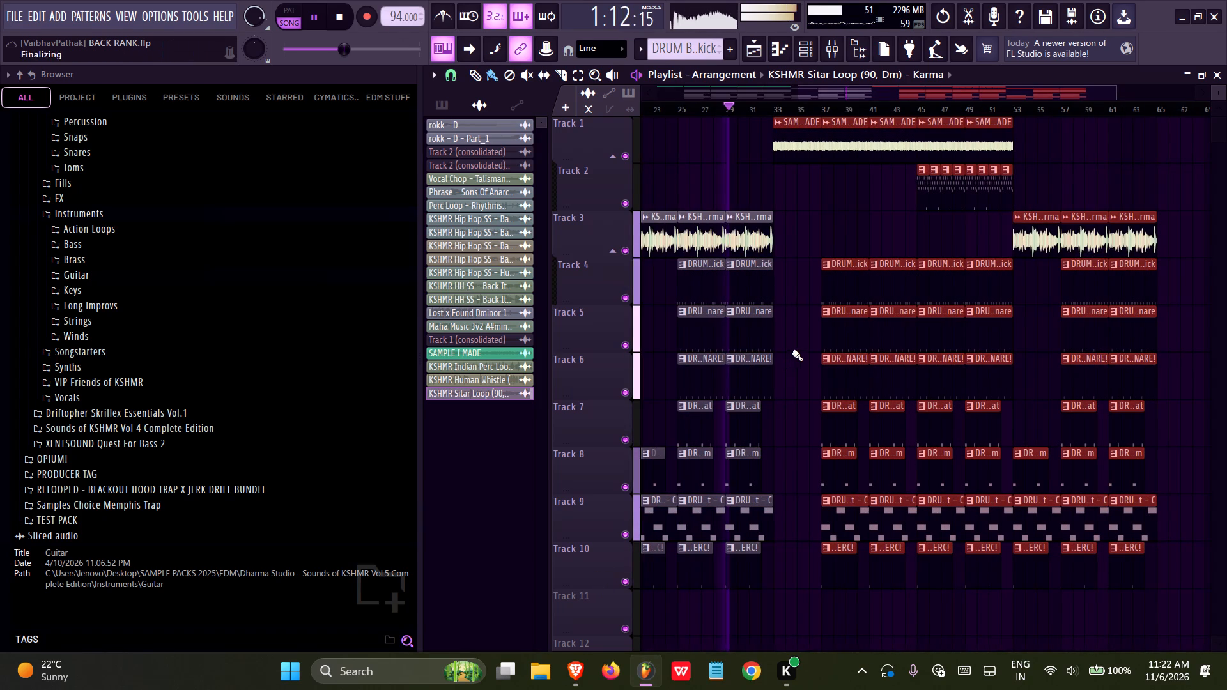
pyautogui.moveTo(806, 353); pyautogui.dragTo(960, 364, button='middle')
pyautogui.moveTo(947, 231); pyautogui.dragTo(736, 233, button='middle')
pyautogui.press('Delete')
# Duplicate the sitar and drum section of bars 25 to 33 into bars 33 to 41 and save the project.
pyautogui.moveTo(789, 233); pyautogui.dragTo(1017, 262, button='middle')
pyautogui.keyDown('ctrl'); pyautogui.moveTo(986, 204); pyautogui.dragTo(980, 207); pyautogui.keyUp('ctrl')
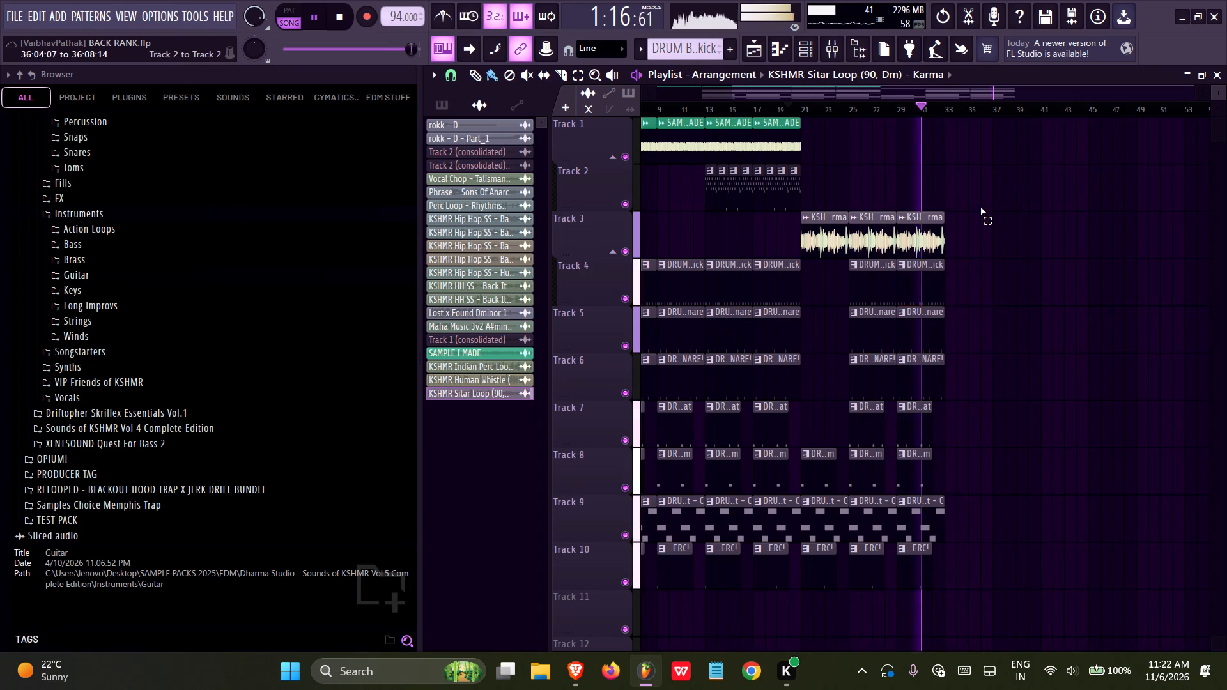
pyautogui.keyDown('ctrl'); pyautogui.moveTo(980, 207); pyautogui.dragTo(860, 557); pyautogui.keyUp('ctrl')
pyautogui.hotkey('ctrl', 'b')
pyautogui.hotkey('ctrl', 's')
pyautogui.keyDown('ctrl'); pyautogui.scroll(4, 1099, 323); pyautogui.keyUp('ctrl')
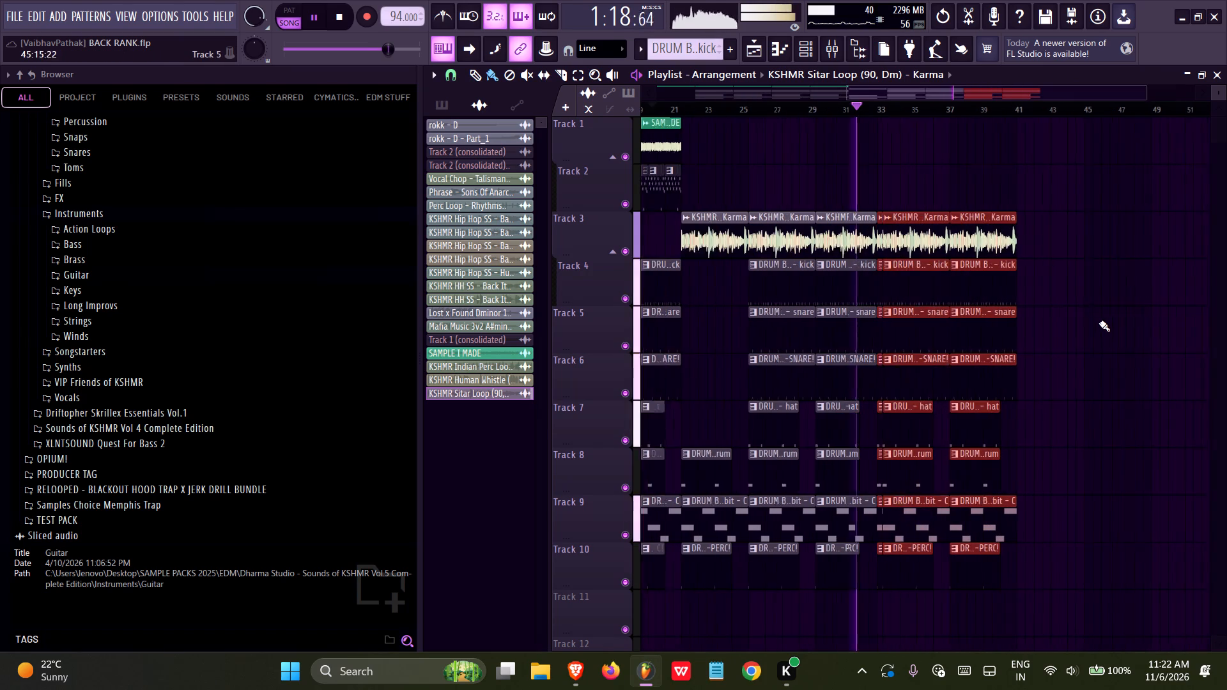
pyautogui.keyDown('ctrl'); pyautogui.scroll(1, 1099, 323); pyautogui.keyUp('ctrl')
pyautogui.rightClick(1072, 305)
pyautogui.moveTo(1038, 291); pyautogui.dragTo(1028, 286, button='right')
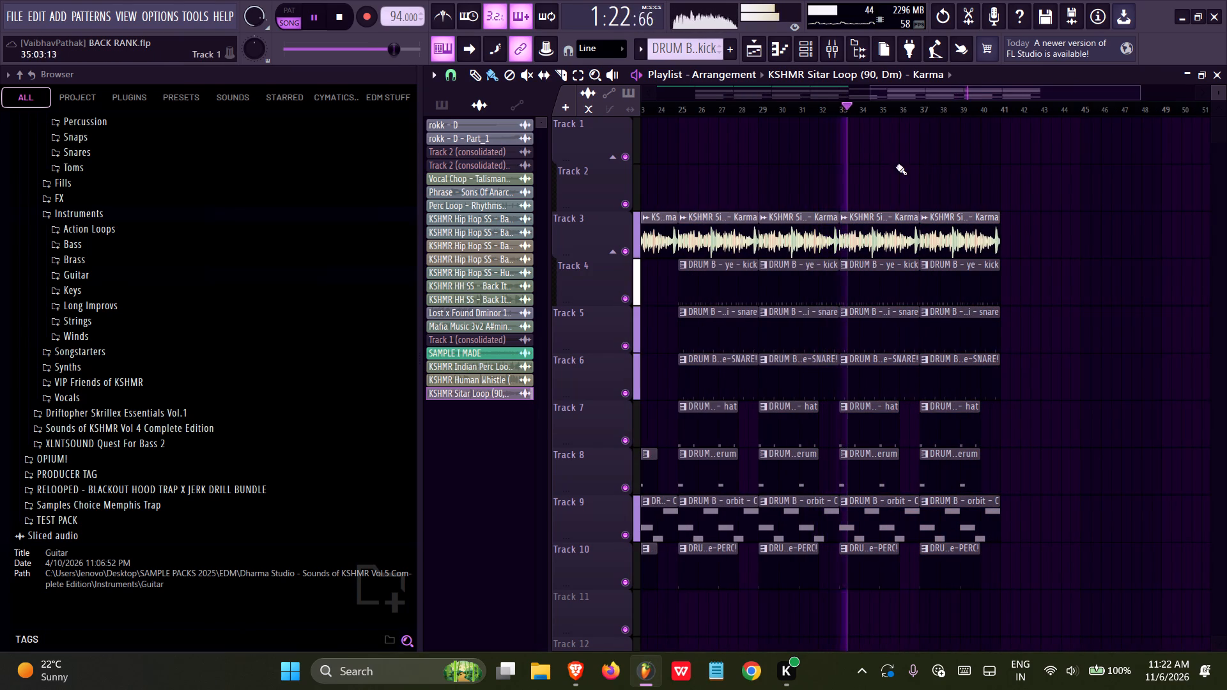
# Delete the drum clips on Tracks 4 to 10 in bars 33 to 41 and the sitar clip in bars 37 to 41.
pyautogui.keyDown('ctrl'); pyautogui.scroll(-4, 966, 229); pyautogui.keyUp('ctrl')
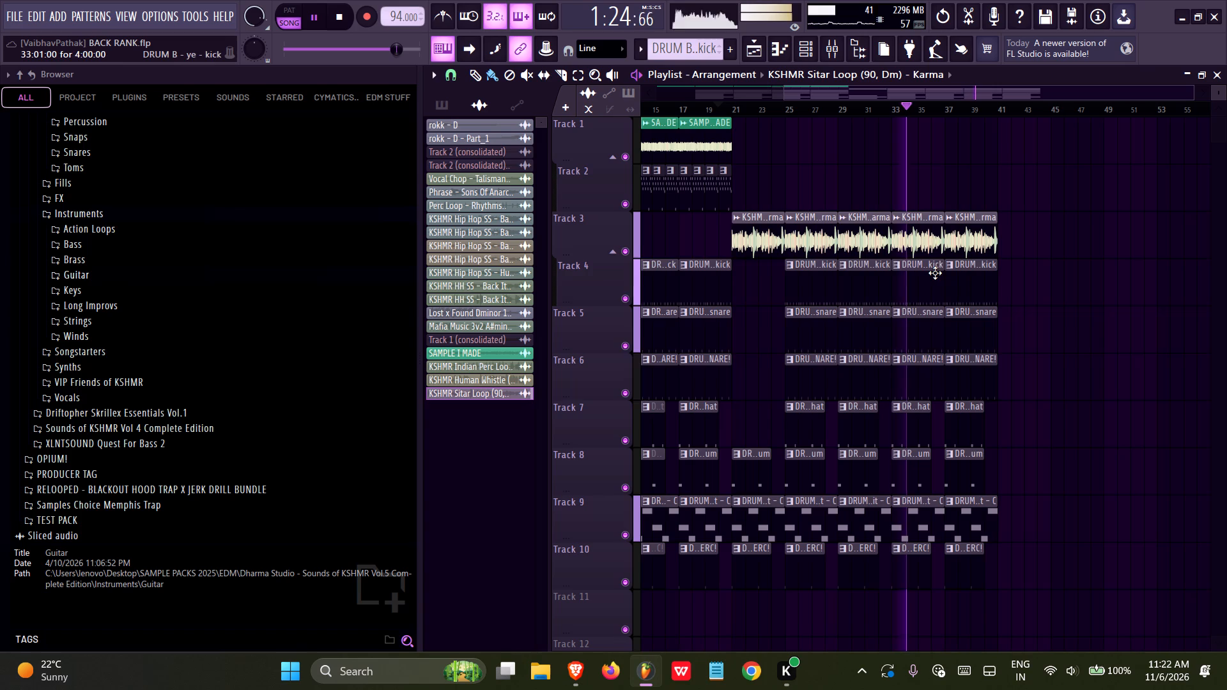
pyautogui.moveTo(932, 273); pyautogui.dragTo(959, 528, button='right')
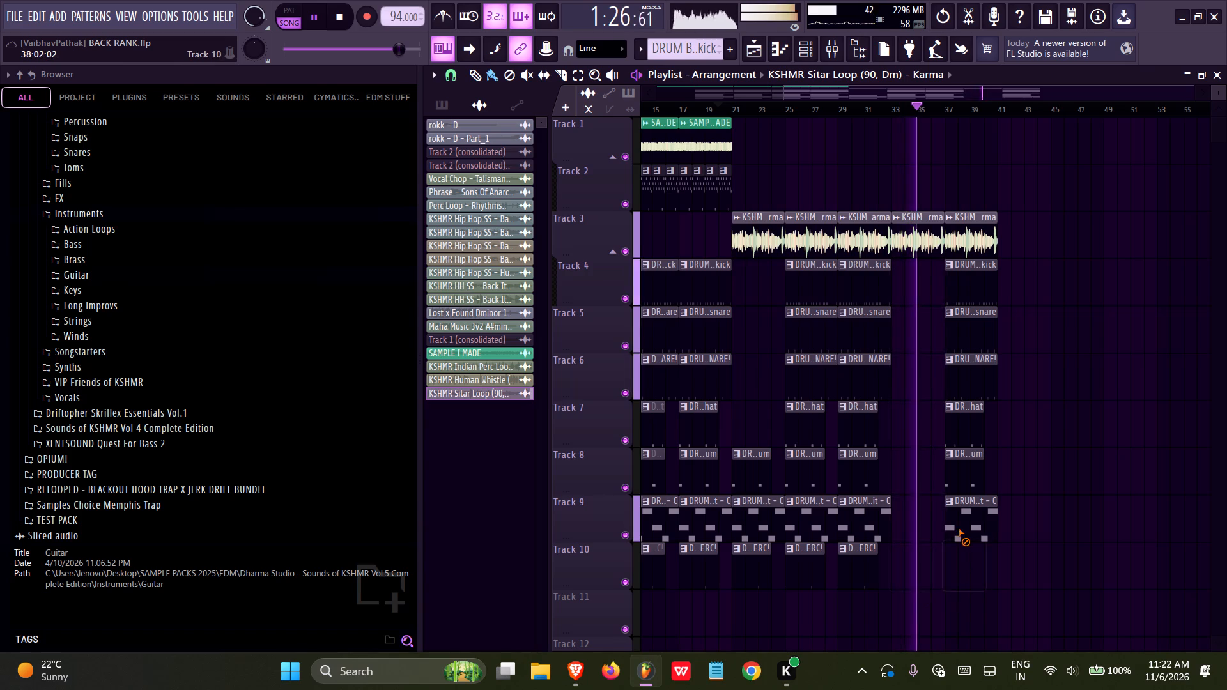
pyautogui.moveTo(959, 528); pyautogui.dragTo(959, 295, button='right')
pyautogui.keyDown('ctrl'); pyautogui.scroll(4, 959, 295); pyautogui.keyUp('ctrl')
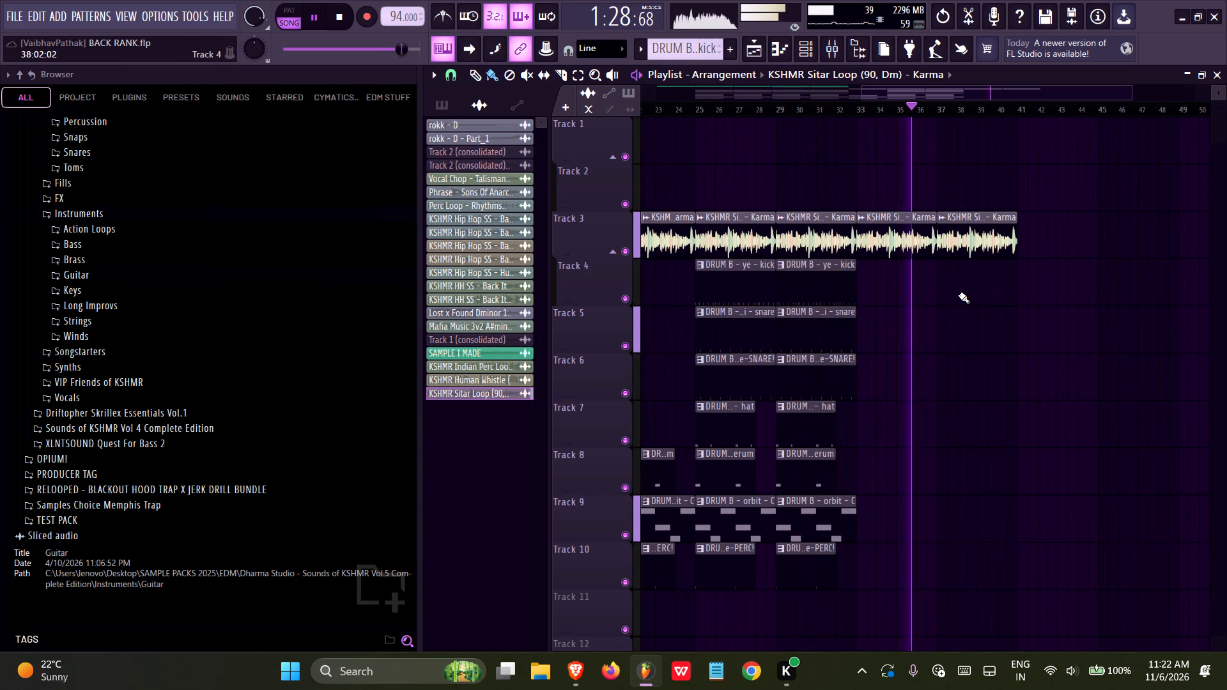
pyautogui.rightClick(975, 260)
pyautogui.rightClick(954, 224)
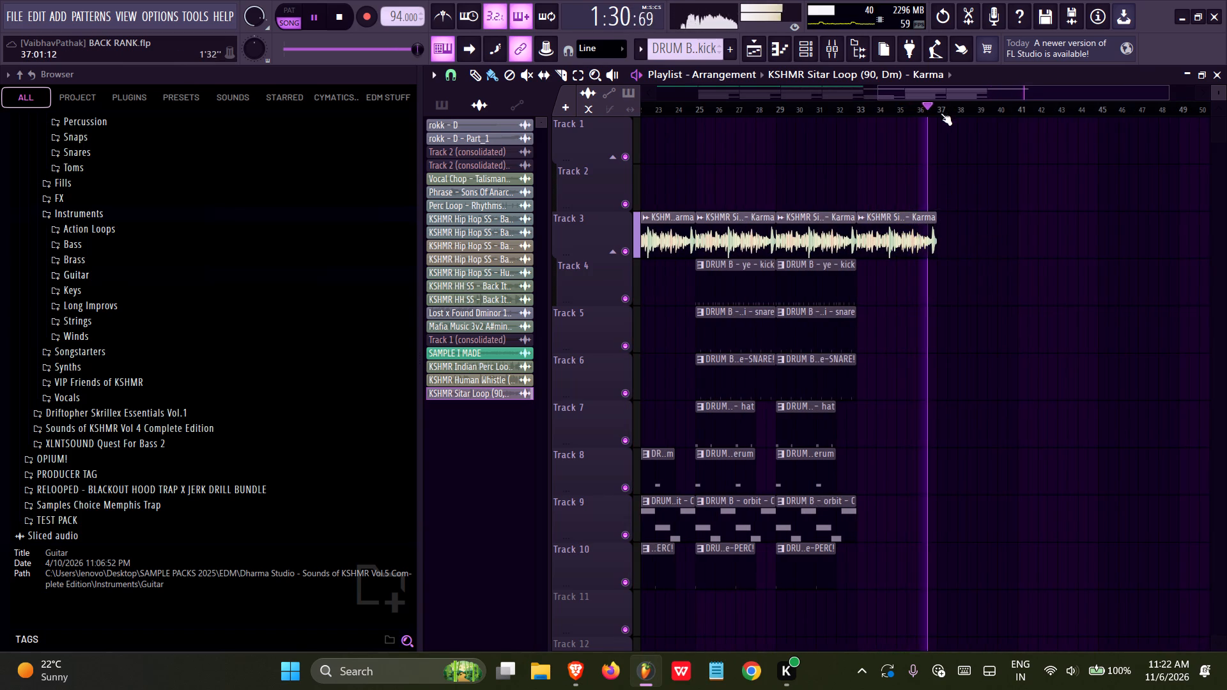
# Collapse the open sample pack folders, hide the browser and save the project.
pyautogui.keyDown('ctrl'); pyautogui.scroll(-9, 1095, 199); pyautogui.keyUp('ctrl')
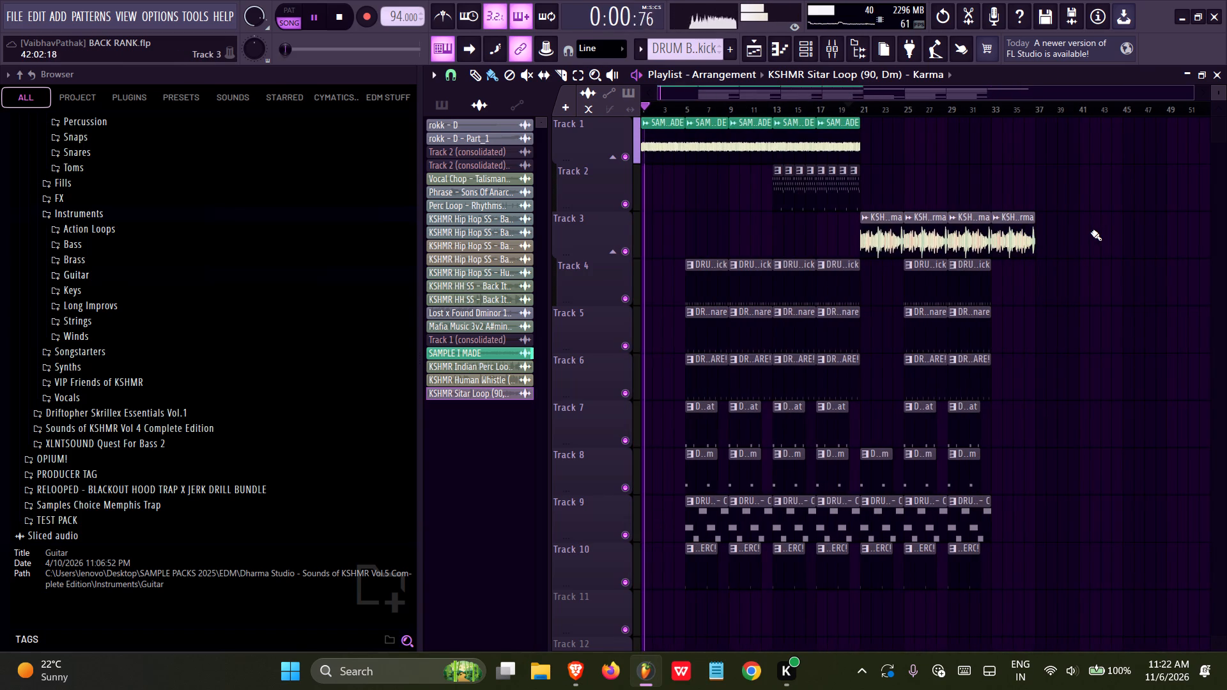
pyautogui.scroll(2, 84, 454)
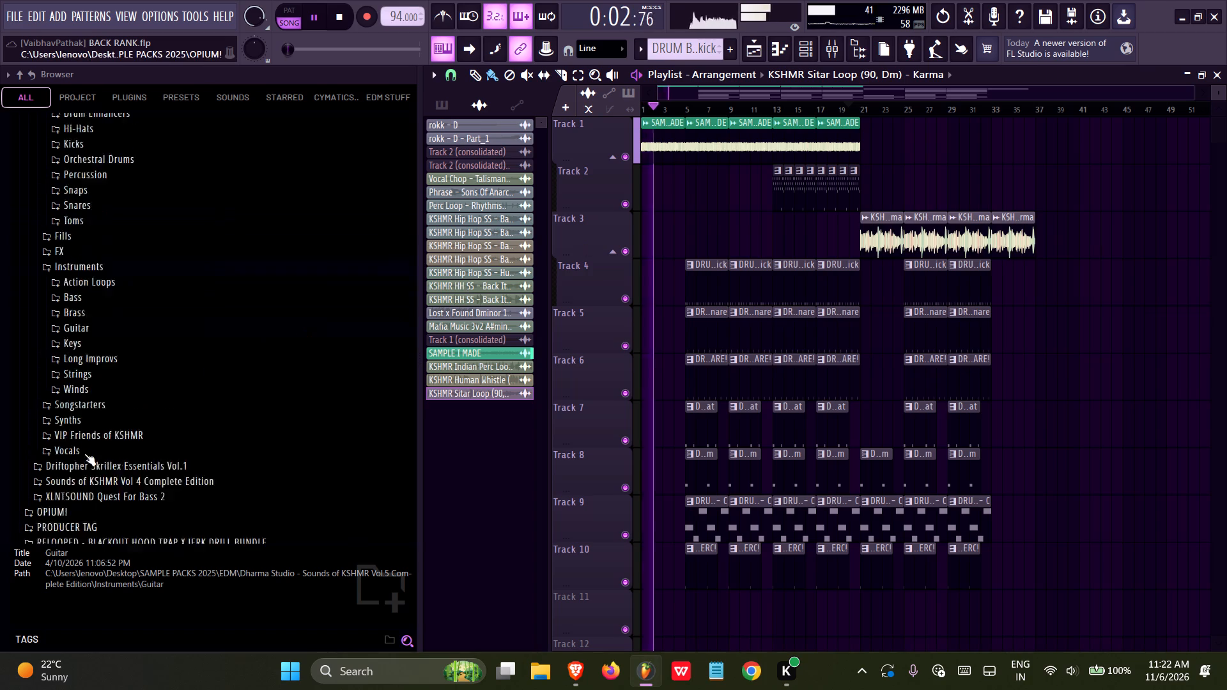
pyautogui.click(58, 330)
pyautogui.scroll(4, 65, 431)
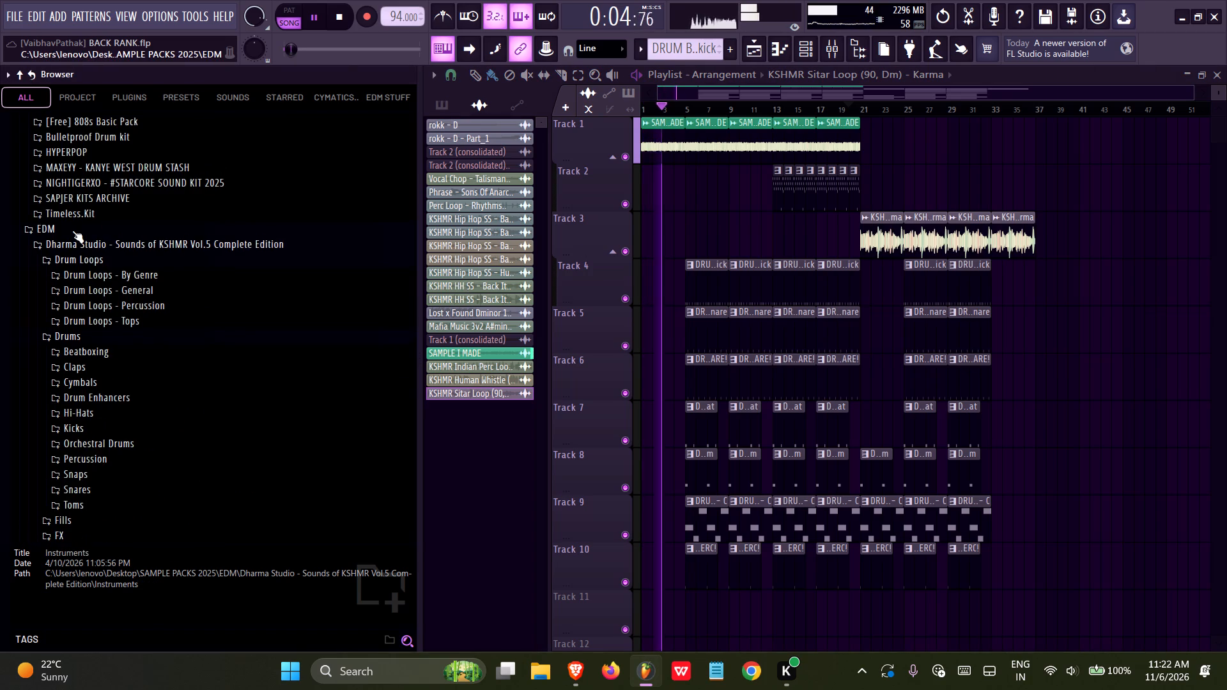
pyautogui.click(72, 231)
pyautogui.scroll(5, 106, 372)
pyautogui.click(66, 511)
pyautogui.click(54, 452)
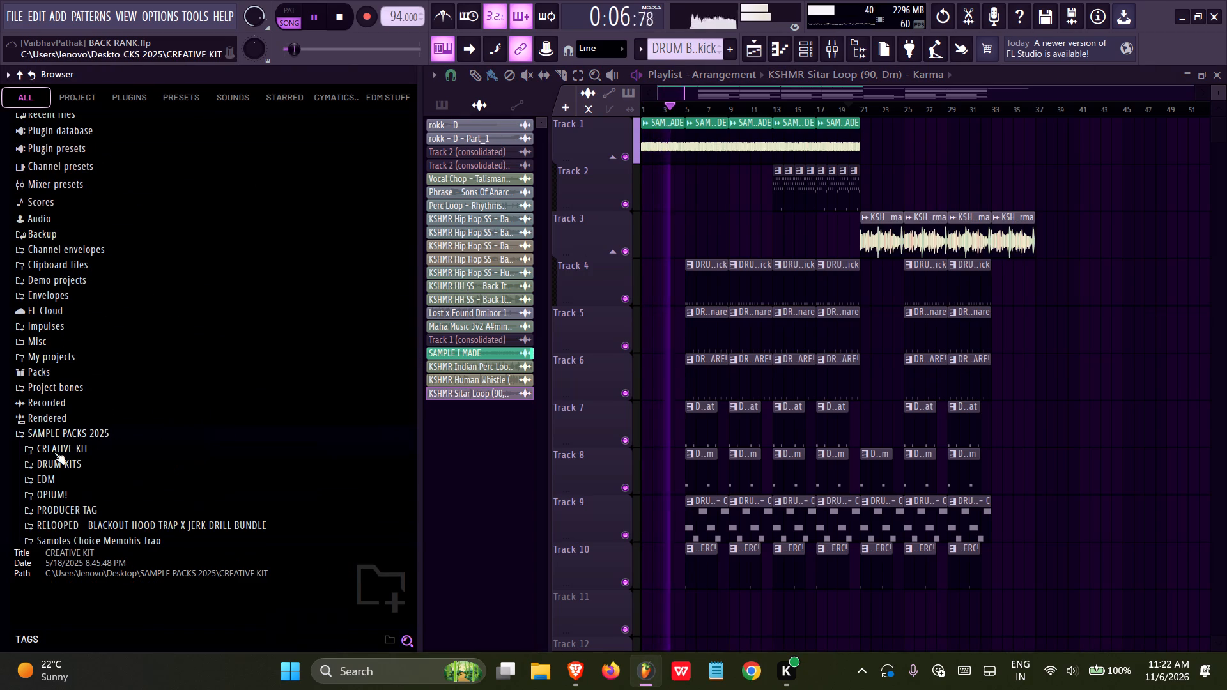
pyautogui.click(853, 50)
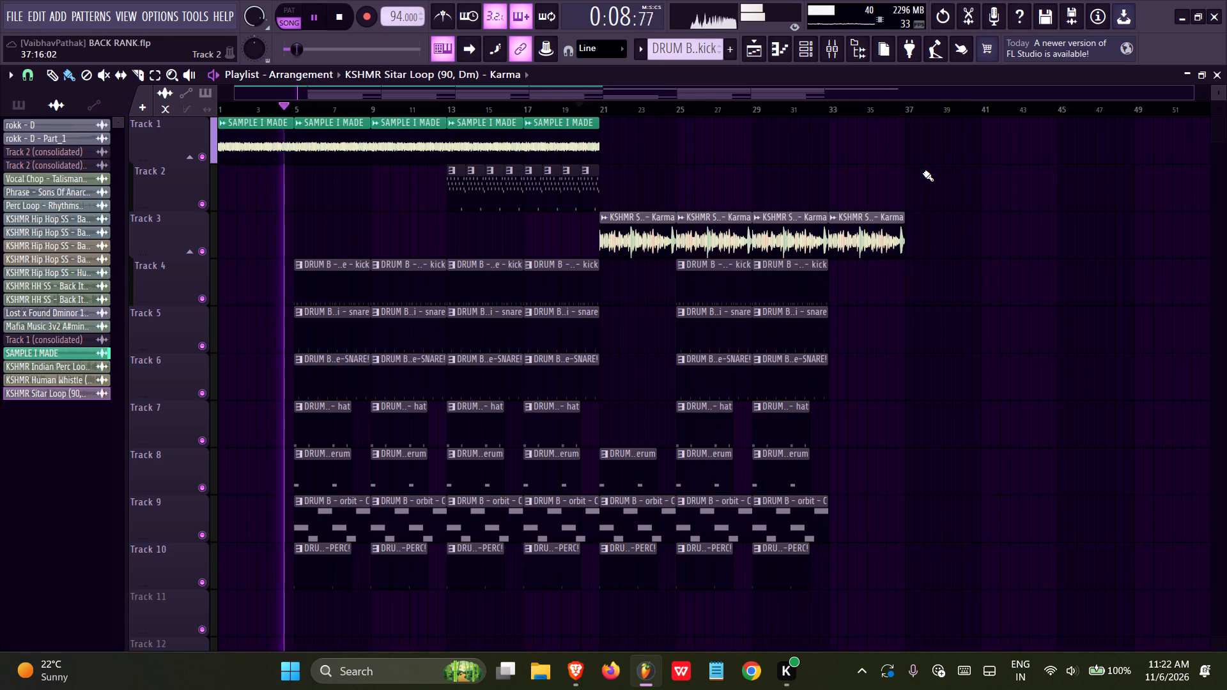
pyautogui.hotkey('ctrl', 's')
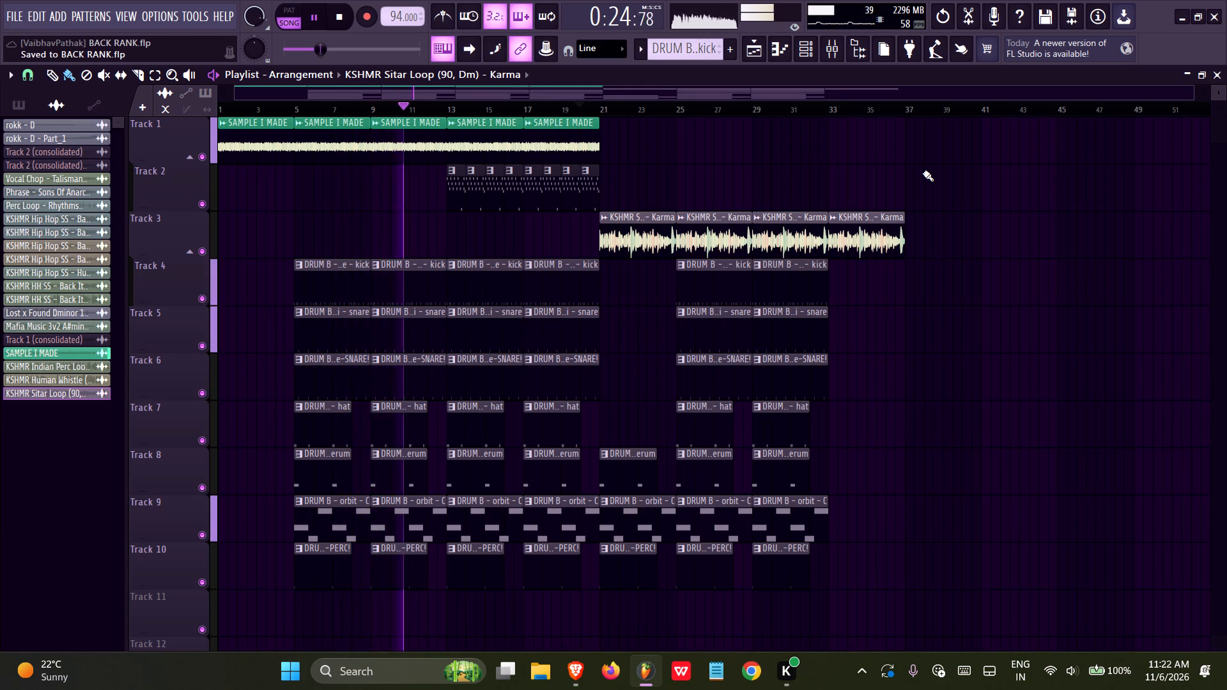
# Duplicate the last SAMPLE I MADE clip on Track 1 three times to fill bars 21 to 33.
pyautogui.keyDown('ctrl'); pyautogui.click(554, 126); pyautogui.keyUp('ctrl')
pyautogui.hotkey('ctrl', 'b')
pyautogui.hotkey('ctrl', 'b')
pyautogui.hotkey('ctrl', 'b')
# Make the SAMPLE I MADE clip at bar 21 unique as a sample and raise its time-stretching pitch.
pyautogui.click(605, 118)
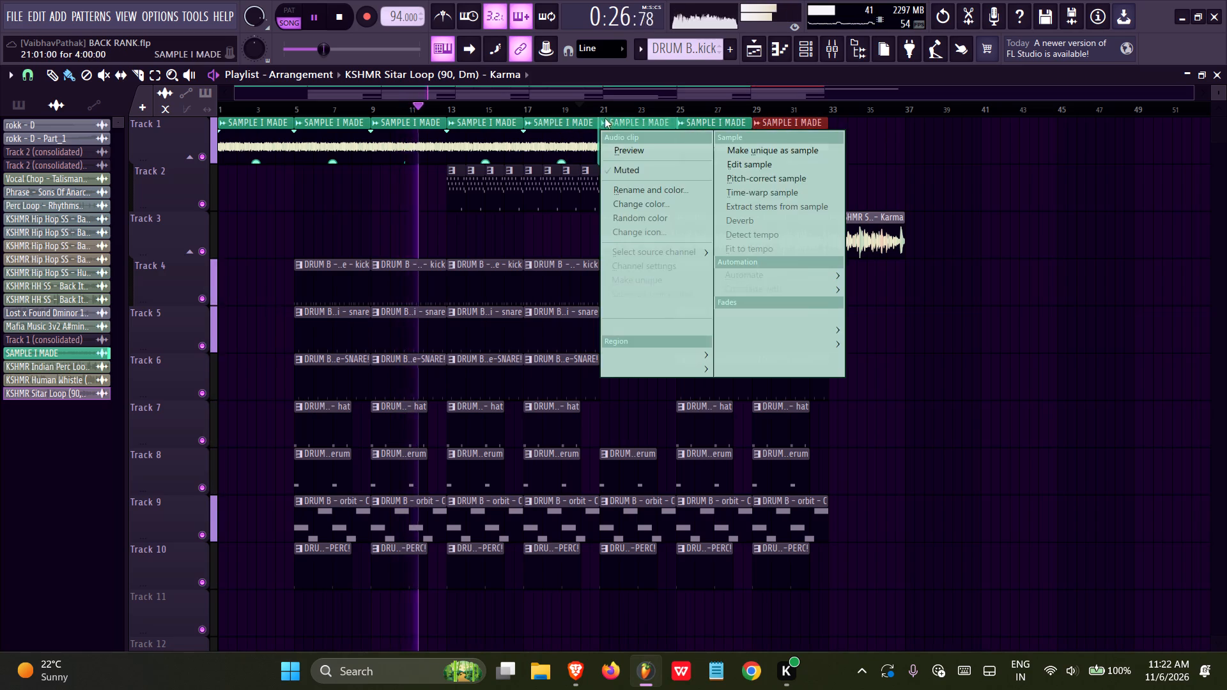
pyautogui.click(799, 153)
pyautogui.doubleClick(635, 133)
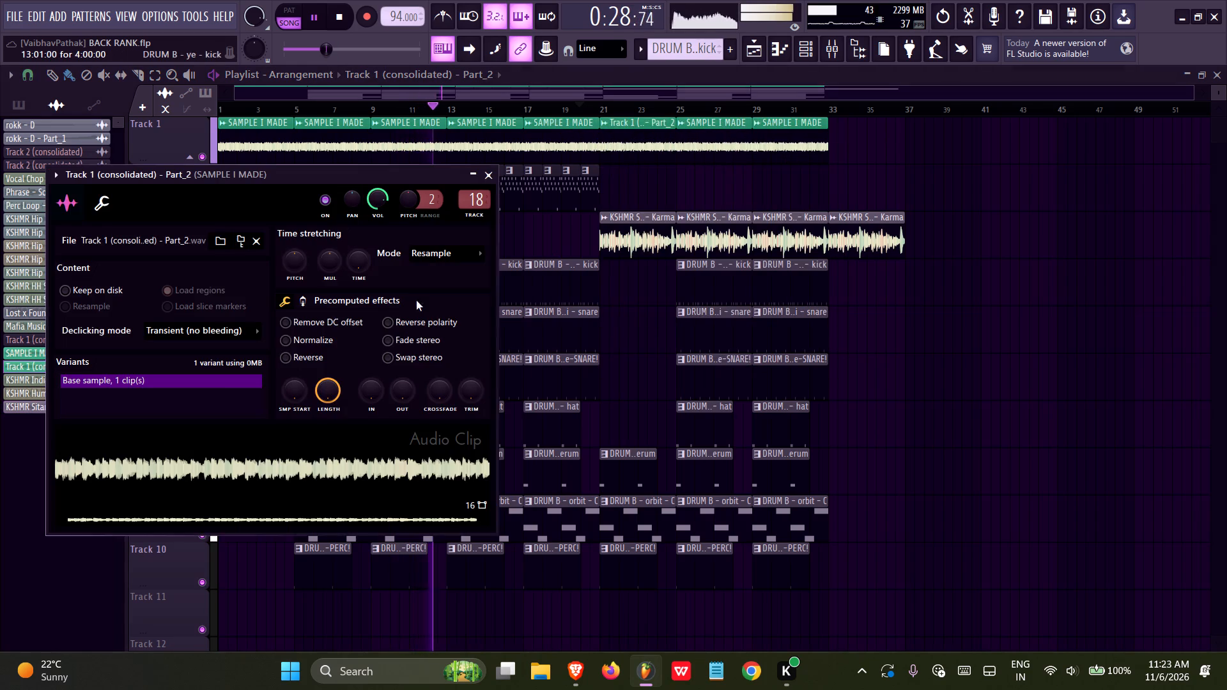
pyautogui.moveTo(300, 263); pyautogui.dragTo(268, 84)
# Replace Track 1's SAMPLE I MADE clips in bars 25 to 33 with copies of the pitch-shifted clip, continue them to bar 37, and save.
pyautogui.moveTo(746, 176); pyautogui.dragTo(730, 149, button='right')
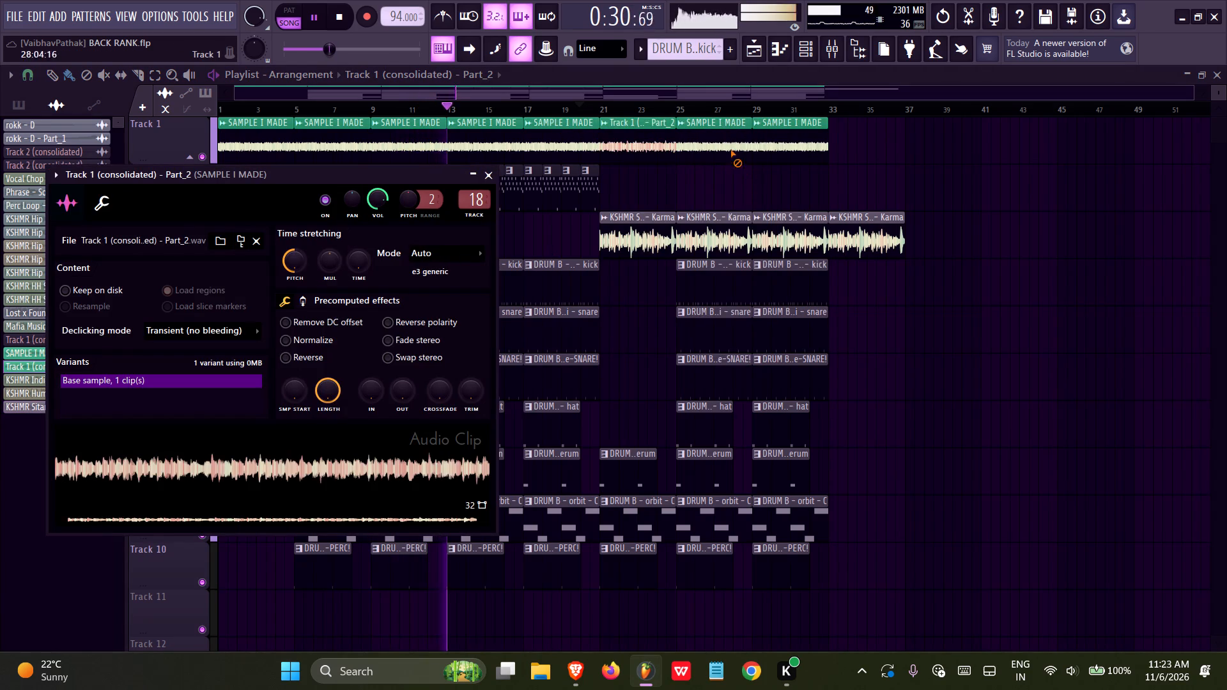
pyautogui.moveTo(730, 149); pyautogui.dragTo(780, 136, button='right')
pyautogui.keyDown('ctrl'); pyautogui.moveTo(709, 136); pyautogui.dragTo(639, 136); pyautogui.keyUp('ctrl')
pyautogui.hotkey('ctrl', 'b')
pyautogui.hotkey('ctrl', 'b')
pyautogui.hotkey('ctrl', 'b')
pyautogui.hotkey('ctrl', 's')
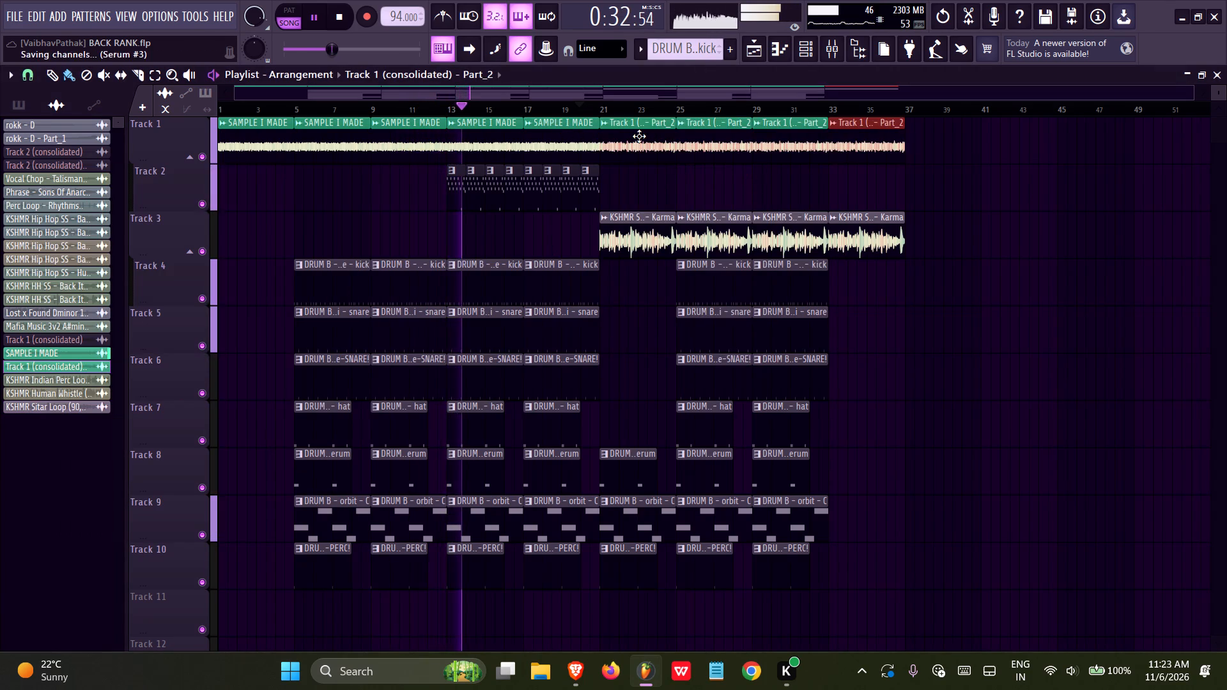
pyautogui.keyDown('ctrl'); pyautogui.scroll(12, 456, 252); pyautogui.keyUp('ctrl')
pyautogui.hotkey('ctrl', 's')
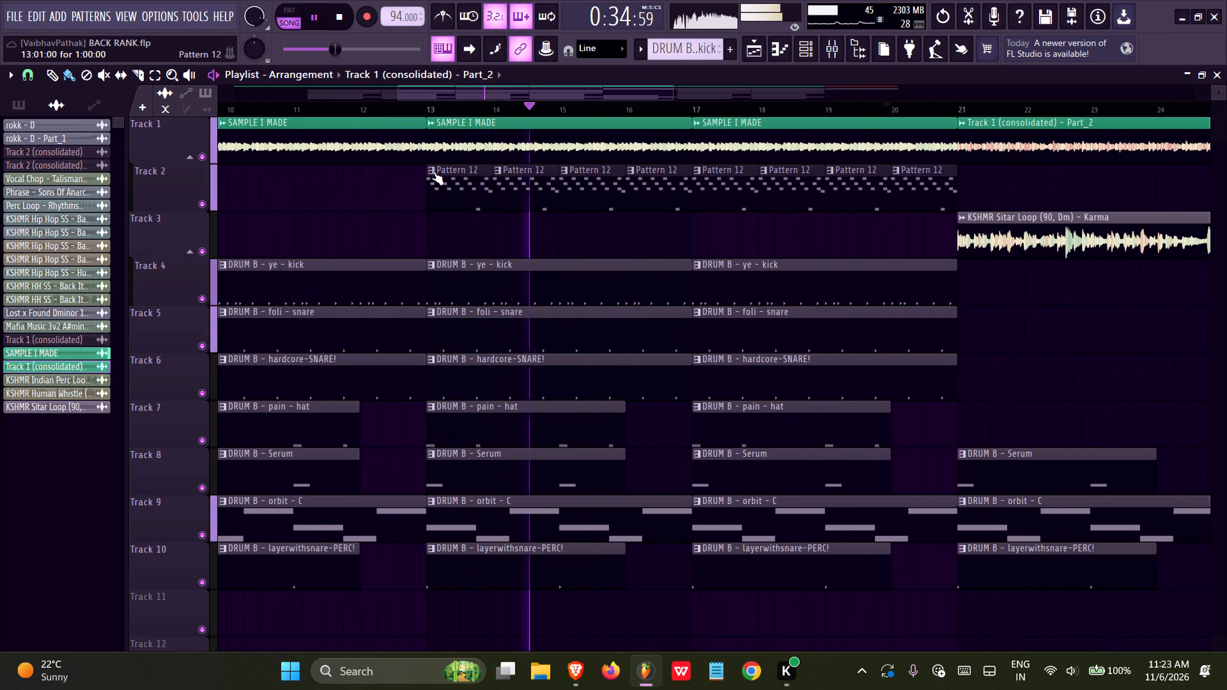
# Rename Pattern 12 on Track 2 as ADDITIONAL LEAD and save the project.
pyautogui.click(433, 171)
pyautogui.click(458, 239)
pyautogui.write('ADDITIONAL LEASD')
pyautogui.press('BackSpace')
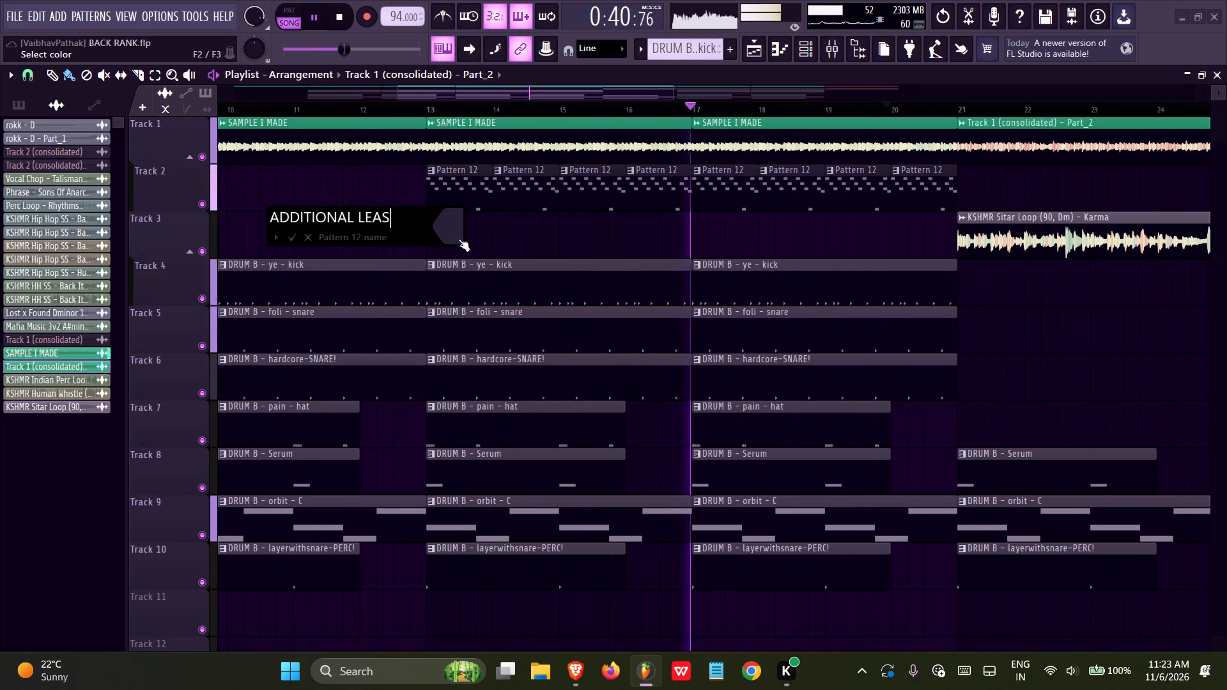
pyautogui.press('BackSpace')
pyautogui.press('d')
pyautogui.press('Return')
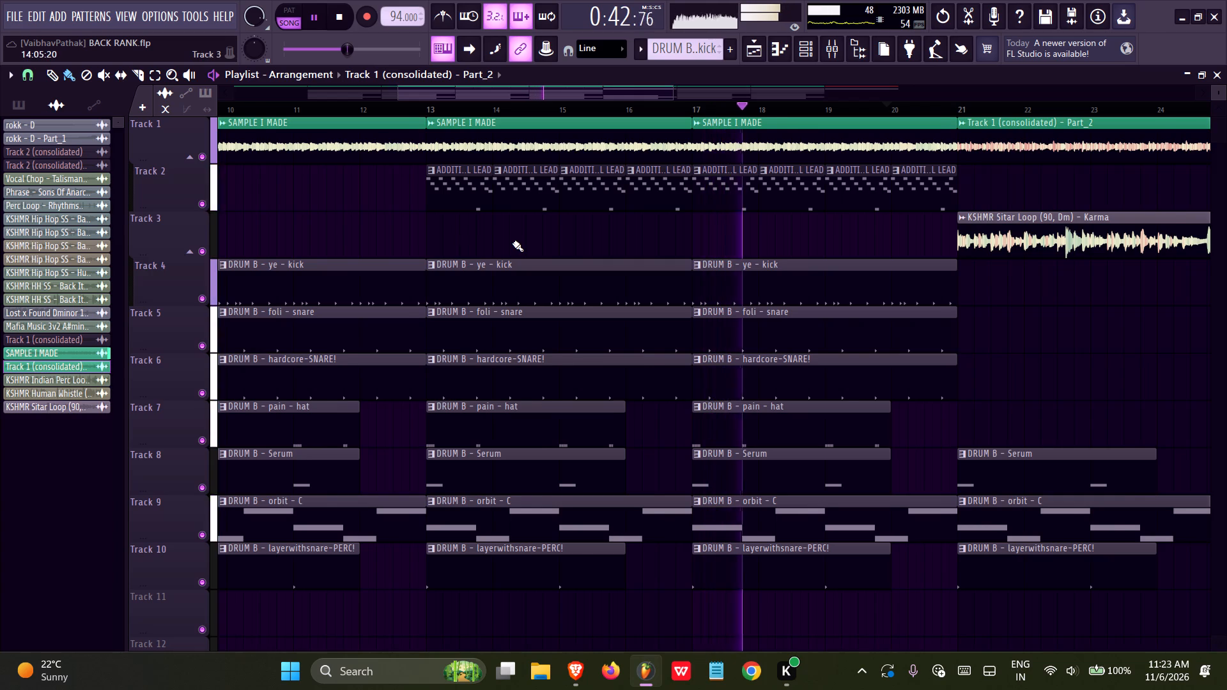
pyautogui.keyDown('ctrl'); pyautogui.scroll(-6, 513, 243); pyautogui.keyUp('ctrl')
pyautogui.hotkey('ctrl', 's')
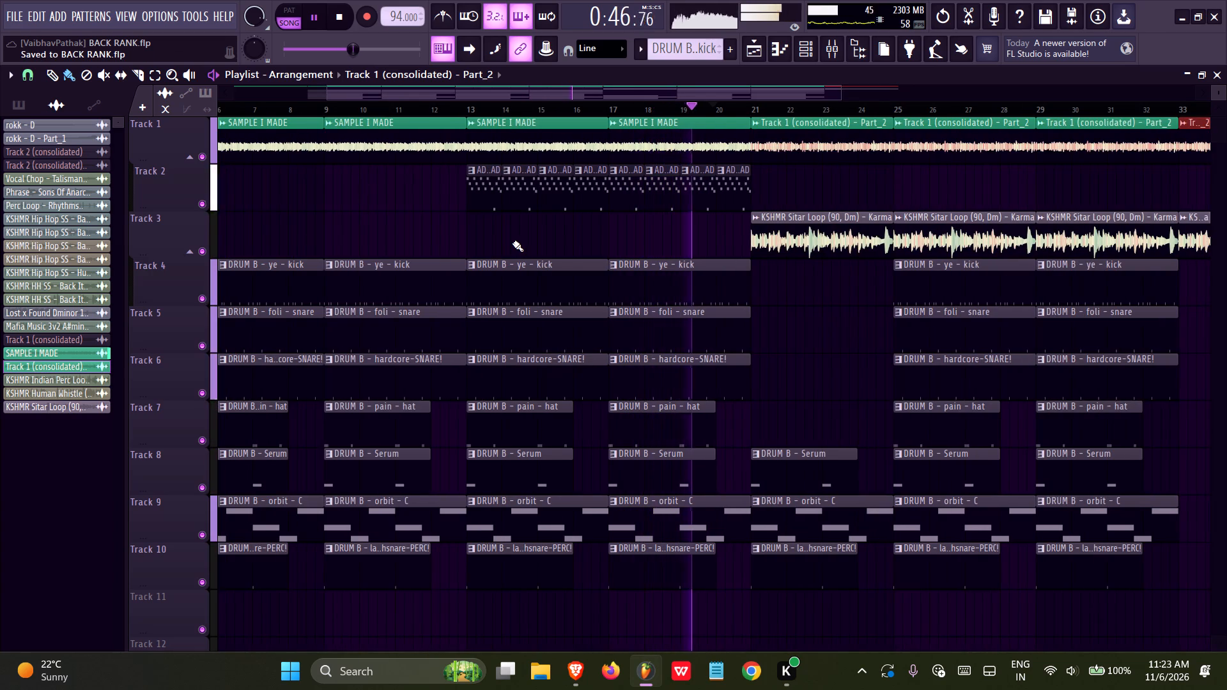
# Shorten the clips ending at bar 21 on Tracks 1, 2, 4, 5, 6 and 9 by half a bar and save.
pyautogui.keyDown('ctrl'); pyautogui.scroll(17, 720, 463); pyautogui.keyUp('ctrl')
pyautogui.keyDown('ctrl'); pyautogui.moveTo(756, 578); pyautogui.dragTo(762, 252); pyautogui.keyUp('ctrl')
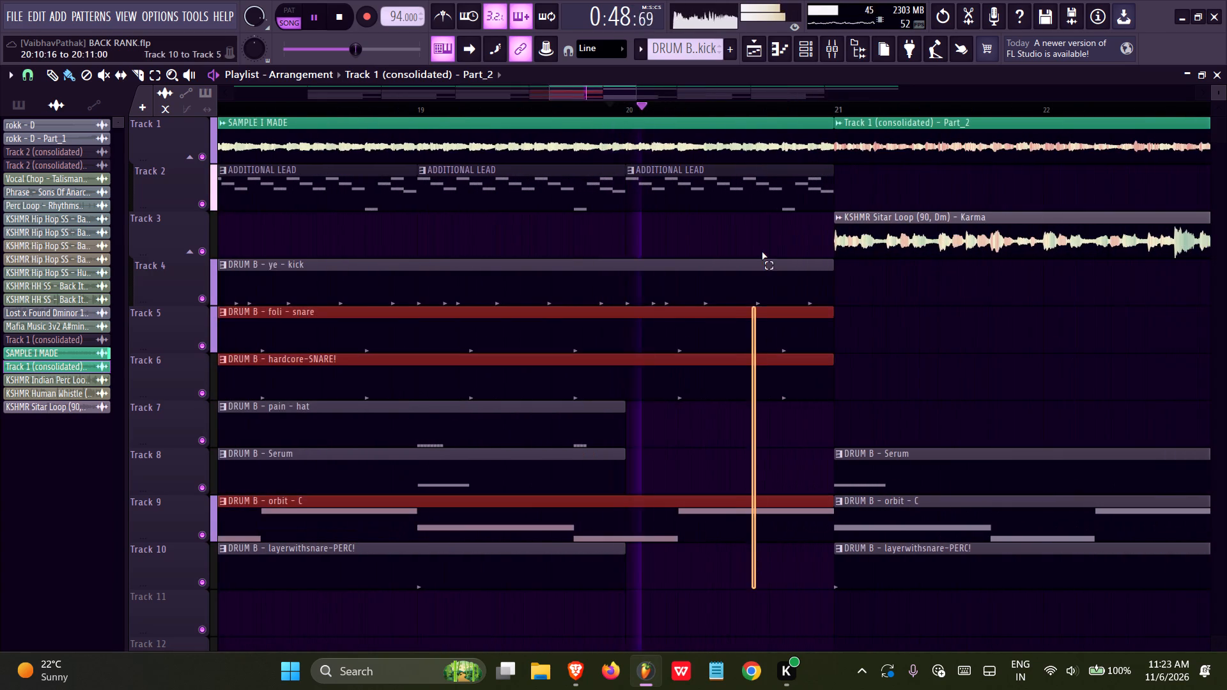
pyautogui.keyDown('ctrl'); pyautogui.moveTo(762, 252); pyautogui.dragTo(772, 156); pyautogui.keyUp('ctrl')
pyautogui.moveTo(830, 125); pyautogui.dragTo(721, 119)
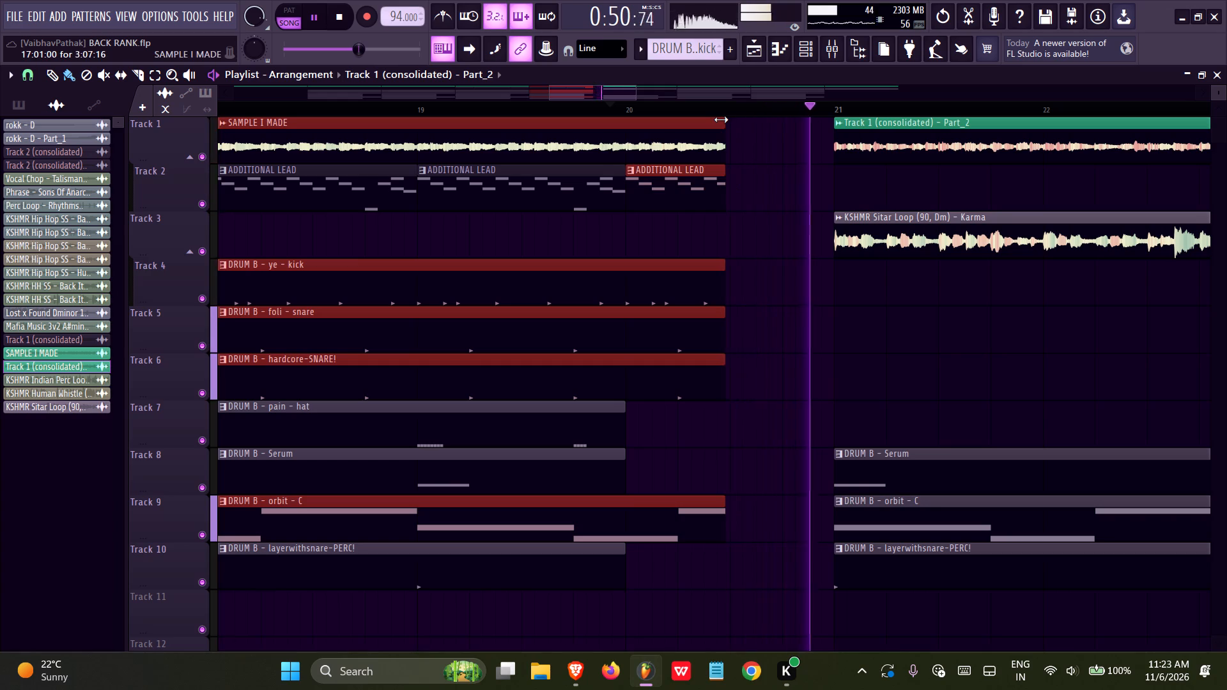
pyautogui.click(723, 120)
pyautogui.keyDown('ctrl'); pyautogui.scroll(7, 726, 121); pyautogui.keyUp('ctrl')
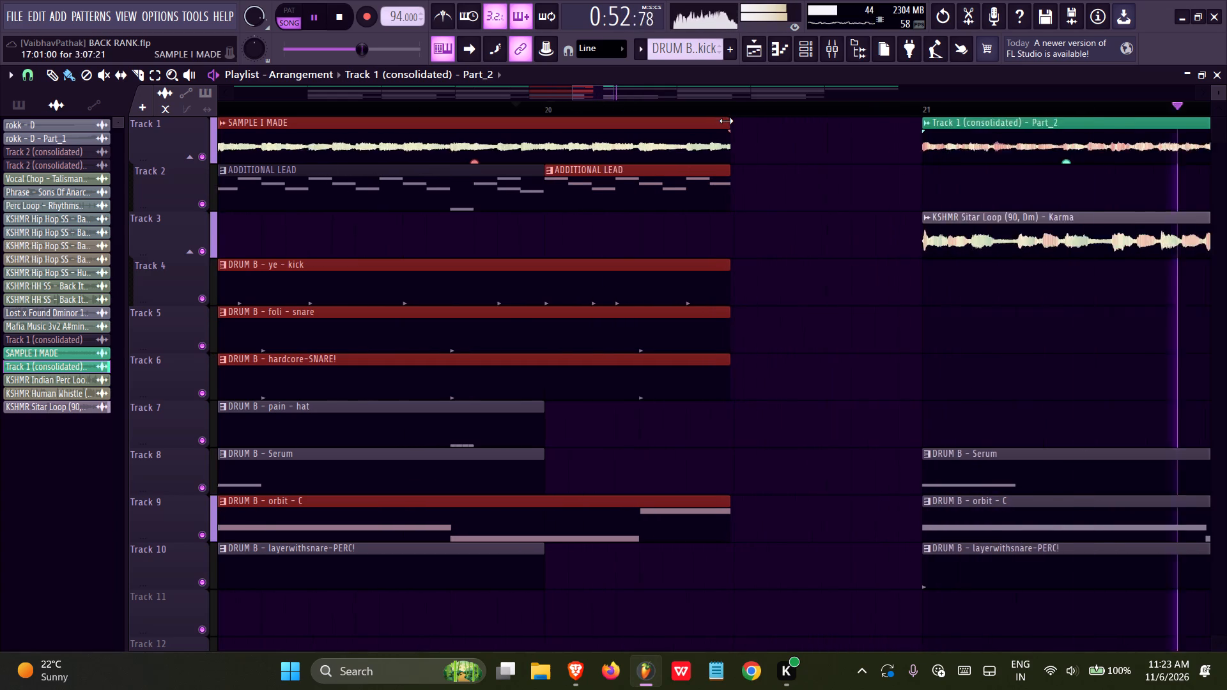
pyautogui.keyDown('ctrl'); pyautogui.scroll(5, 726, 121); pyautogui.keyUp('ctrl')
pyautogui.moveTo(732, 121); pyautogui.dragTo(738, 121)
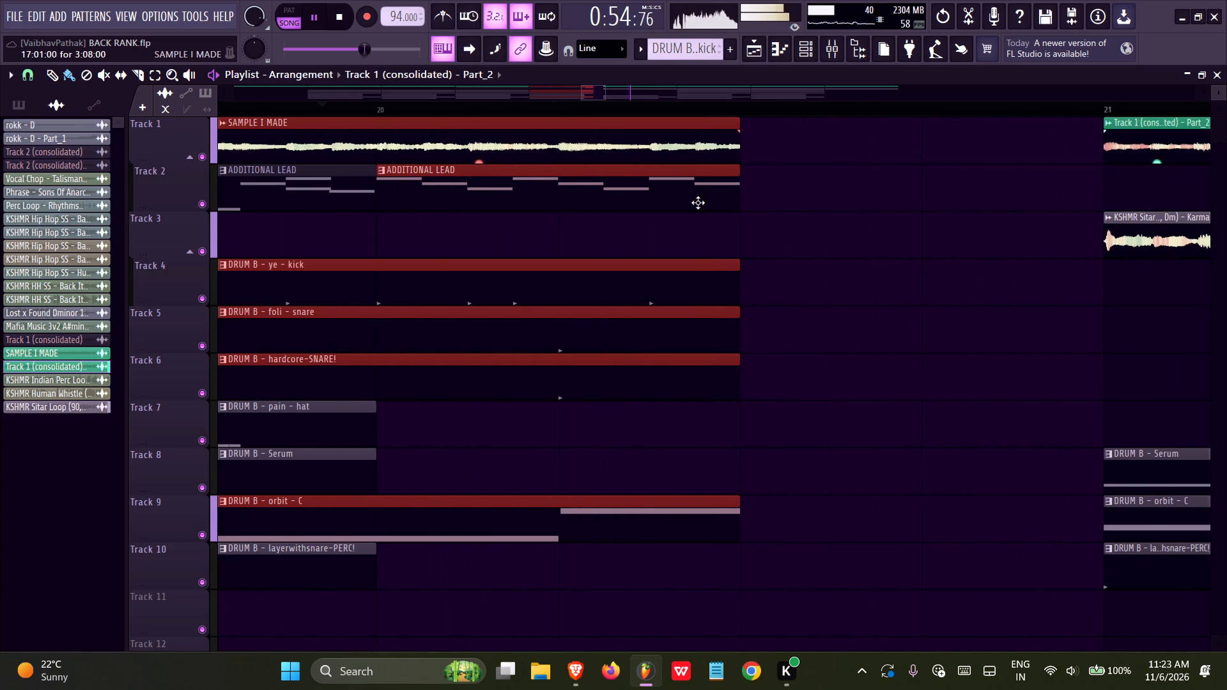
pyautogui.keyDown('ctrl'); pyautogui.scroll(-20, 701, 194); pyautogui.keyUp('ctrl')
pyautogui.keyDown('ctrl'); pyautogui.scroll(-12, 701, 194); pyautogui.keyUp('ctrl')
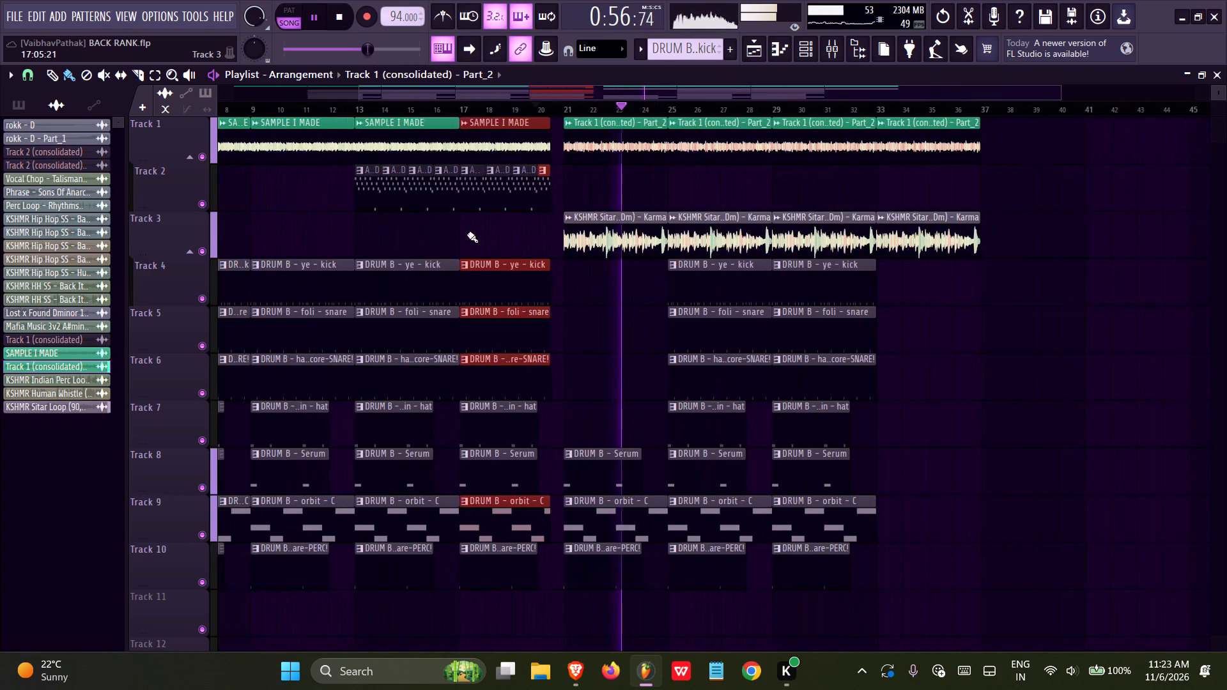
pyautogui.rightClick(467, 234)
pyautogui.hotkey('ctrl', 's')
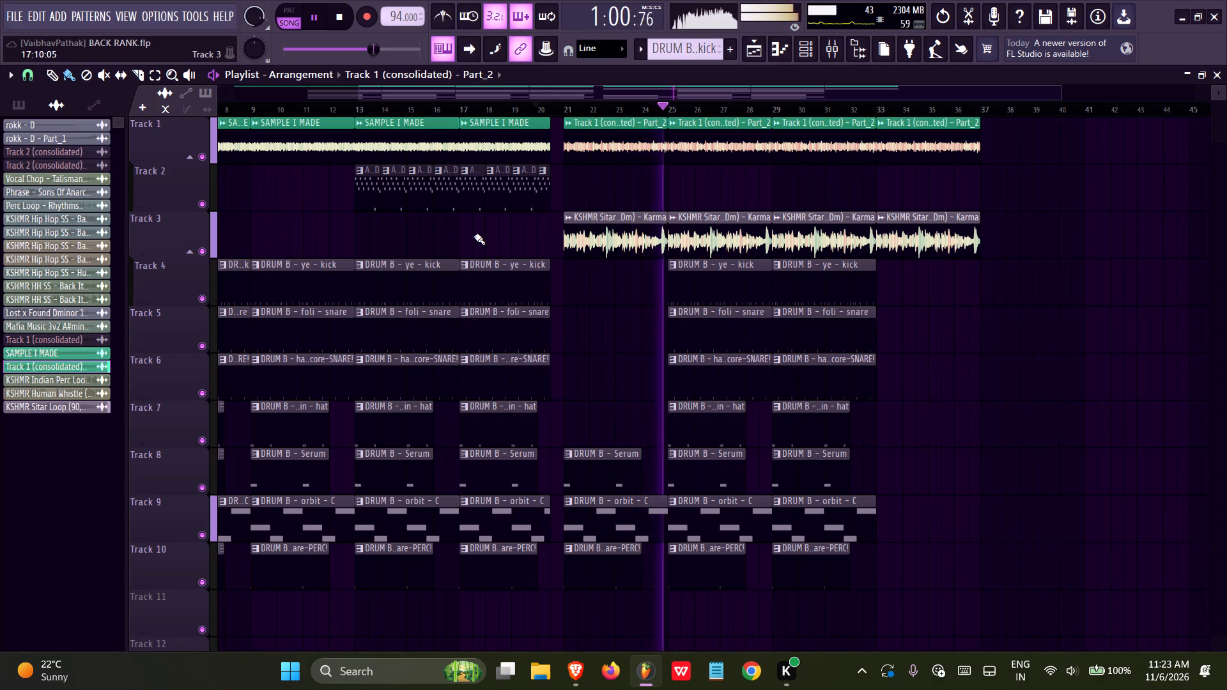
# Replace the bar 33 to 37 clips on Tracks 1 and 3 by duplicating bars 25 to 33 of all tracks up to bar 41, and save.
pyautogui.moveTo(917, 295); pyautogui.dragTo(927, 136, button='right')
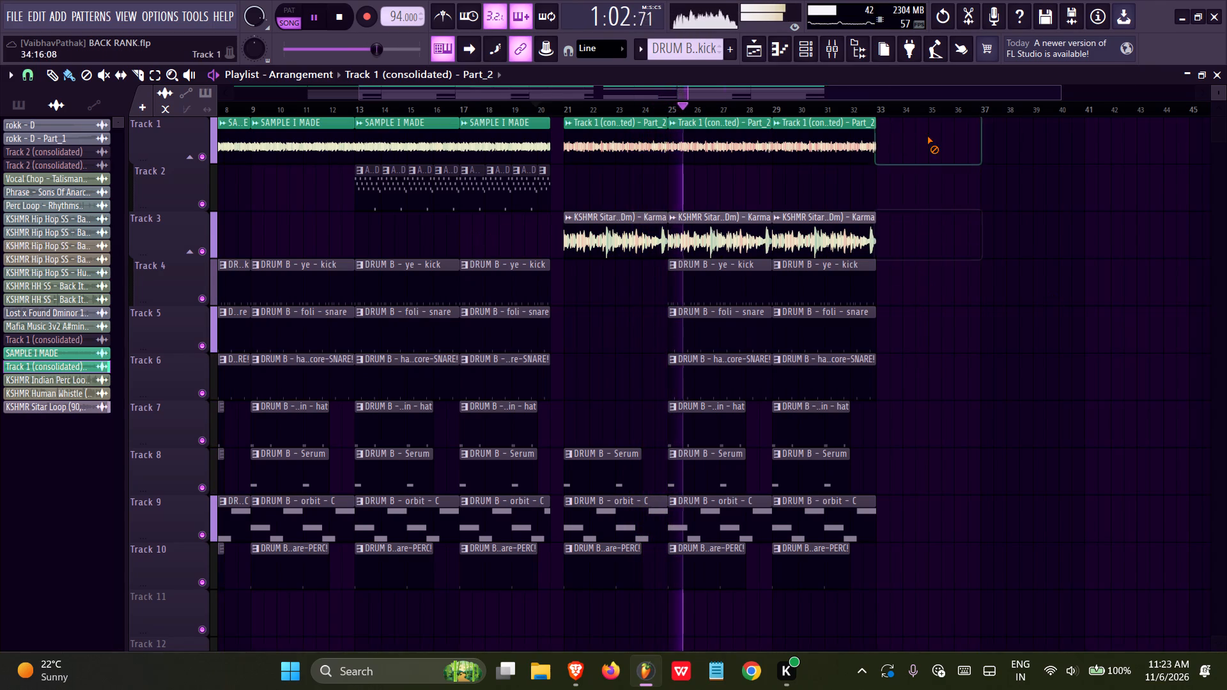
pyautogui.keyDown('ctrl'); pyautogui.moveTo(927, 140); pyautogui.dragTo(709, 541); pyautogui.keyUp('ctrl')
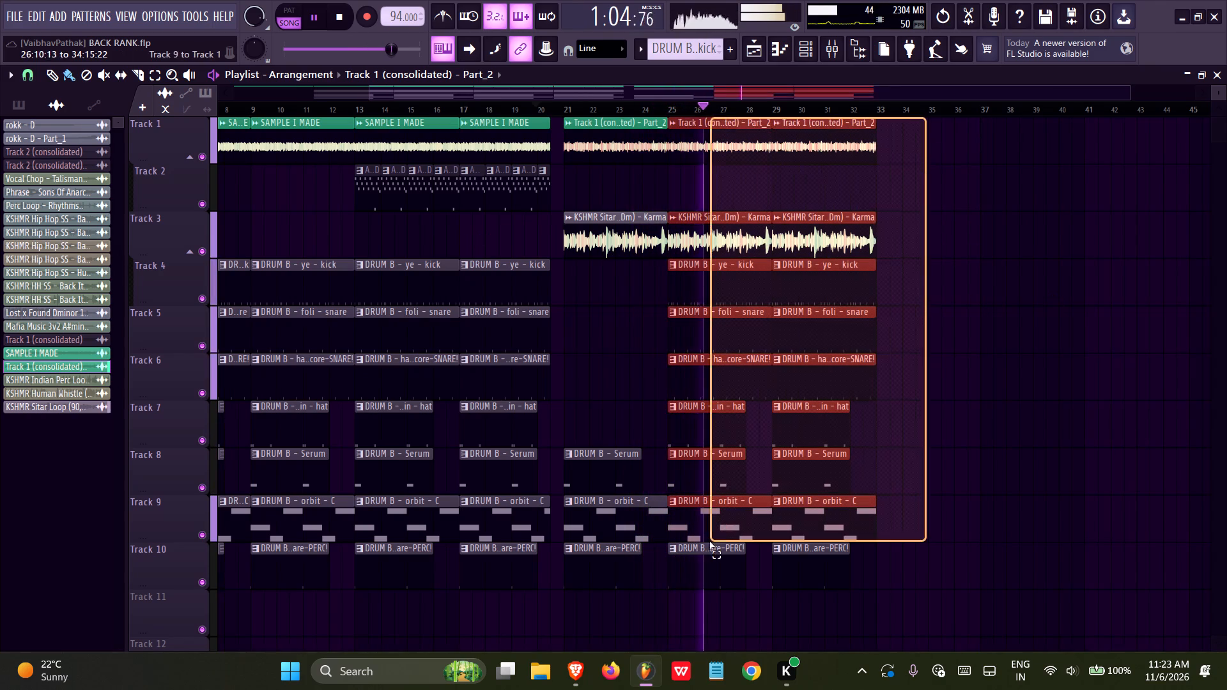
pyautogui.keyDown('ctrl'); pyautogui.moveTo(709, 541); pyautogui.dragTo(706, 550); pyautogui.keyUp('ctrl')
pyautogui.hotkey('ctrl', 'b')
pyautogui.hotkey('ctrl', 's')
pyautogui.rightClick(615, 304)
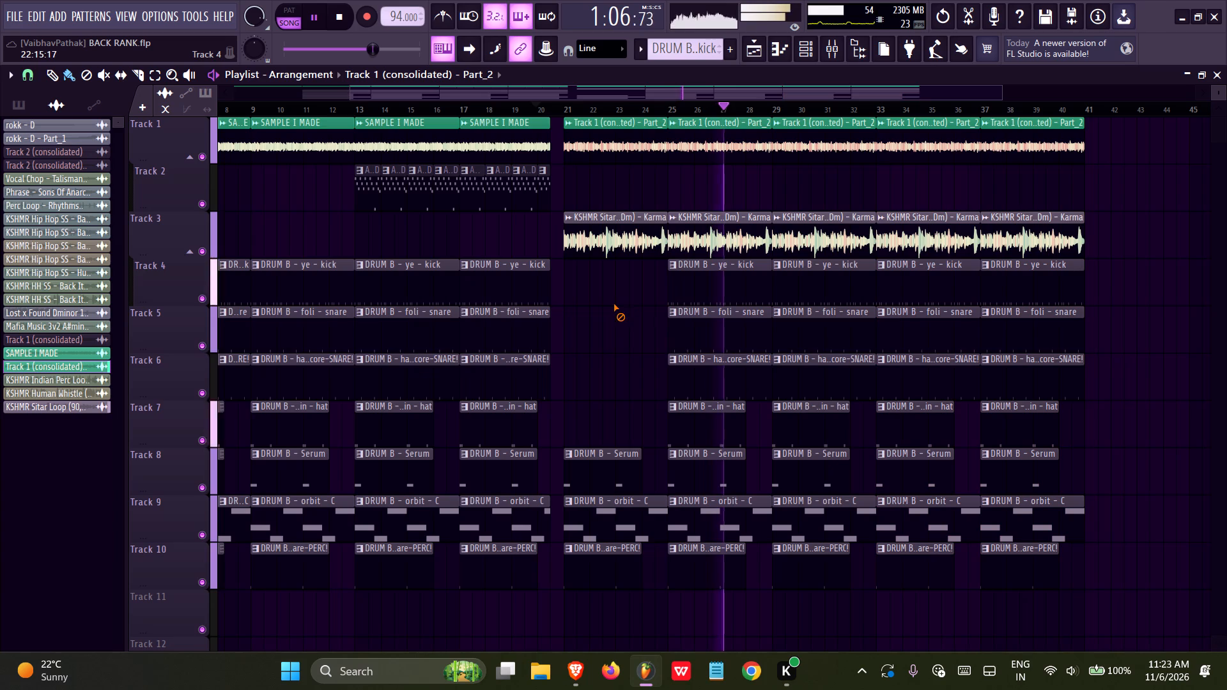
pyautogui.press('s')
pyautogui.hotkey('ctrl', 's')
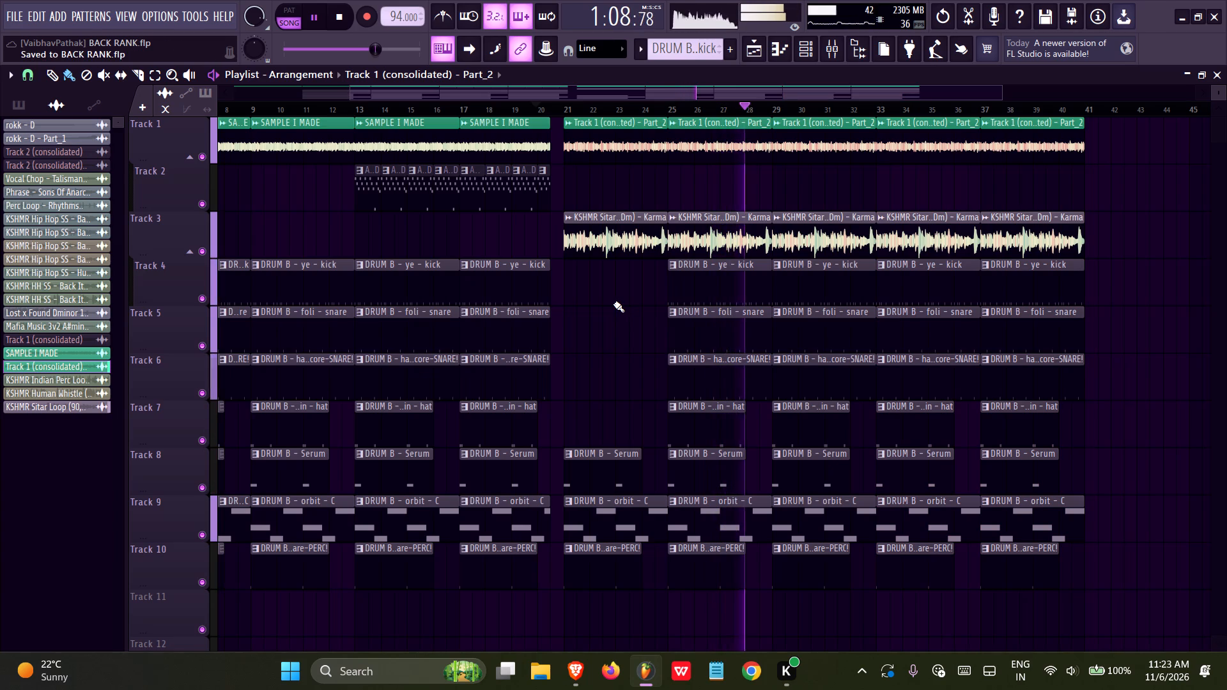
# Delete the sitar and drum clips on Tracks 3 to 10 between bars 37 and 41.
pyautogui.moveTo(756, 428); pyautogui.dragTo(638, 302, button='middle')
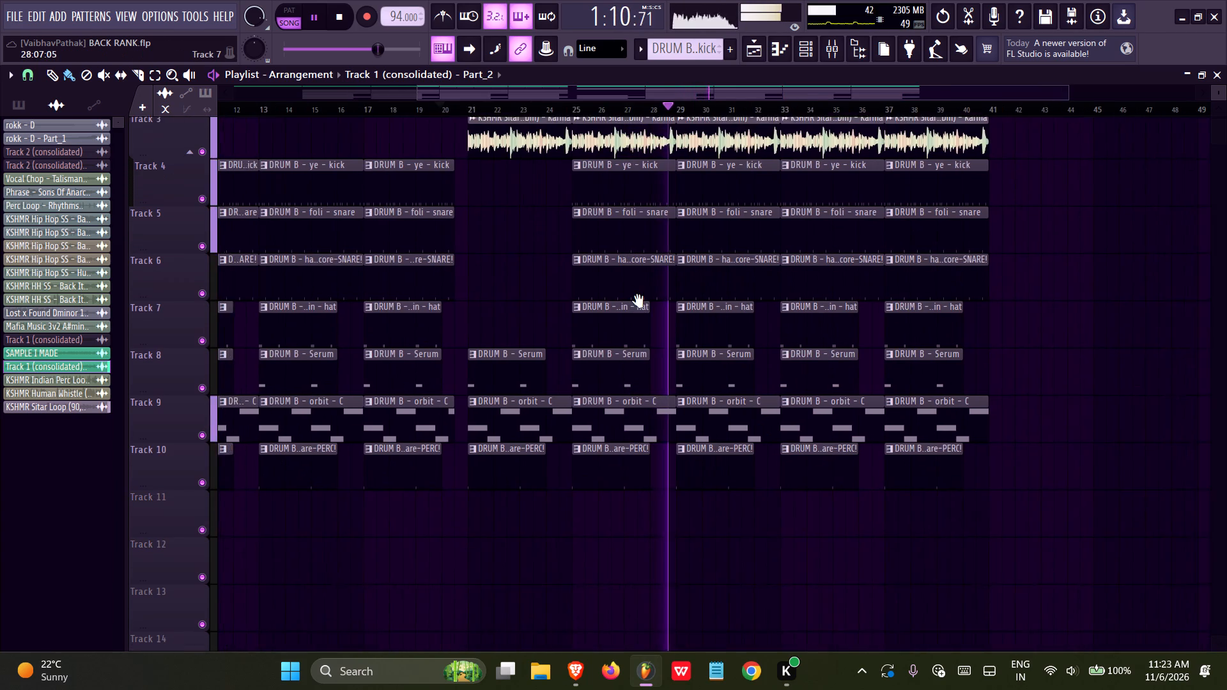
pyautogui.moveTo(638, 302); pyautogui.dragTo(532, 435, button='middle')
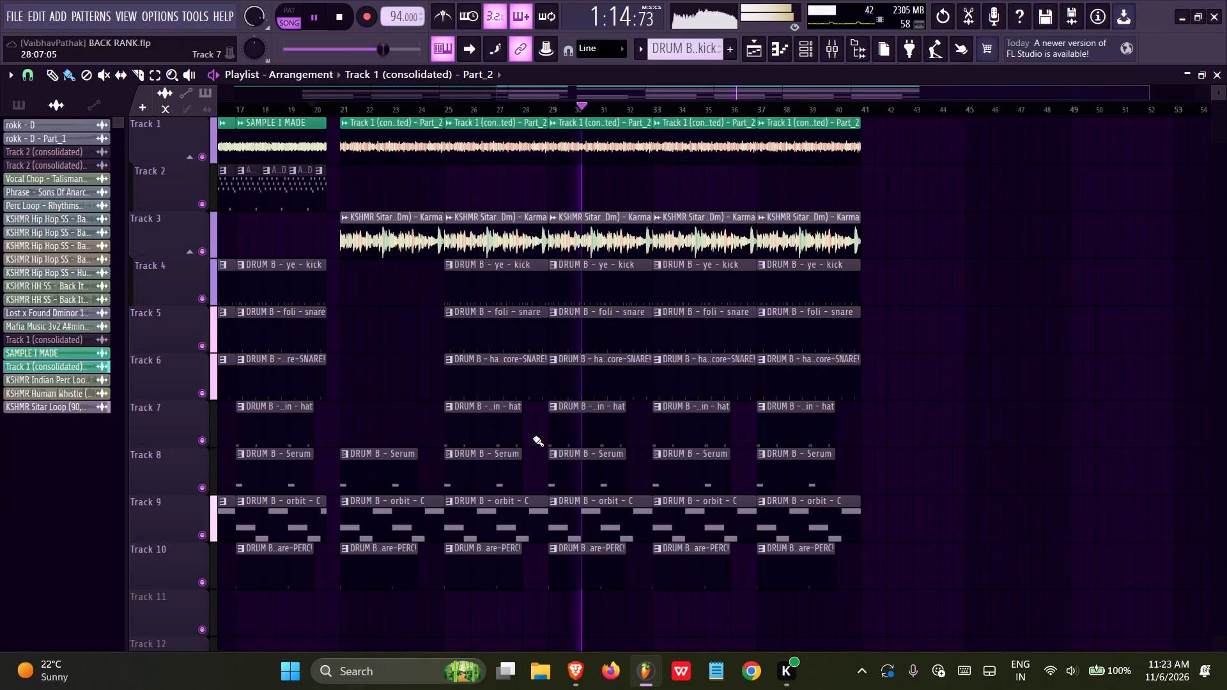
pyautogui.scroll(4, 624, 436)
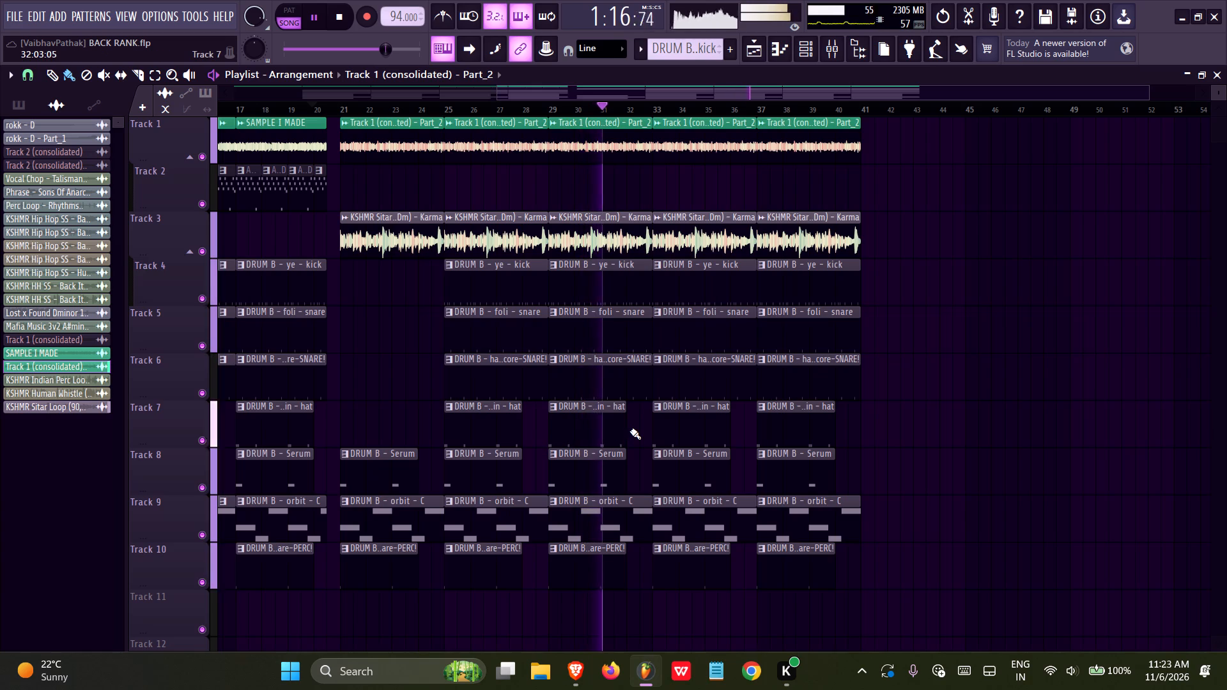
pyautogui.keyDown('ctrl'); pyautogui.scroll(9, 632, 431); pyautogui.keyUp('ctrl')
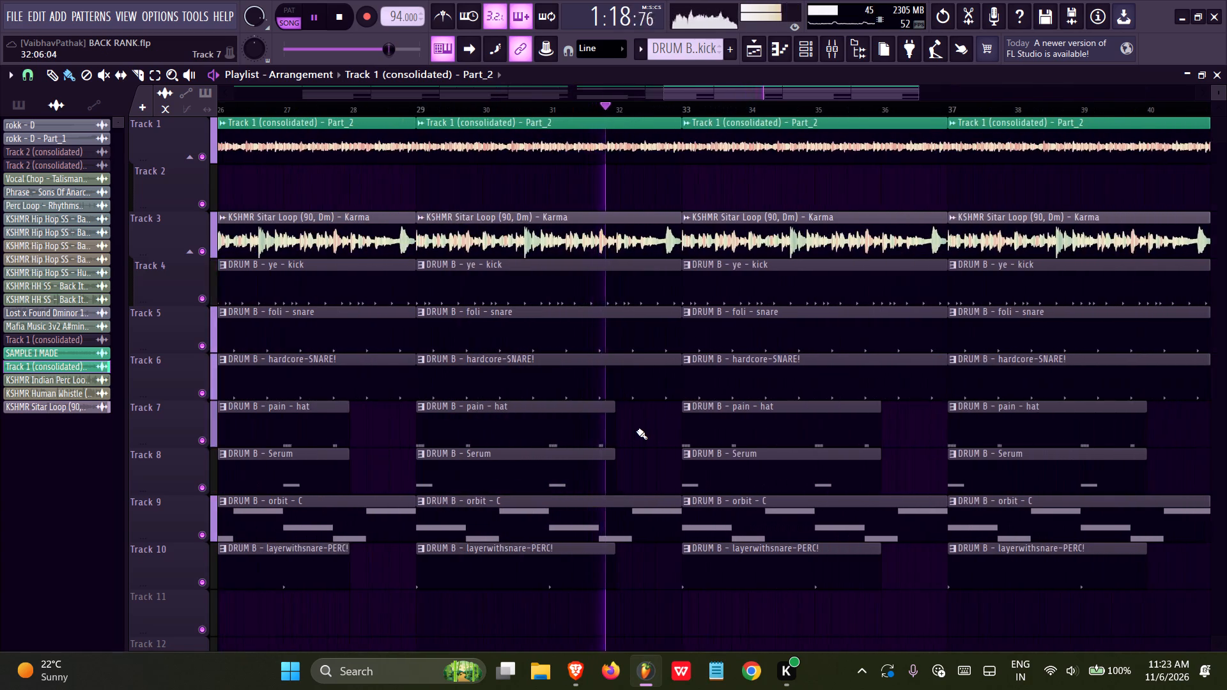
pyautogui.keyDown('ctrl'); pyautogui.scroll(-14, 637, 431); pyautogui.keyUp('ctrl')
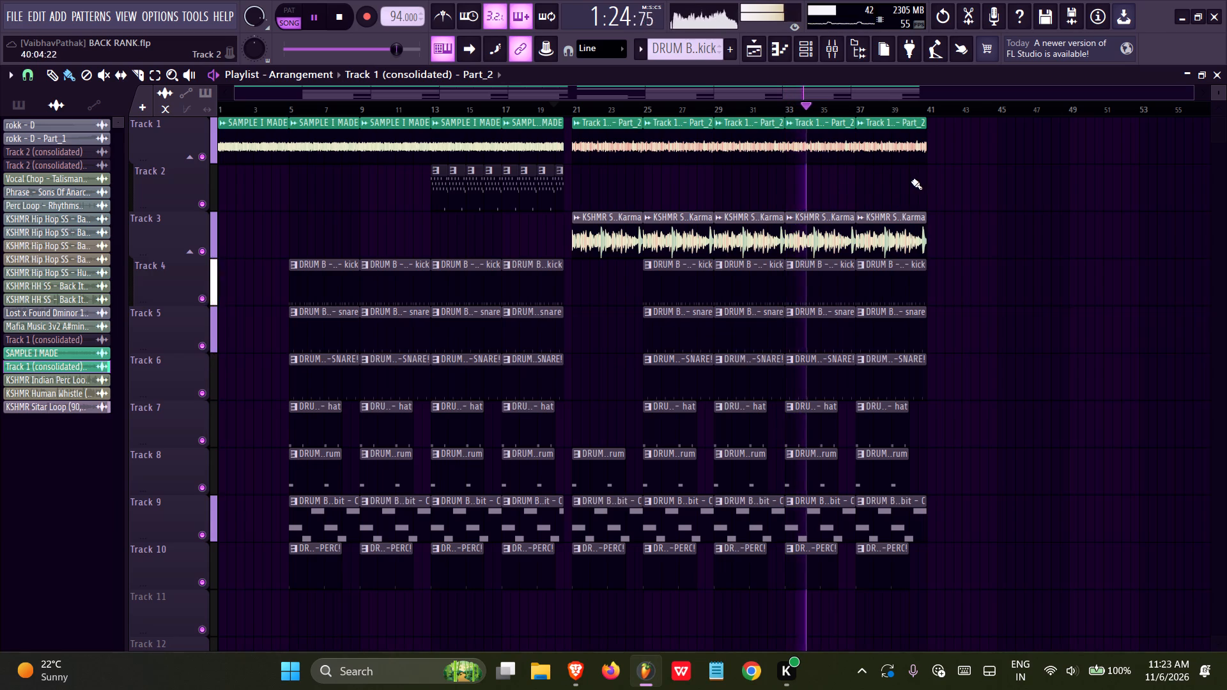
pyautogui.moveTo(906, 186); pyautogui.dragTo(891, 563, button='right')
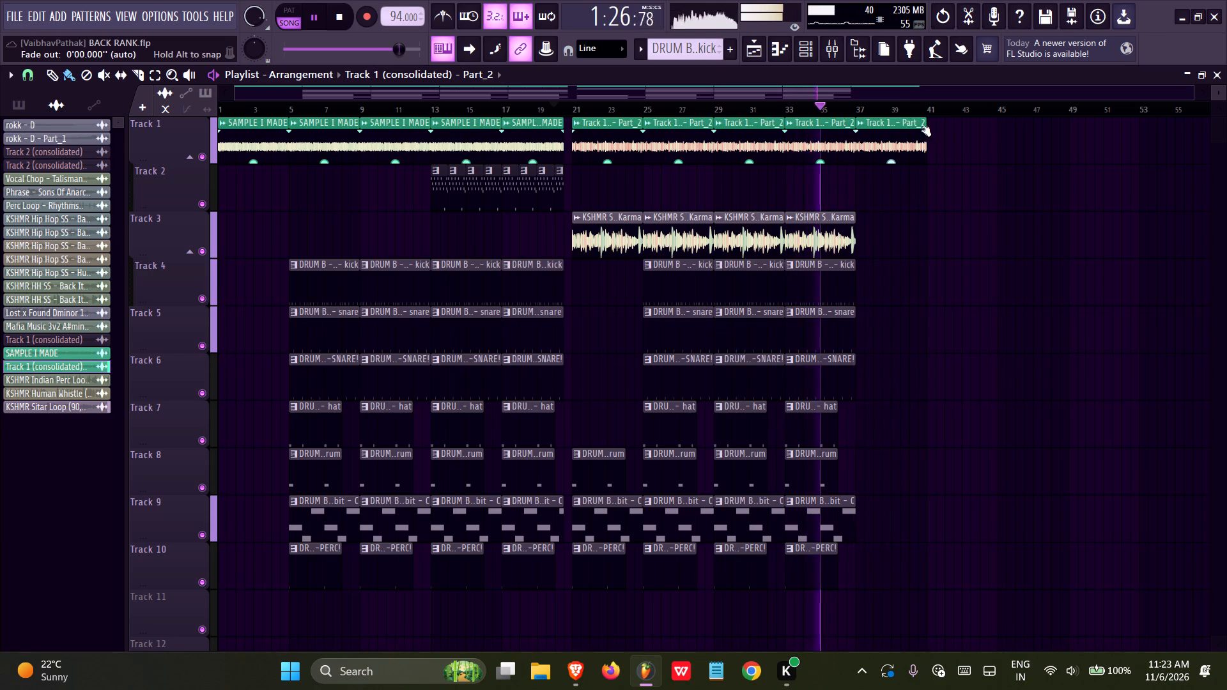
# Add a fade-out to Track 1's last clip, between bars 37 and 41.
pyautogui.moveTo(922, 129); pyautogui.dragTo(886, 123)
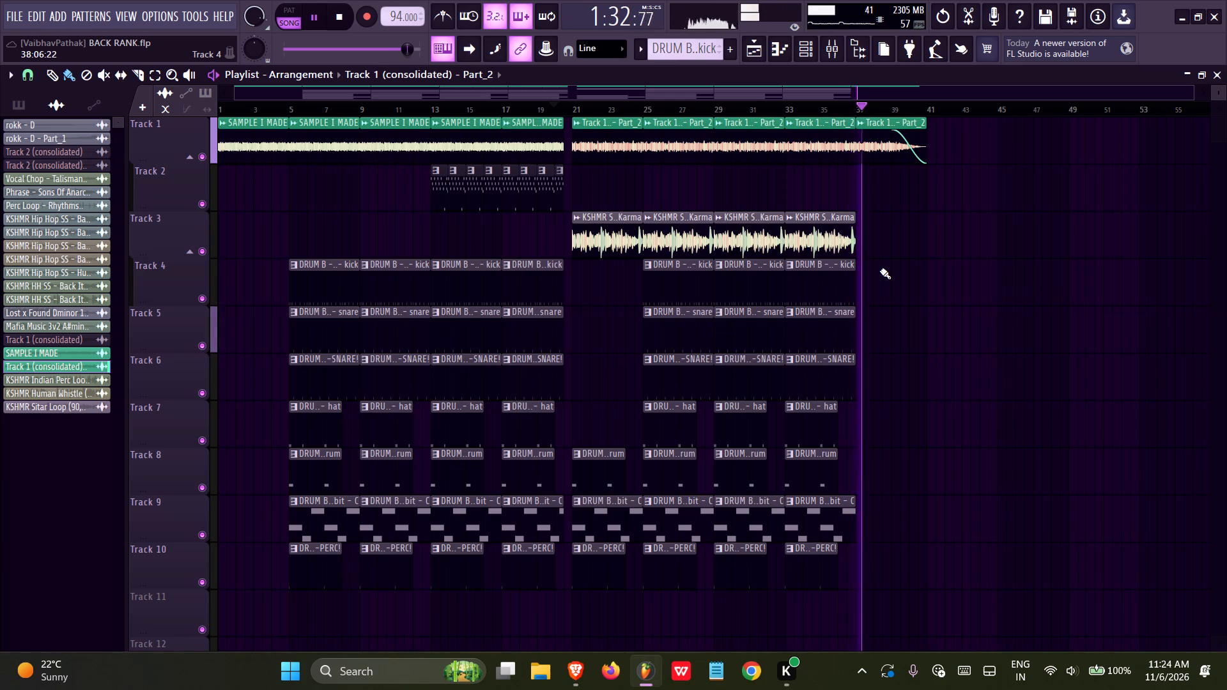
# Duplicate the last Karma sitar loop on Track 3 into bars 37 to 41 and delete Track 1's clip in those bars.
pyautogui.keyDown('ctrl'); pyautogui.click(837, 221); pyautogui.keyUp('ctrl')
pyautogui.hotkey('ctrl', 'b')
pyautogui.rightClick(891, 129)
pyautogui.rightClick(880, 119)
pyautogui.rightClick(878, 115)
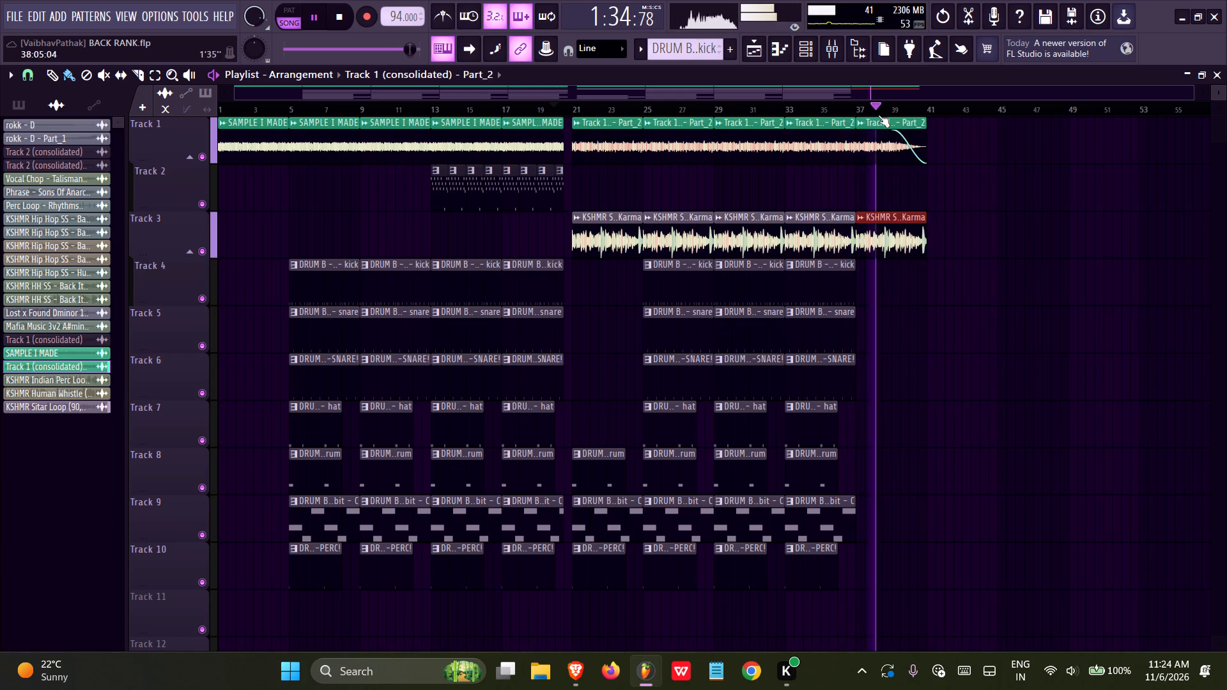
pyautogui.rightClick(878, 118)
# Fade out the last Karma sitar clip on Track 3 towards bar 41 and save the project.
pyautogui.moveTo(925, 225); pyautogui.dragTo(893, 220)
pyautogui.keyDown('ctrl'); pyautogui.scroll(-5, 985, 317); pyautogui.keyUp('ctrl')
pyautogui.hotkey('ctrl', 's')
# Play the arrangement from bar 1, save the project and clear the clip selection.
pyautogui.press('space')
pyautogui.moveTo(274, 103); pyautogui.dragTo(53, 137)
pyautogui.press('space')
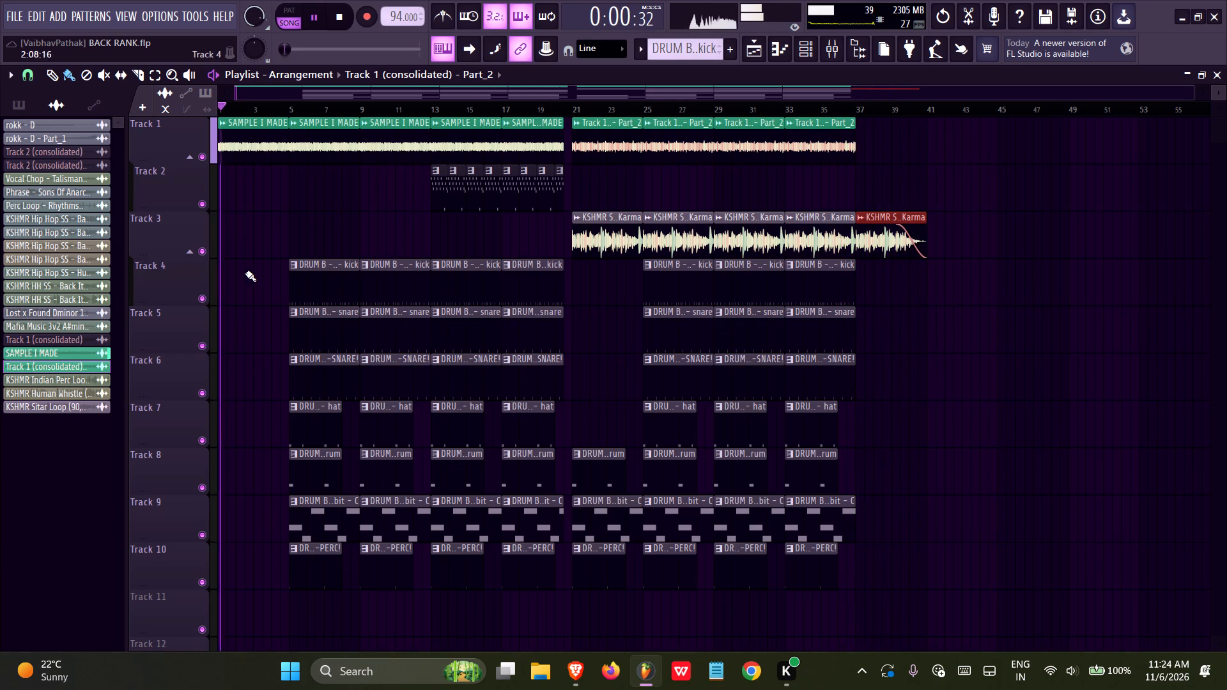
pyautogui.hotkey('ctrl', 's')
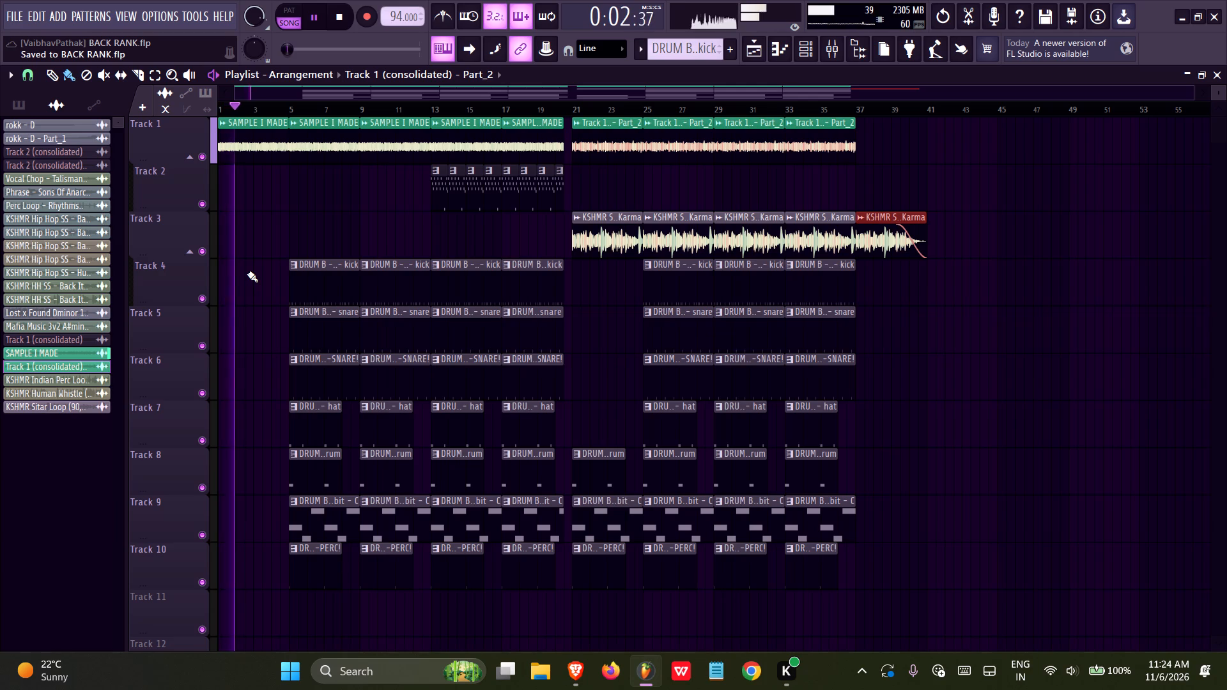
pyautogui.rightClick(340, 217)
# Browse the EDM sample packs to the XLNTSOUND Quest For Bass 2 Vocal Chops and preview several, including Vocal Chop 07 - Em - 140bpm.
pyautogui.click(858, 52)
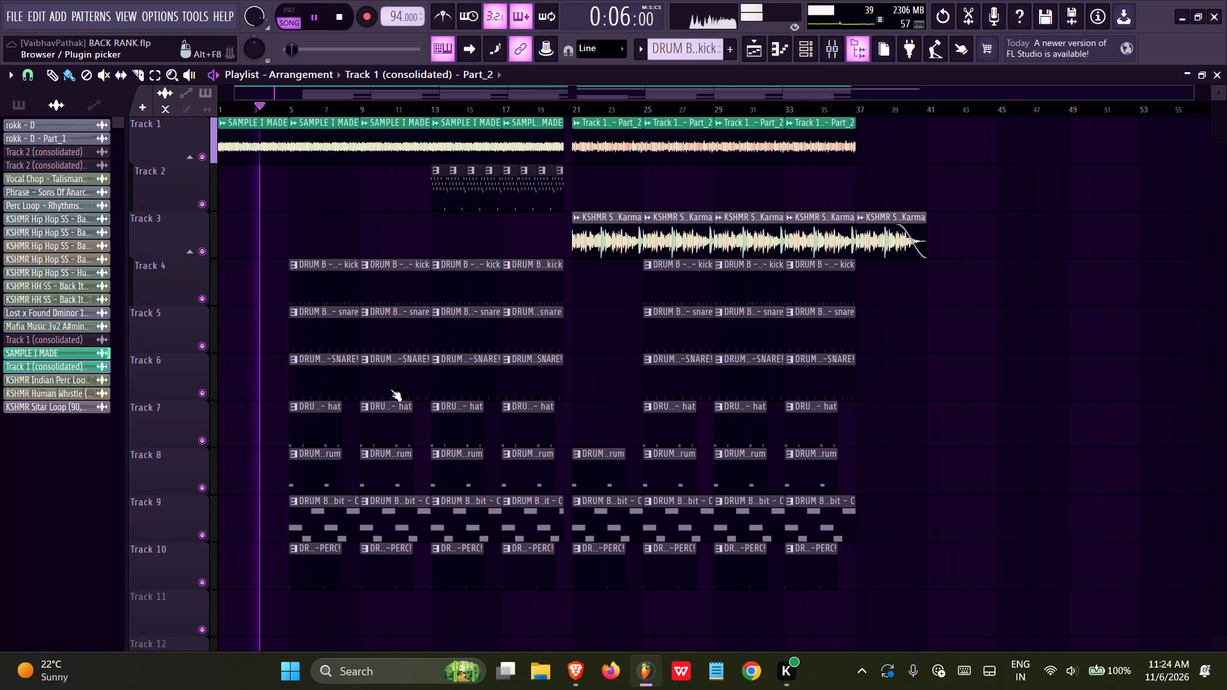
pyautogui.hotkey('ctrl', 's')
pyautogui.scroll(-2, 68, 455)
pyautogui.press('space')
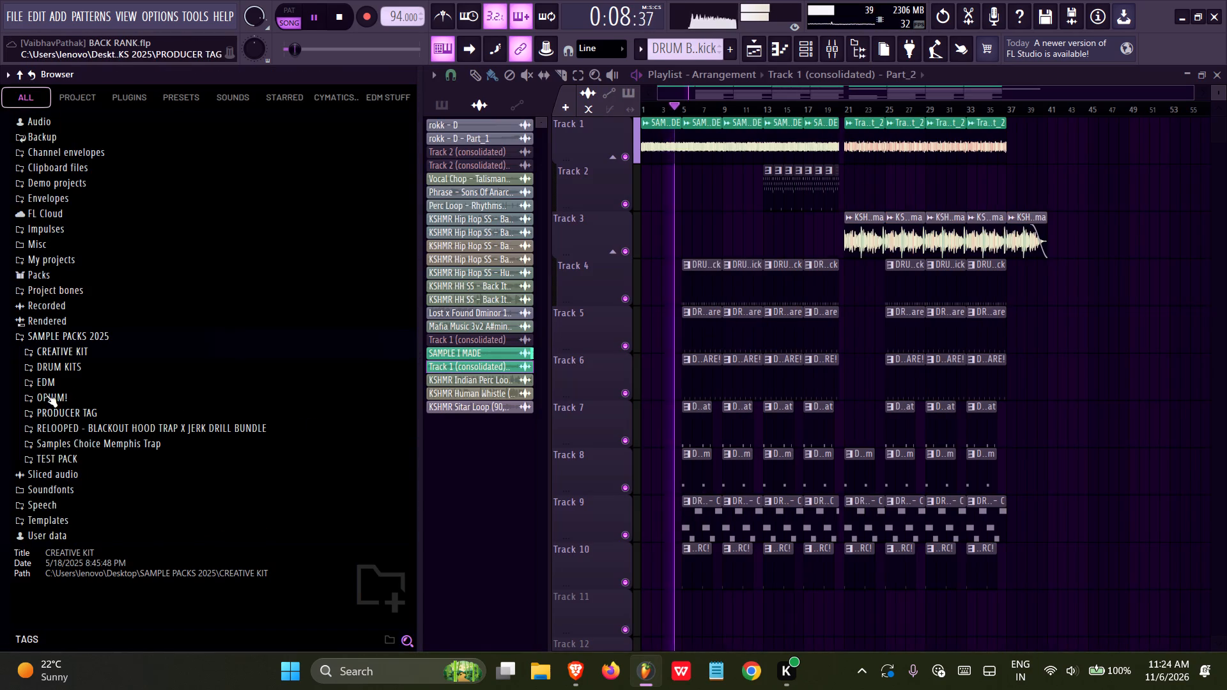
pyautogui.click(46, 388)
pyautogui.doubleClick(47, 388)
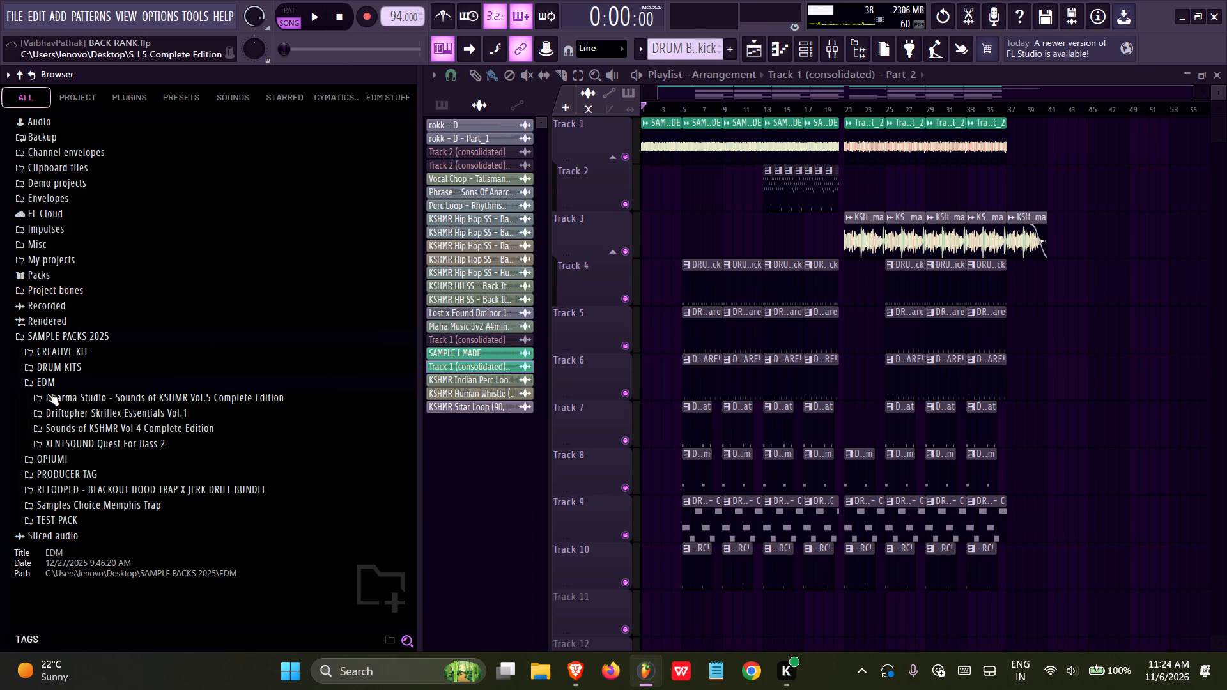
pyautogui.click(77, 438)
pyautogui.click(75, 452)
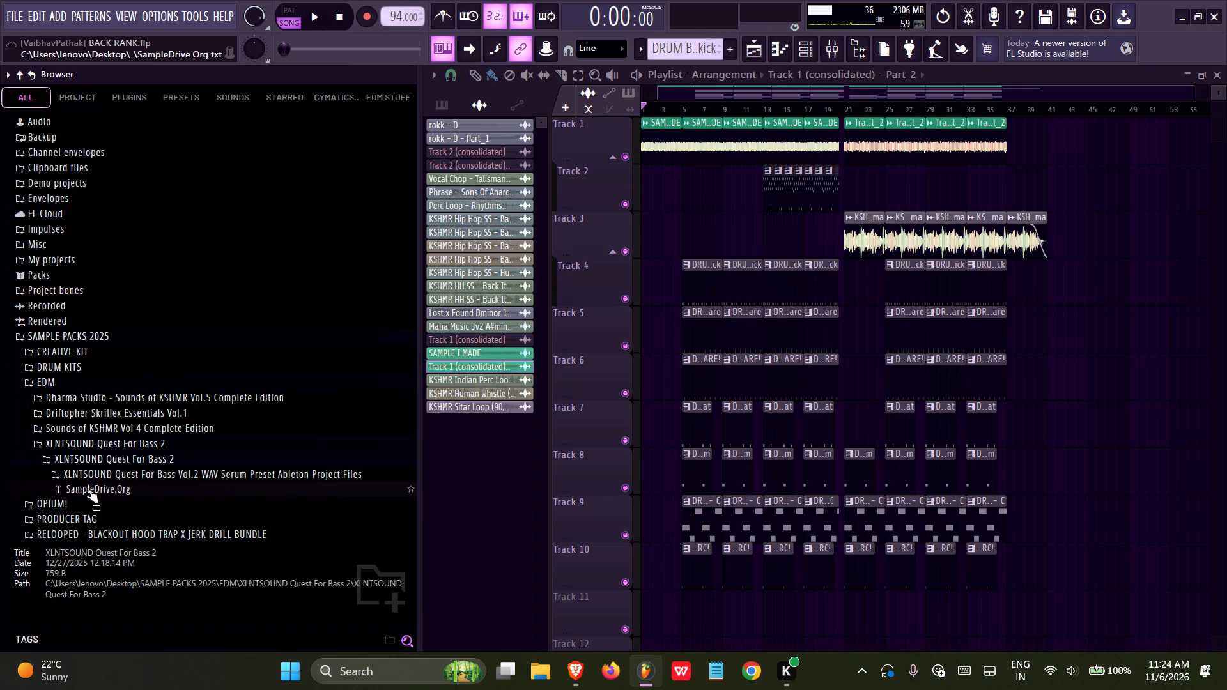
pyautogui.click(93, 477)
pyautogui.scroll(-2, 109, 468)
pyautogui.click(91, 422)
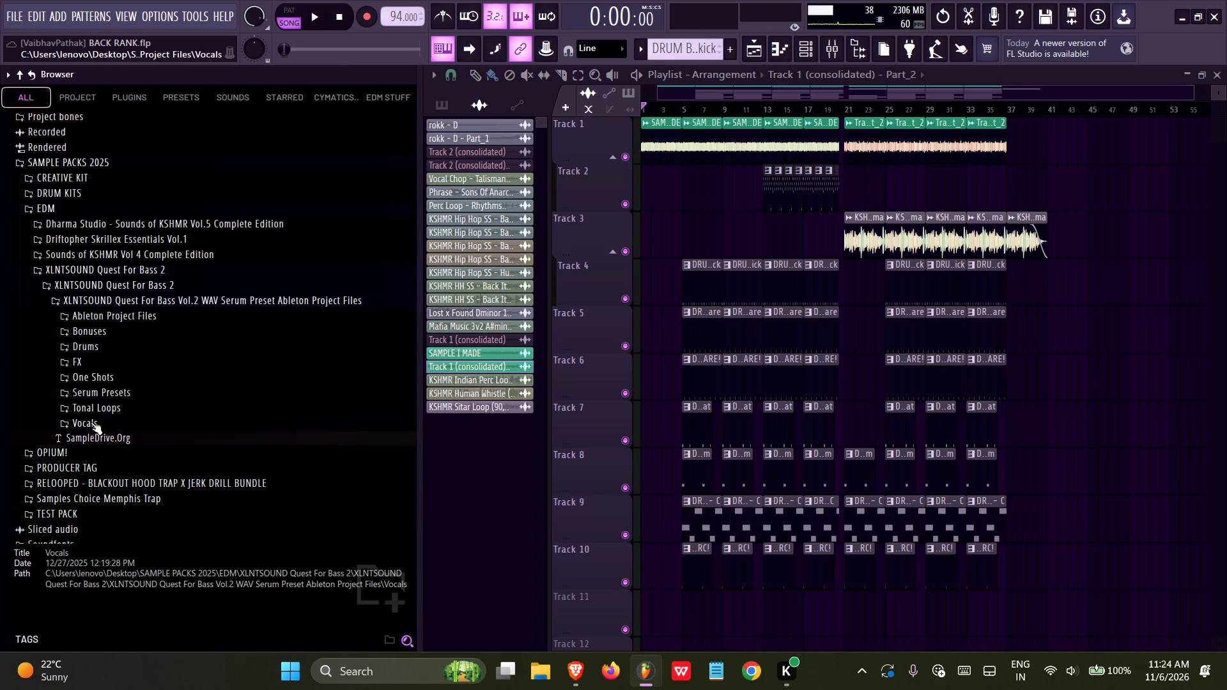
pyautogui.click(119, 473)
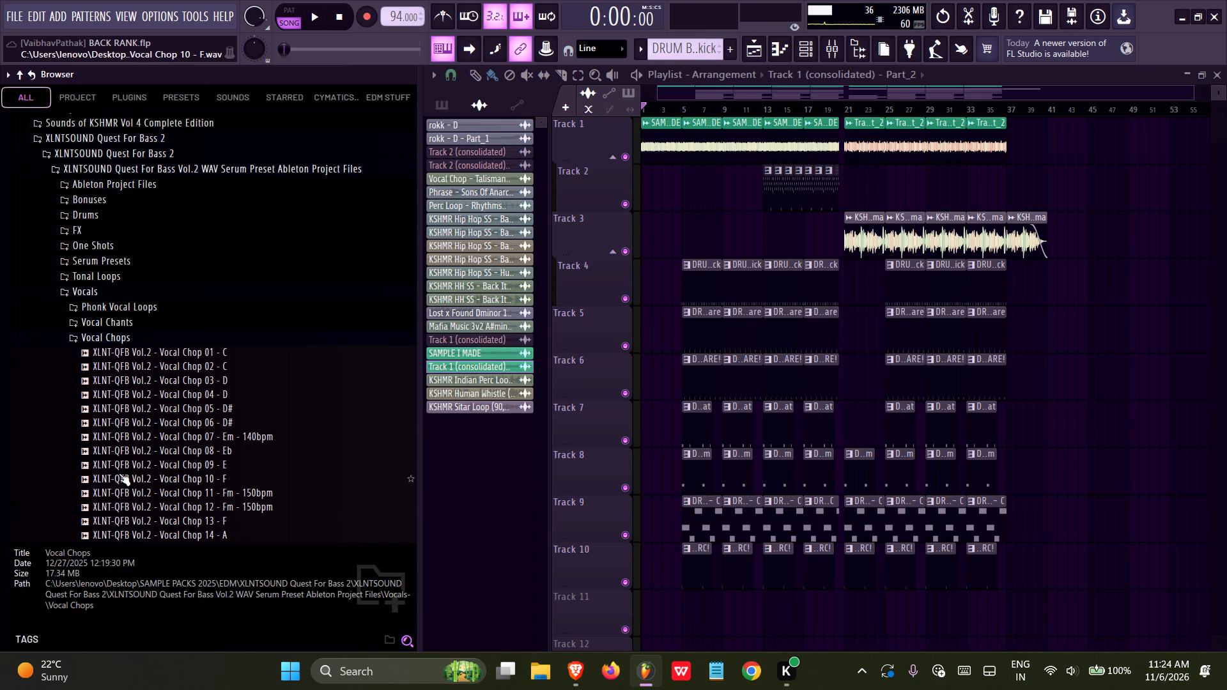
pyautogui.click(119, 473)
pyautogui.click(125, 490)
pyautogui.click(144, 438)
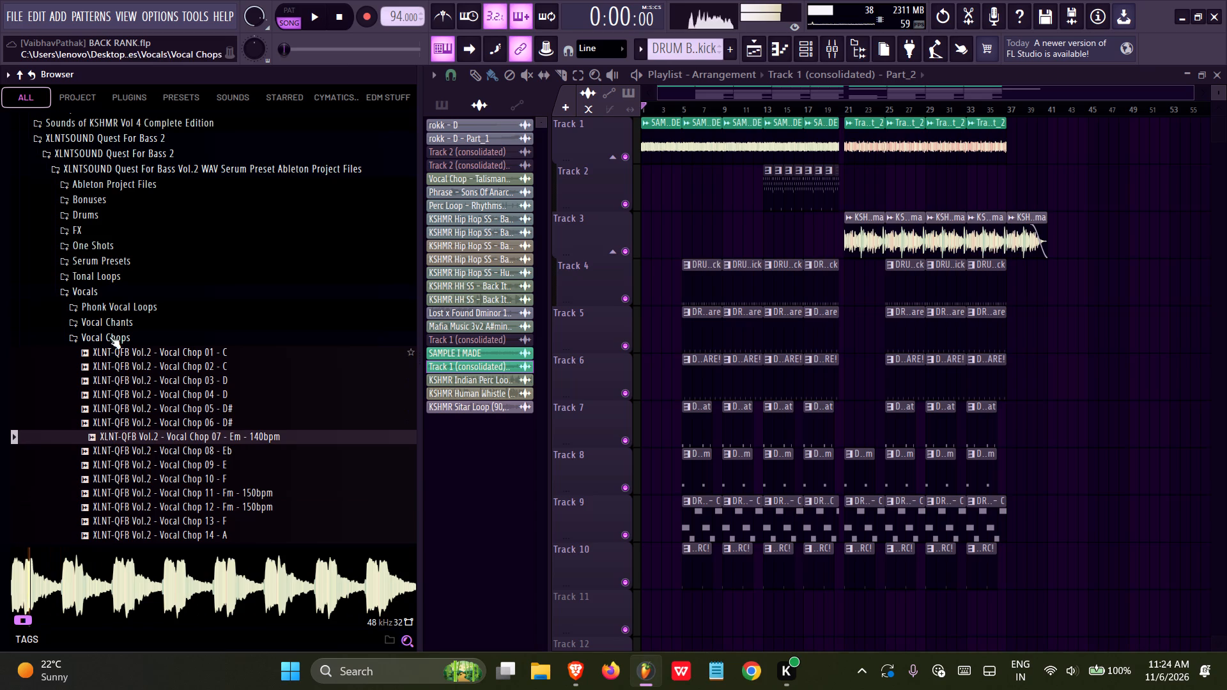
pyautogui.click(100, 287)
pyautogui.click(104, 224)
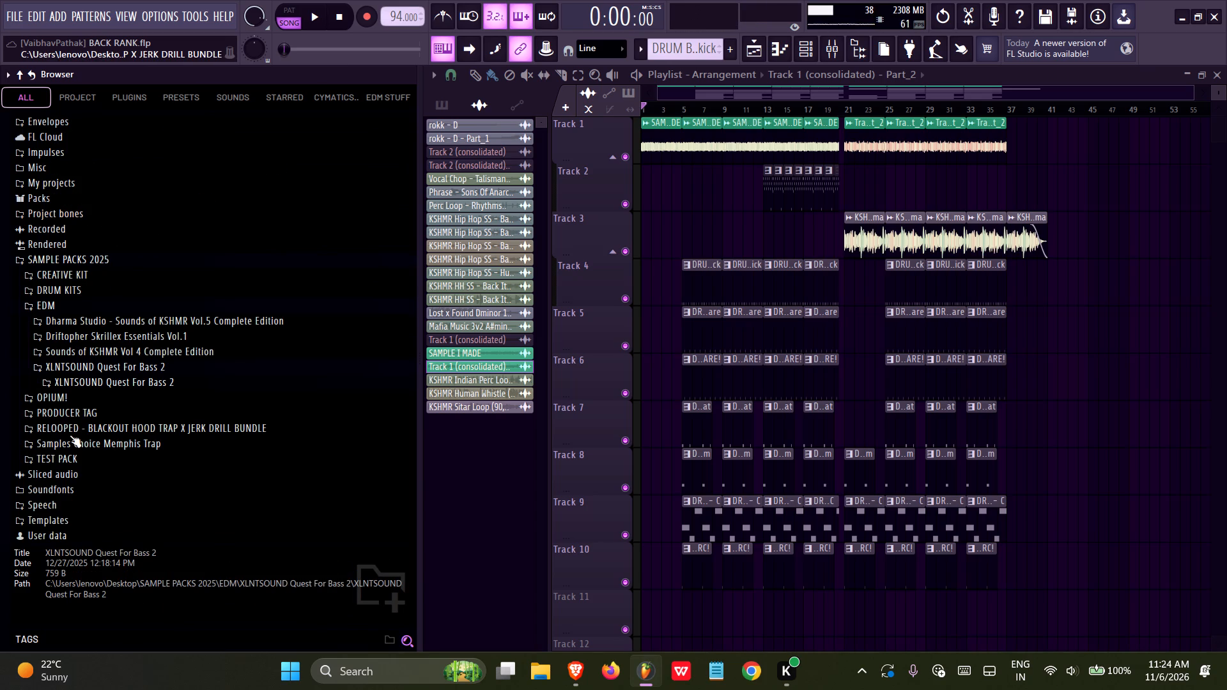
# Browse Sounds of KSHMR Vol 4 to the Sitar instruments and preview several sitar loops, including 02, 03, 05 and 10.
pyautogui.click(88, 348)
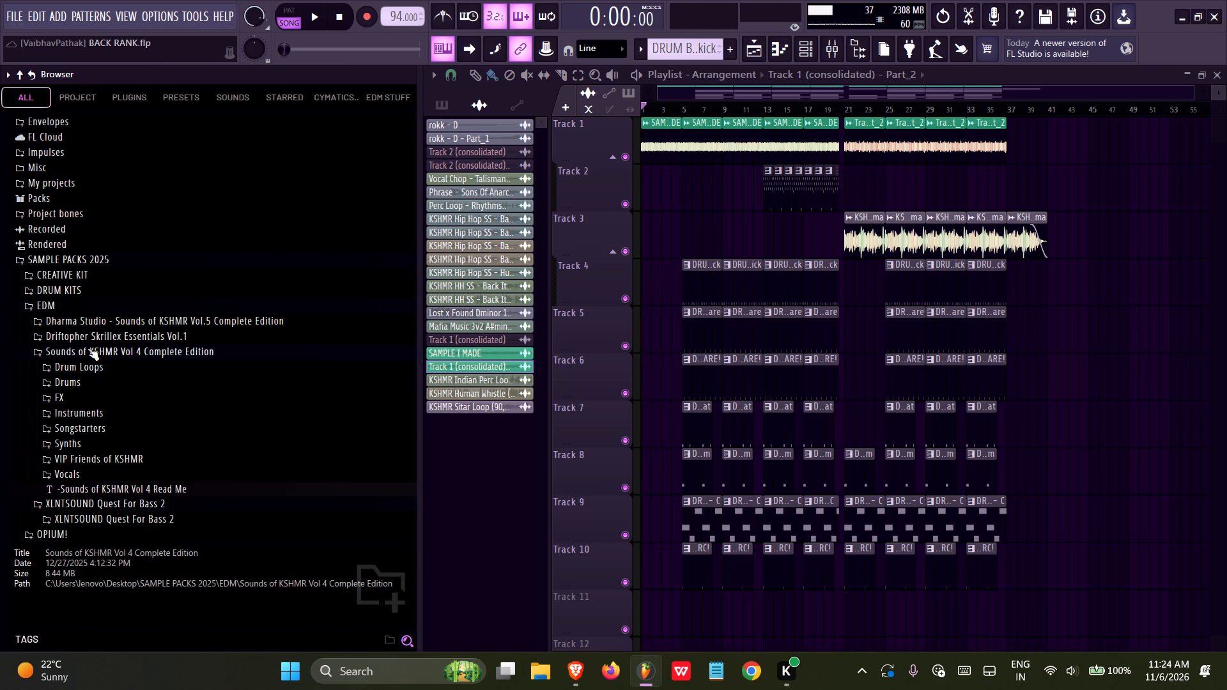
pyautogui.click(77, 427)
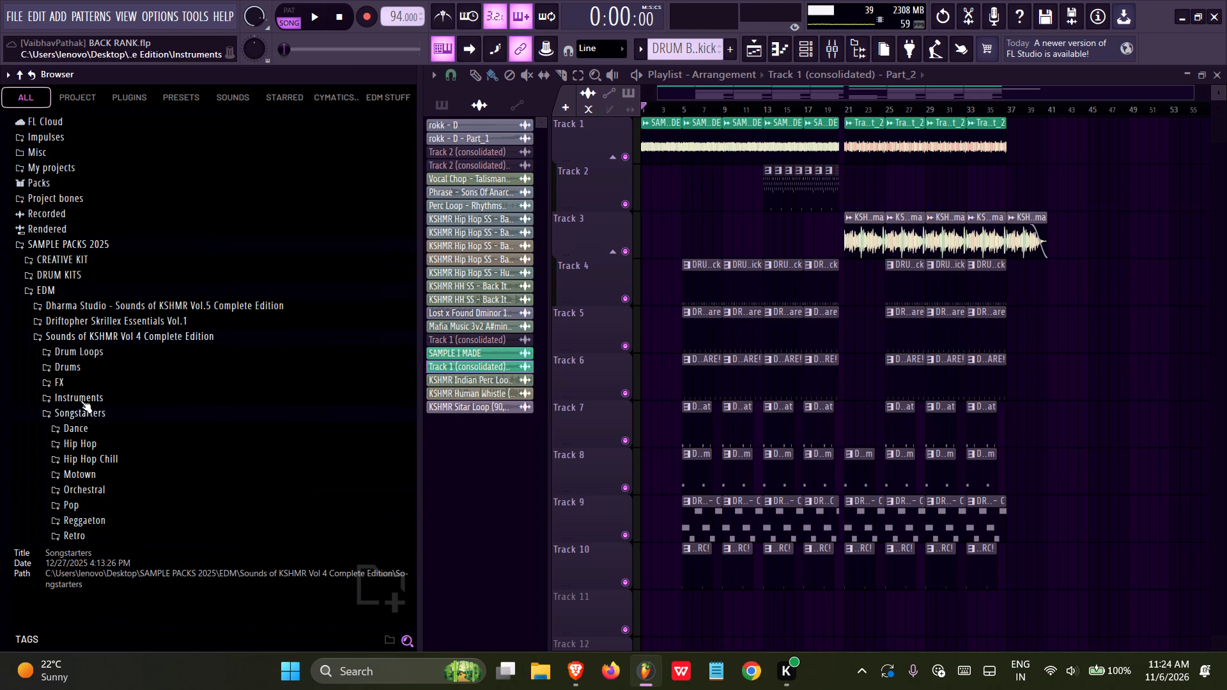
pyautogui.click(81, 401)
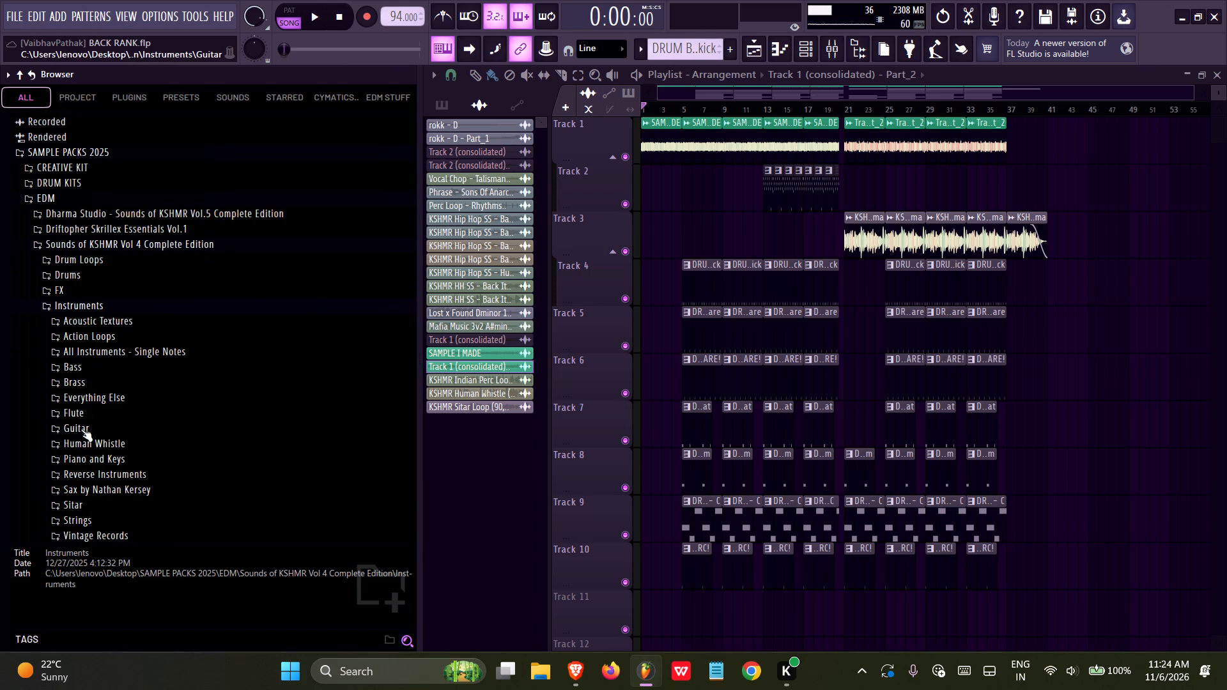
pyautogui.click(79, 504)
pyautogui.click(98, 499)
pyautogui.click(107, 473)
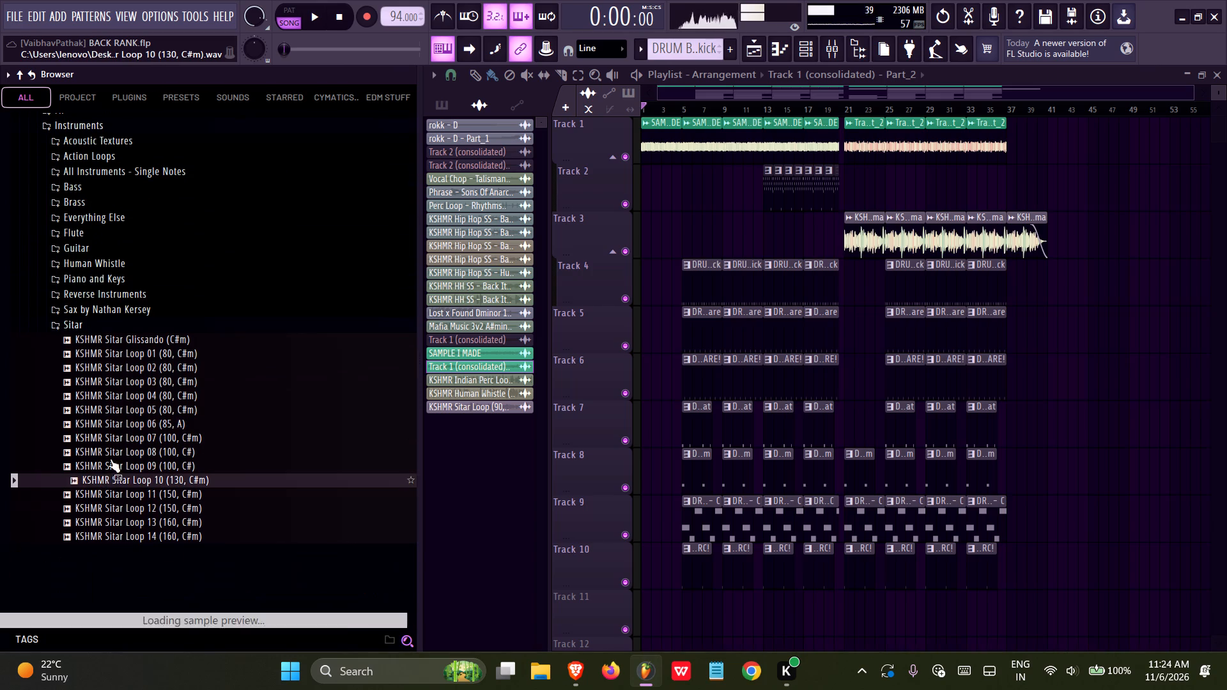
pyautogui.click(116, 413)
pyautogui.click(118, 397)
pyautogui.click(125, 383)
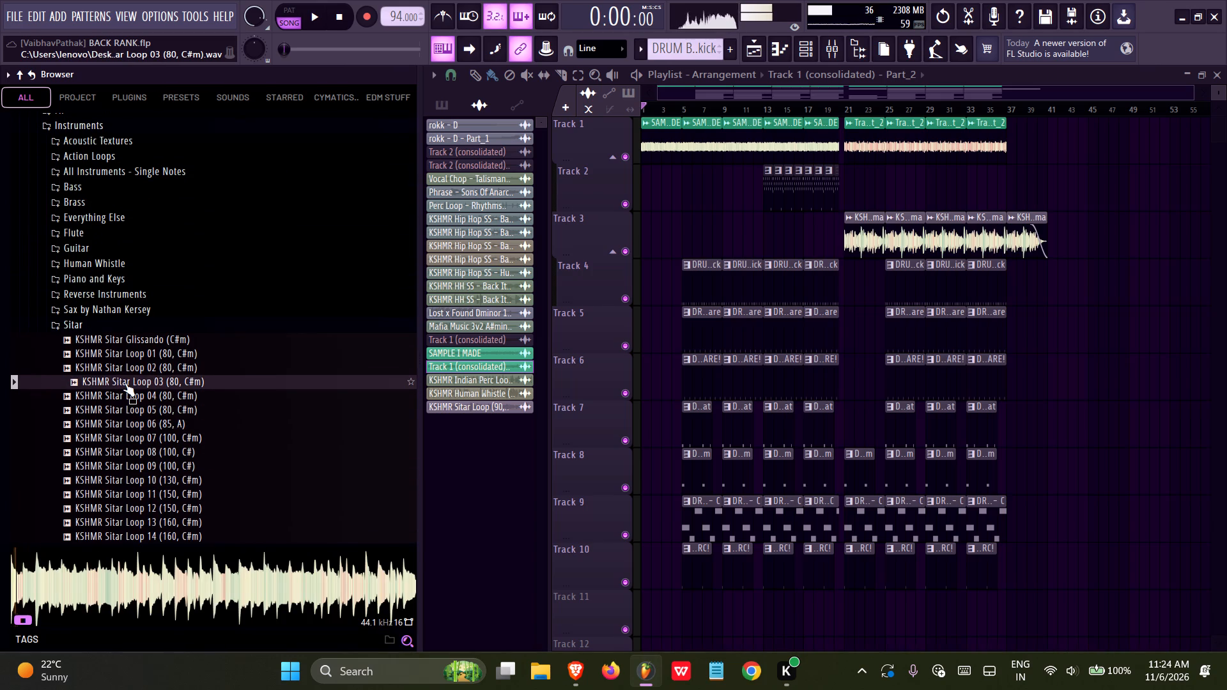
pyautogui.click(124, 415)
pyautogui.scroll(-2, 124, 415)
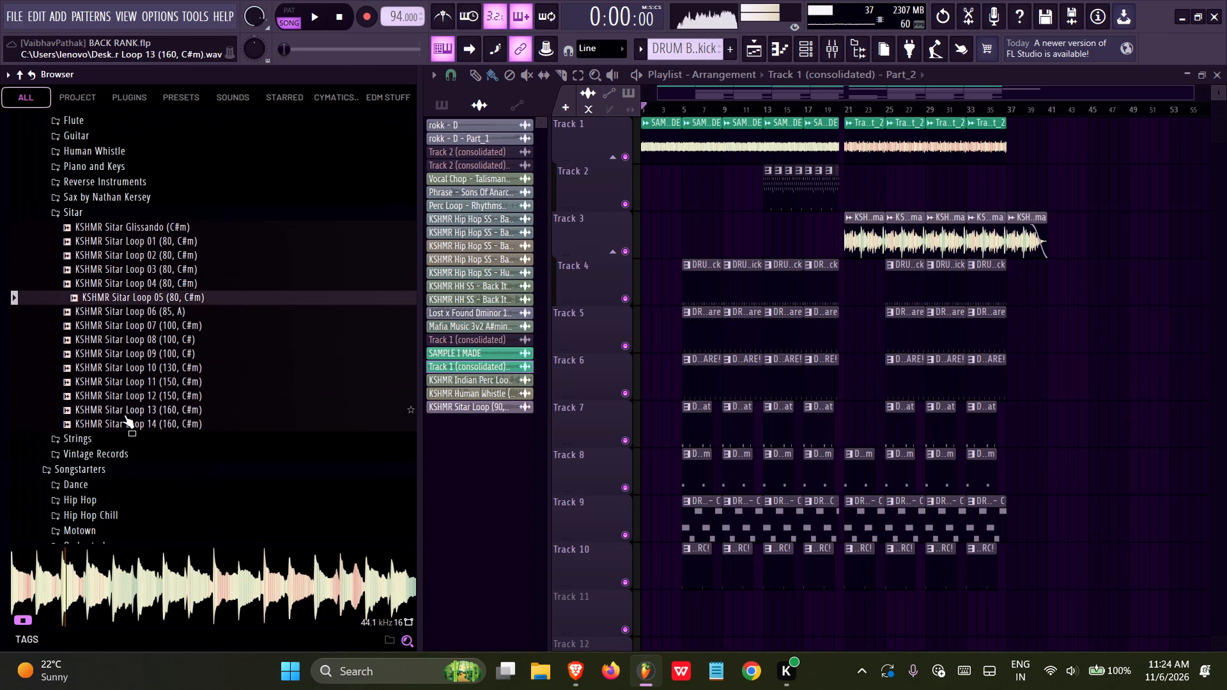
pyautogui.click(124, 415)
pyautogui.click(118, 420)
pyautogui.scroll(3, 119, 425)
pyautogui.click(119, 425)
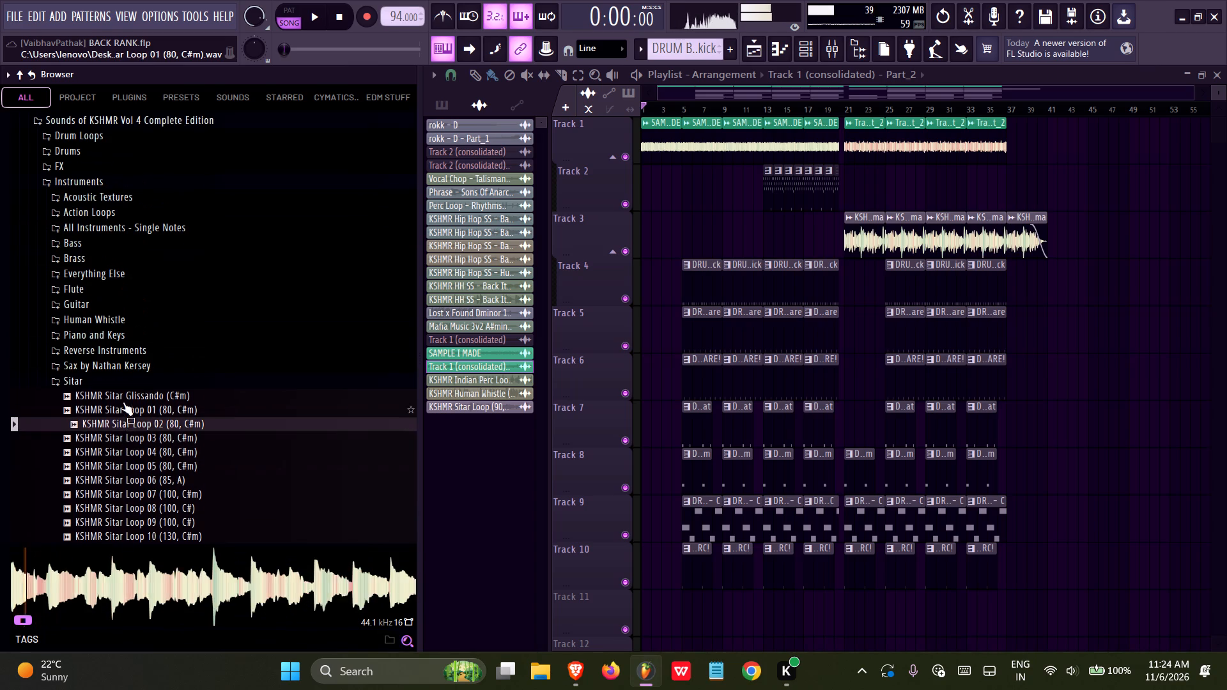
pyautogui.click(116, 385)
# Preview several KSHMR Ethnic String Melodies loops from the Strings instruments, including Loops 15, 16, 17 and 20.
pyautogui.click(103, 395)
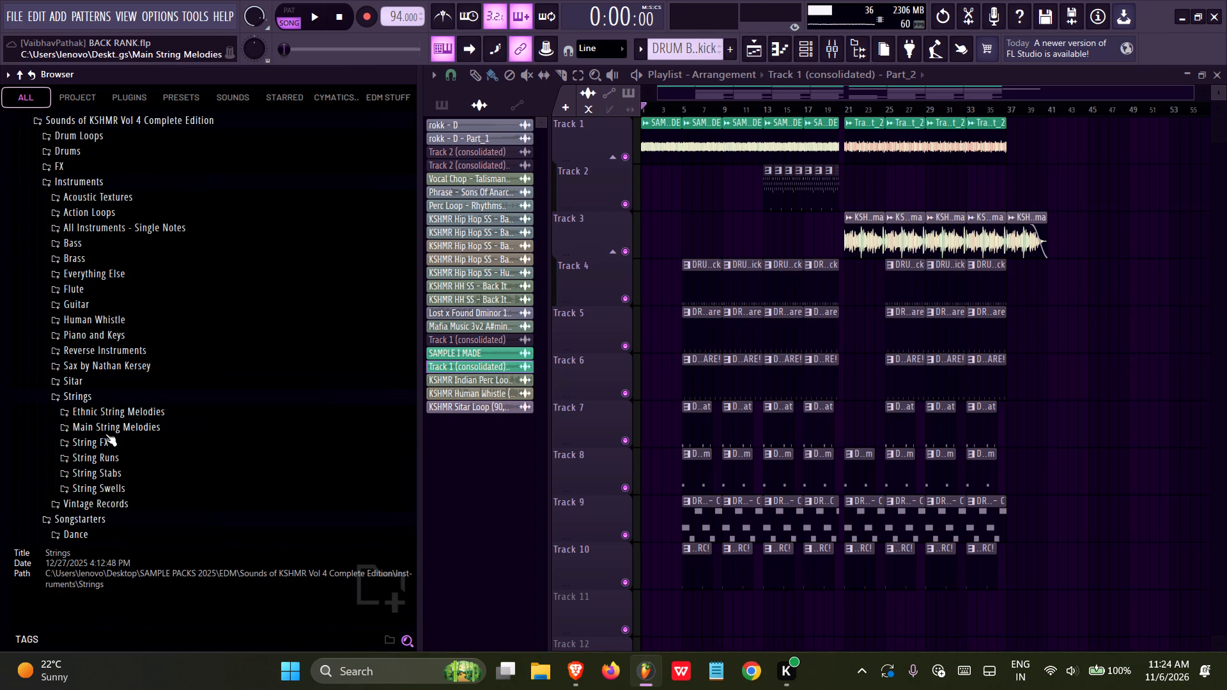
pyautogui.click(104, 418)
pyautogui.click(109, 429)
pyautogui.click(120, 402)
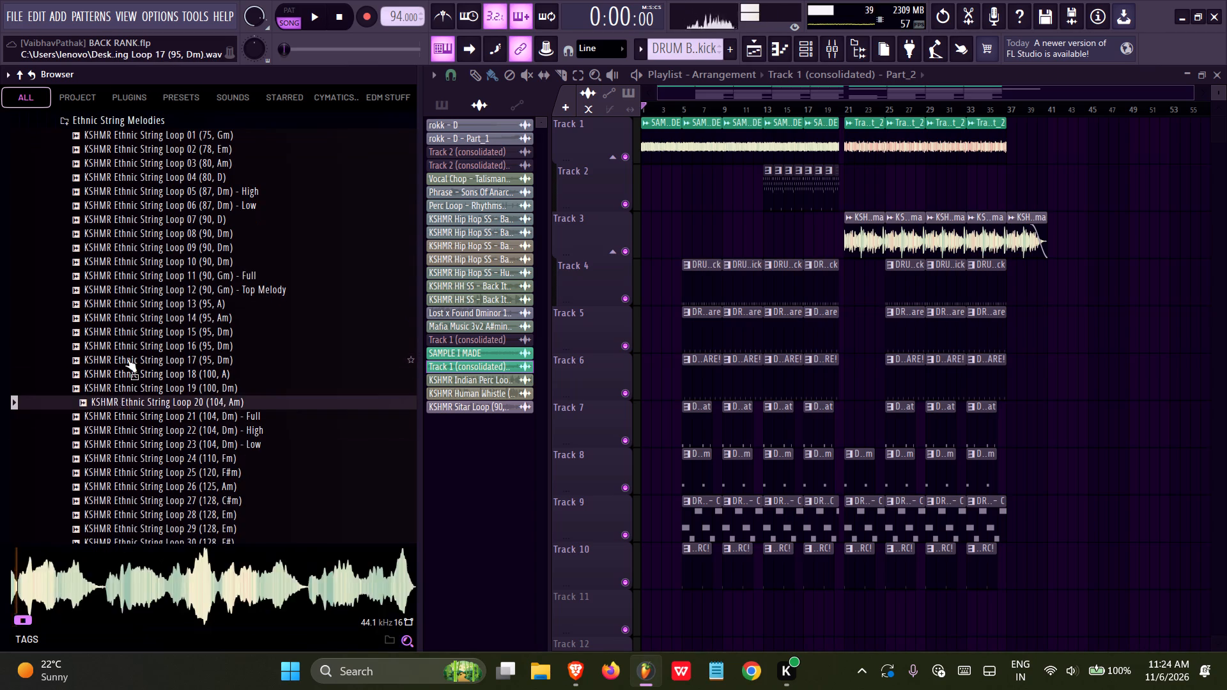
pyautogui.click(127, 358)
pyautogui.click(130, 337)
pyautogui.keyDown('ctrl'); pyautogui.scroll(2, 939, 293); pyautogui.keyUp('ctrl')
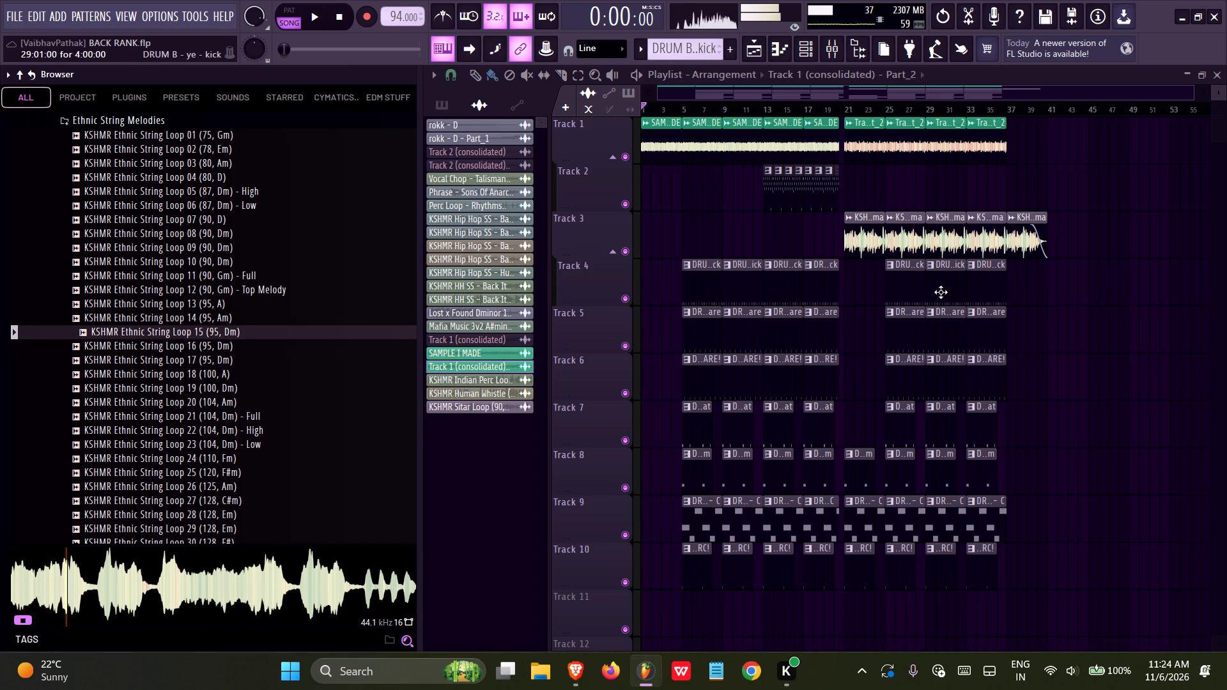
pyautogui.keyDown('ctrl'); pyautogui.scroll(10, 941, 292); pyautogui.keyUp('ctrl')
pyautogui.click(176, 346)
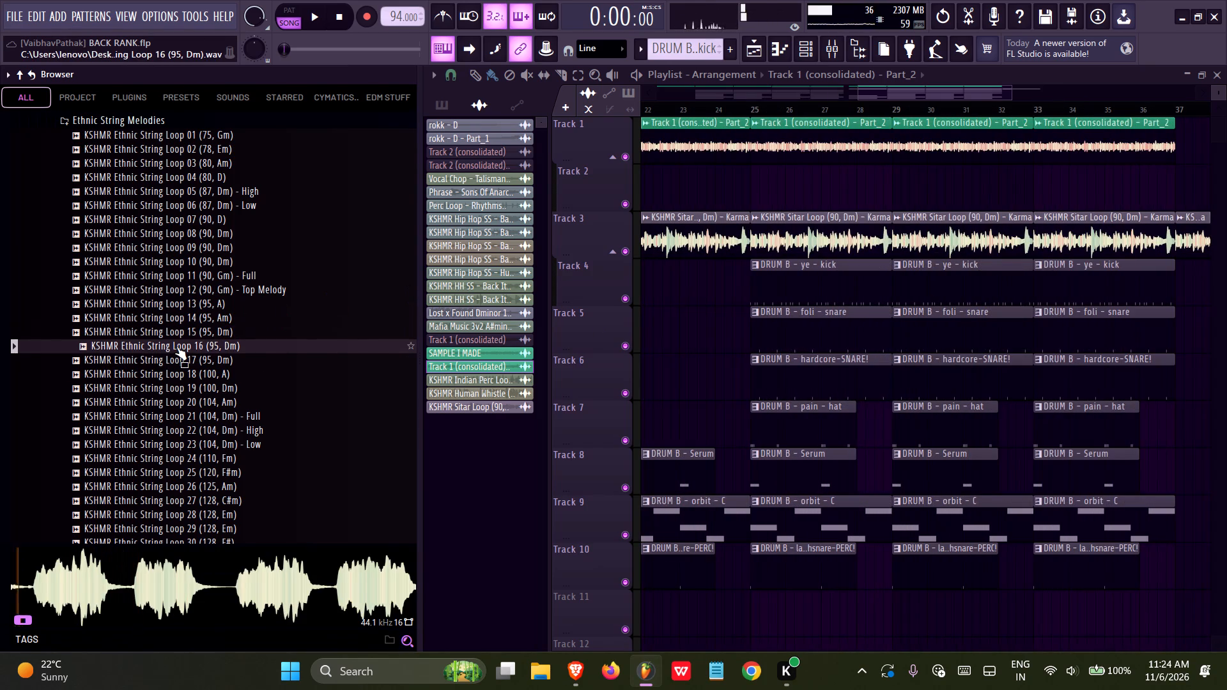
pyautogui.click(173, 364)
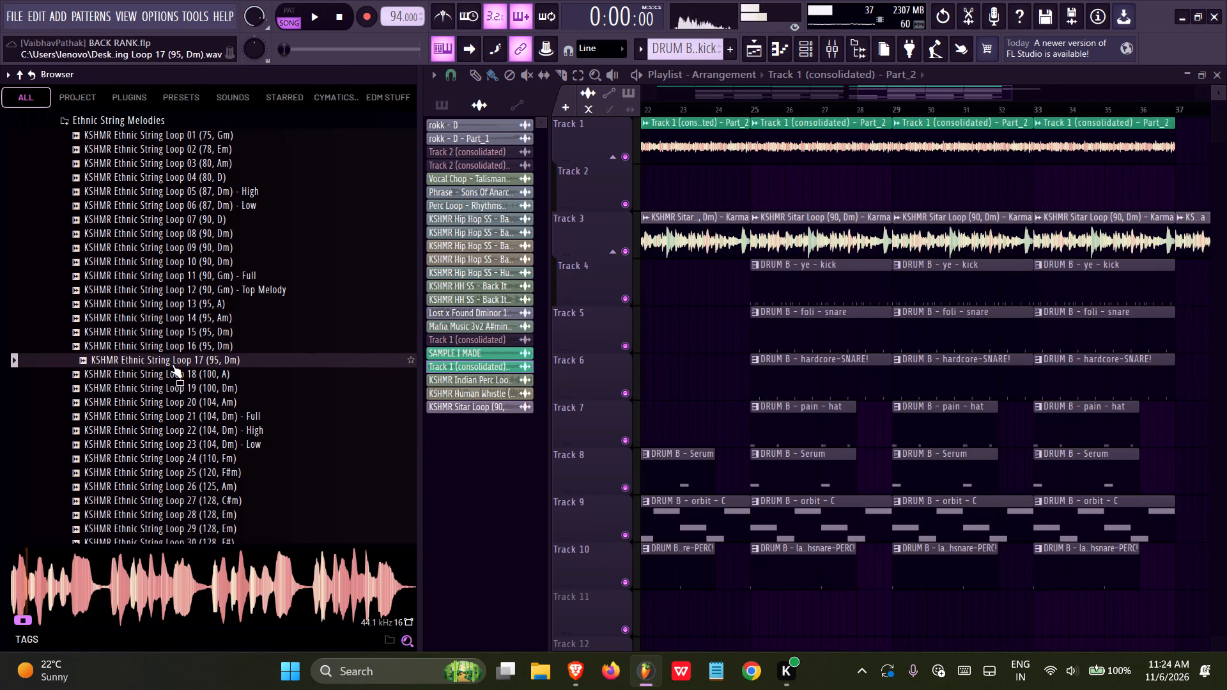
# Replace the Karma sitar sample in Track 3's clips with KSHMR Ethnic String Loop 16 (95, Dm) and play from bar 21.
pyautogui.click(176, 344)
pyautogui.moveTo(176, 345); pyautogui.dragTo(674, 233)
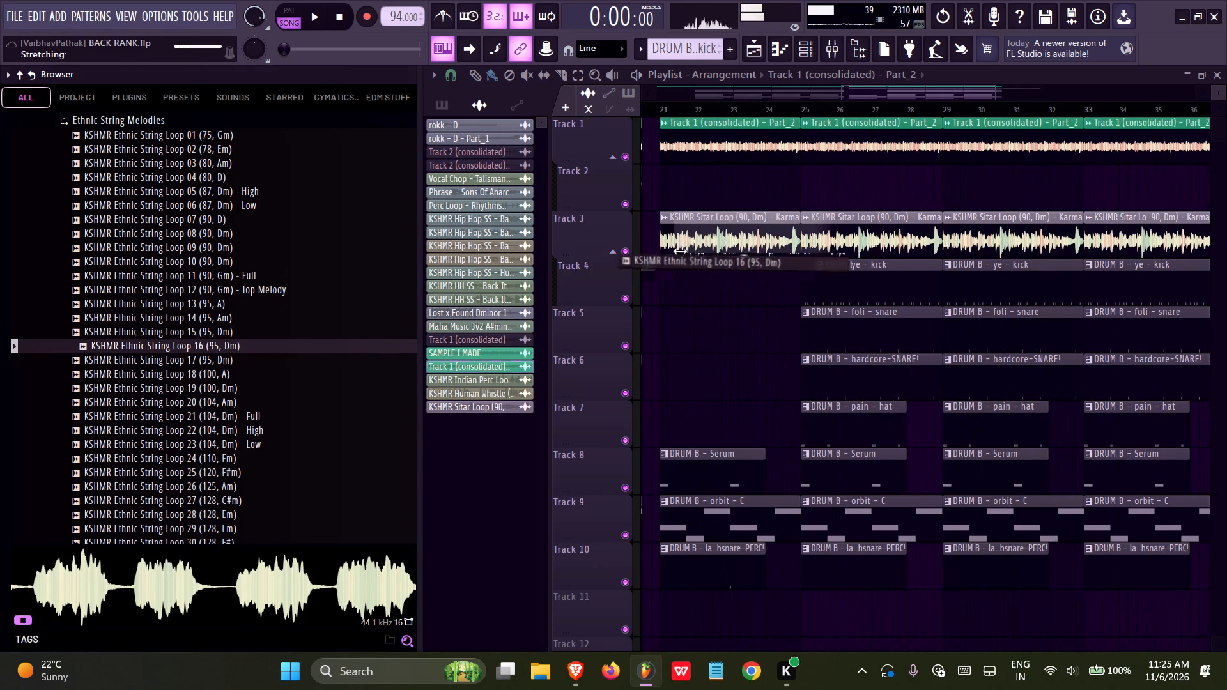
pyautogui.click(664, 105)
pyautogui.press('space')
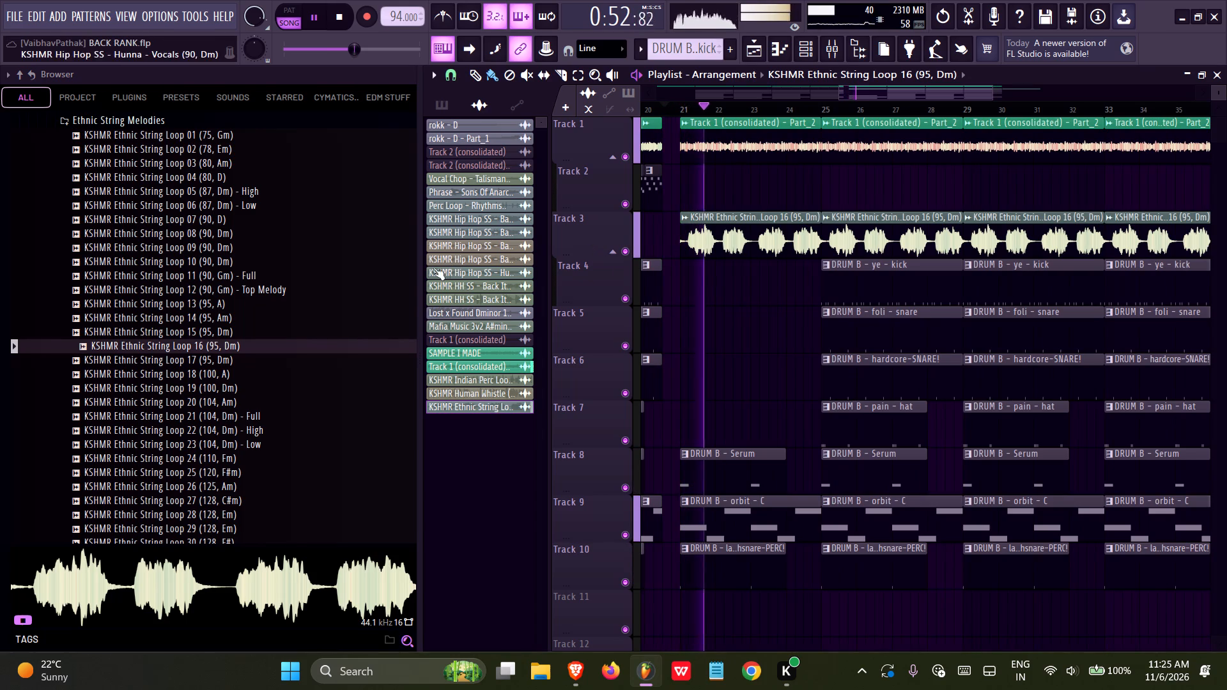
# Collapse the Strings, Instruments and EDM sample folders, hide the sample browser and save the project.
pyautogui.scroll(4, 197, 329)
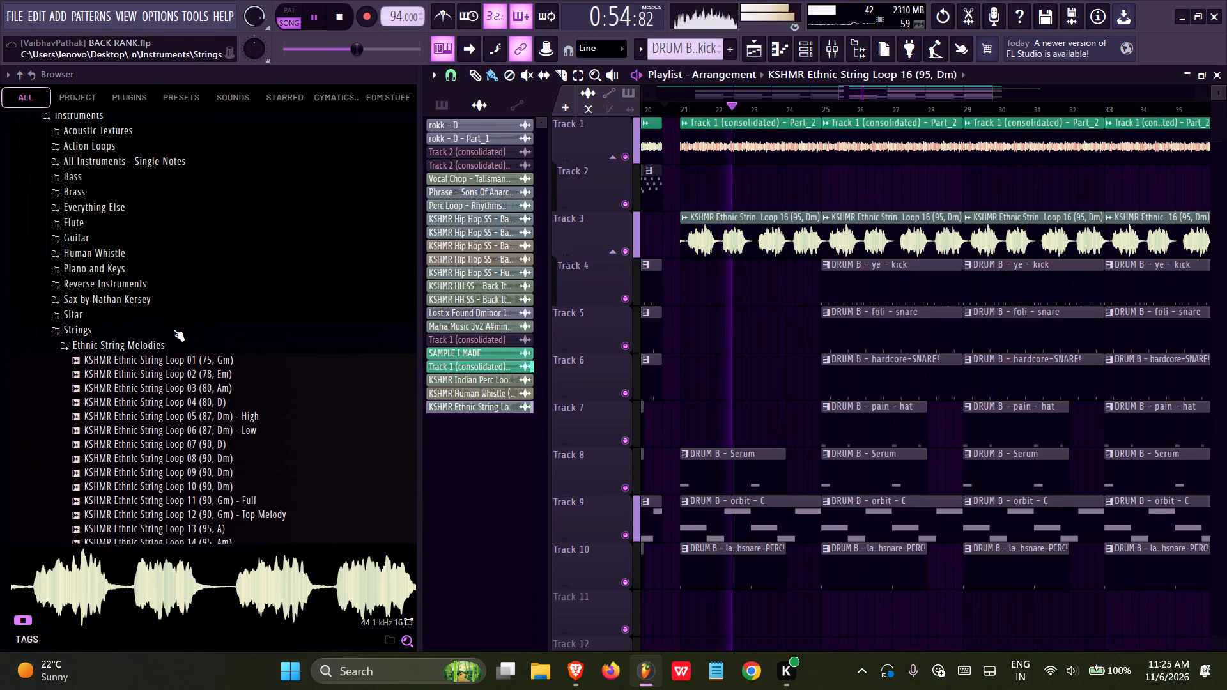
pyautogui.click(96, 329)
pyautogui.scroll(2, 94, 360)
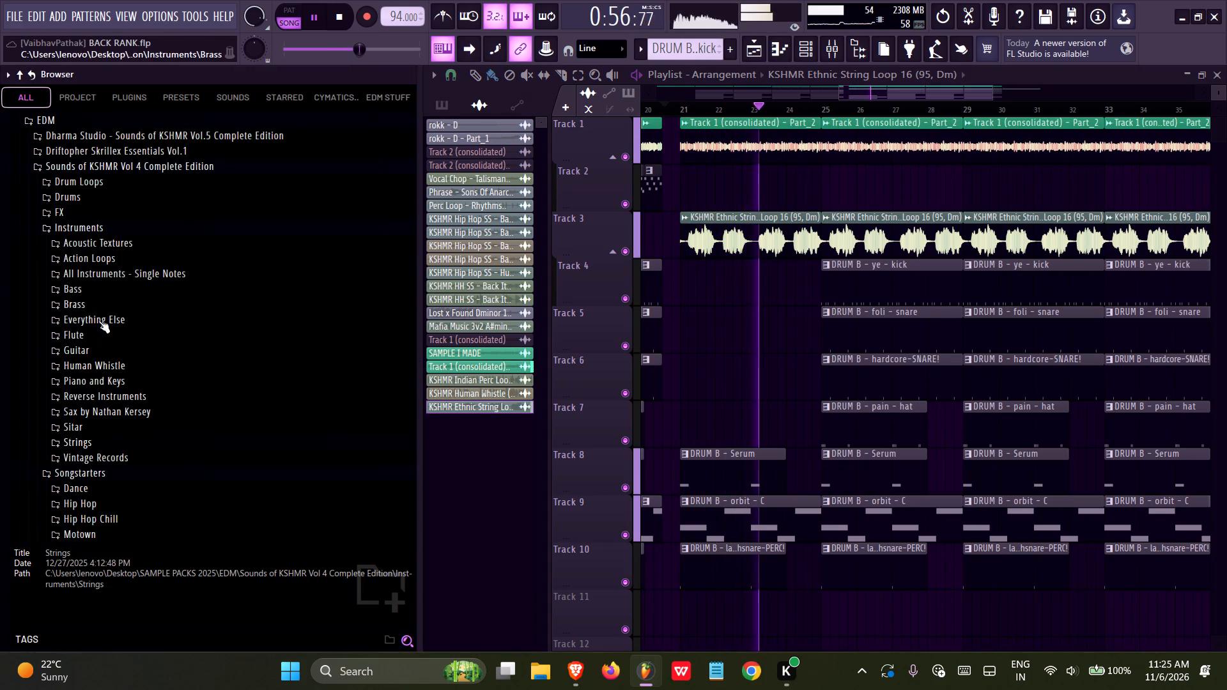
pyautogui.scroll(3, 62, 376)
pyautogui.click(65, 340)
pyautogui.click(59, 303)
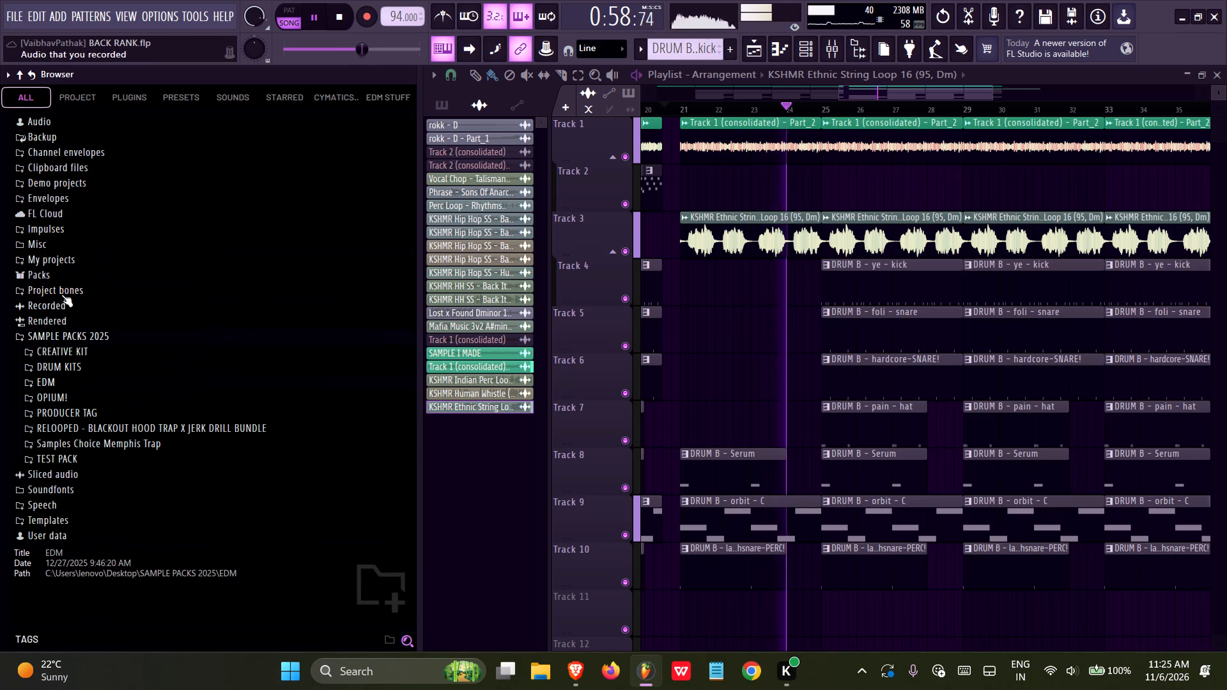
pyautogui.click(852, 54)
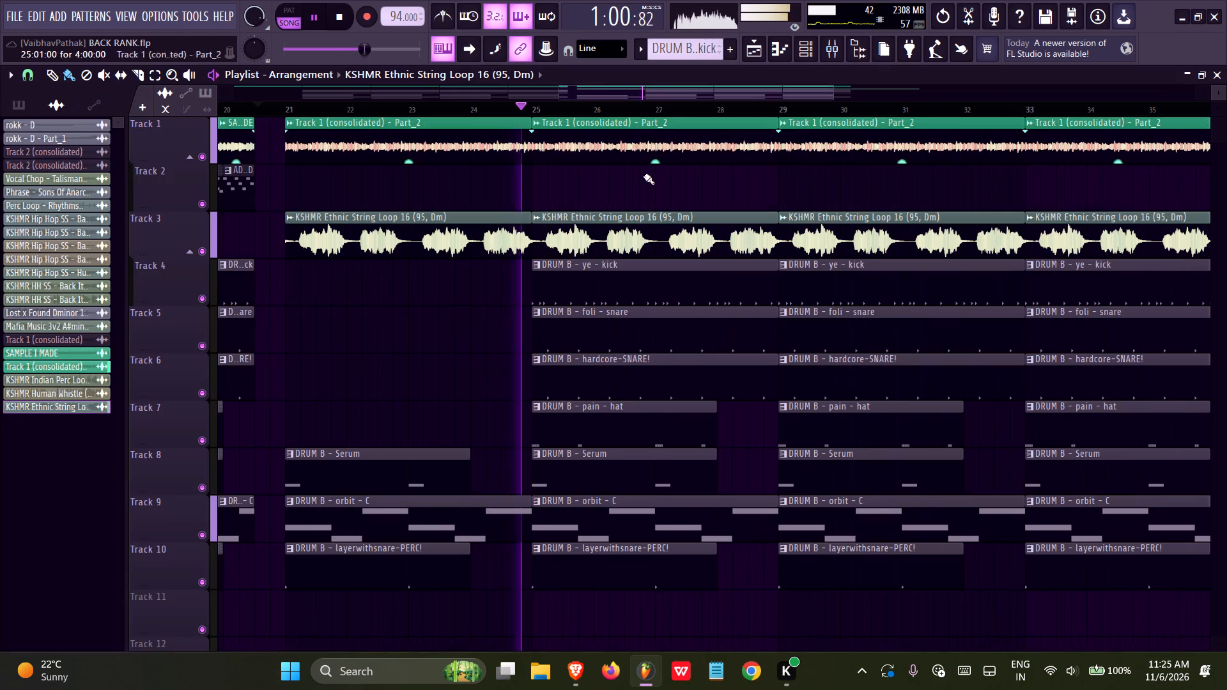
pyautogui.keyDown('ctrl'); pyautogui.scroll(-11, 463, 302); pyautogui.keyUp('ctrl')
pyautogui.hotkey('ctrl', 's')
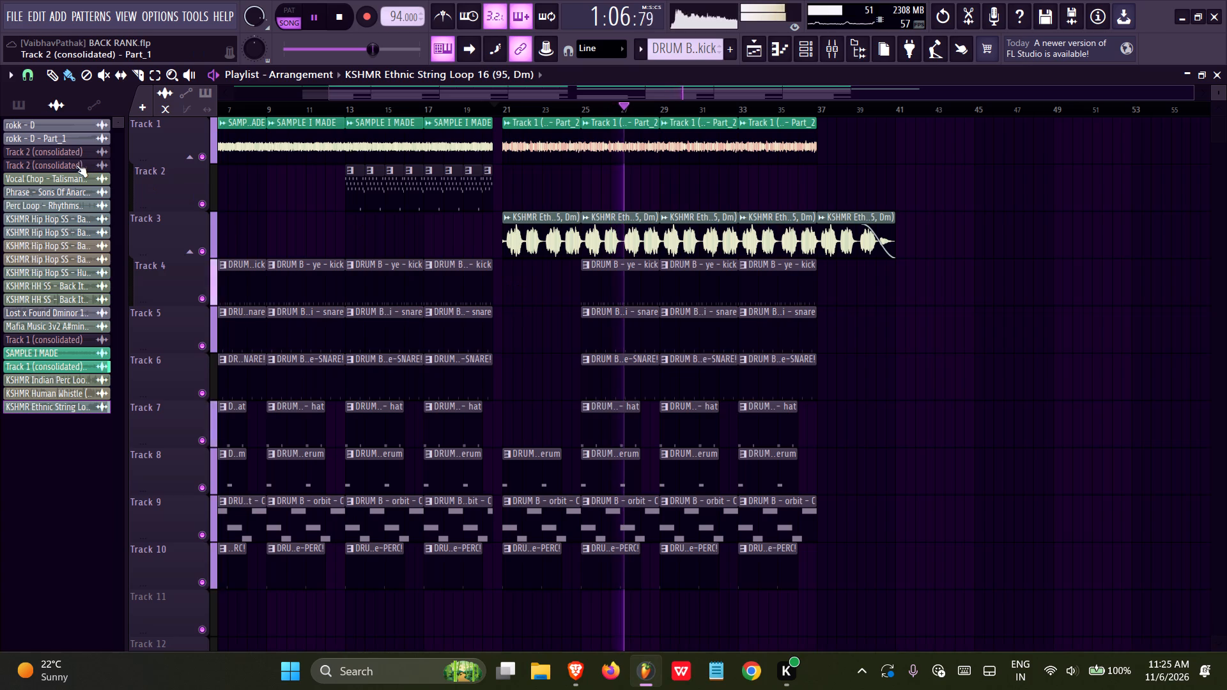
pyautogui.keyDown('ctrl'); pyautogui.scroll(3, 529, 325); pyautogui.keyUp('ctrl')
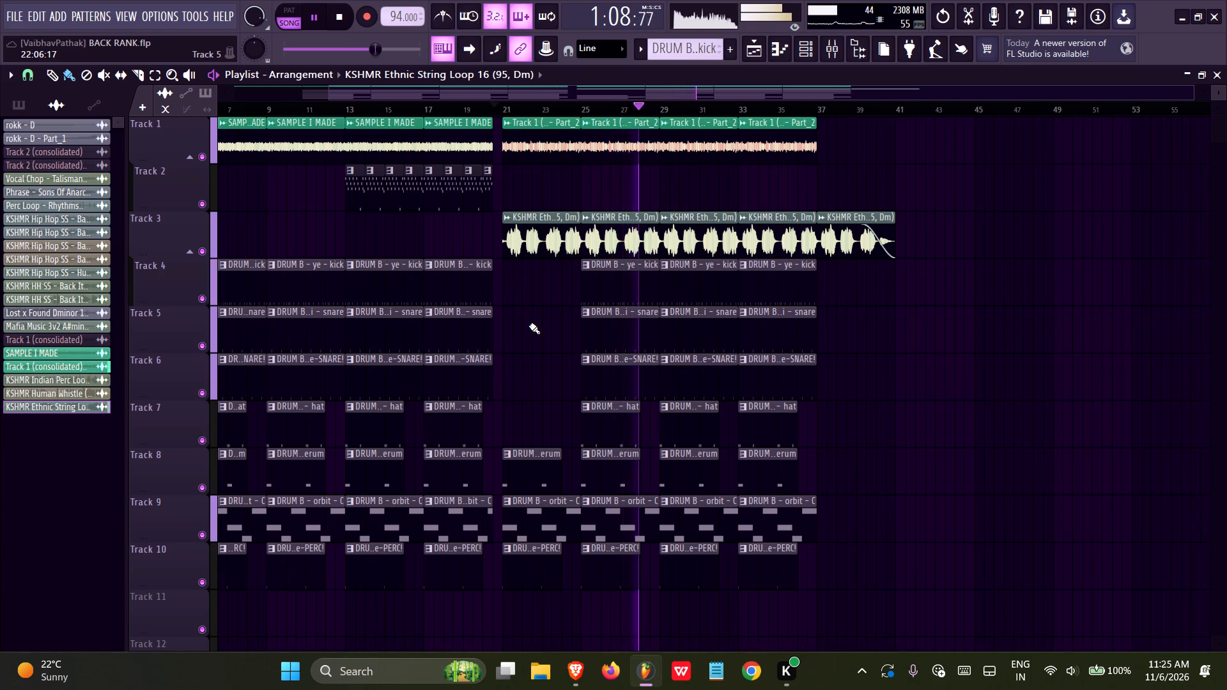
pyautogui.keyDown('ctrl'); pyautogui.scroll(2, 529, 325); pyautogui.keyUp('ctrl')
pyautogui.hotkey('ctrl', 's')
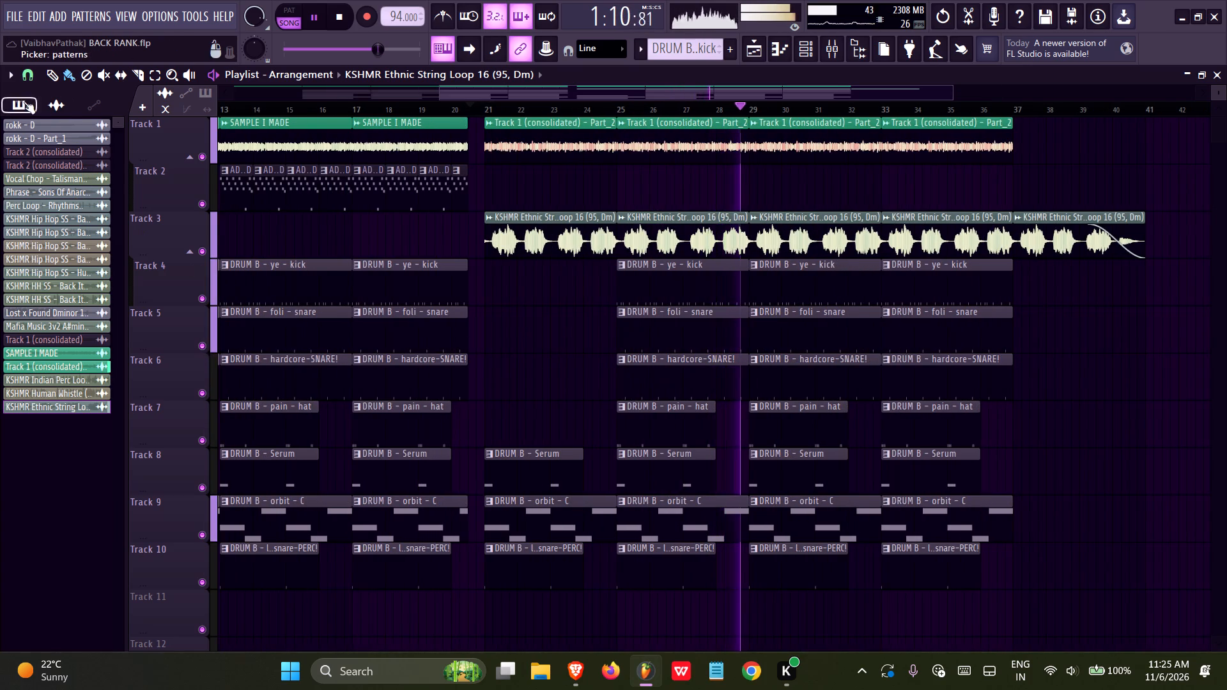
# Audition the DRUM A pattern on its own in pattern mode.
pyautogui.click(24, 102)
pyautogui.click(46, 314)
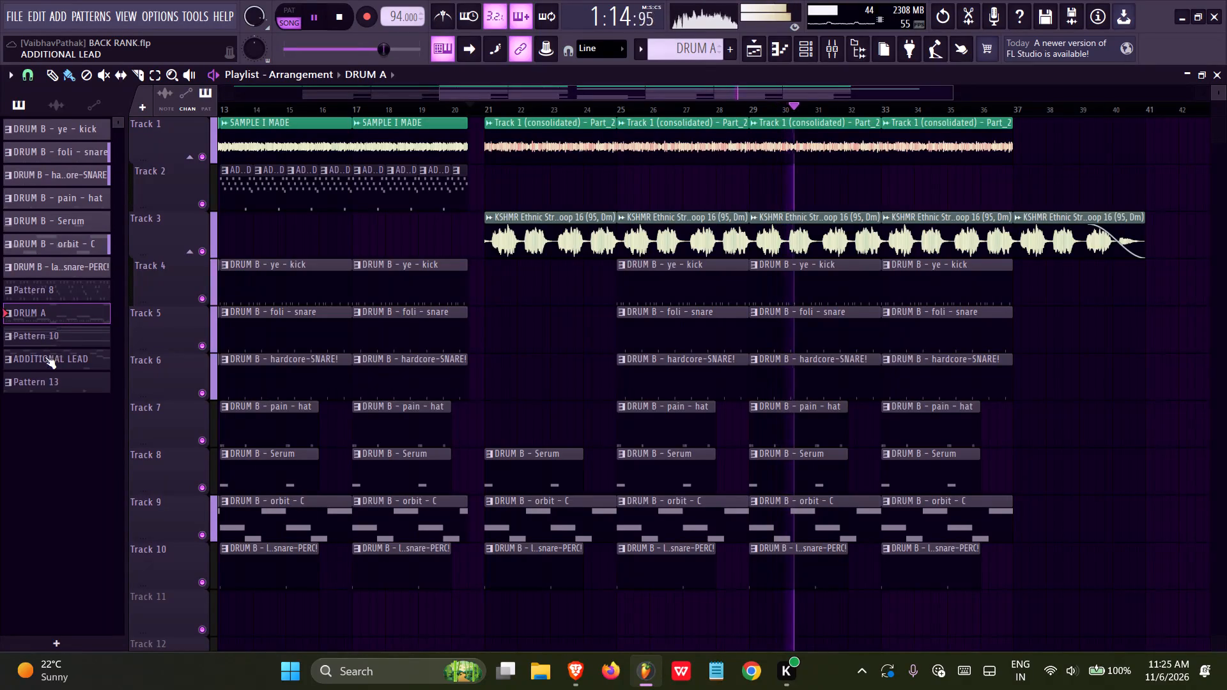
pyautogui.click(285, 8)
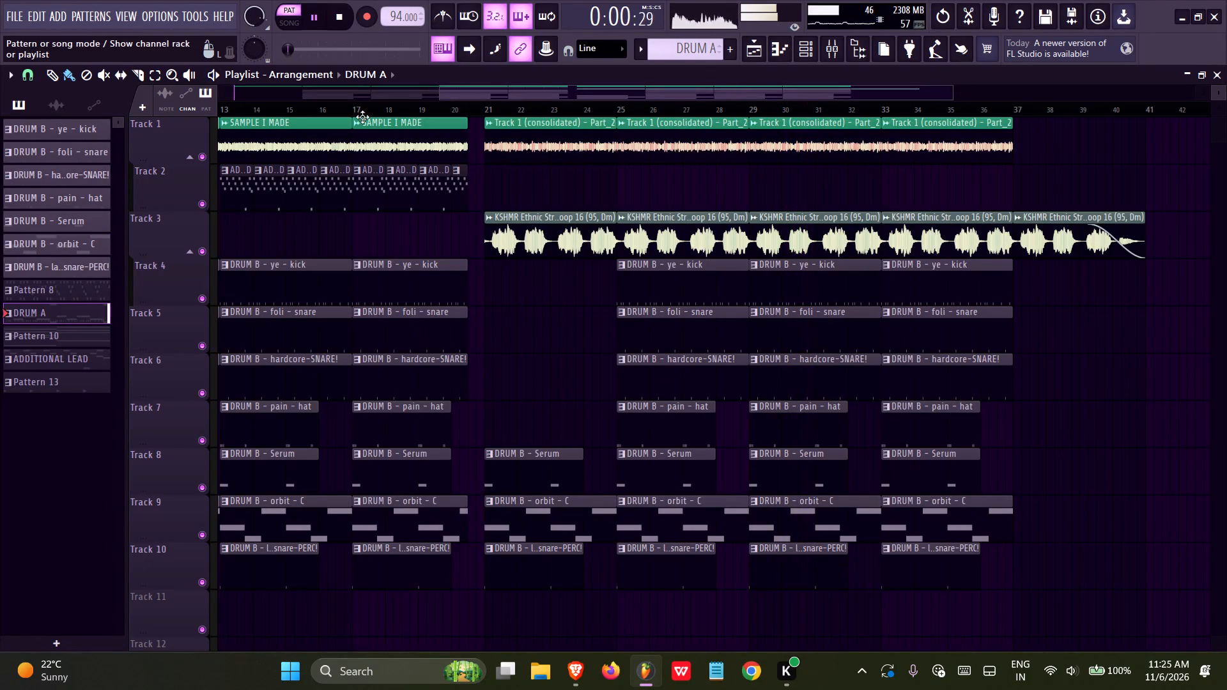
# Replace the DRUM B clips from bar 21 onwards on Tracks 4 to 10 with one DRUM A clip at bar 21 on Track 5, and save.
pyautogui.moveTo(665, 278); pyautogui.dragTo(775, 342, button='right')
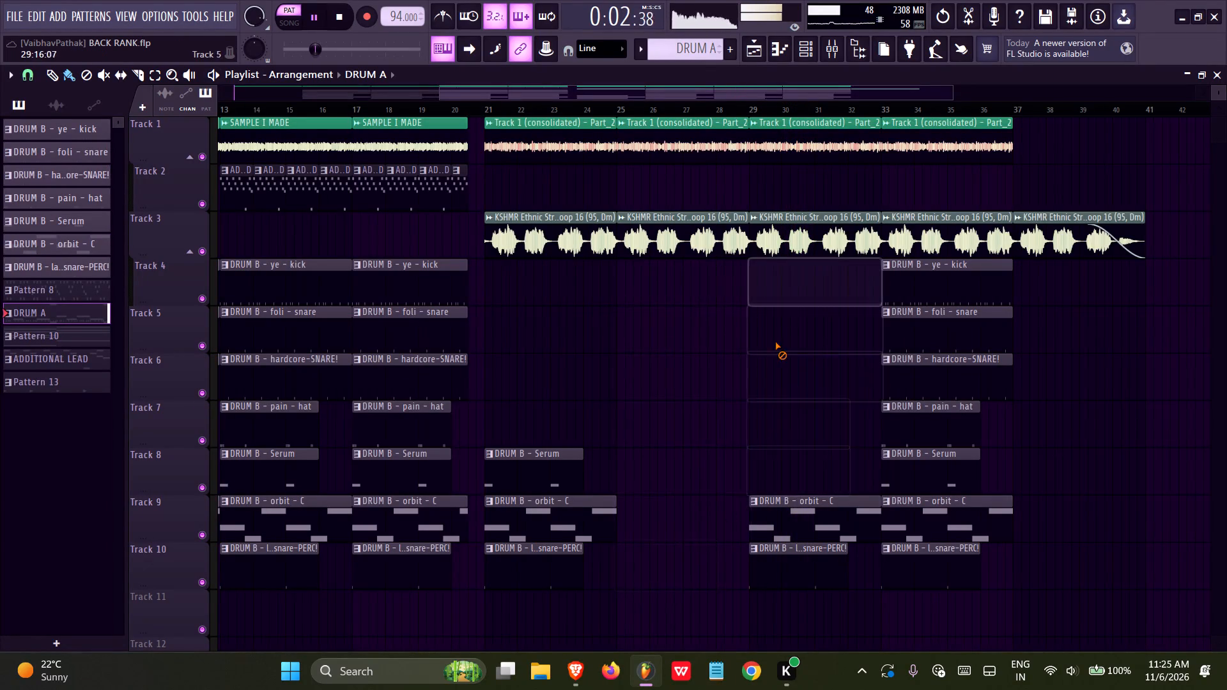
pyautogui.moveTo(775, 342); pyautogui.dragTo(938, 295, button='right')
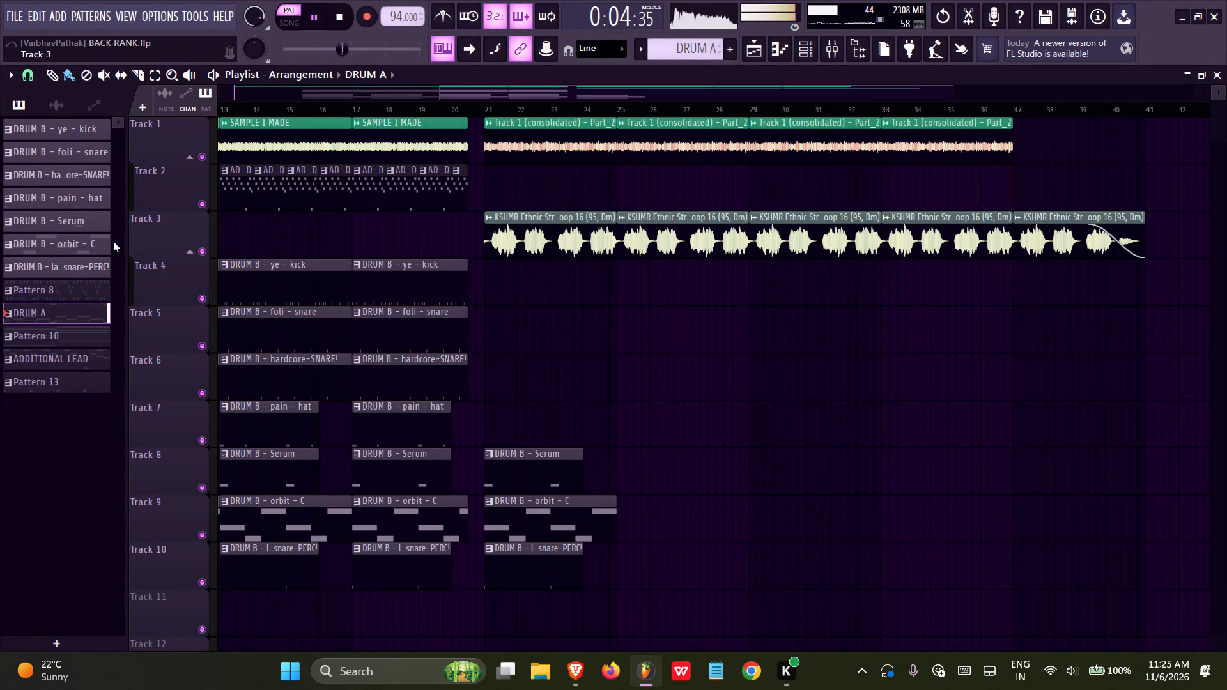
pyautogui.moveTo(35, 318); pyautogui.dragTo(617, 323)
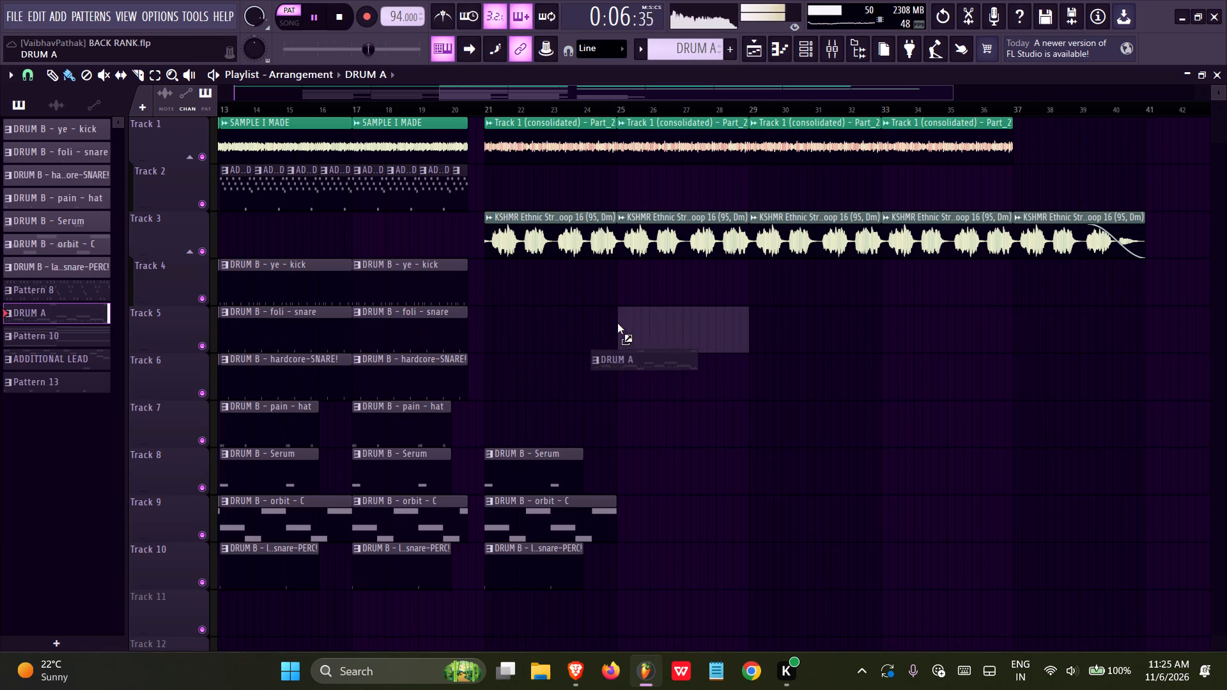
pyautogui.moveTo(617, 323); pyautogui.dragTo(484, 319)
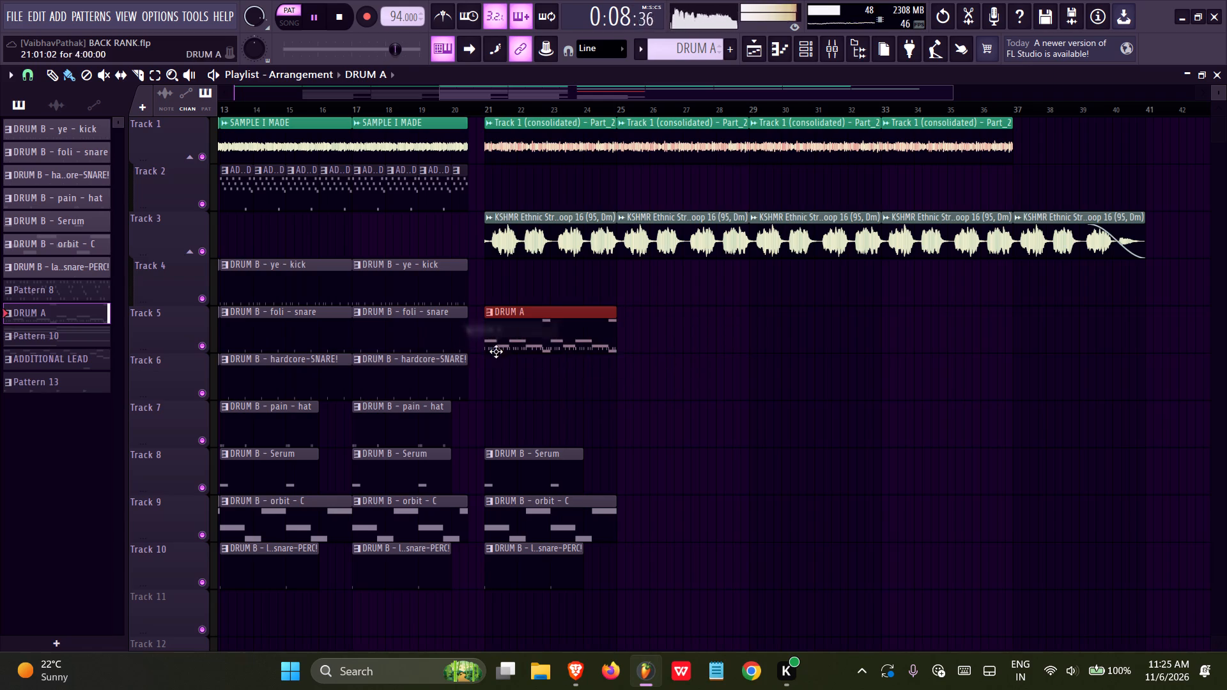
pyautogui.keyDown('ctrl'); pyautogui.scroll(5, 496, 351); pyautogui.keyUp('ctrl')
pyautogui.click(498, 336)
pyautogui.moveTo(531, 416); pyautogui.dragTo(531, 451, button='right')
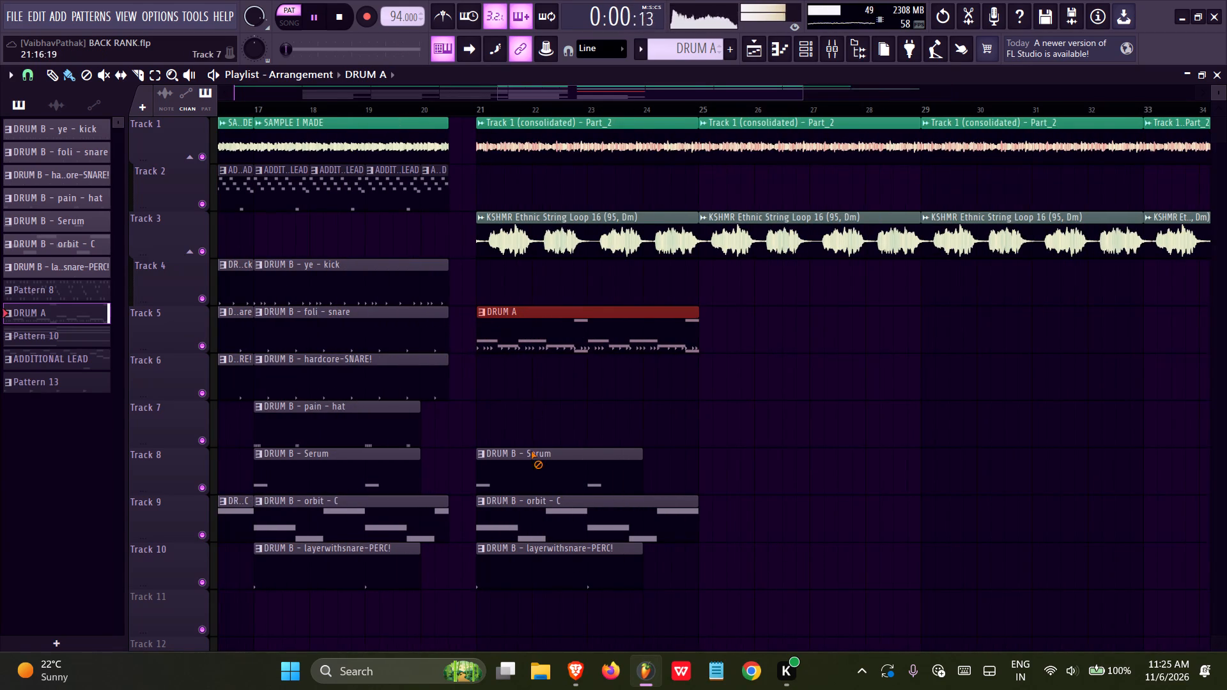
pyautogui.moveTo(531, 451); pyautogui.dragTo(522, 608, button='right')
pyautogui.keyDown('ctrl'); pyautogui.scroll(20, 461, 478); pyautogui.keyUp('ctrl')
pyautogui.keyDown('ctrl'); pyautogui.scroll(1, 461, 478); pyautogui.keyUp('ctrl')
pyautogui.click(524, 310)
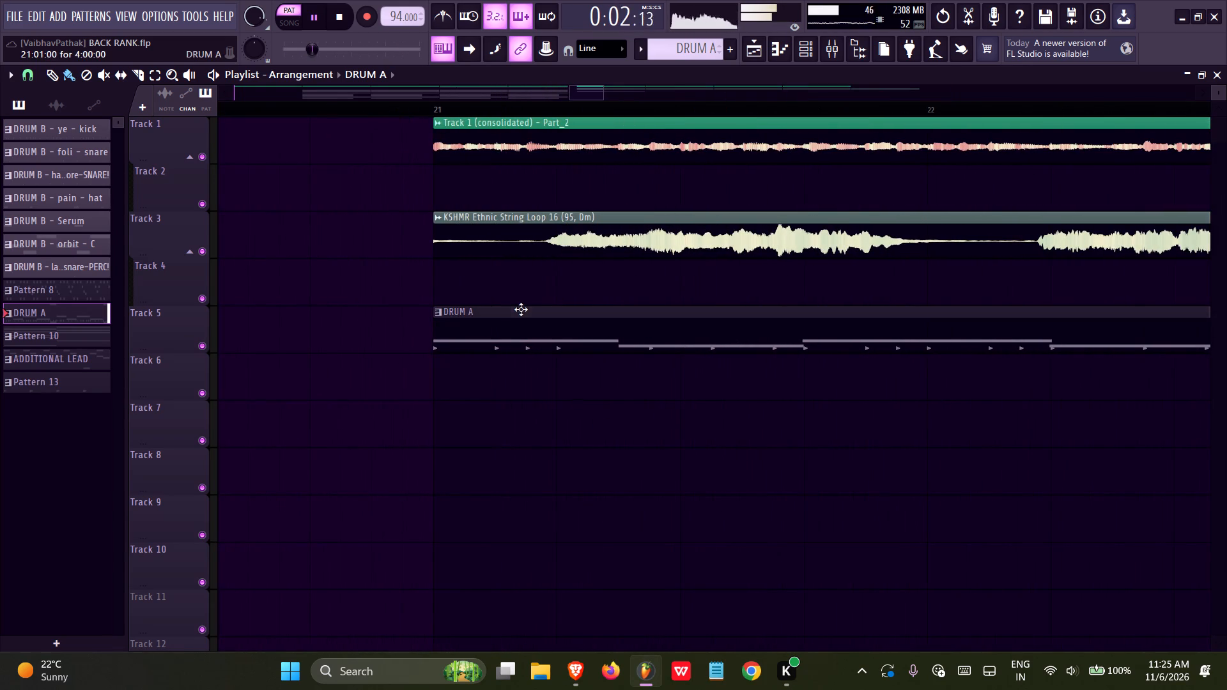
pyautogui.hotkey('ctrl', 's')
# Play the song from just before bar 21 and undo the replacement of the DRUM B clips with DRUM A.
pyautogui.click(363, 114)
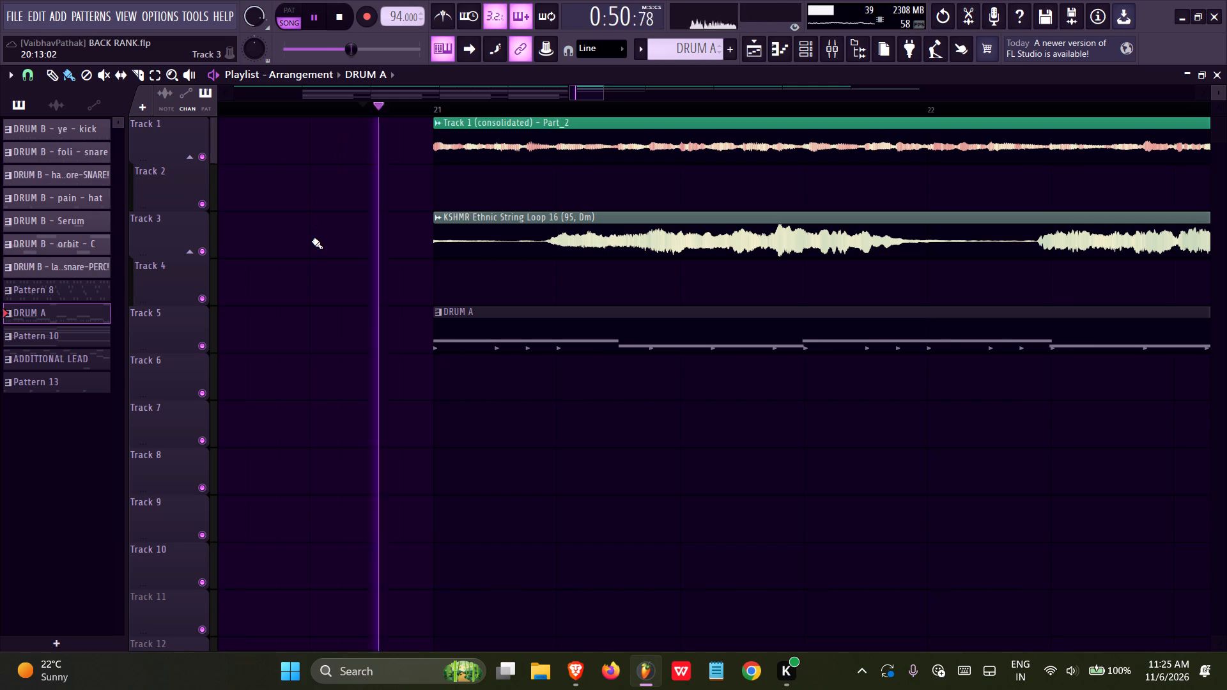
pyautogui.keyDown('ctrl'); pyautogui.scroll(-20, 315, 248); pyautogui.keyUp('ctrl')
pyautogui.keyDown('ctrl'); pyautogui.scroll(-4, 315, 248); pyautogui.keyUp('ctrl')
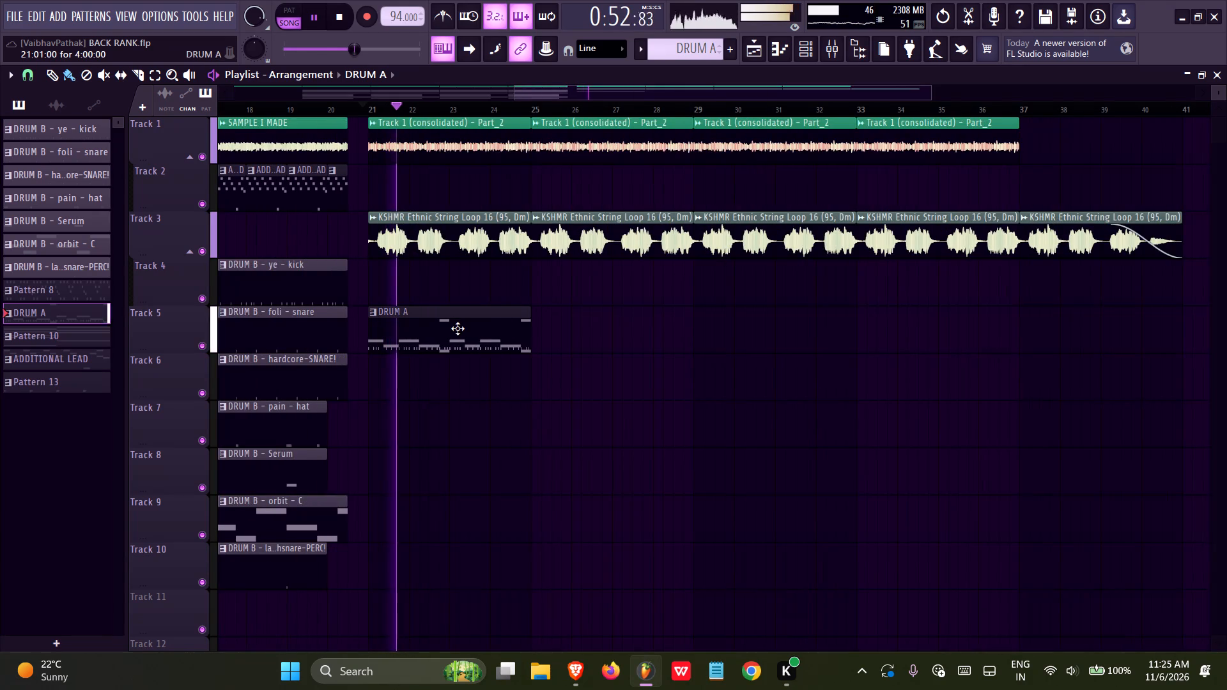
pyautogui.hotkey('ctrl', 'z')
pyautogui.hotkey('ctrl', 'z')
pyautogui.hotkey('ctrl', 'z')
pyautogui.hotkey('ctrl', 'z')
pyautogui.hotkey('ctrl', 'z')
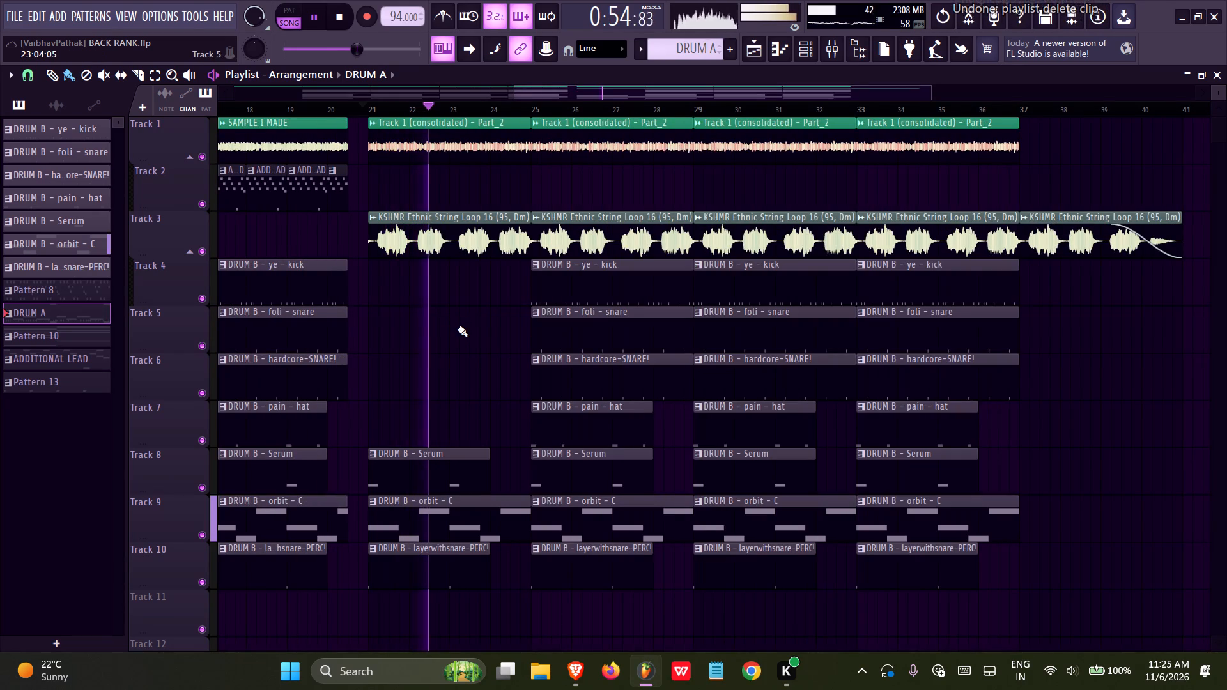
# Listen on through the drum section after bar 21 and save the project.
pyautogui.hotkey('ctrl', 's')
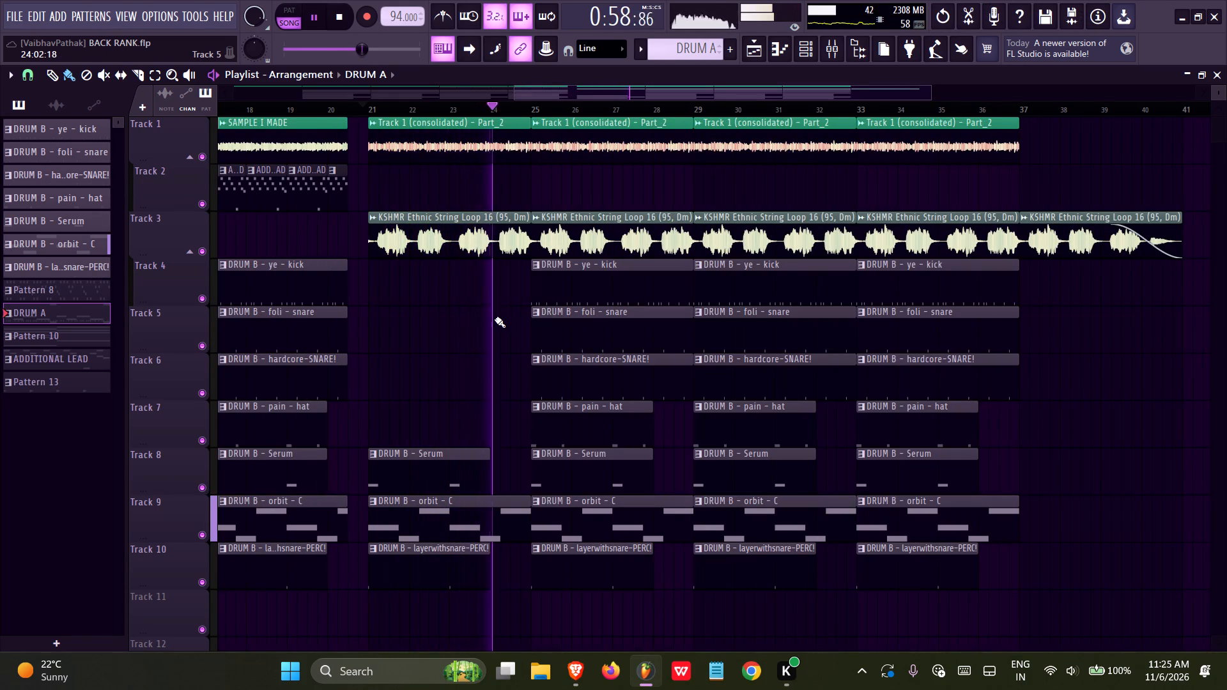
pyautogui.scroll(5, 495, 319)
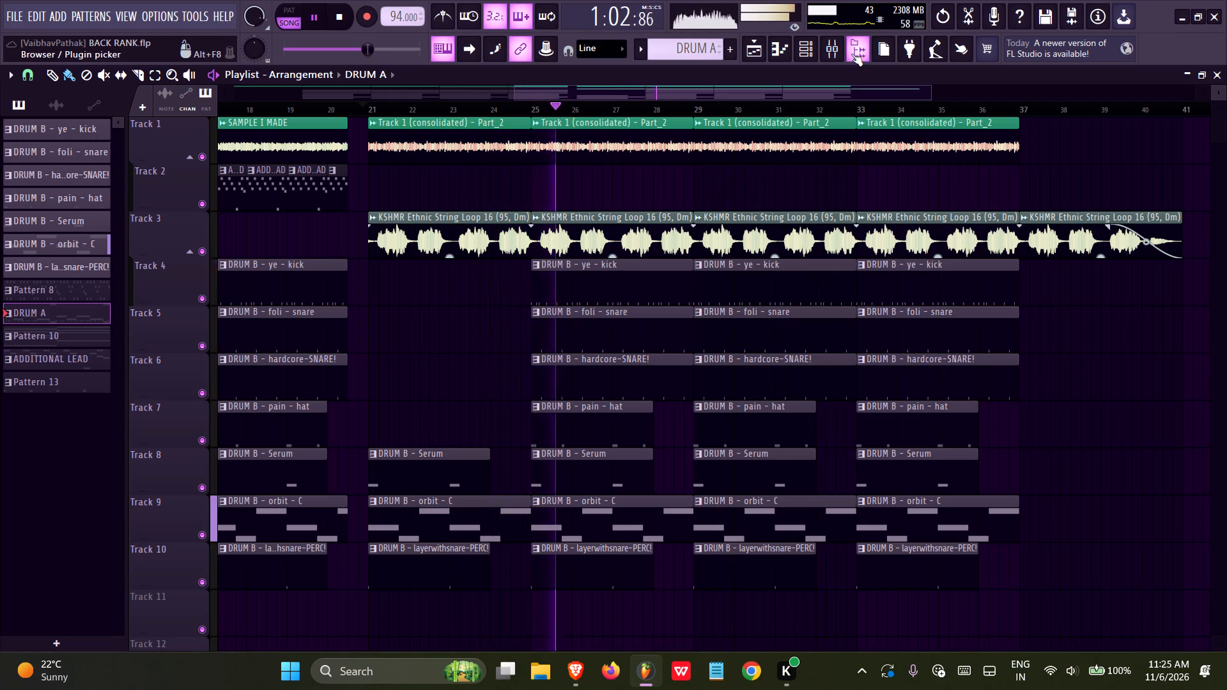
pyautogui.keyDown('ctrl'); pyautogui.scroll(-15, 562, 266); pyautogui.keyUp('ctrl')
pyautogui.hotkey('ctrl', 's')
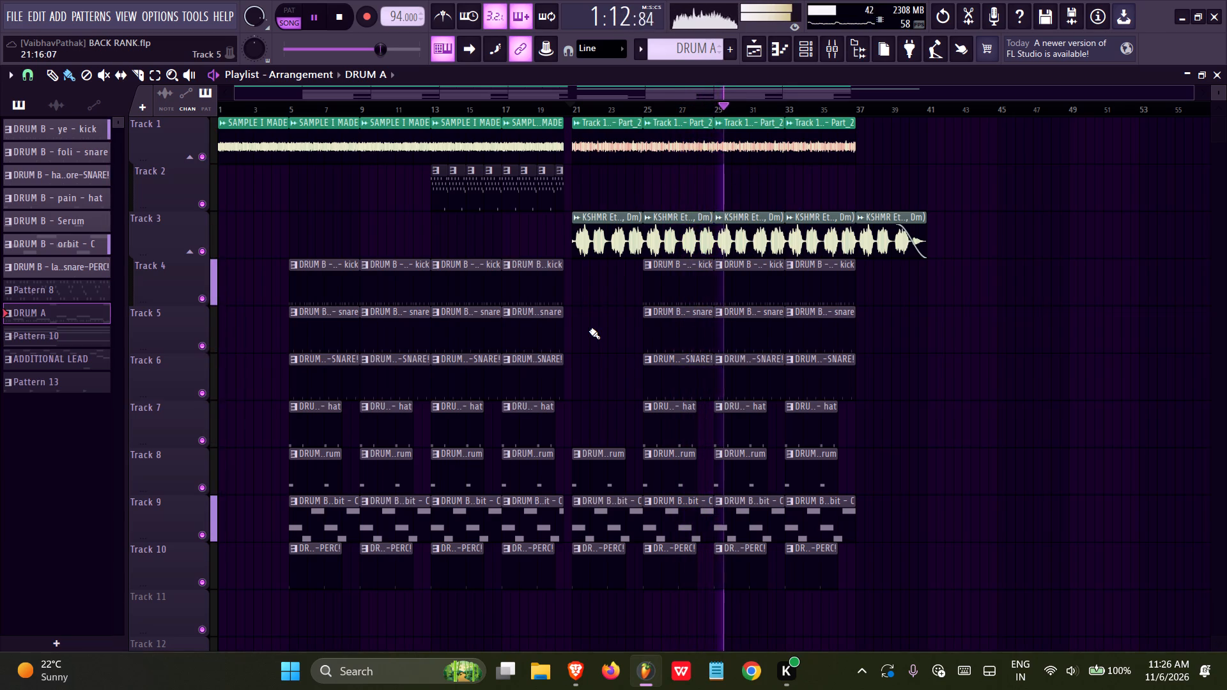
# Add Fruity Parametric EQ 2 to the KSHMR Ethnic String Loop 16 mixer track and make band 1 a Steep 8 high pass.
pyautogui.doubleClick(599, 241)
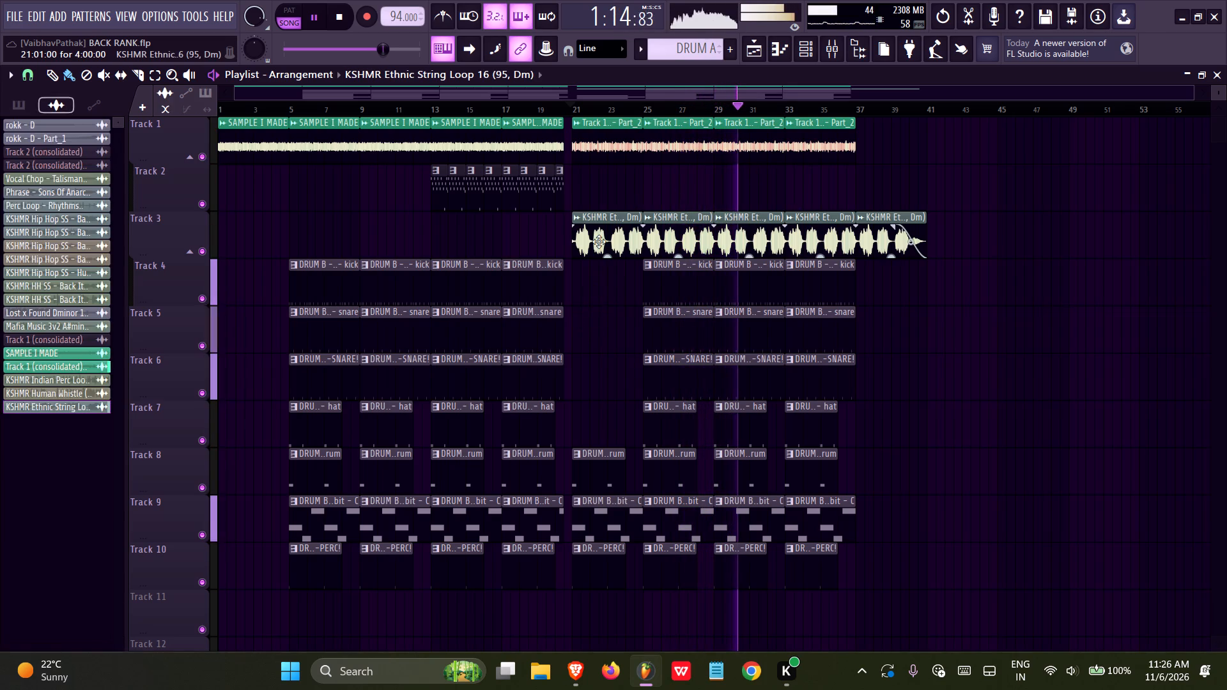
pyautogui.keyDown('ctrl'); pyautogui.click(431, 172); pyautogui.keyUp('ctrl')
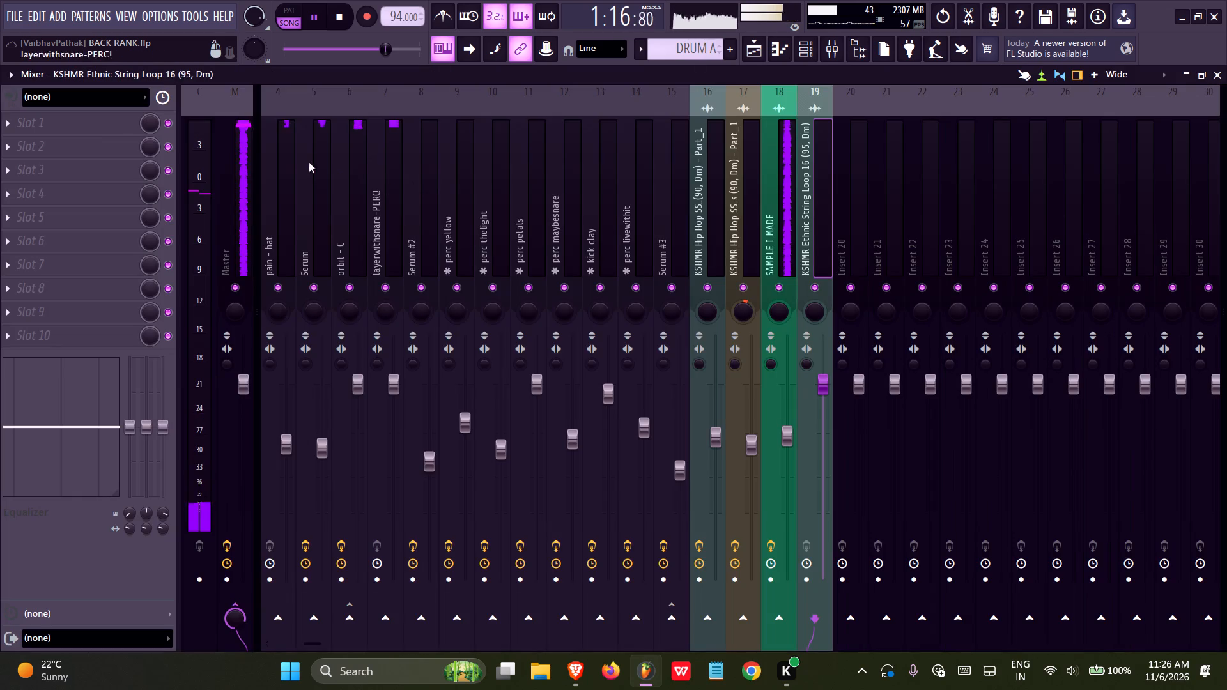
pyautogui.click(107, 120)
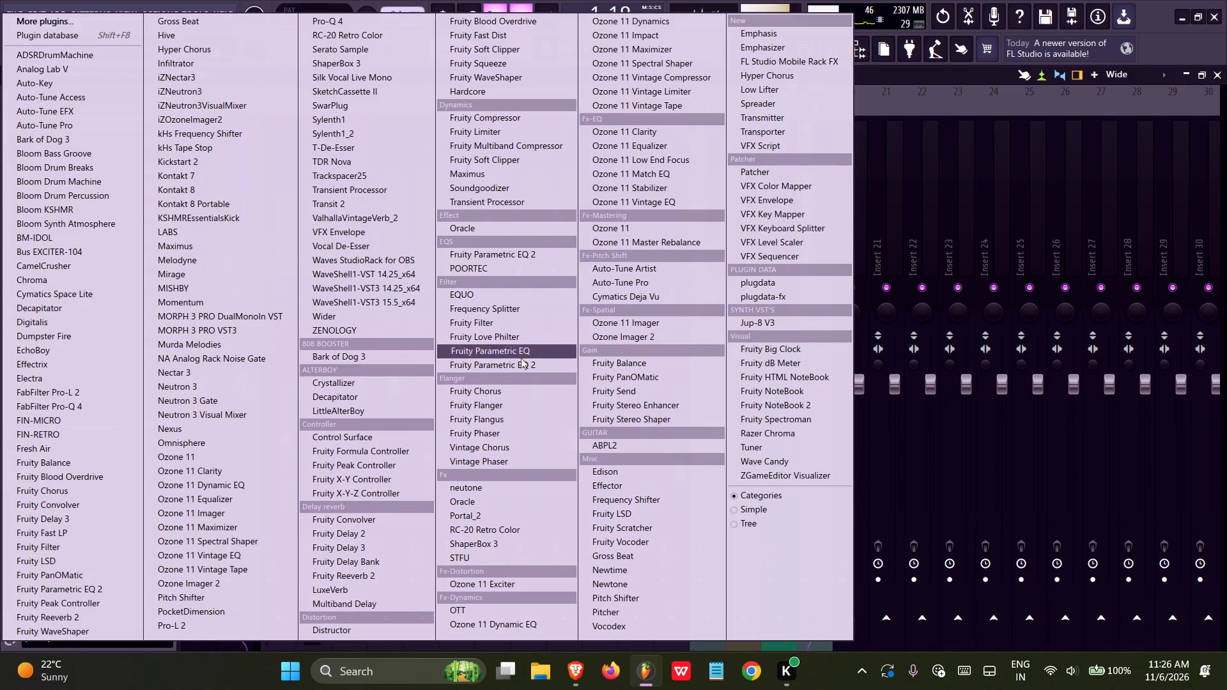
pyautogui.click(514, 362)
pyautogui.press('space')
pyautogui.click(81, 274)
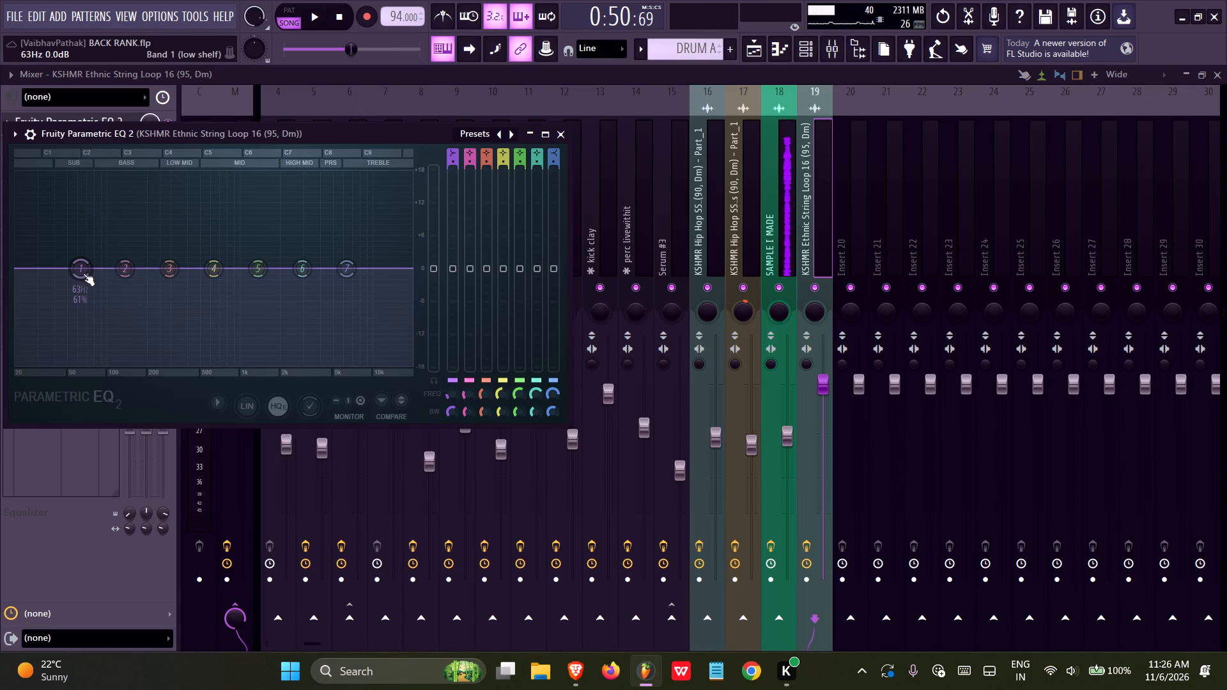
pyautogui.rightClick(78, 268)
pyautogui.click(151, 317)
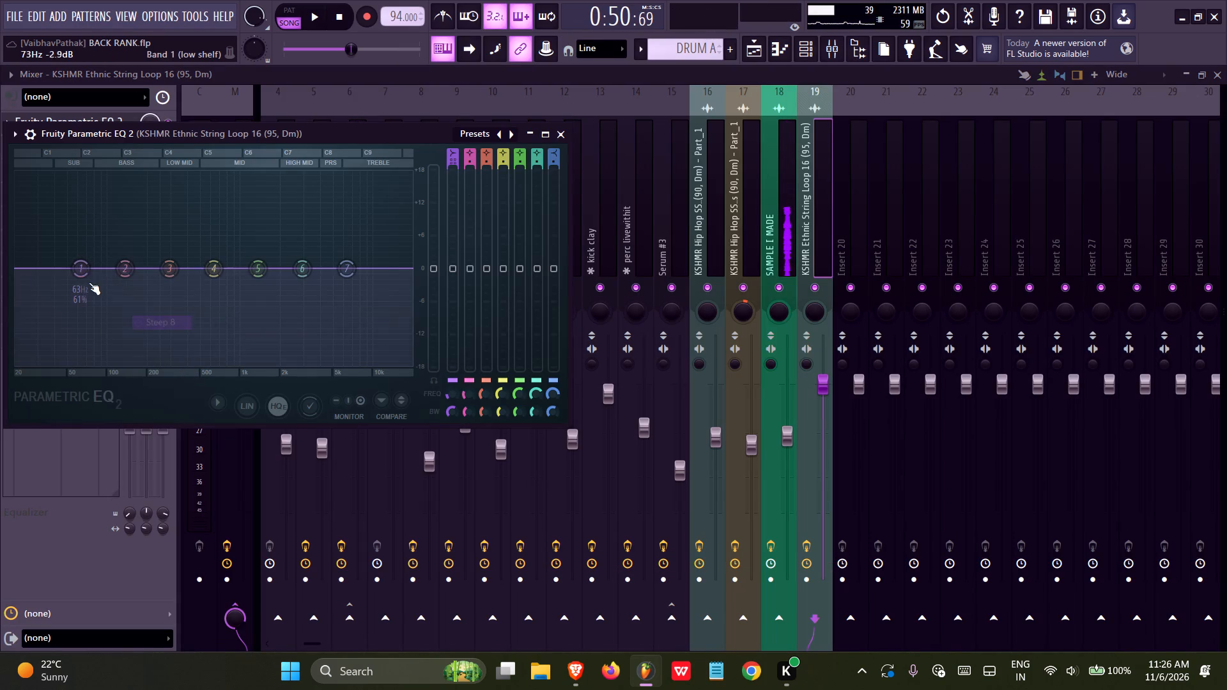
pyautogui.rightClick(82, 270)
pyautogui.click(160, 350)
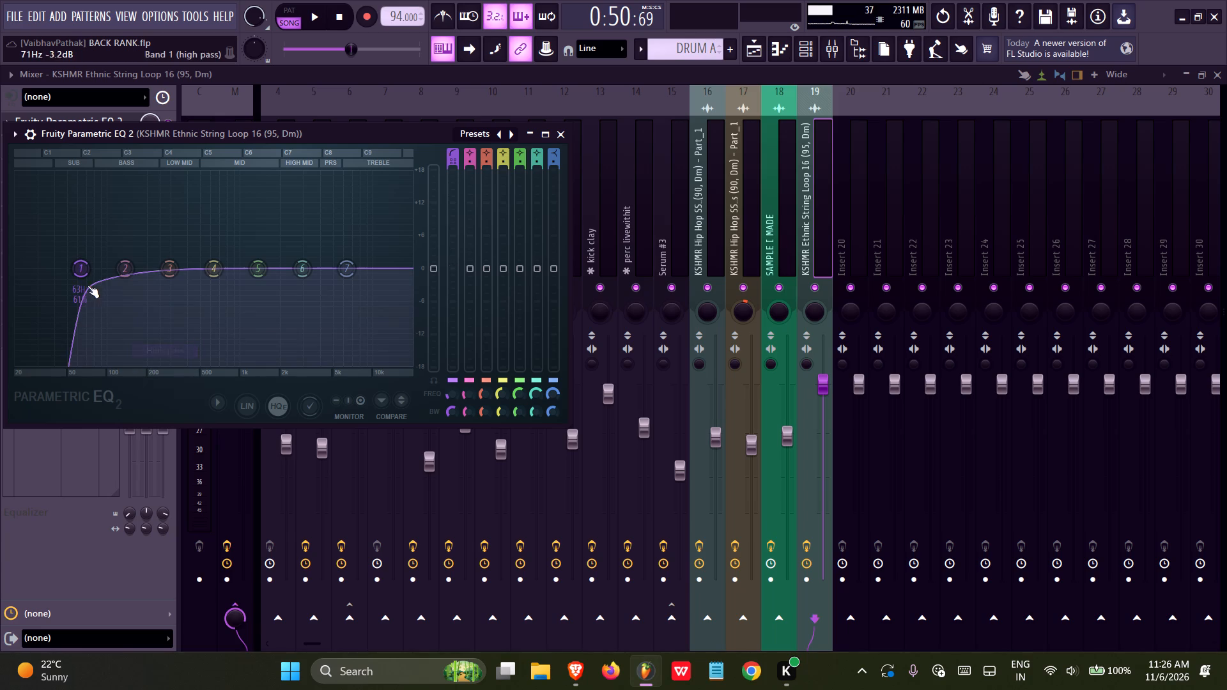
# During playback, raise band 1's high-pass cutoff to just above 200 Hz and pull band 7 down to soften the treble.
pyautogui.press('space')
pyautogui.moveTo(86, 282); pyautogui.dragTo(284, 316)
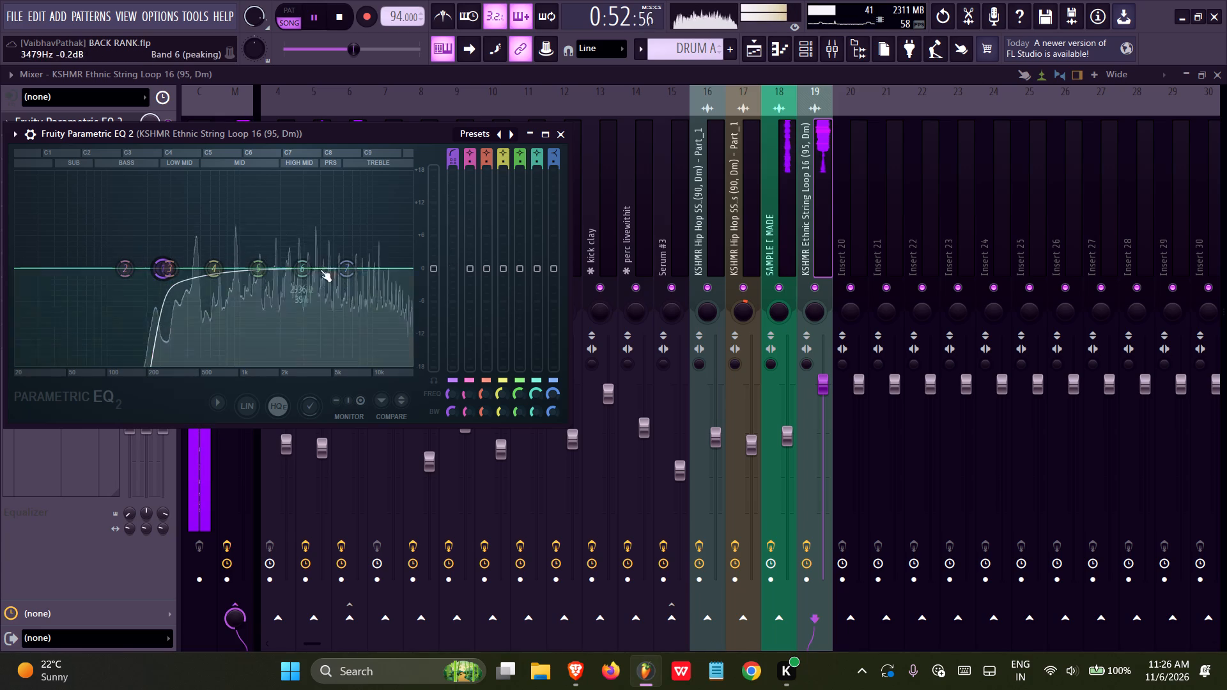
pyautogui.moveTo(355, 259); pyautogui.dragTo(466, 351)
pyautogui.moveTo(99, 134); pyautogui.dragTo(355, 156)
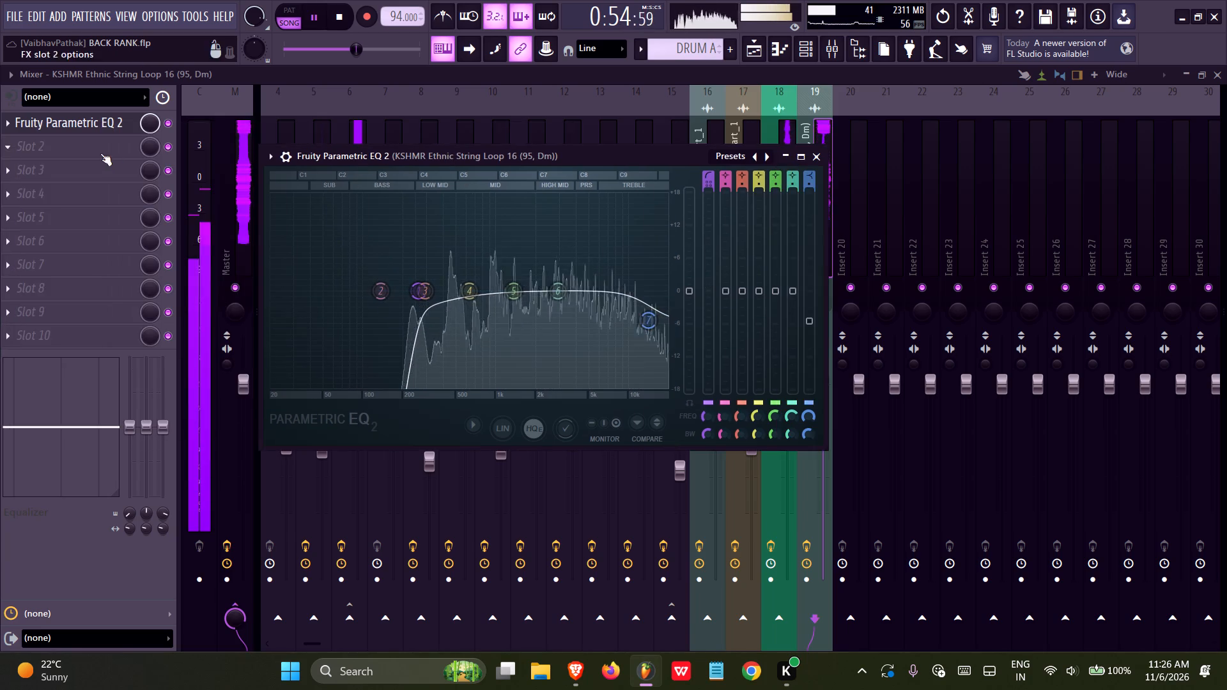
# Add Fruity Reeverb 2 after the EQ on the string loop, raising the wet level slightly with dry at about 102%.
pyautogui.click(96, 151)
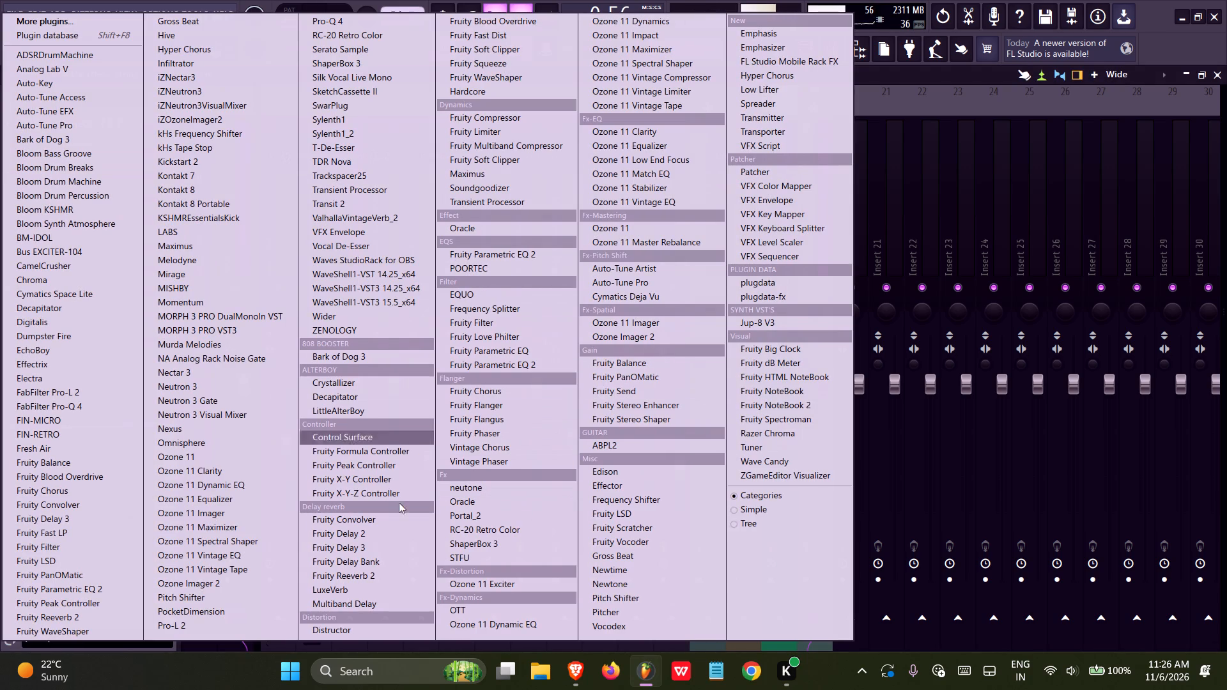
pyautogui.click(351, 574)
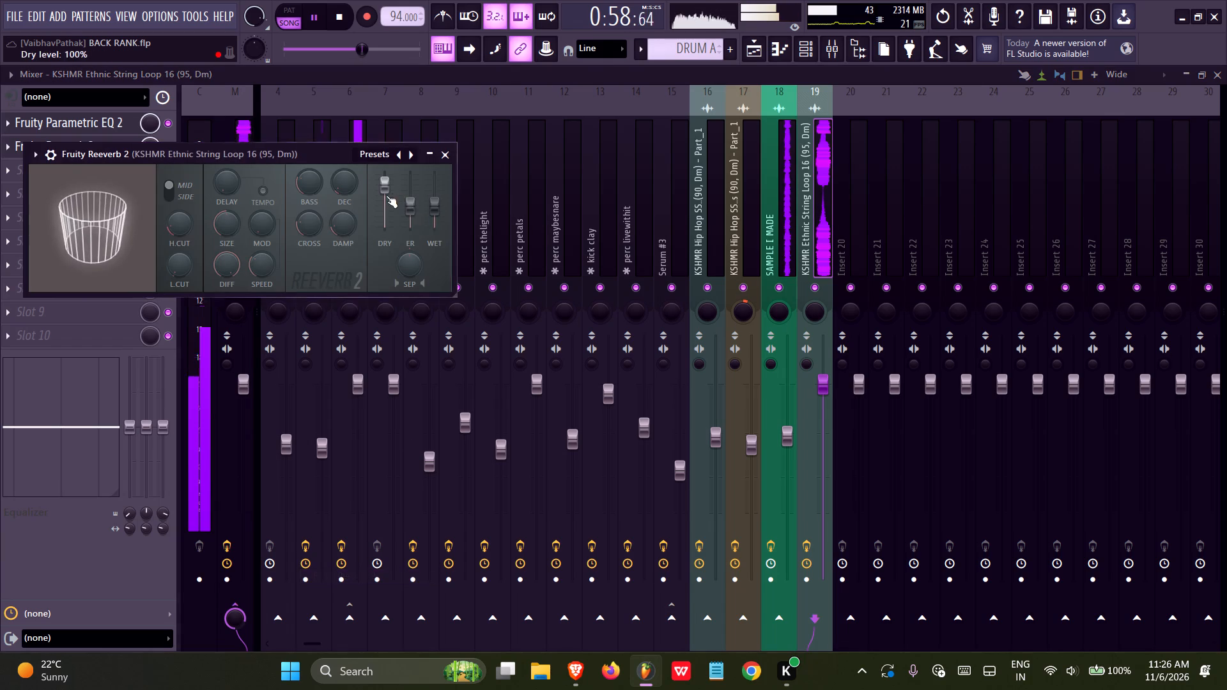
pyautogui.moveTo(386, 195); pyautogui.dragTo(373, 215)
pyautogui.moveTo(435, 197); pyautogui.dragTo(430, 177)
pyautogui.moveTo(387, 185); pyautogui.dragTo(384, 162)
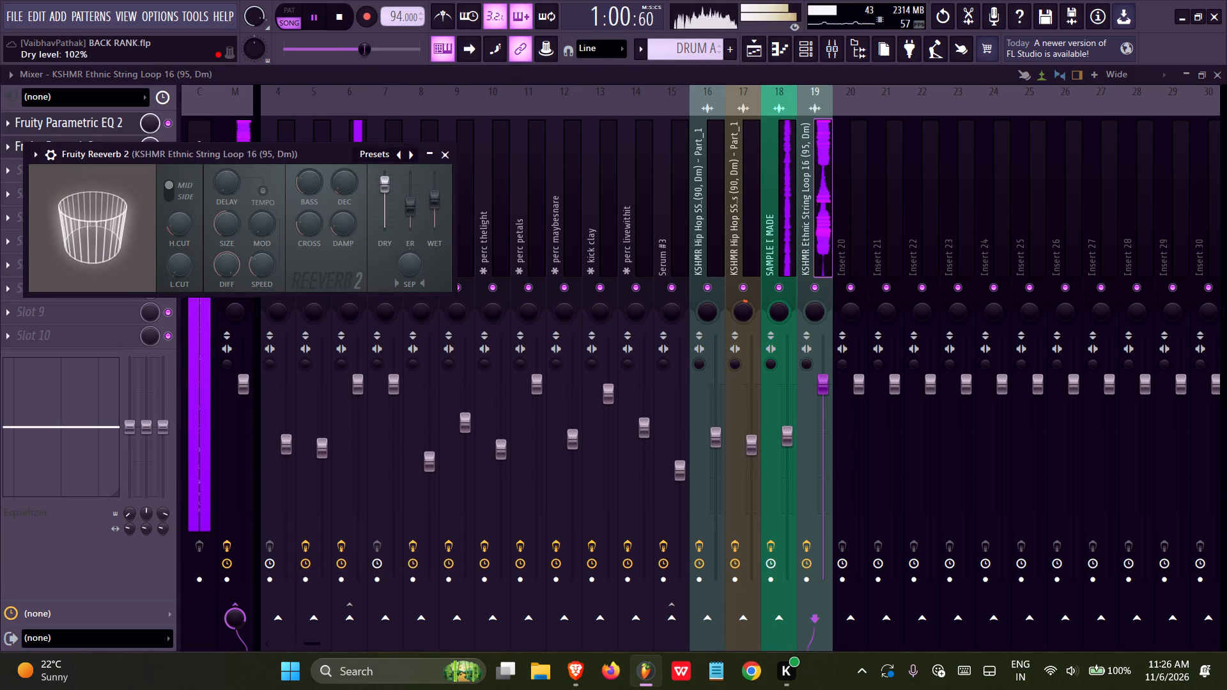
pyautogui.moveTo(384, 162); pyautogui.dragTo(384, 161)
pyautogui.click(450, 156)
# Lower the string loop's mixer track volume while the song plays, return to the playlist and save the project.
pyautogui.moveTo(824, 382); pyautogui.dragTo(819, 509)
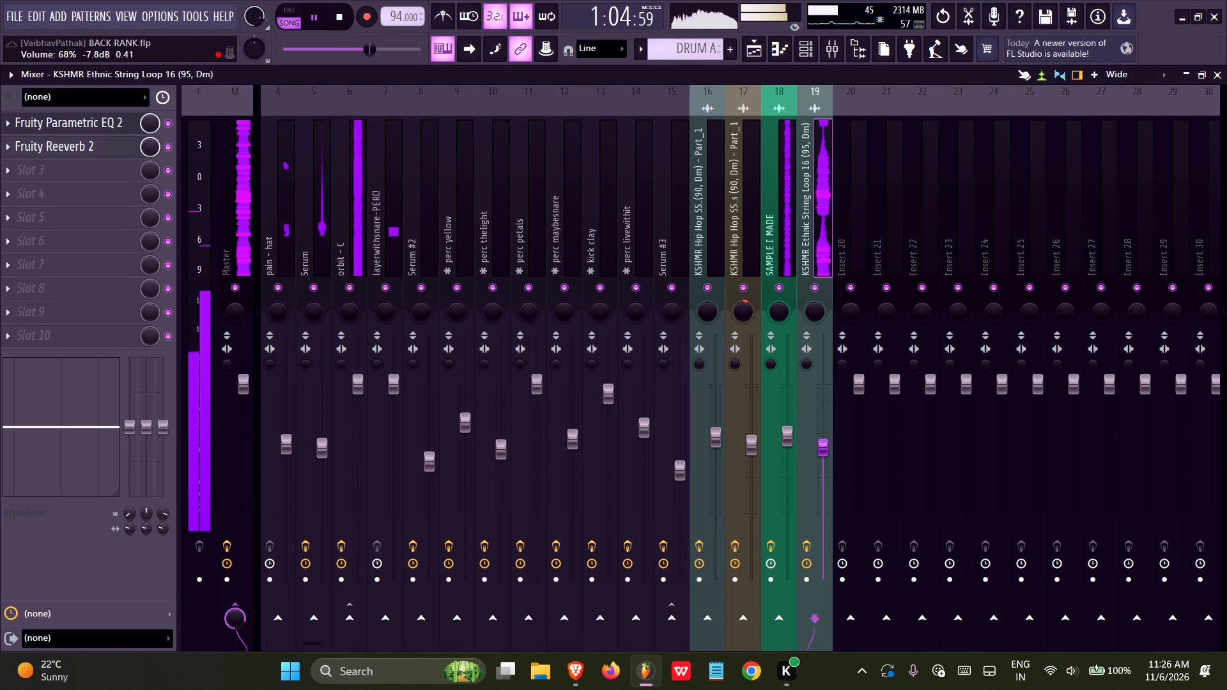
pyautogui.moveTo(819, 509); pyautogui.dragTo(814, 483)
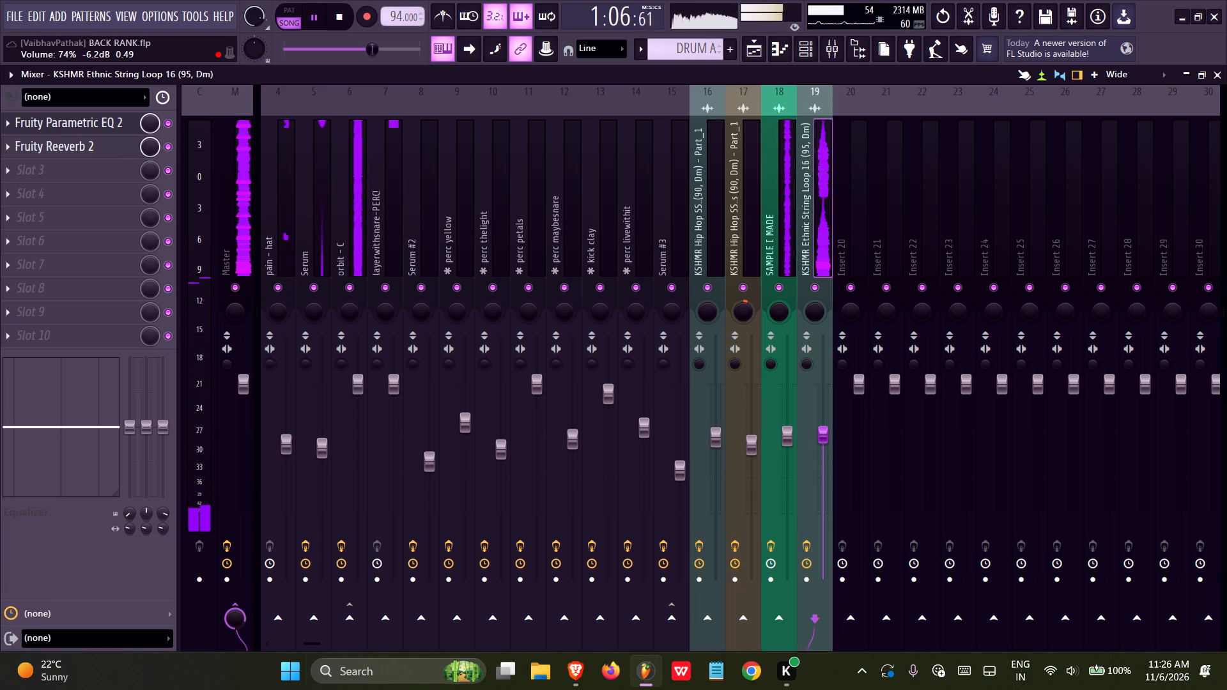
pyautogui.moveTo(814, 483); pyautogui.dragTo(812, 503)
pyautogui.click(756, 57)
pyautogui.keyDown('ctrl'); pyautogui.scroll(-4, 833, 157); pyautogui.keyUp('ctrl')
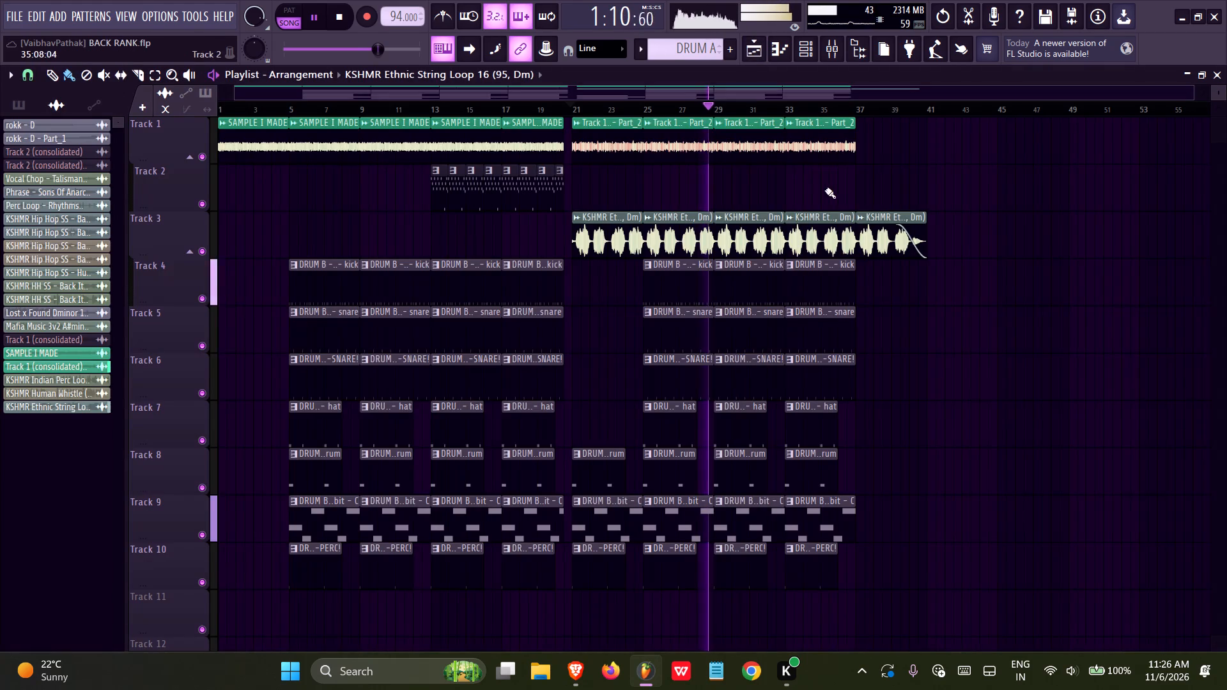
pyautogui.hotkey('ctrl', 's')
# Restart song playback from bar 1 and save the project.
pyautogui.press('space')
pyautogui.moveTo(571, 107); pyautogui.dragTo(50, 135)
pyautogui.press('space')
pyautogui.hotkey('ctrl', 's')
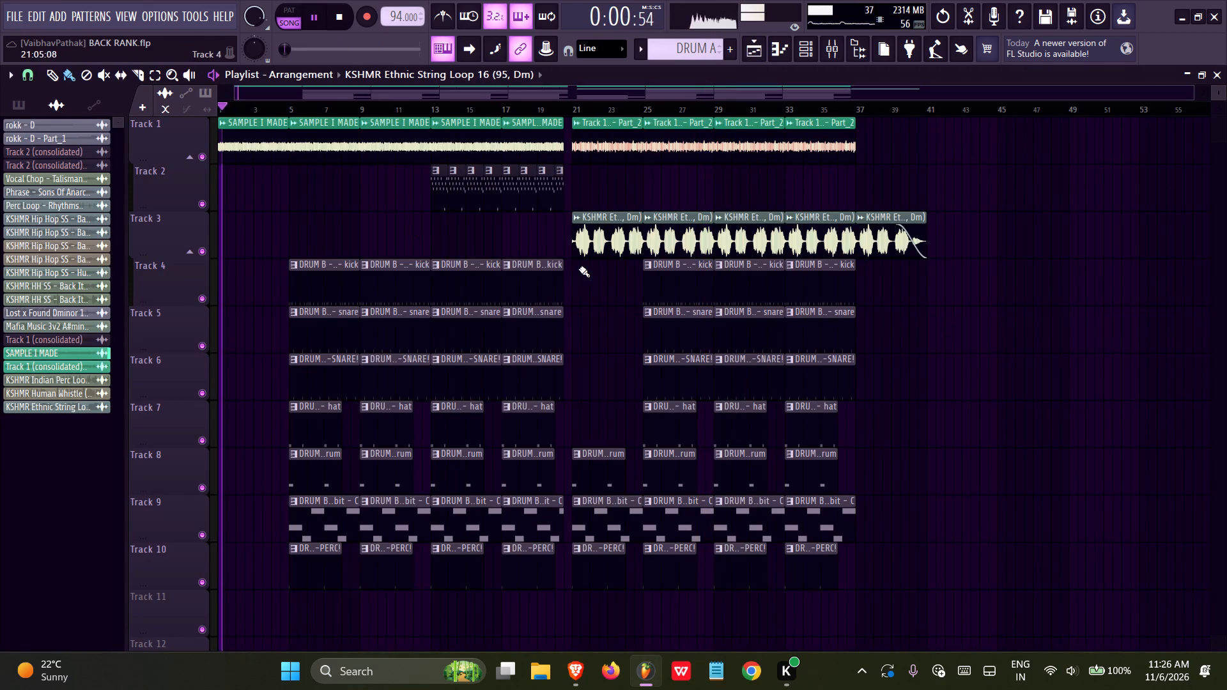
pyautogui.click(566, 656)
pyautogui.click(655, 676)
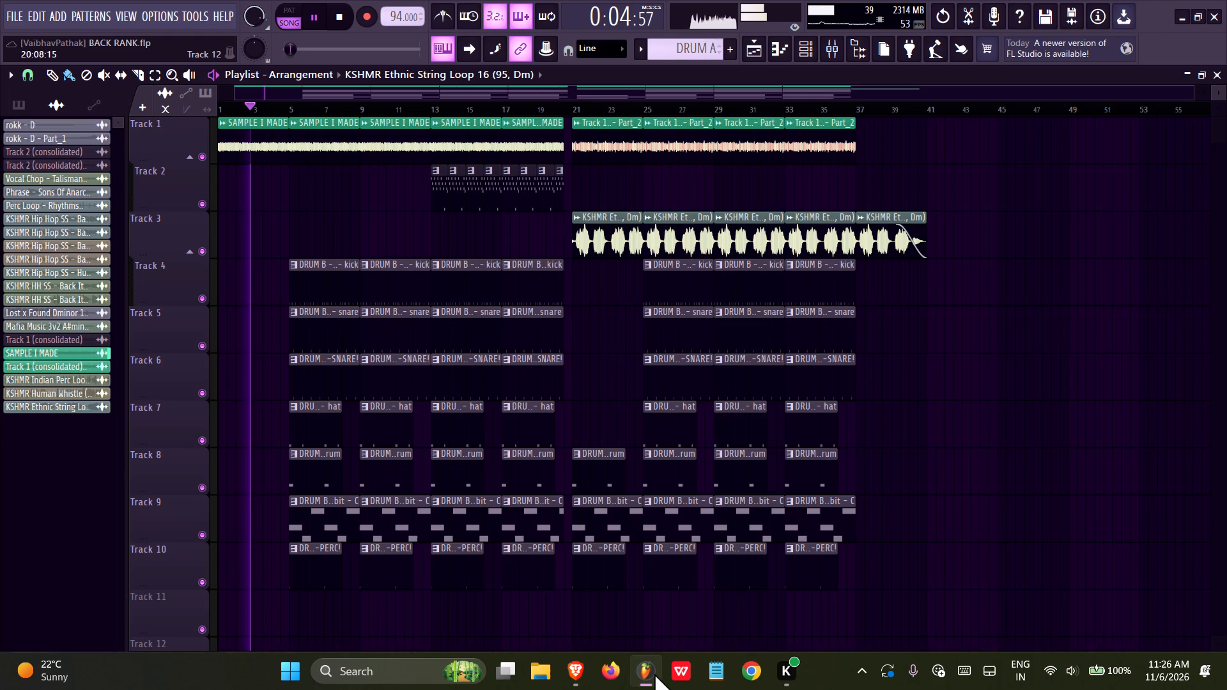
# Play the DRUM B - orbit - C pattern on its own and open the orbit - C channel's sampler settings.
pyautogui.keyDown('ctrl'); pyautogui.scroll(5, 314, 571); pyautogui.keyUp('ctrl')
pyautogui.click(320, 543)
pyautogui.click(323, 534)
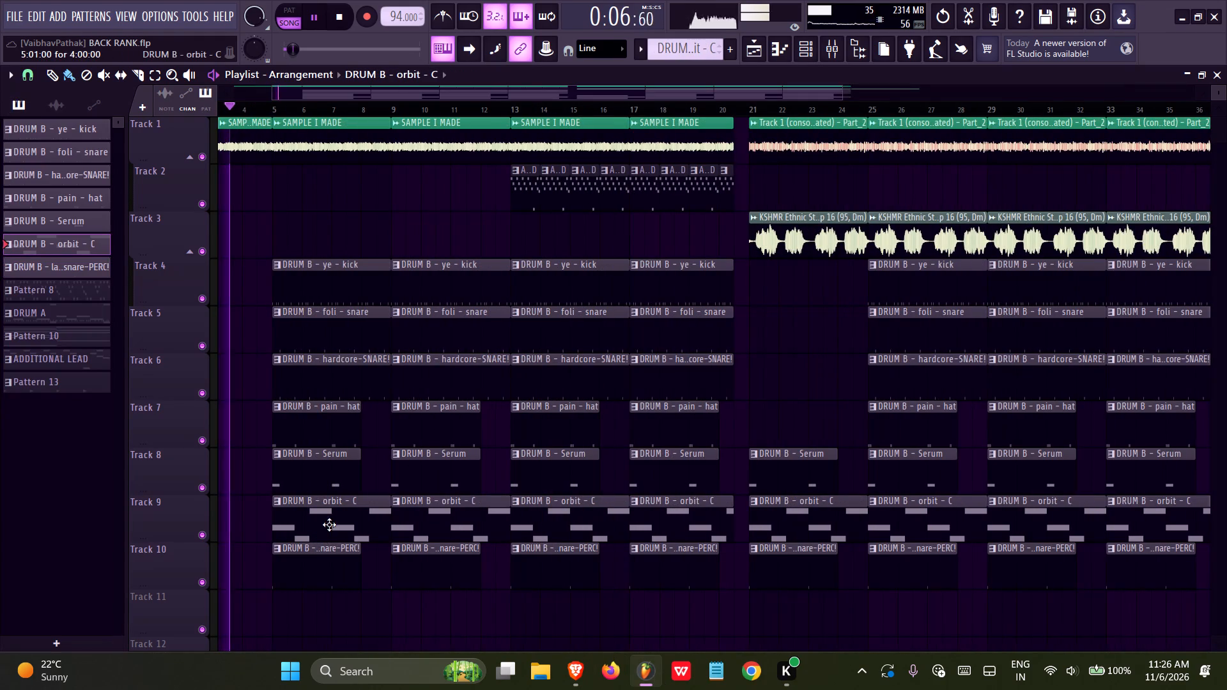
pyautogui.click(290, 10)
pyautogui.click(807, 58)
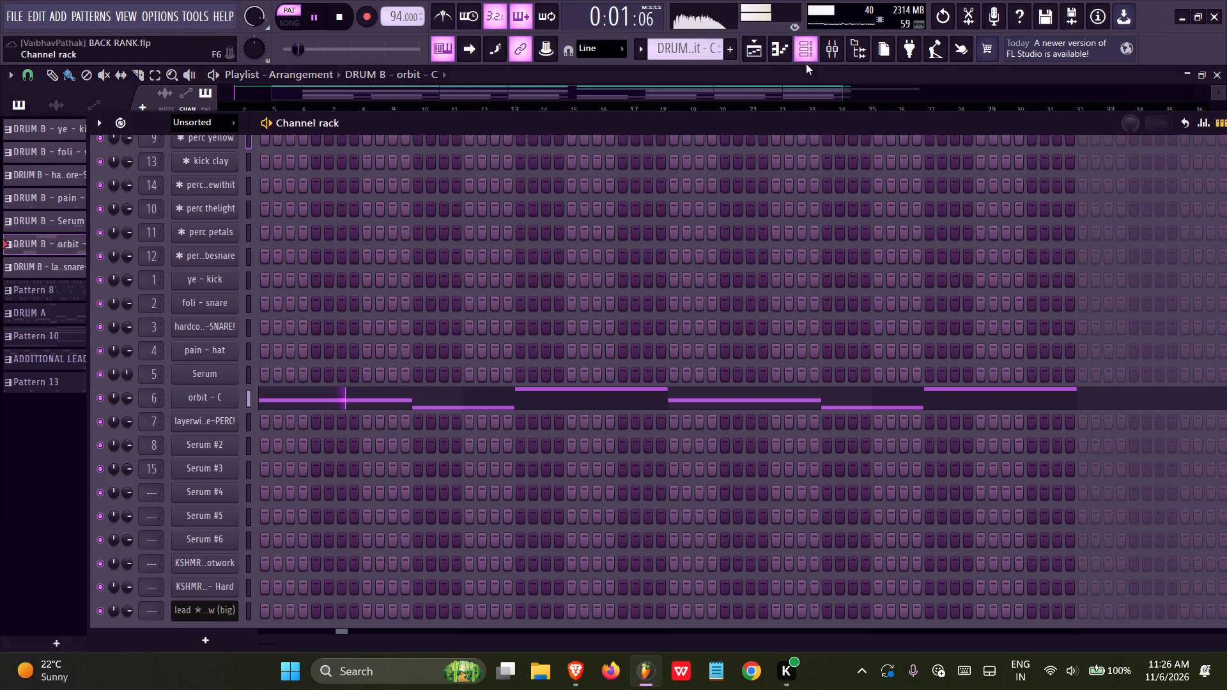
pyautogui.click(226, 389)
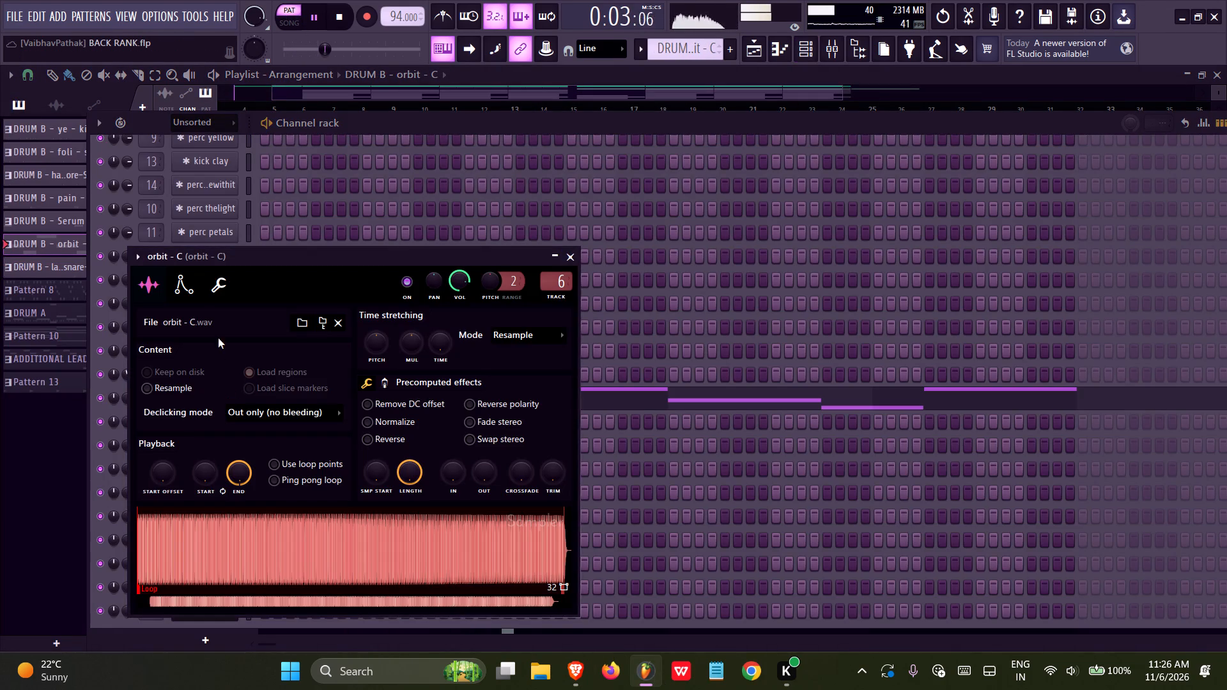
# Boost the orbit - C sample's gain by a few percent in its precomputed effects and close the channel settings.
pyautogui.click(387, 385)
pyautogui.moveTo(376, 408); pyautogui.dragTo(376, 403)
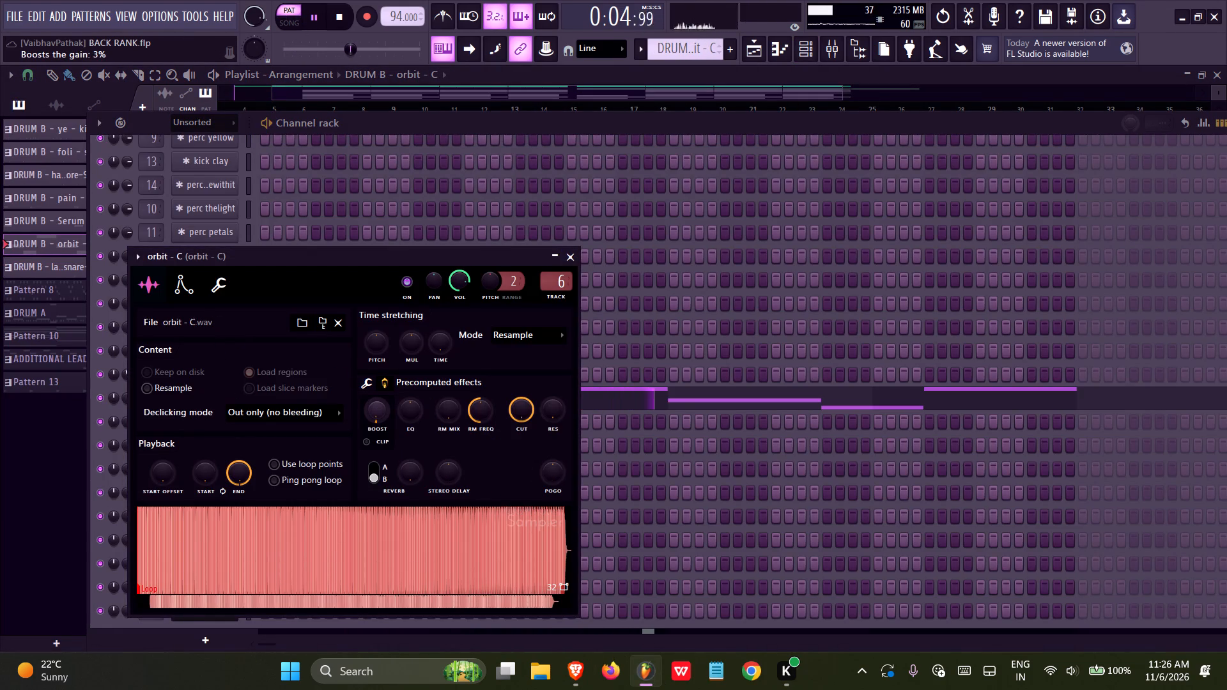
pyautogui.moveTo(376, 403); pyautogui.dragTo(376, 402)
pyautogui.click(210, 282)
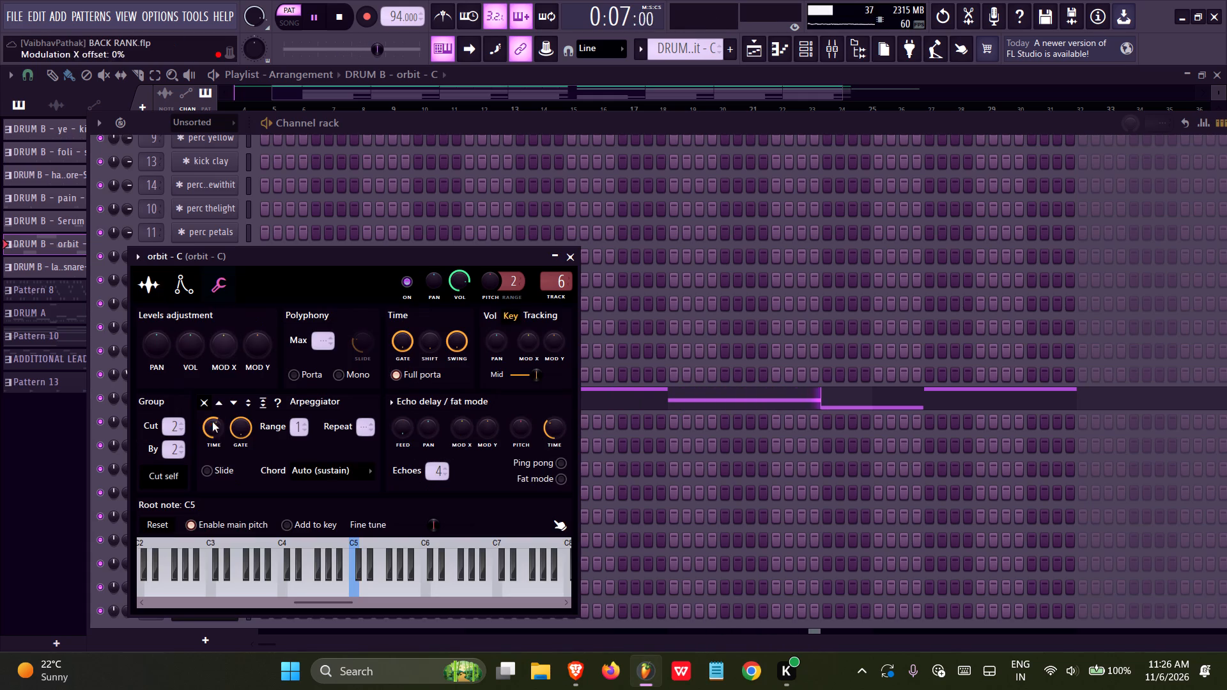
pyautogui.click(180, 291)
pyautogui.click(151, 286)
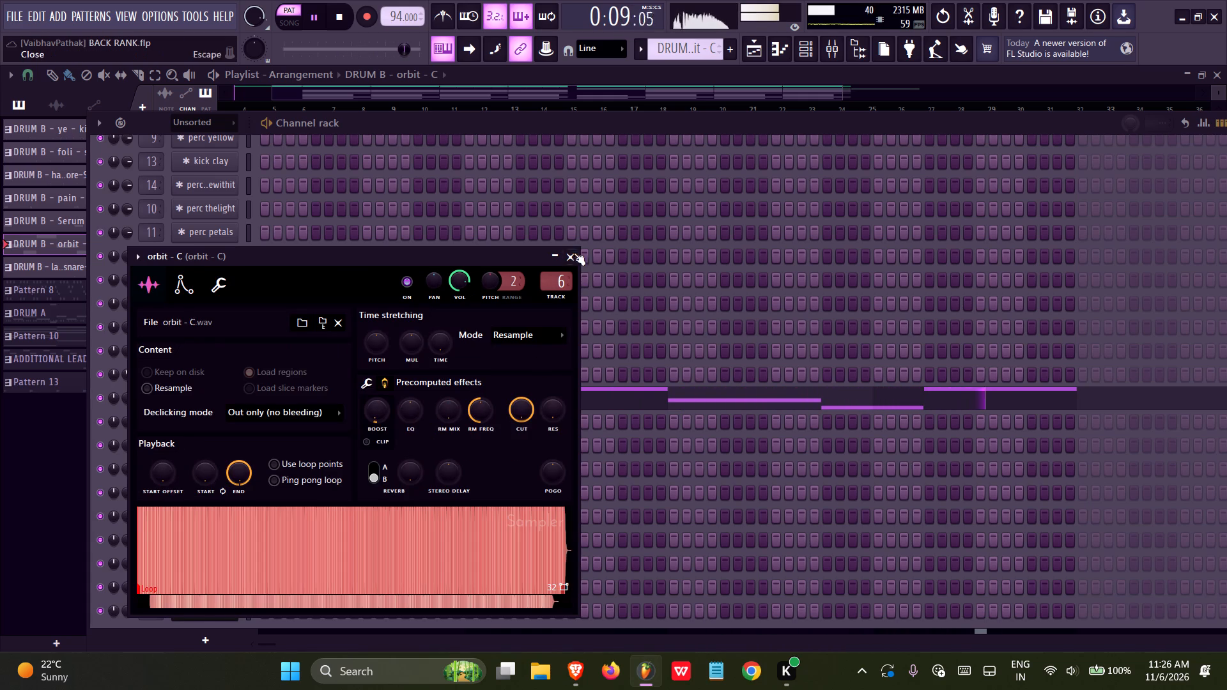
pyautogui.click(566, 250)
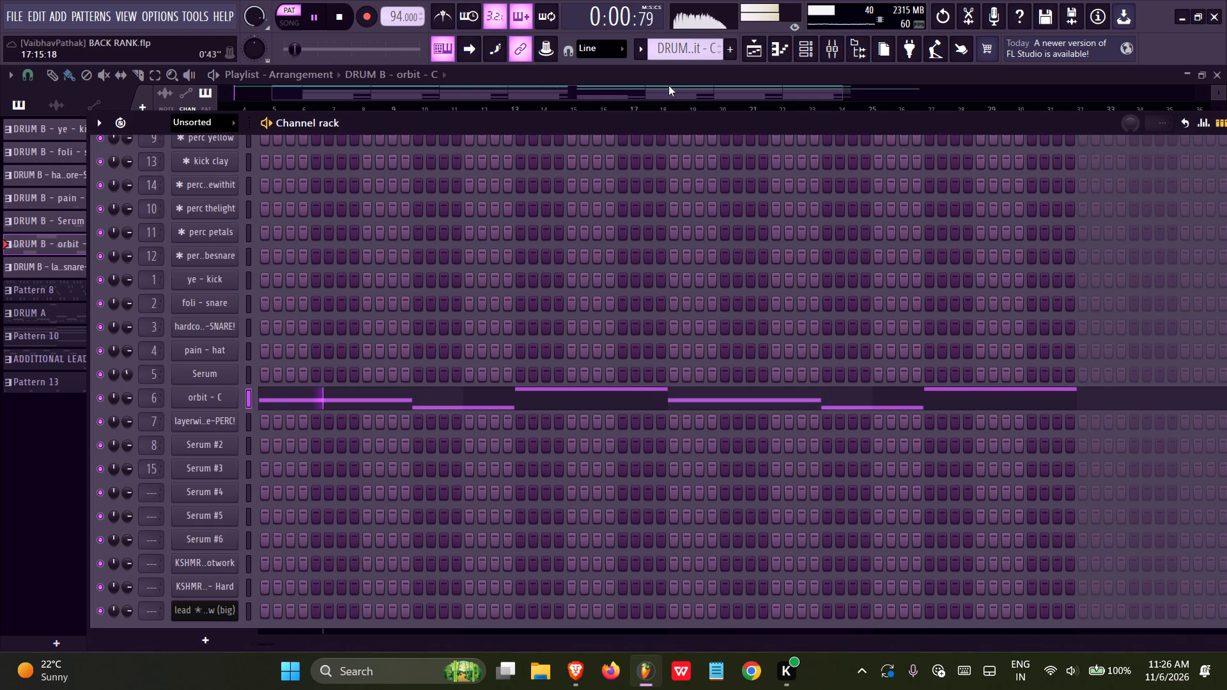
# Return to the playlist, play the whole song from bar 1 in song mode and save the project.
pyautogui.click(745, 49)
pyautogui.press('space')
pyautogui.moveTo(257, 111); pyautogui.dragTo(0, 121)
pyautogui.press('space')
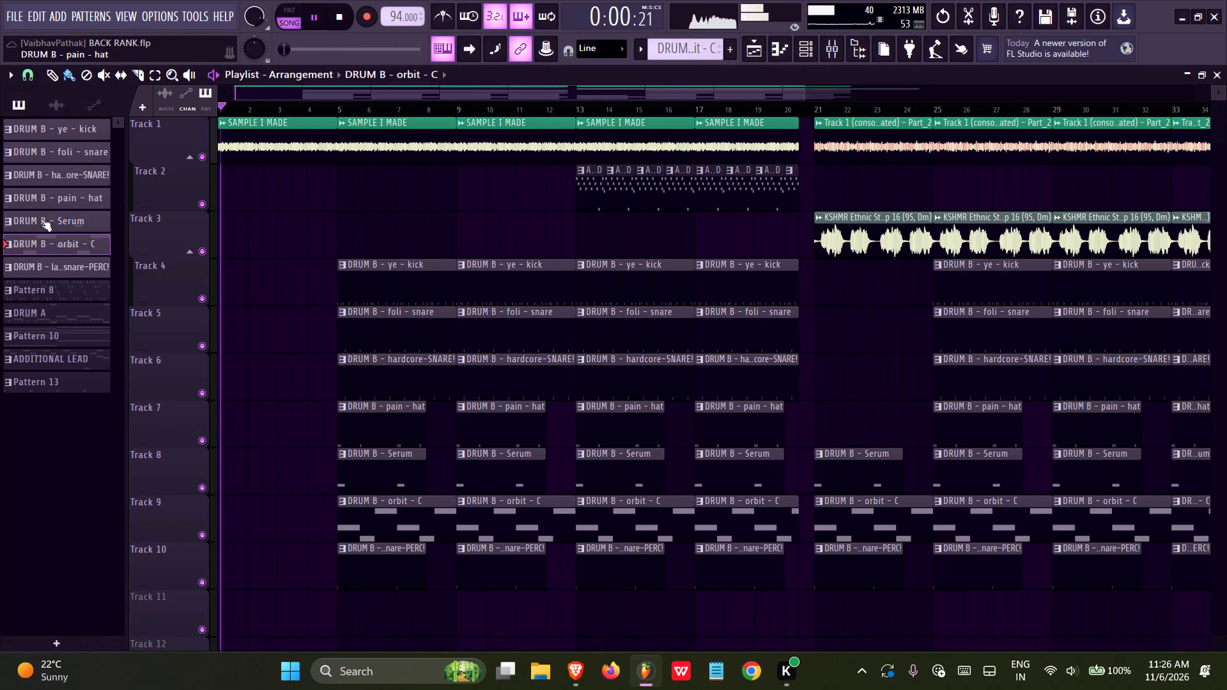
pyautogui.hotkey('ctrl', 's')
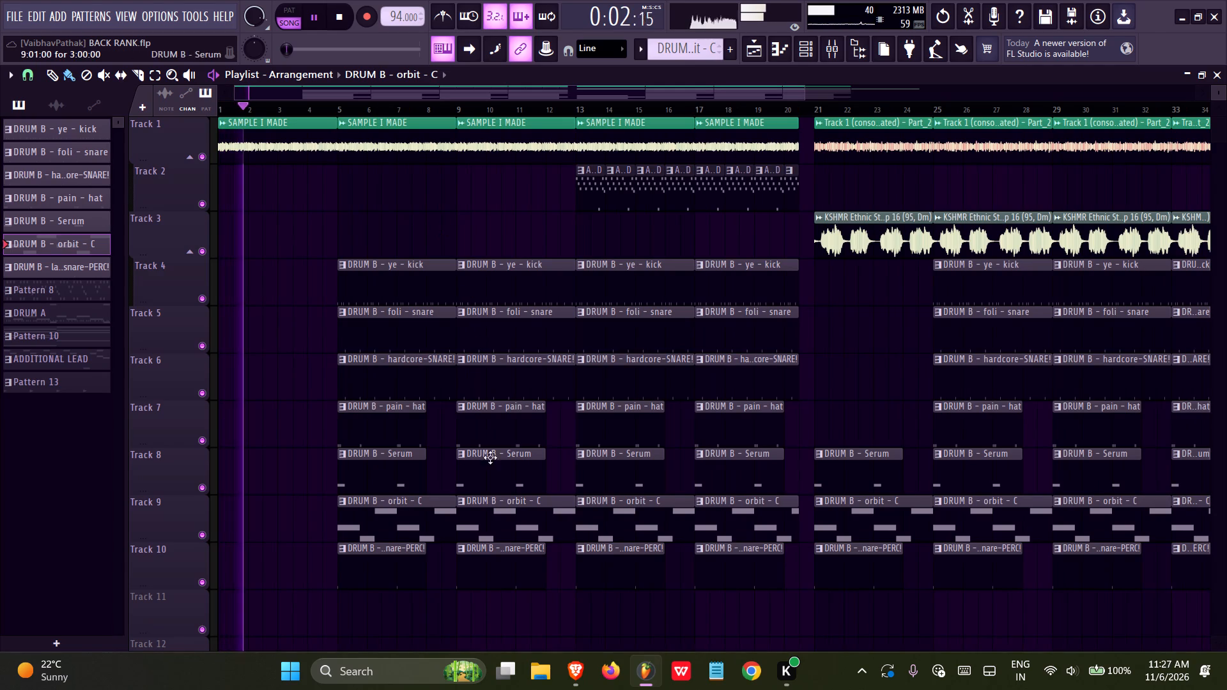
# Switch to Brave, close the Yeat x Sapjer type beat video tab and return to FL Studio.
pyautogui.click(571, 664)
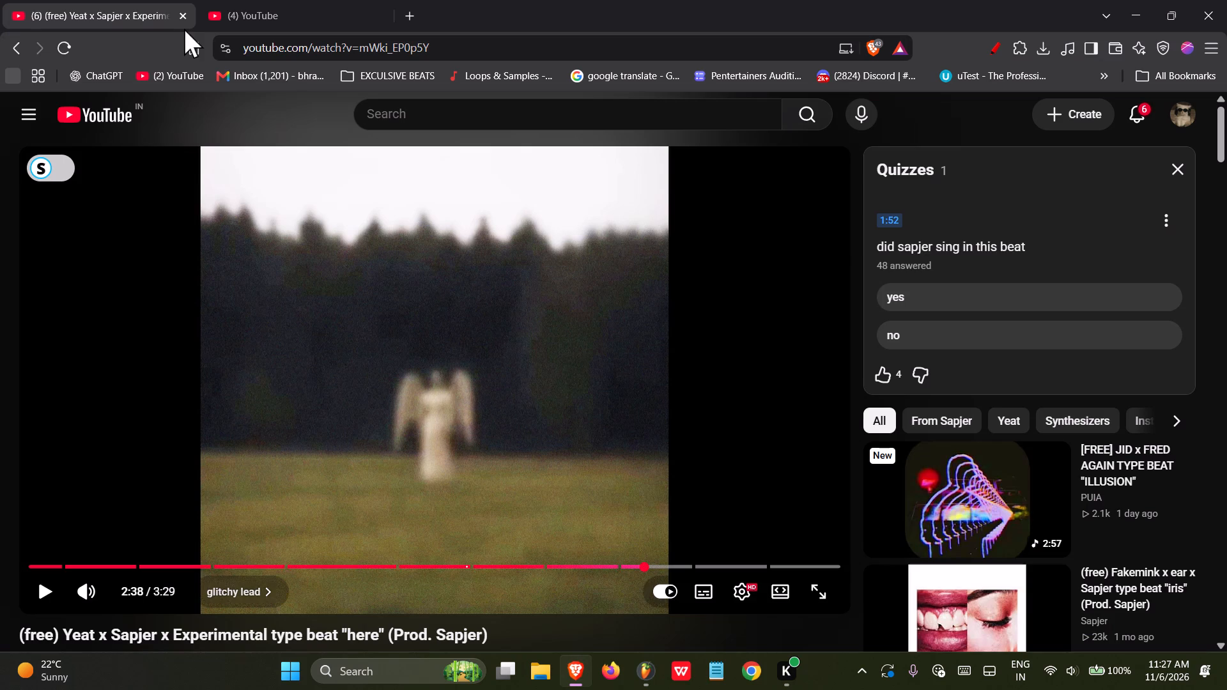
pyautogui.click(179, 20)
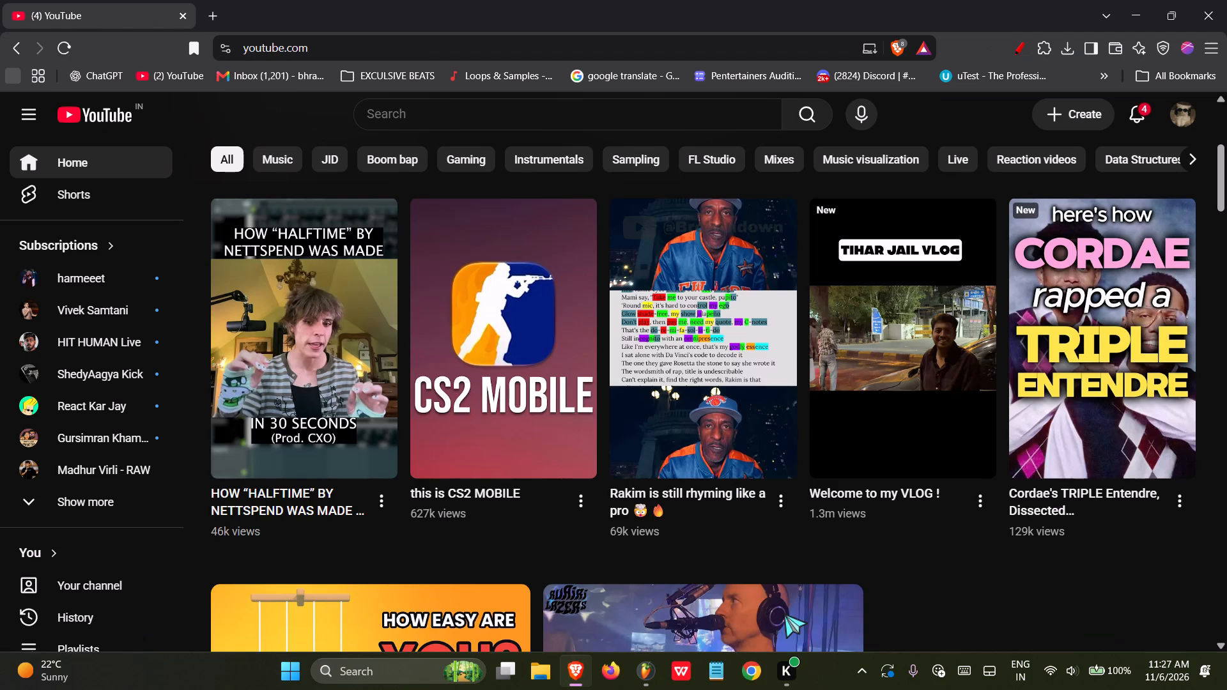
pyautogui.click(637, 669)
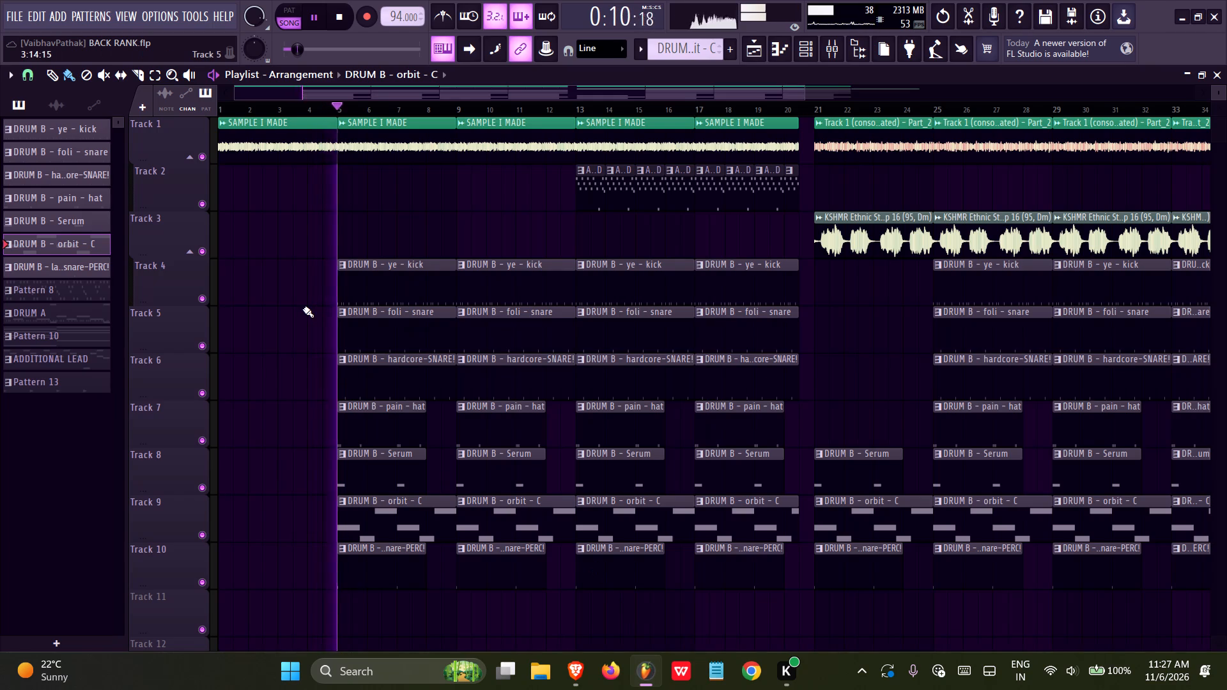
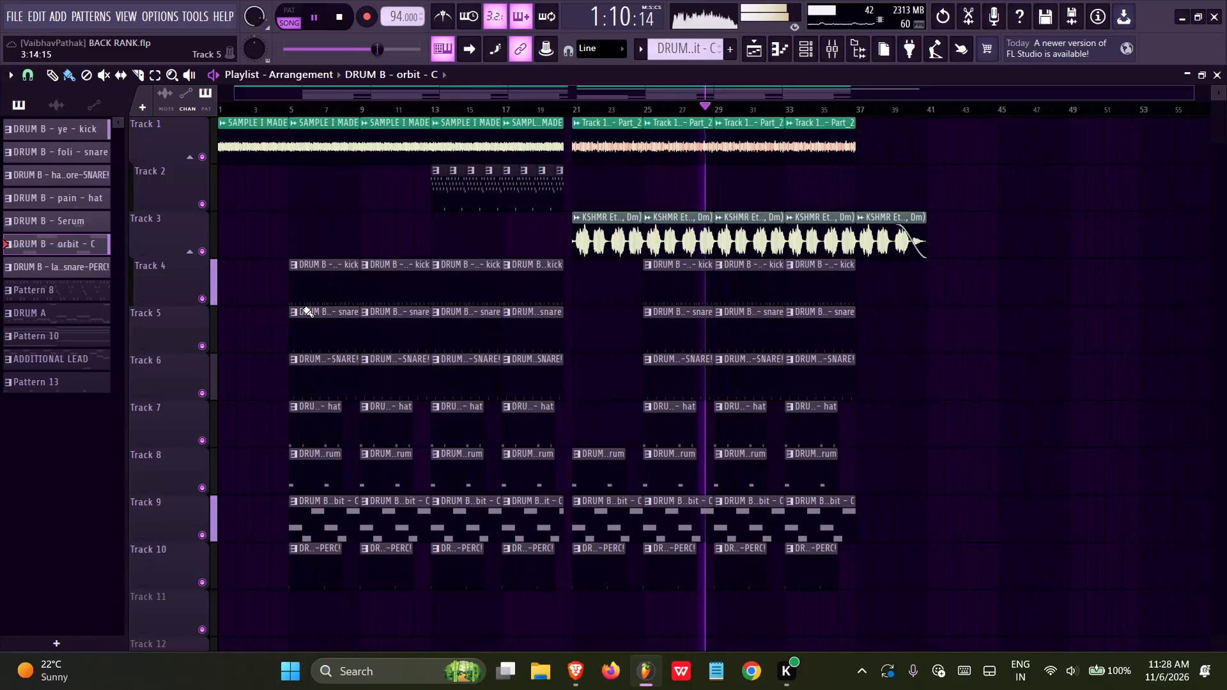
# Save the project while the song keeps playing.
pyautogui.rightClick(592, 346)
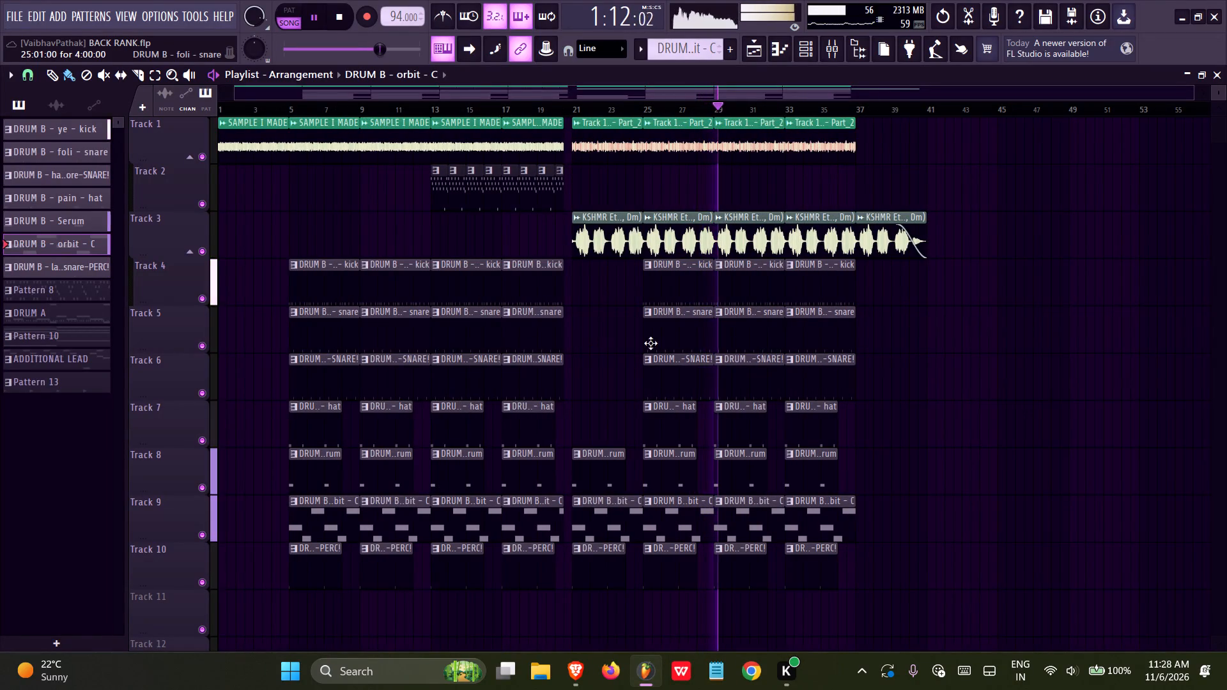
pyautogui.scroll(3, 721, 325)
pyautogui.hotkey('ctrl', 's')
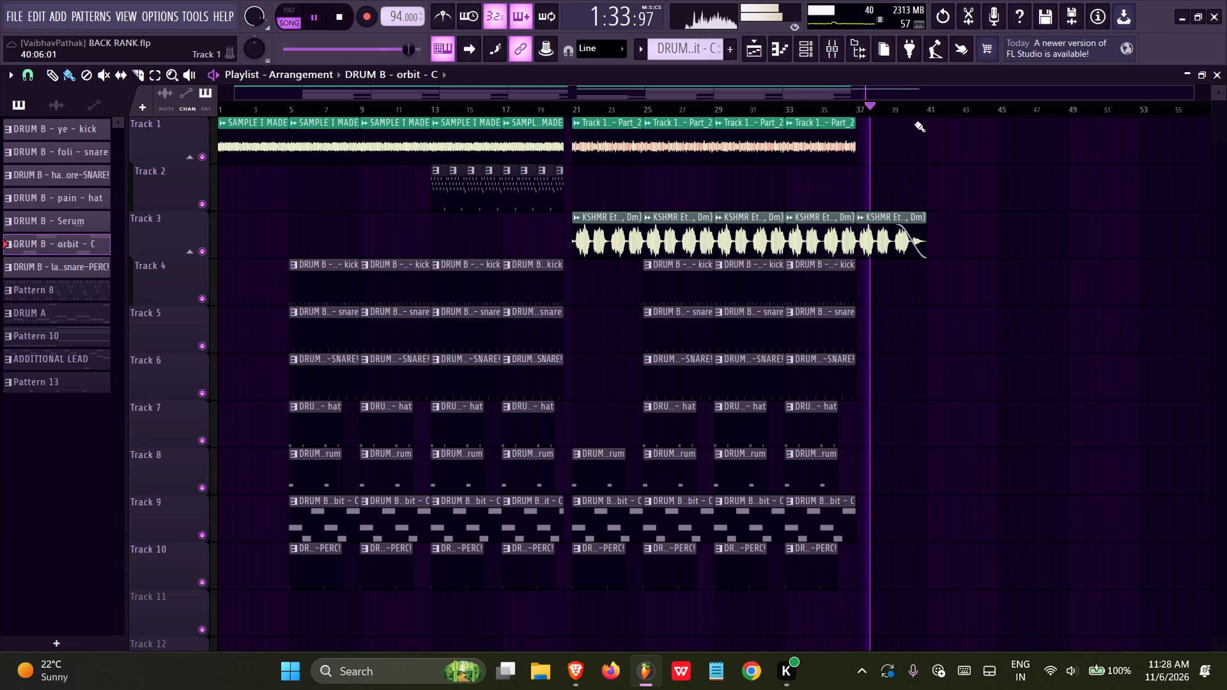
# Duplicate the DRUM B - orbit - C clip at bar 33 so a copy starts at bar 37.
pyautogui.keyDown('ctrl'); pyautogui.click(835, 504); pyautogui.keyUp('ctrl')
pyautogui.hotkey('ctrl', 'b')
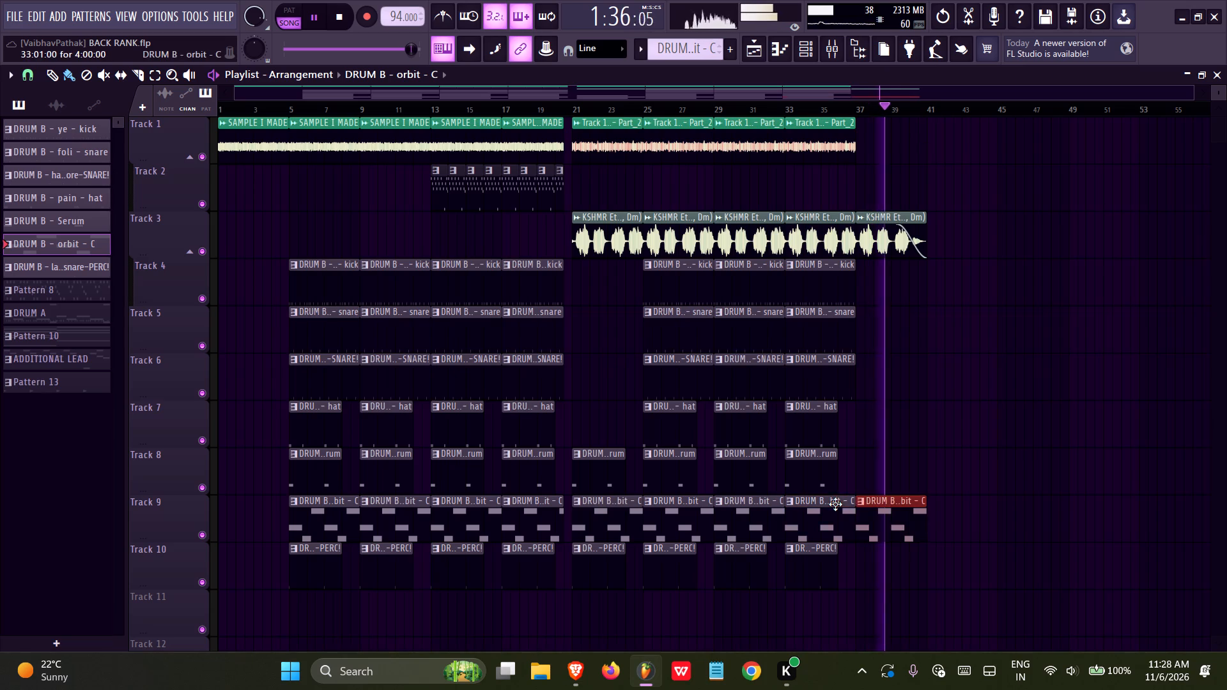
# Shorten the duplicated DRUM B - orbit - C clip so it ends at about bar 40, and save the project.
pyautogui.keyDown('ctrl'); pyautogui.scroll(15, 919, 459); pyautogui.keyUp('ctrl')
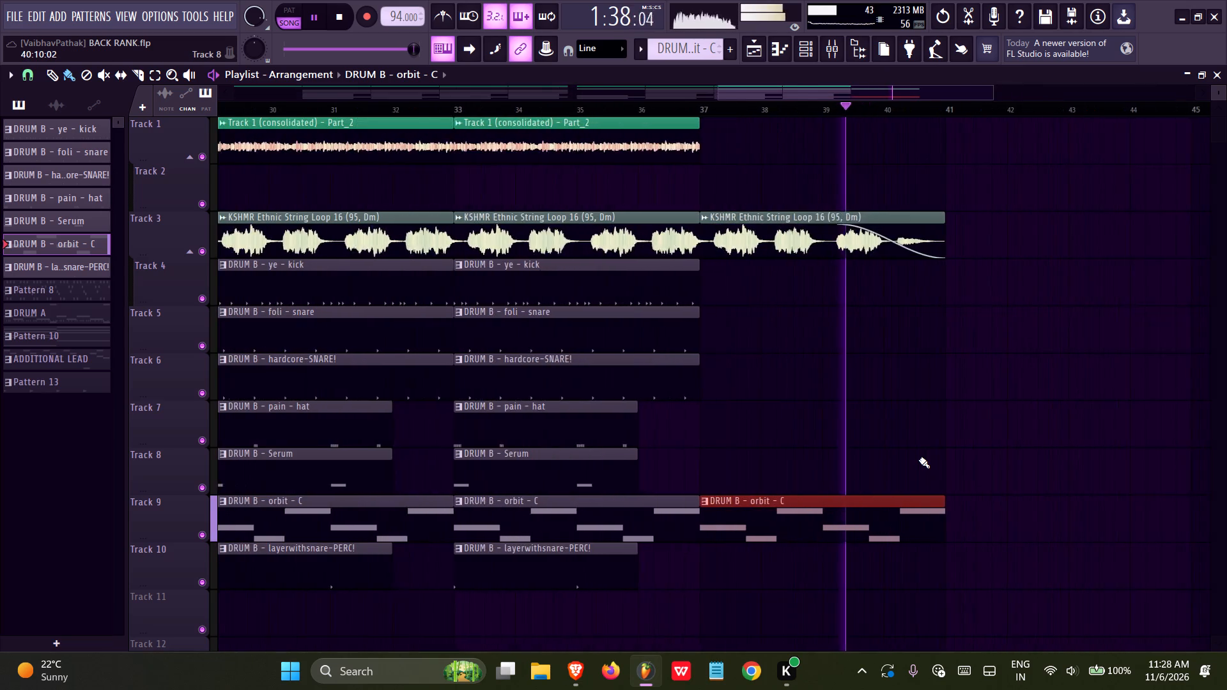
pyautogui.keyDown('ctrl'); pyautogui.scroll(2, 919, 459); pyautogui.keyUp('ctrl')
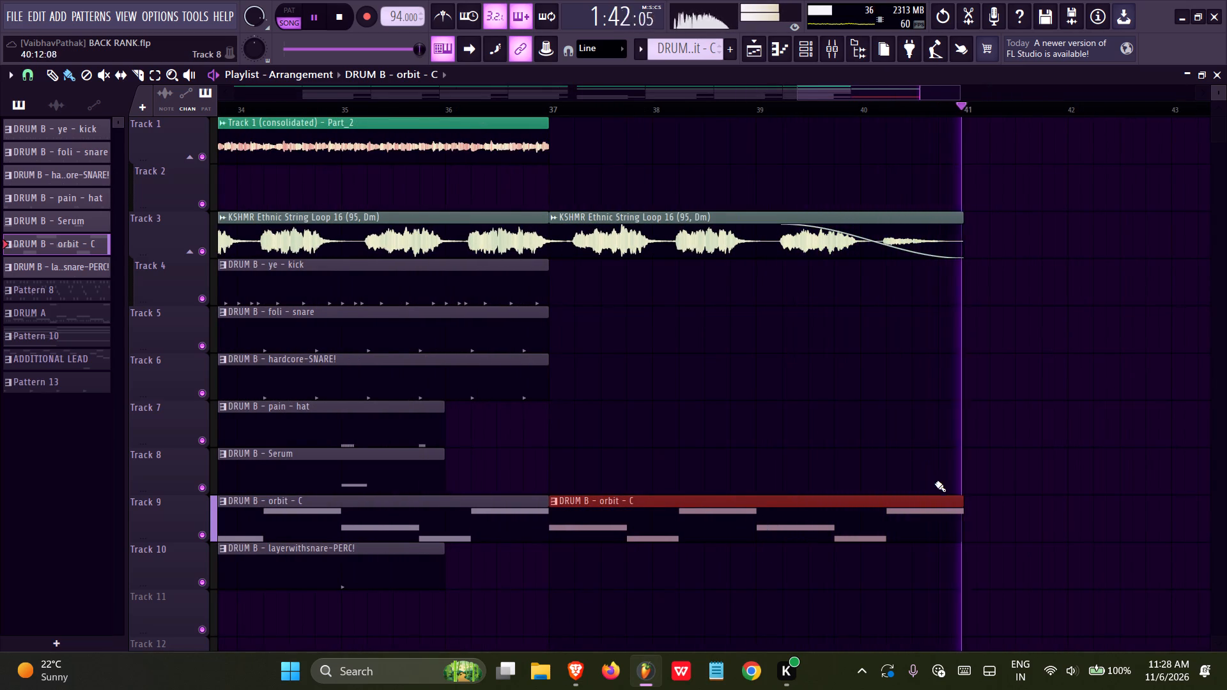
pyautogui.moveTo(959, 496); pyautogui.dragTo(857, 499)
pyautogui.keyDown('ctrl'); pyautogui.scroll(12, 862, 500); pyautogui.keyUp('ctrl')
pyautogui.click(860, 500)
pyautogui.keyDown('ctrl'); pyautogui.scroll(-9, 910, 473); pyautogui.keyUp('ctrl')
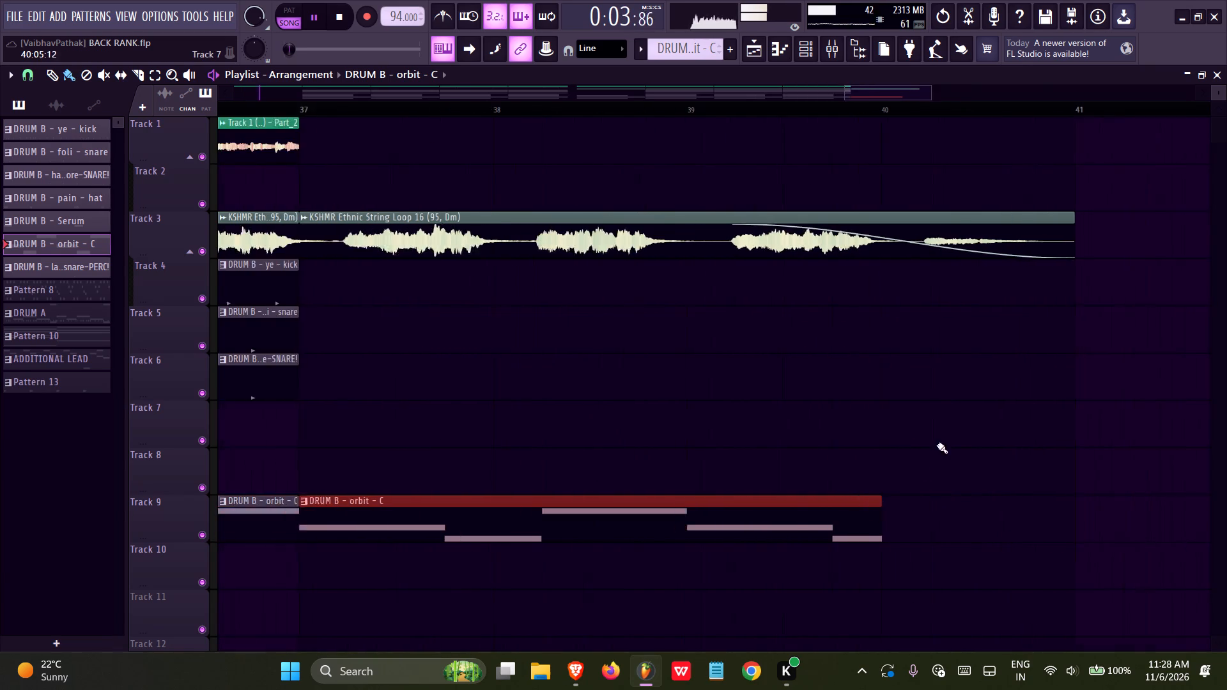
pyautogui.keyDown('ctrl'); pyautogui.scroll(-20, 937, 445); pyautogui.keyUp('ctrl')
pyautogui.keyDown('ctrl'); pyautogui.scroll(-9, 937, 445); pyautogui.keyUp('ctrl')
pyautogui.hotkey('ctrl', 's')
pyautogui.keyDown('ctrl'); pyautogui.scroll(6, 252, 261); pyautogui.keyUp('ctrl')
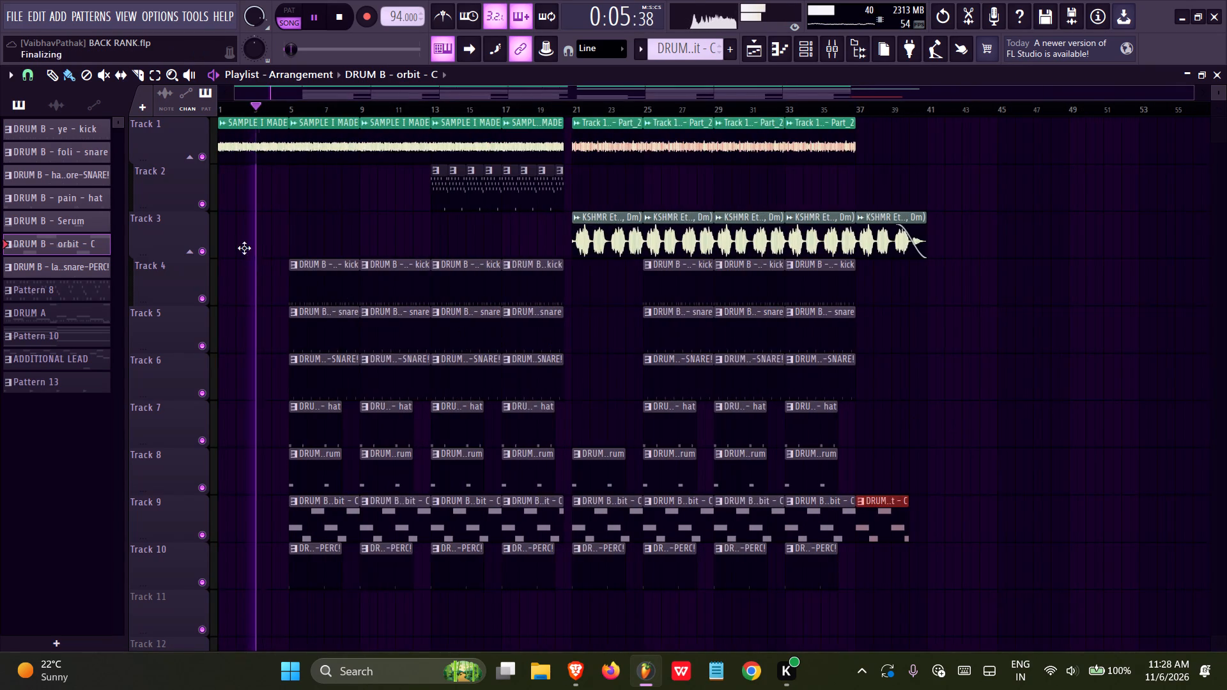
# Inspect the SAMPLE I MADE audio clip's channel settings twice, closing them each time.
pyautogui.keyDown('ctrl'); pyautogui.scroll(9, 244, 248); pyautogui.keyUp('ctrl')
pyautogui.doubleClick(364, 143)
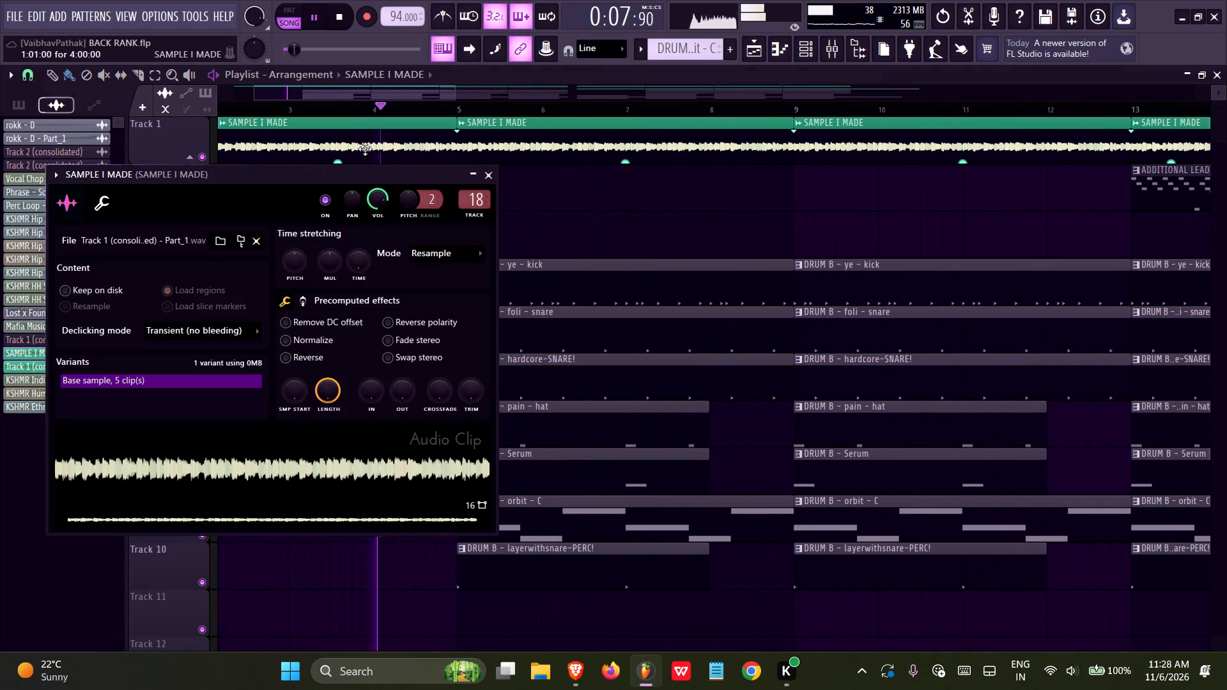
pyautogui.rightClick(606, 195)
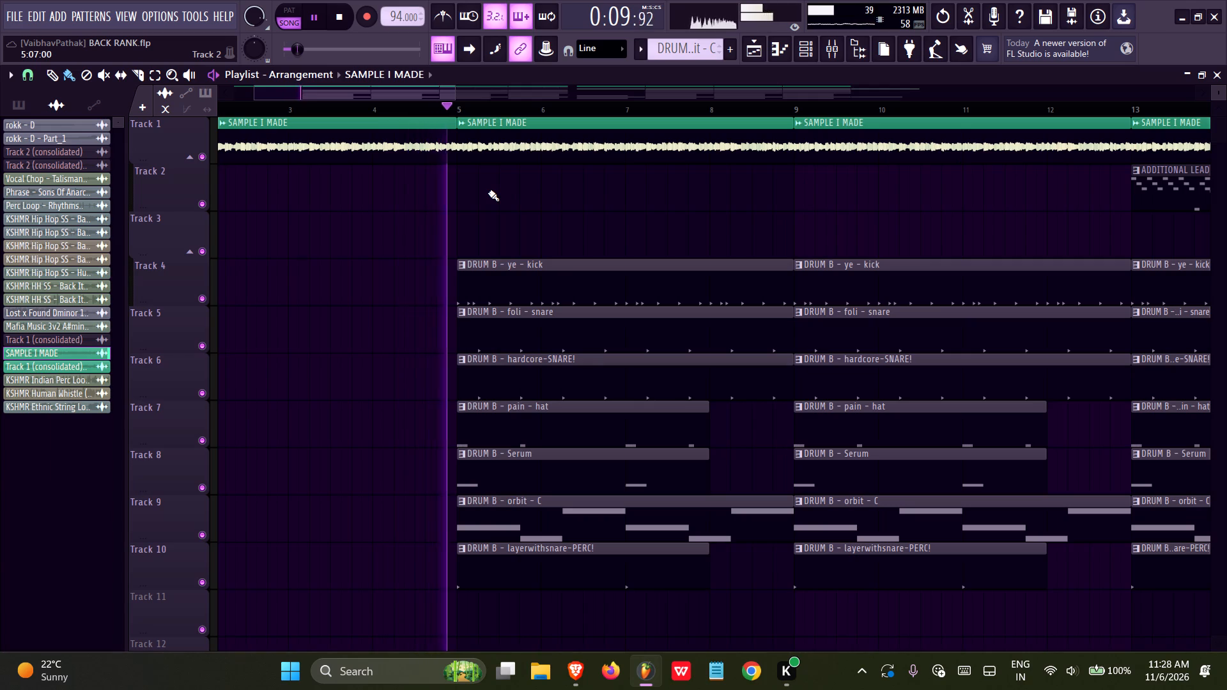
pyautogui.keyDown('ctrl'); pyautogui.scroll(12, 363, 272); pyautogui.keyUp('ctrl')
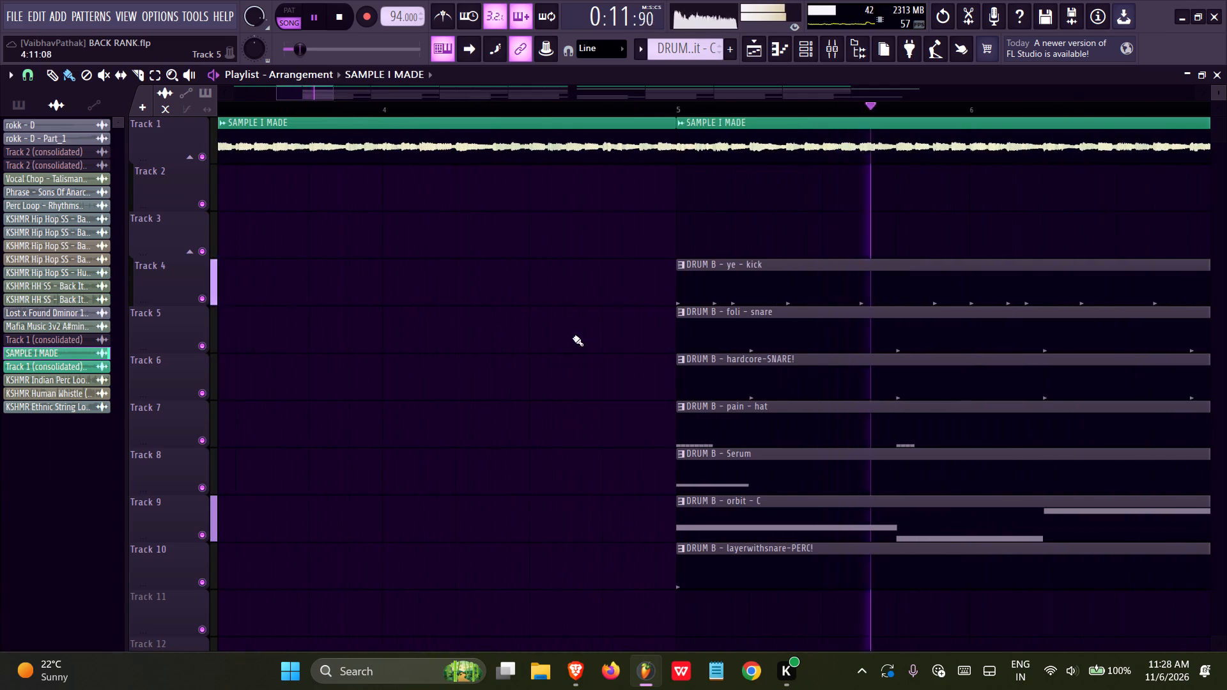
pyautogui.keyDown('ctrl'); pyautogui.scroll(5, 586, 337); pyautogui.keyUp('ctrl')
pyautogui.keyDown('ctrl'); pyautogui.scroll(-6, 367, 217); pyautogui.keyUp('ctrl')
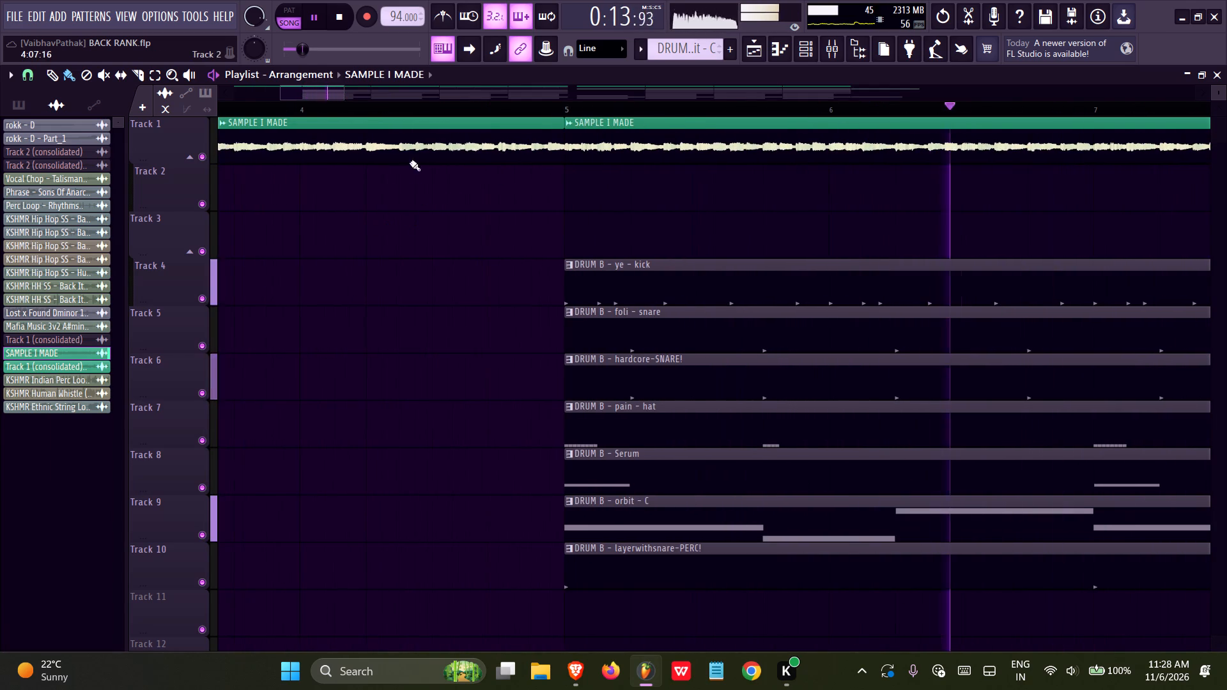
pyautogui.doubleClick(405, 137)
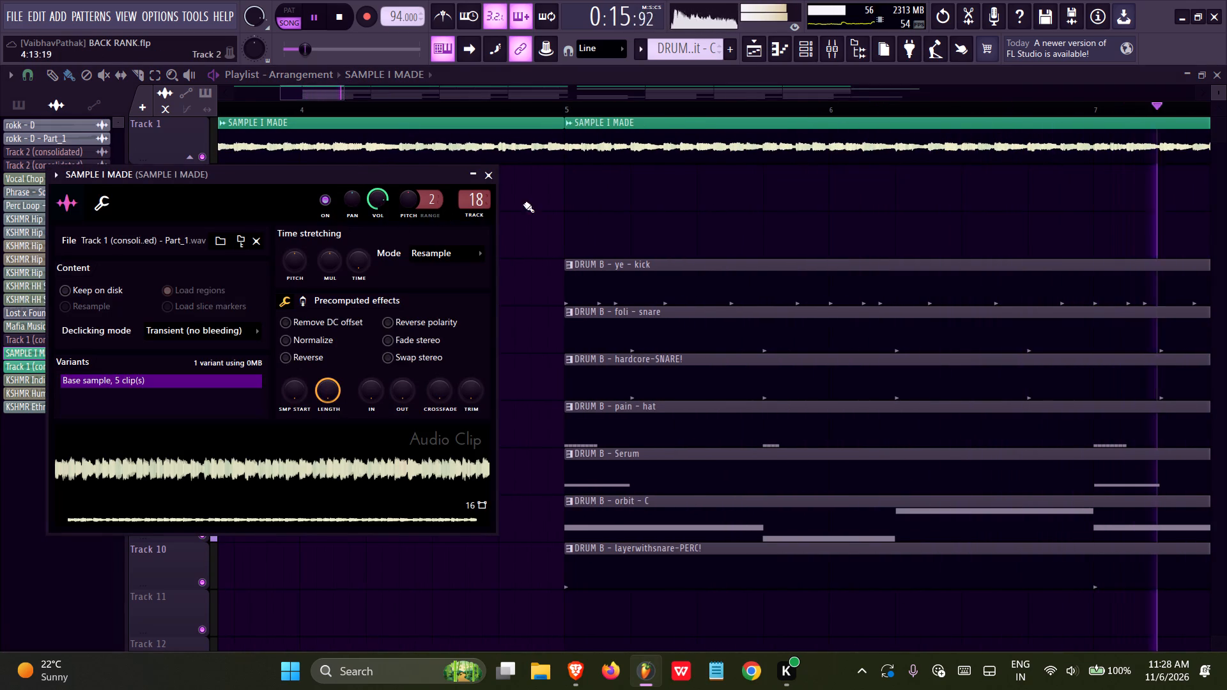
pyautogui.rightClick(547, 200)
pyautogui.keyDown('ctrl'); pyautogui.scroll(-15, 500, 238); pyautogui.keyUp('ctrl')
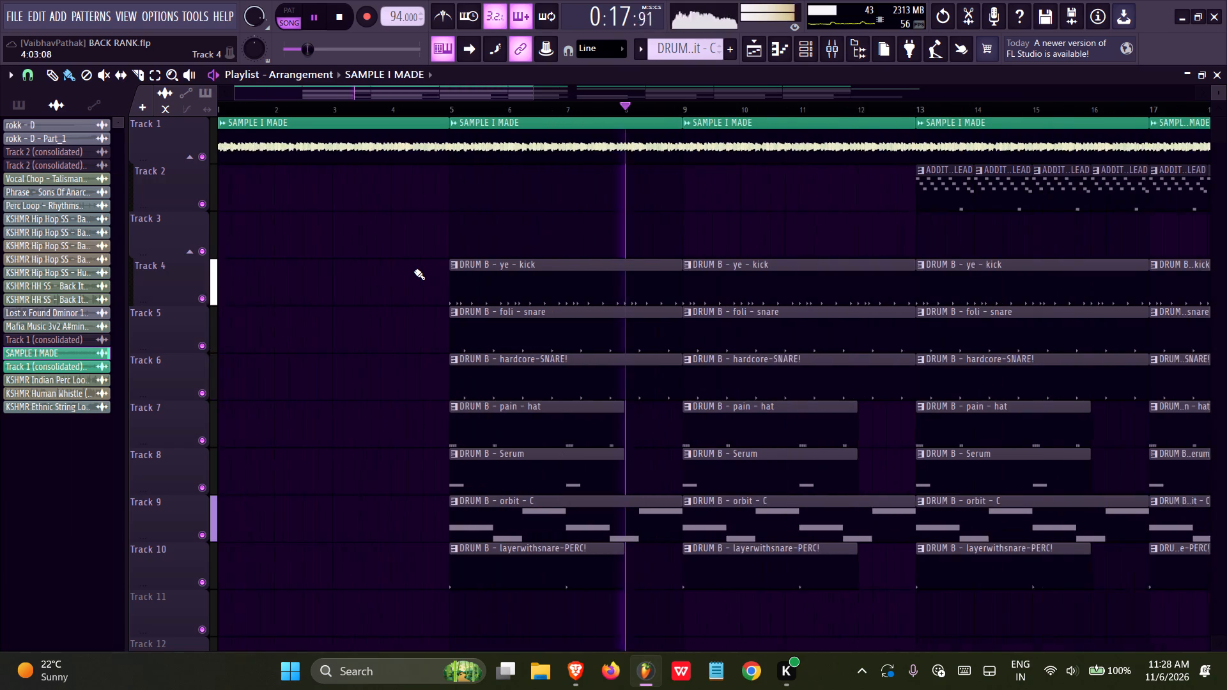
# Save the project again with the wider arrangement in view.
pyautogui.hotkey('ctrl', 's')
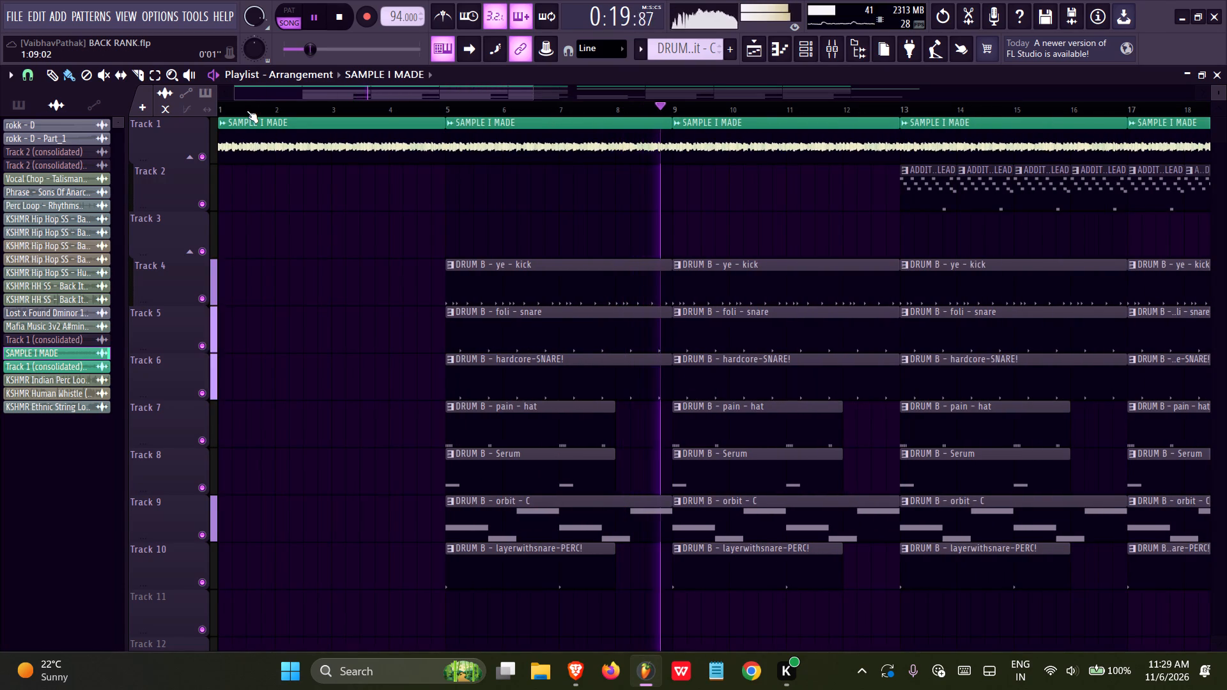
pyautogui.keyDown('ctrl'); pyautogui.scroll(-10, 262, 227); pyautogui.keyUp('ctrl')
pyautogui.hotkey('ctrl', 's')
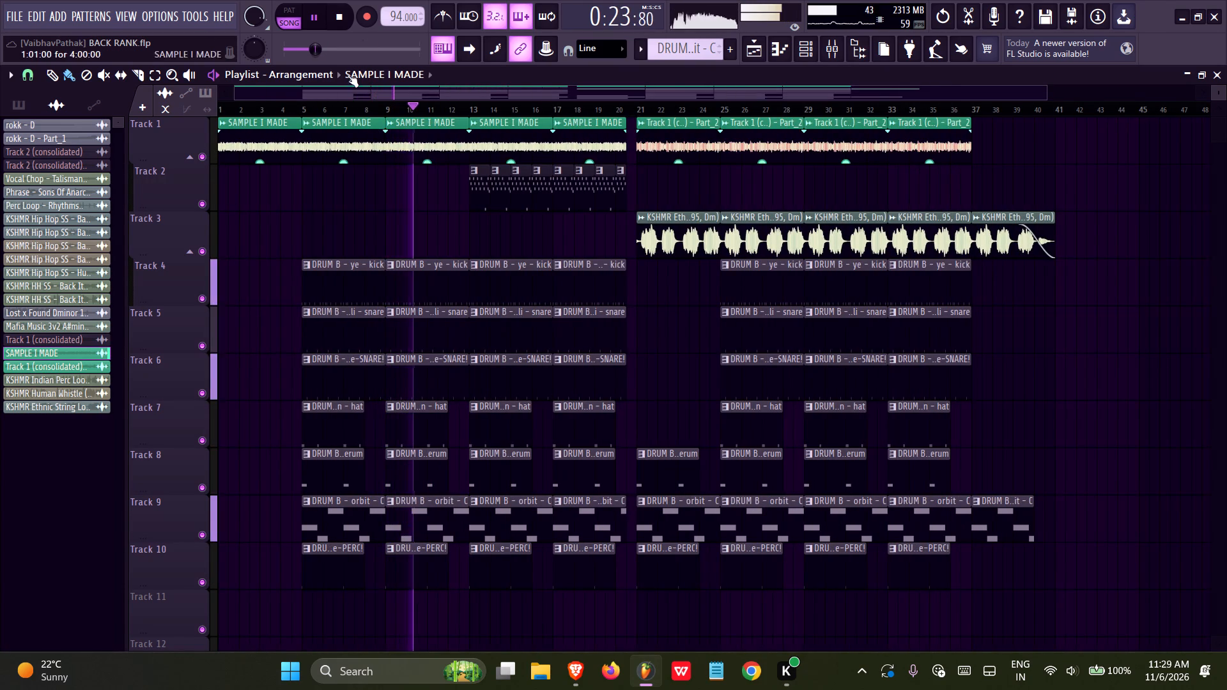
# Pause the song playback and resume it.
pyautogui.click(350, 7)
pyautogui.click(345, 14)
pyautogui.click(313, 15)
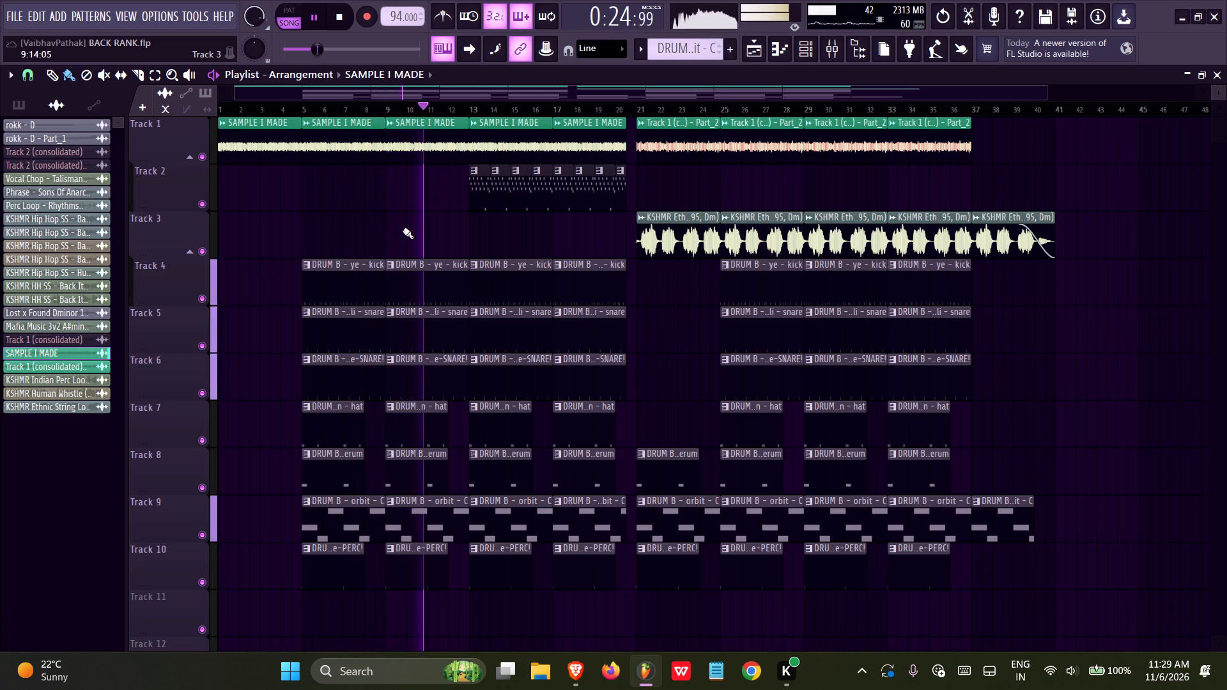
# Show all channels, open the orbit - C sampler, reset its precomputed Boost to 0%, and return to the playlist.
pyautogui.click(341, 526)
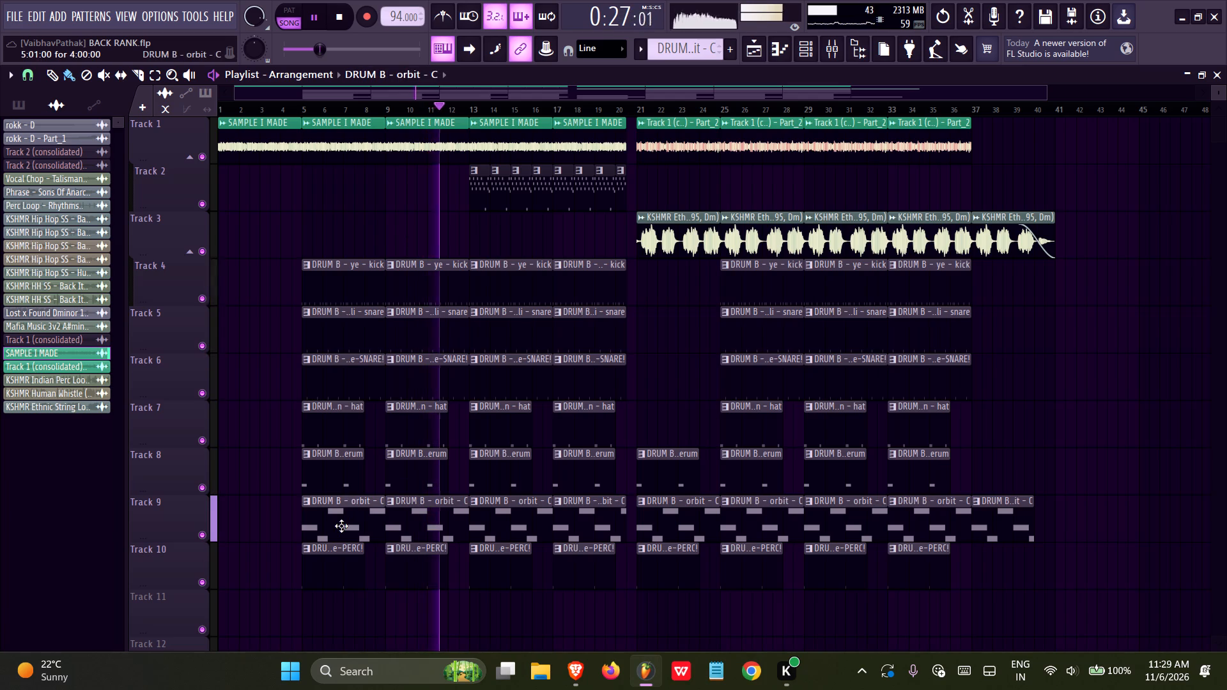
pyautogui.click(799, 55)
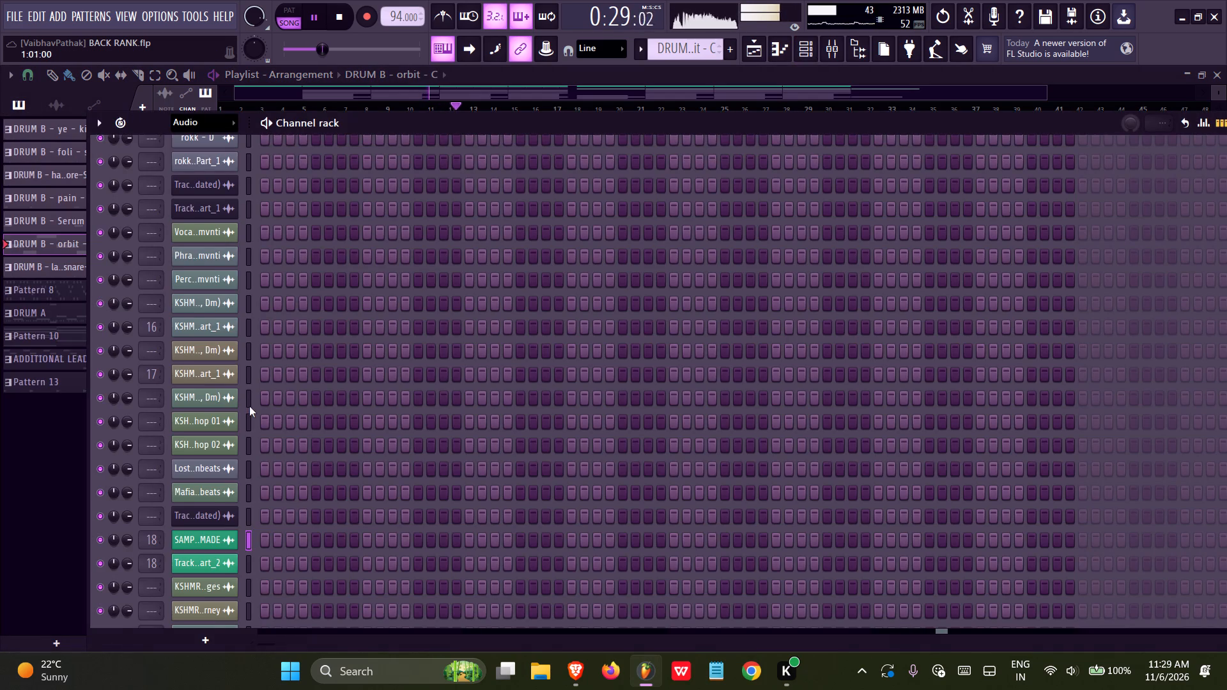
pyautogui.scroll(-5, 249, 406)
pyautogui.scroll(4, 231, 441)
pyautogui.click(210, 125)
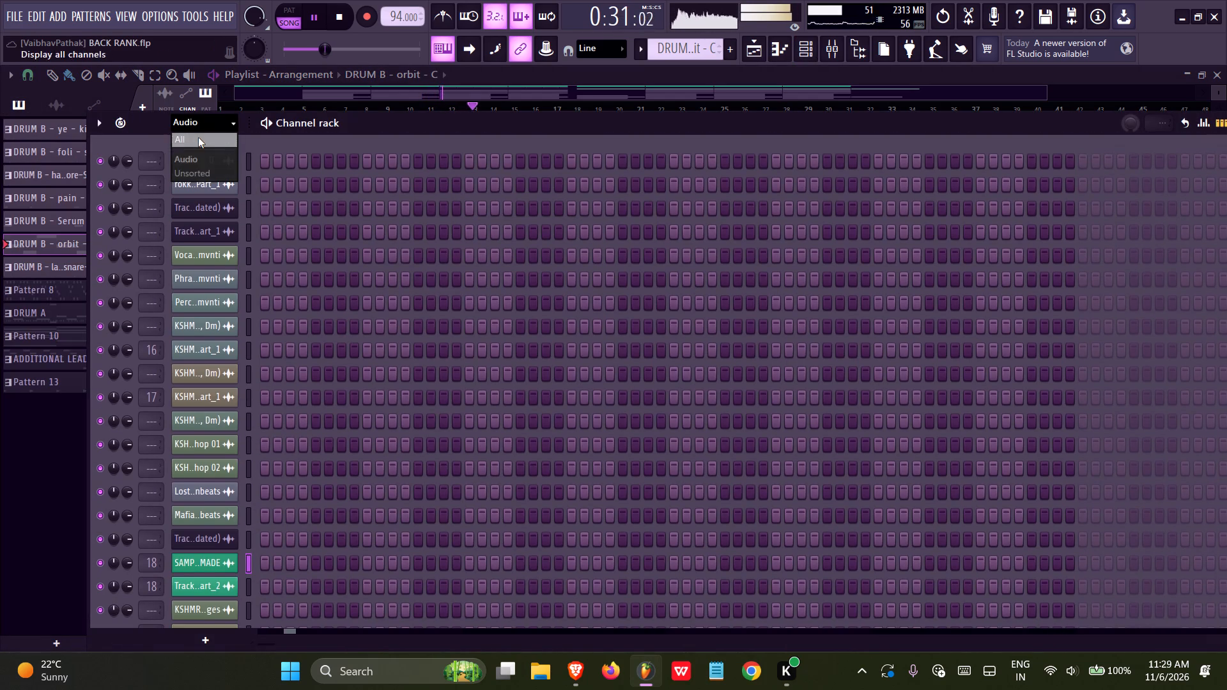
pyautogui.click(198, 137)
pyautogui.scroll(-3, 259, 321)
pyautogui.click(202, 329)
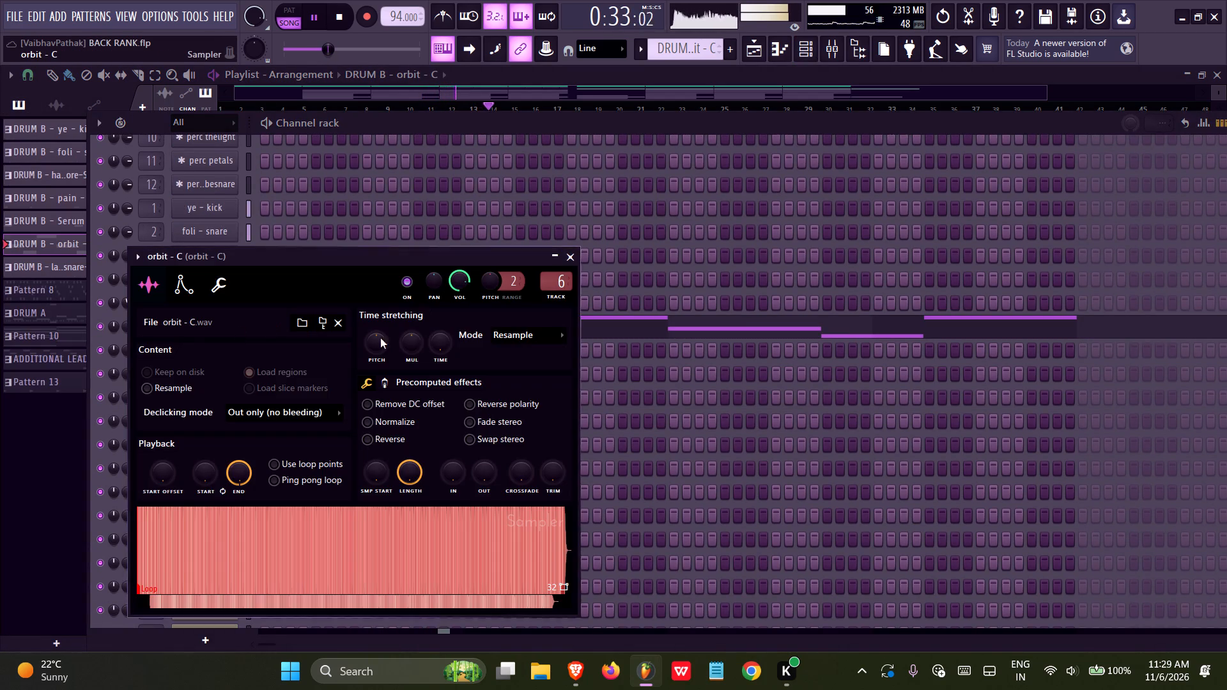
pyautogui.click(385, 385)
pyautogui.rightClick(382, 406)
pyautogui.click(392, 412)
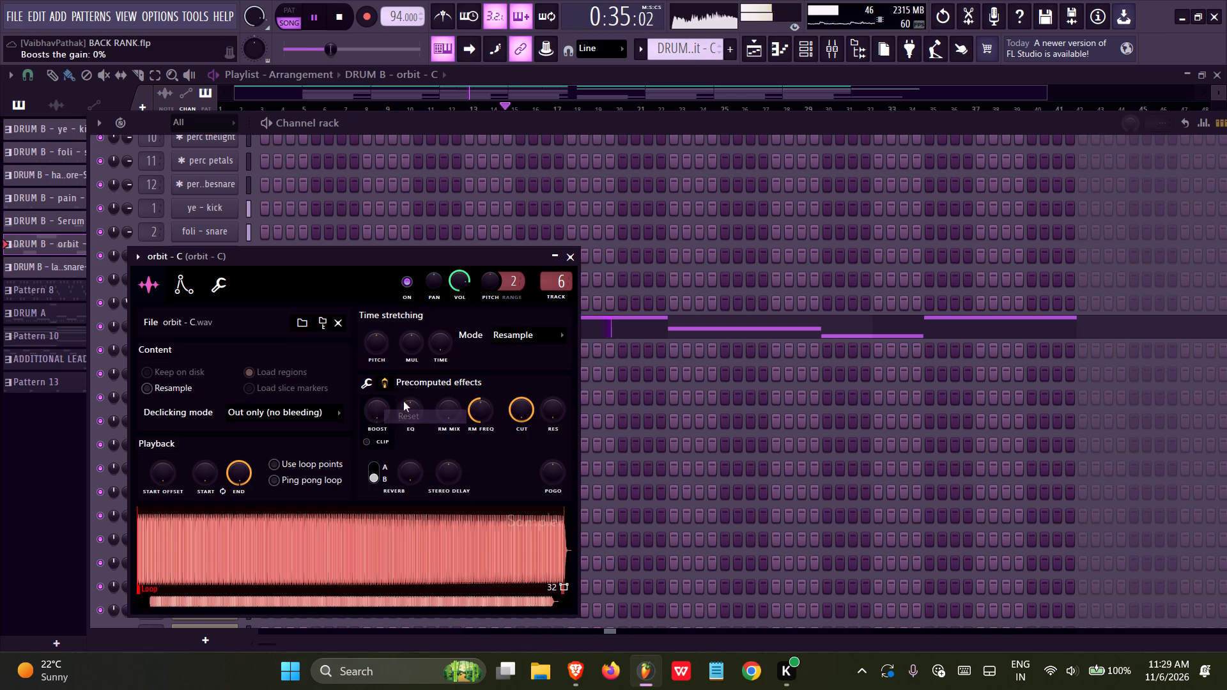
pyautogui.click(757, 49)
# Select the ADDITIONAL LEAD pattern from Track 2 and play it on its own in pattern mode.
pyautogui.click(502, 188)
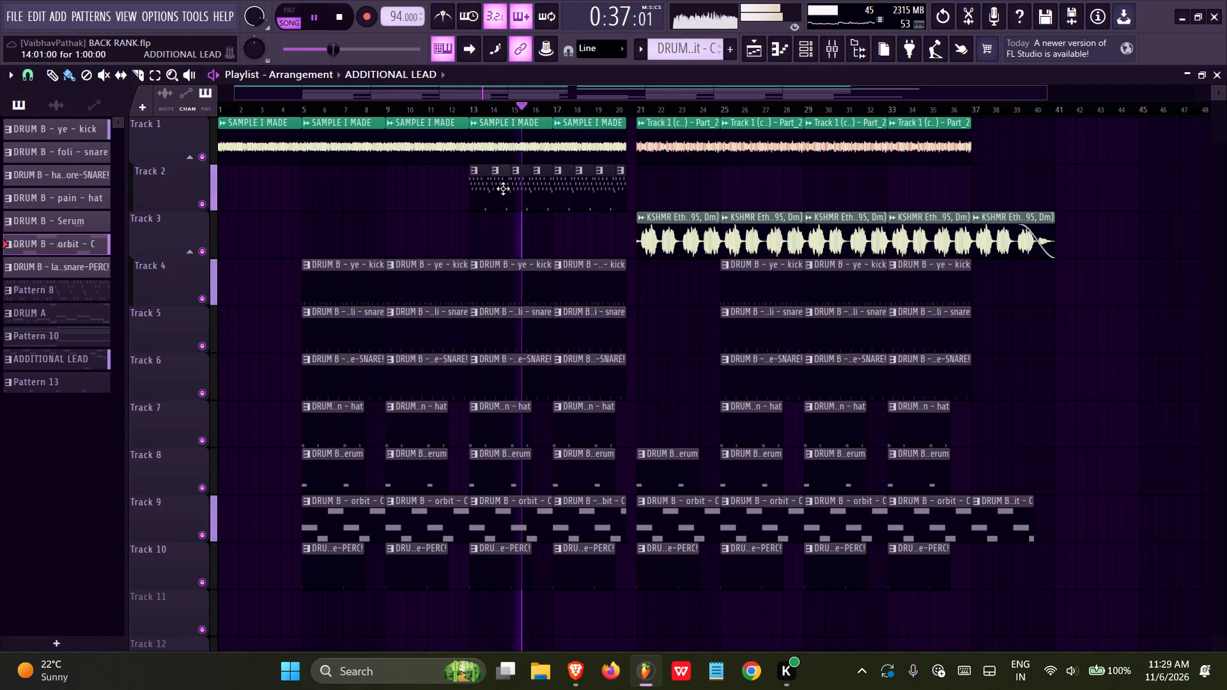
pyautogui.click(291, 3)
# Route the ADDITIONAL LEAD pattern's Serum #6 channel to mixer track 20 and bring the mixer into full view.
pyautogui.click(797, 42)
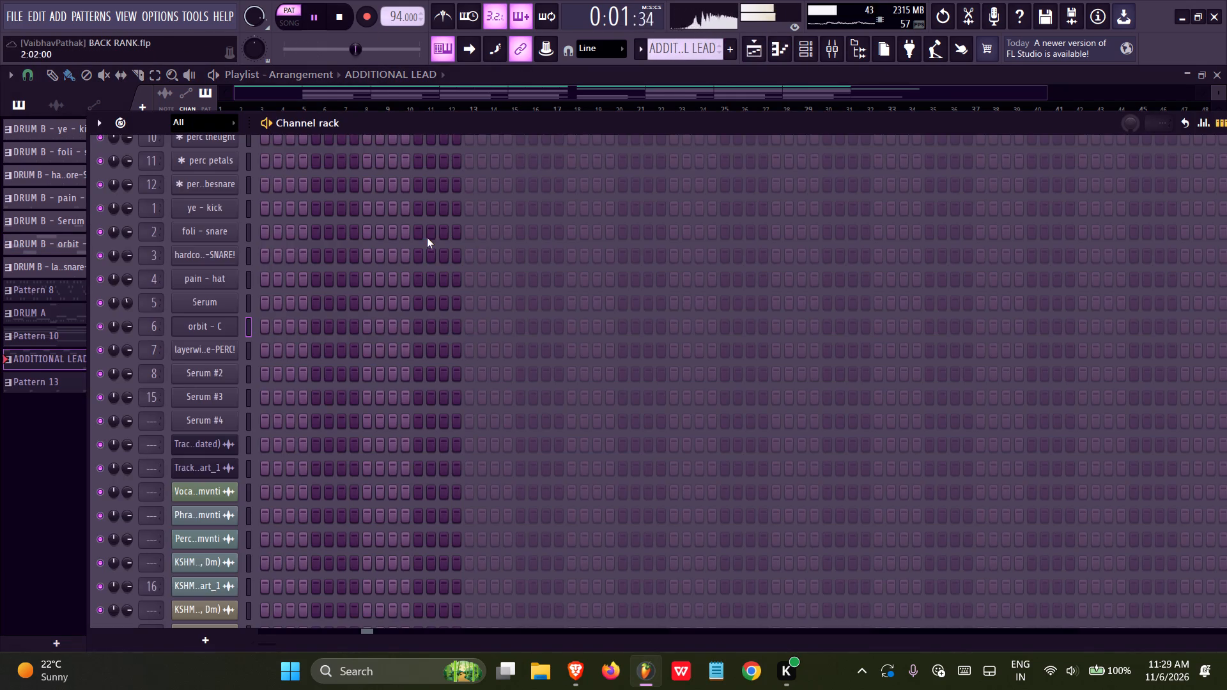
pyautogui.scroll(-4, 304, 424)
pyautogui.scroll(-4, 234, 345)
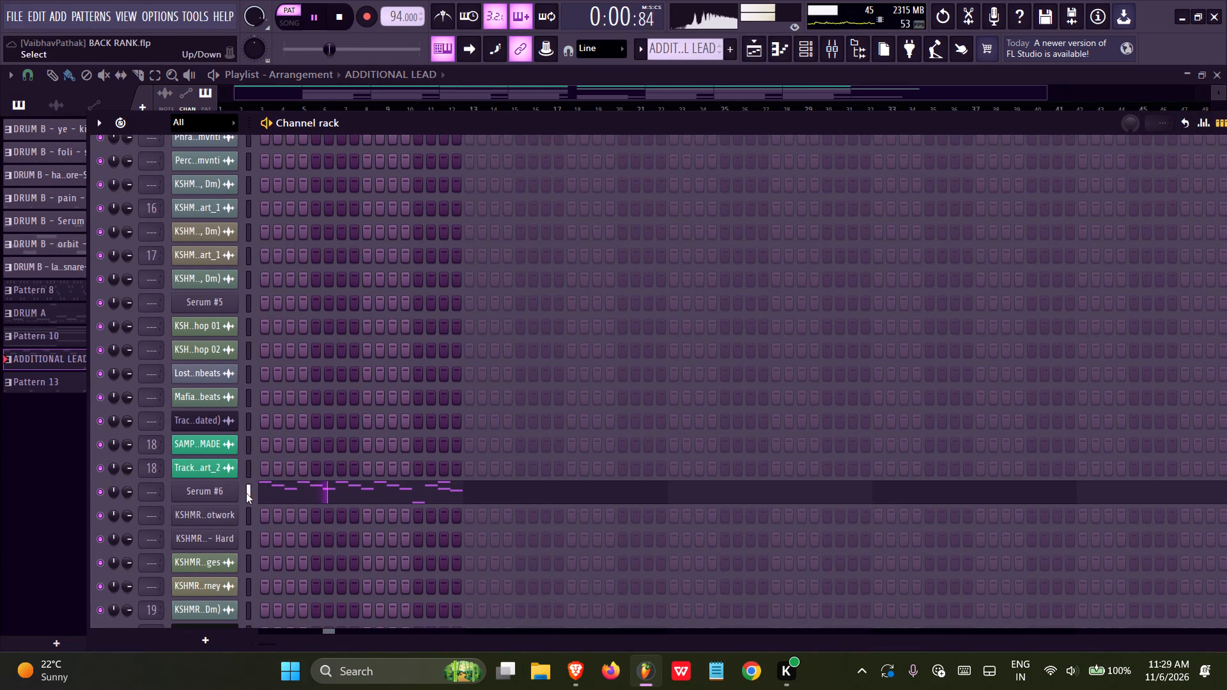
pyautogui.click(246, 493)
pyautogui.hotkey('ctrl', 'l')
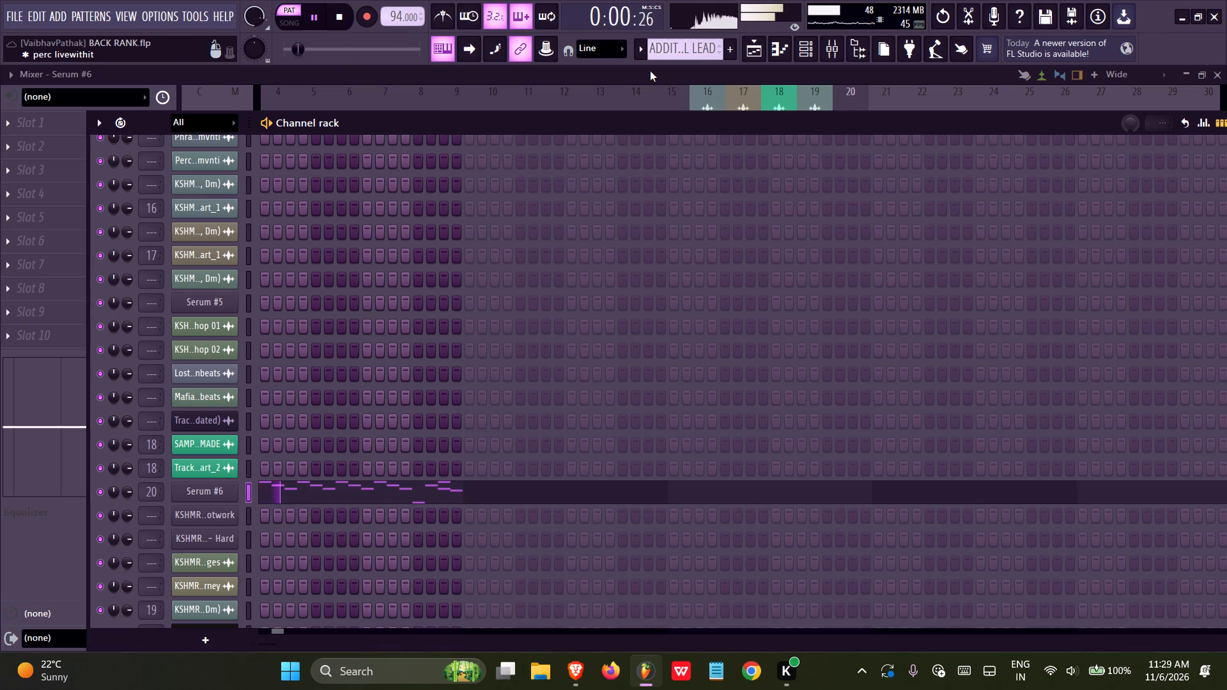
pyautogui.click(650, 71)
pyautogui.click(802, 51)
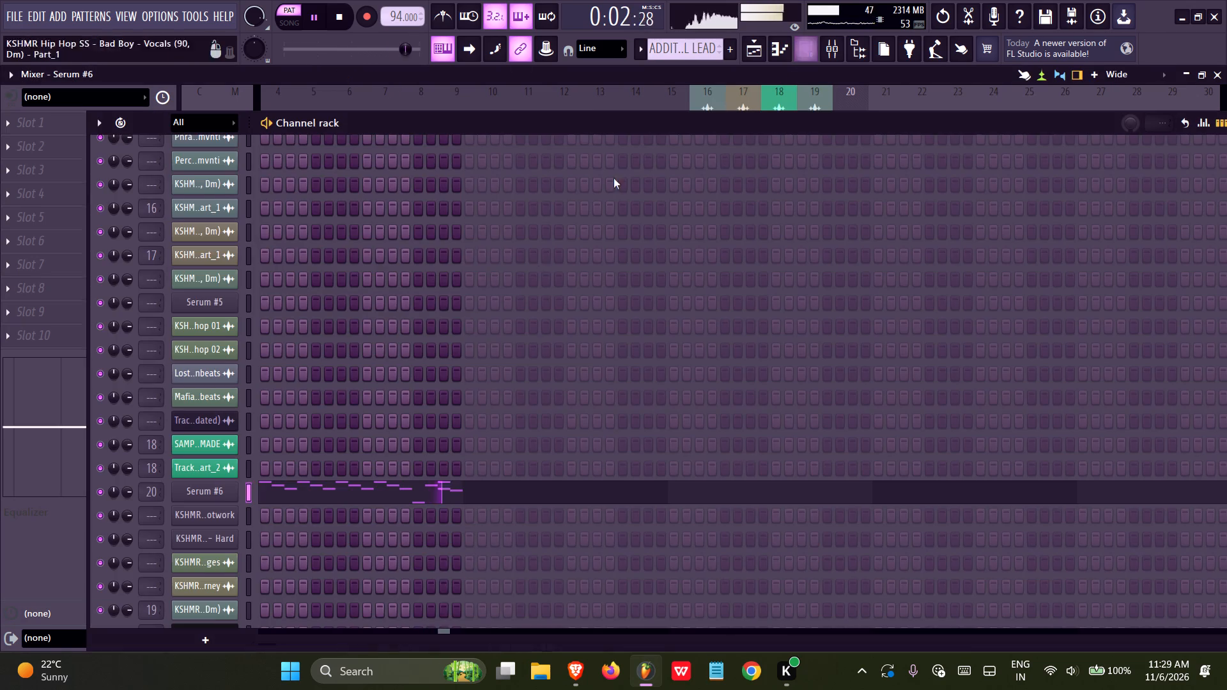
pyautogui.click(807, 47)
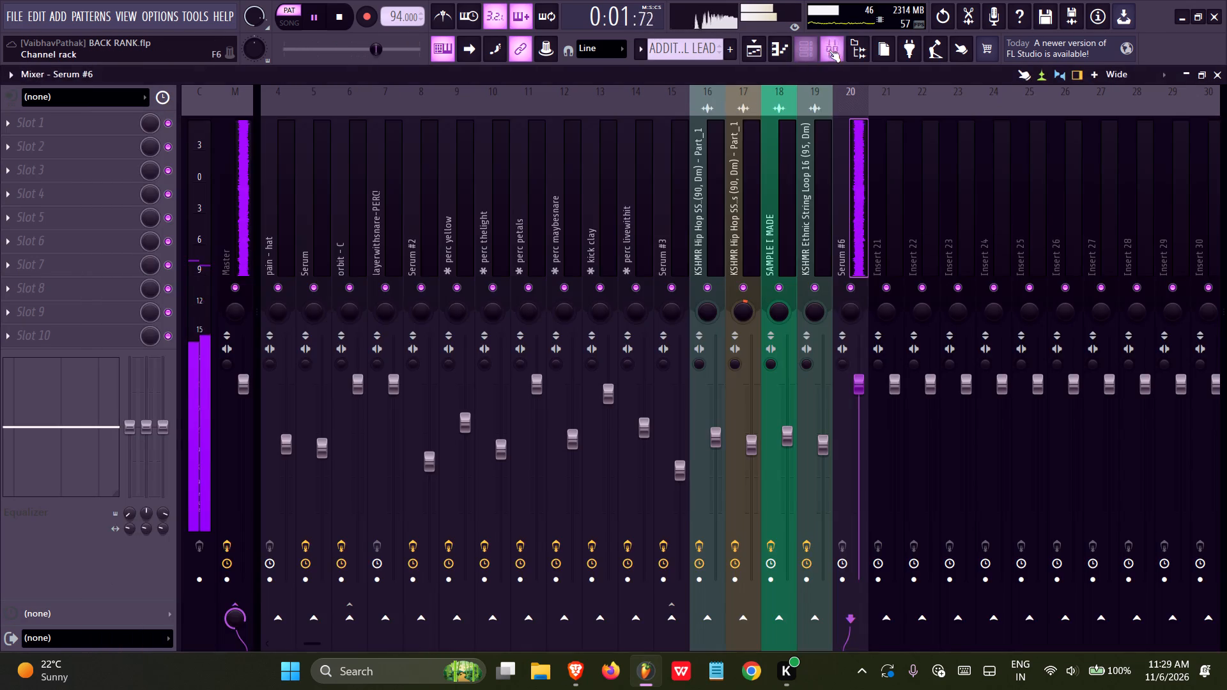
pyautogui.click(830, 50)
pyautogui.click(827, 43)
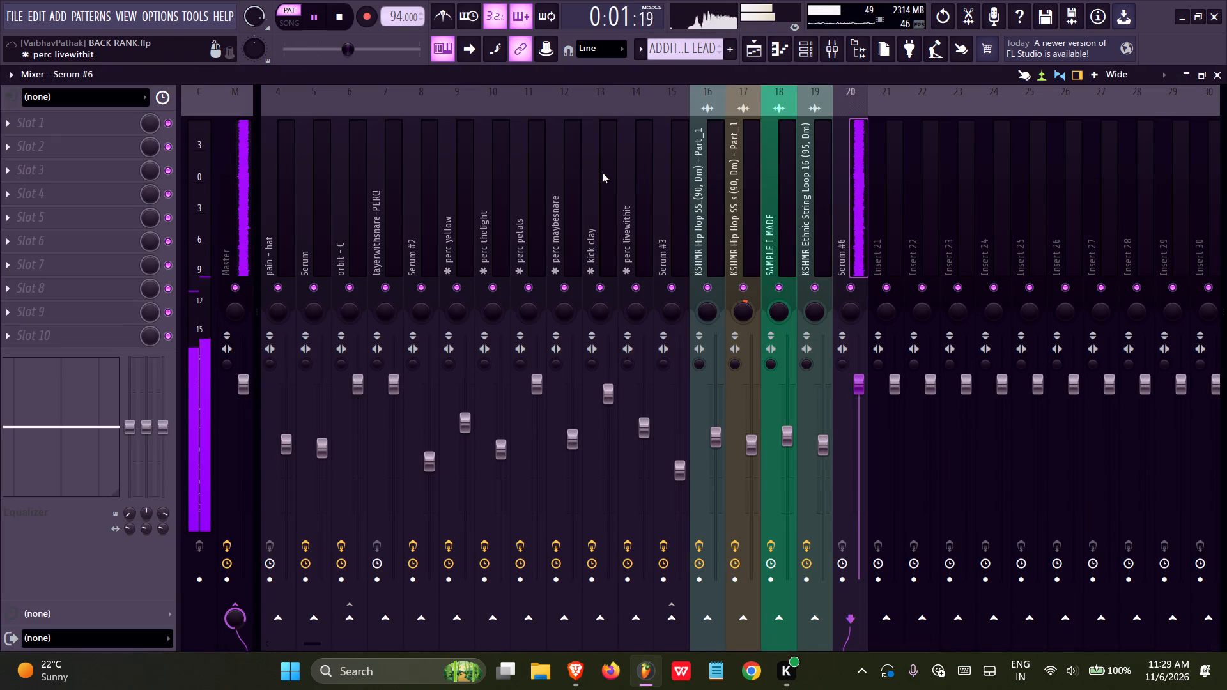
# Load Fruity Parametric EQ 2 into the first effect slot of the Serum #6 mixer track, replacing the original Fruity Parametric EQ.
pyautogui.click(70, 122)
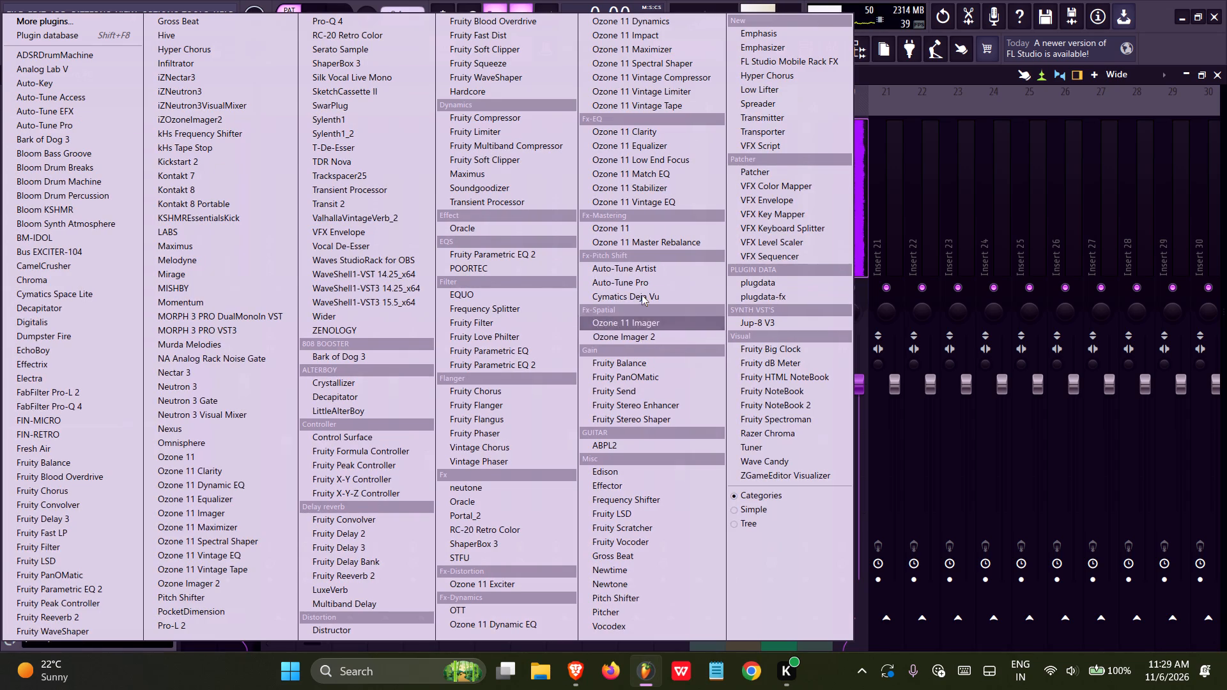
pyautogui.click(531, 357)
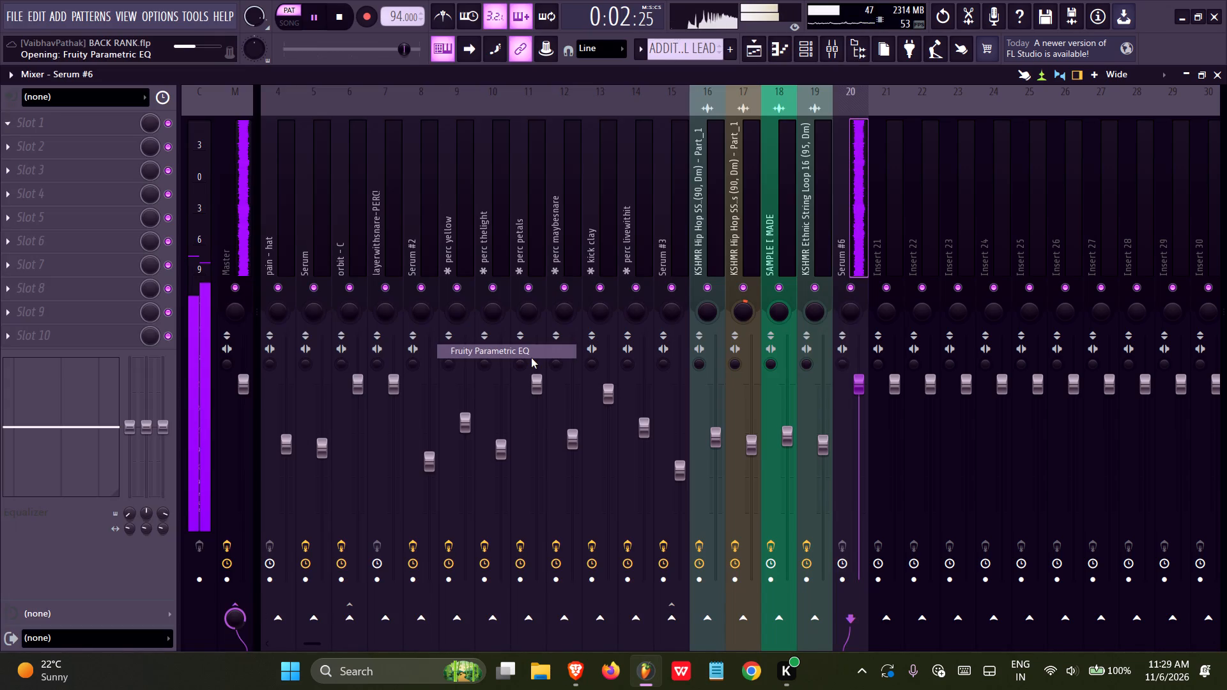
pyautogui.click(3, 119)
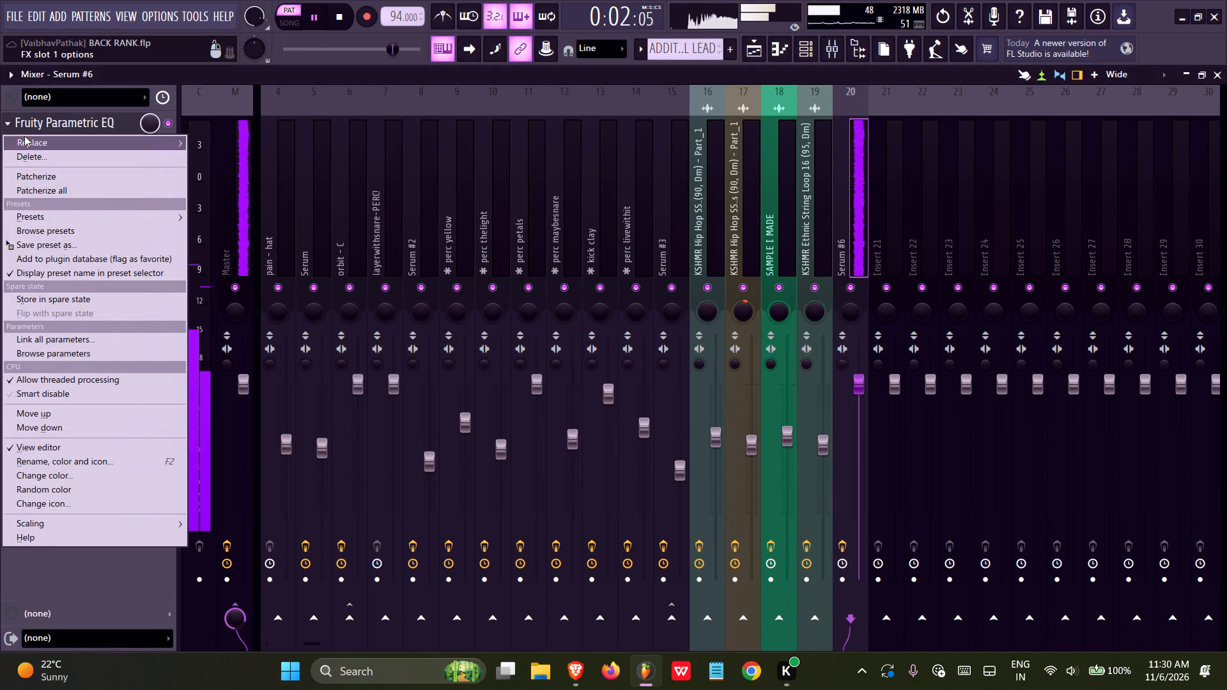
pyautogui.click(631, 361)
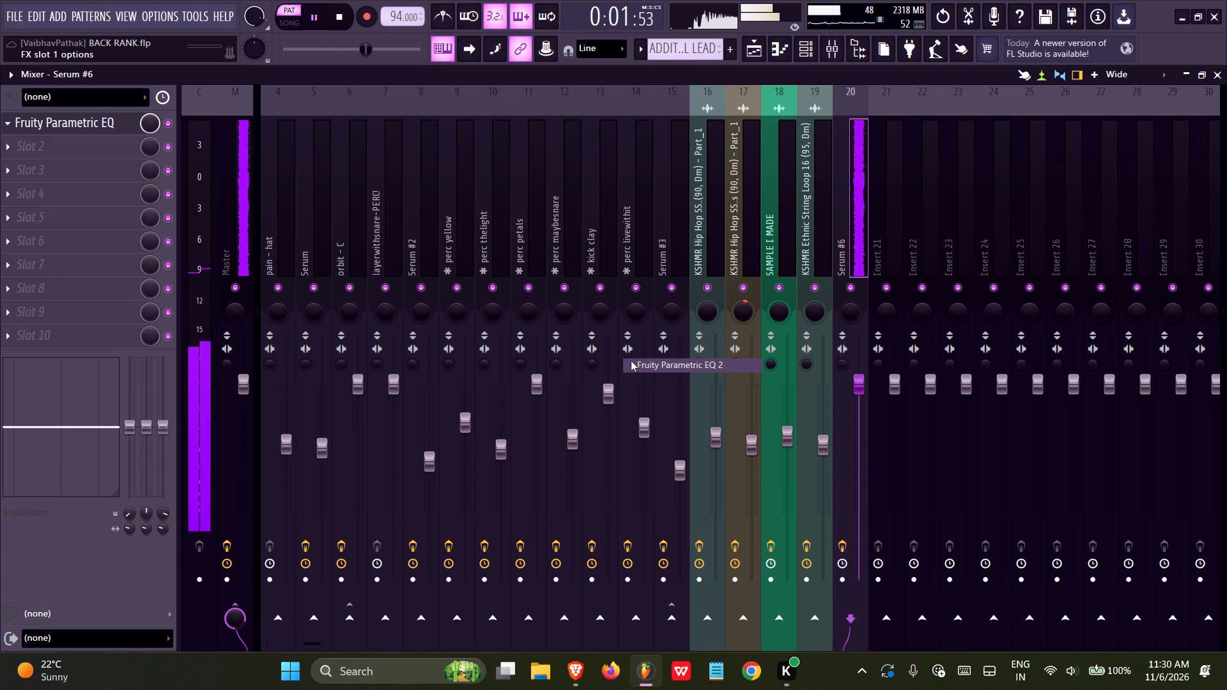
# Cut the Serum #6 lows with the band 1 low shelf at -18 dB around 395 Hz, and close the EQ.
pyautogui.moveTo(113, 311); pyautogui.dragTo(368, 147)
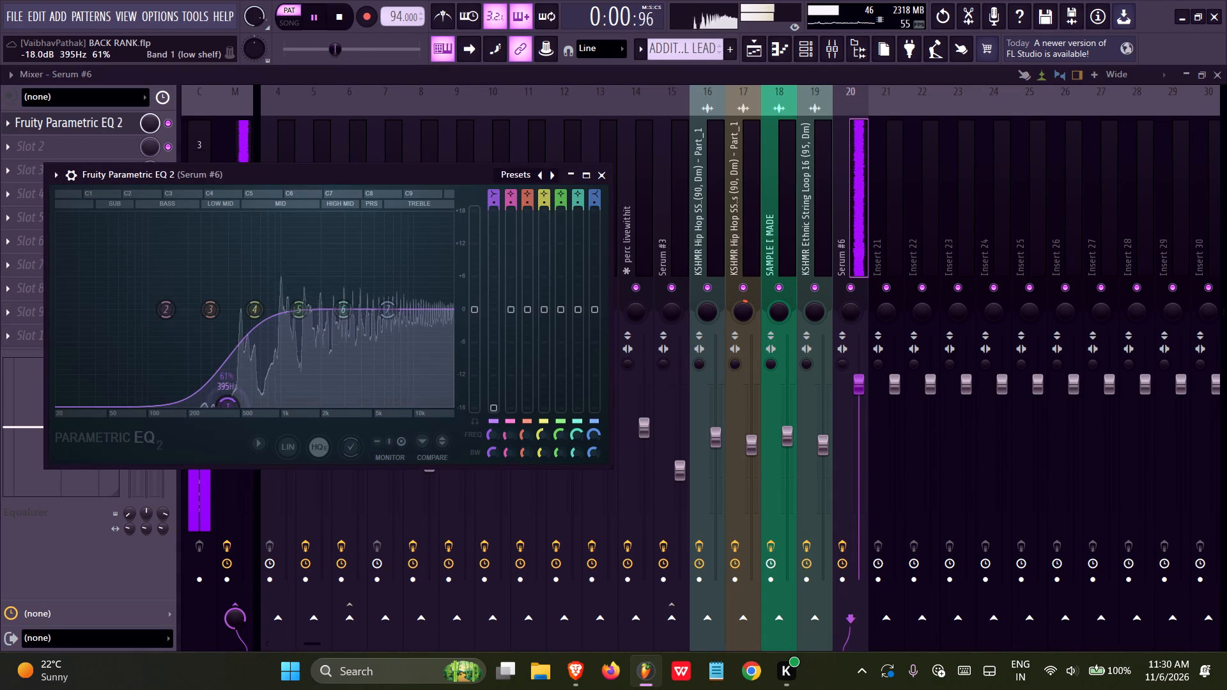
pyautogui.moveTo(368, 147); pyautogui.dragTo(370, 147)
pyautogui.click(602, 180)
# Load Soundgoodizer into the second effect slot of the Serum #6 mixer track.
pyautogui.click(114, 145)
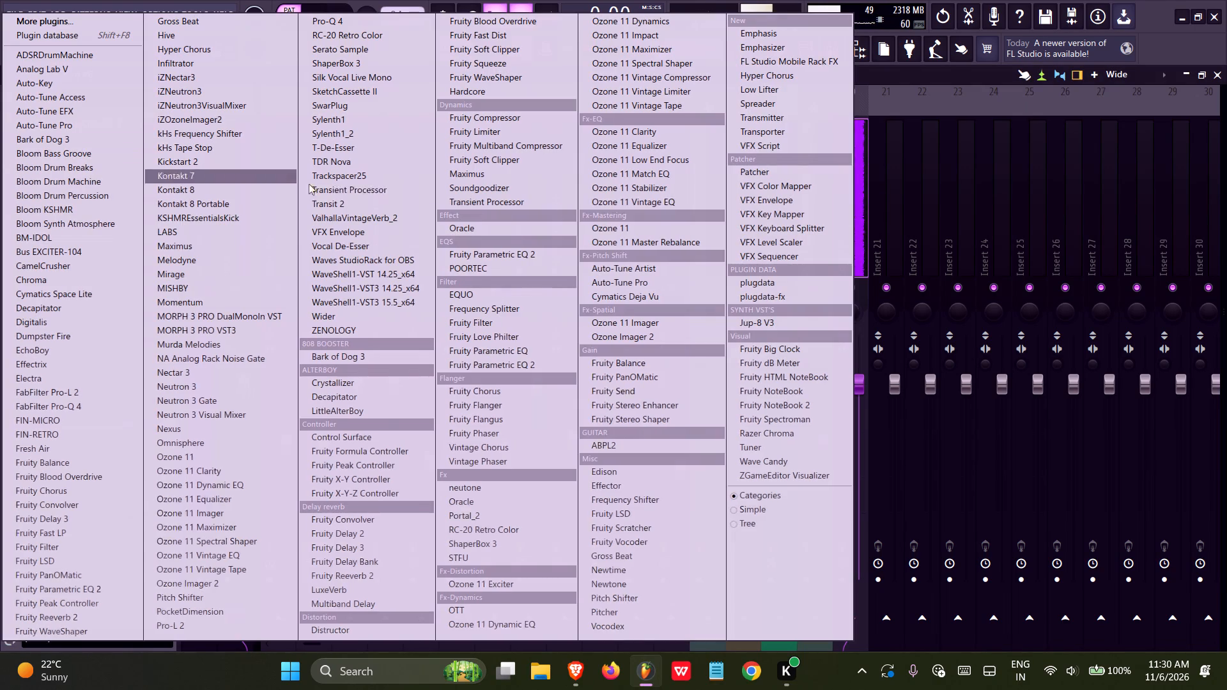
pyautogui.click(484, 190)
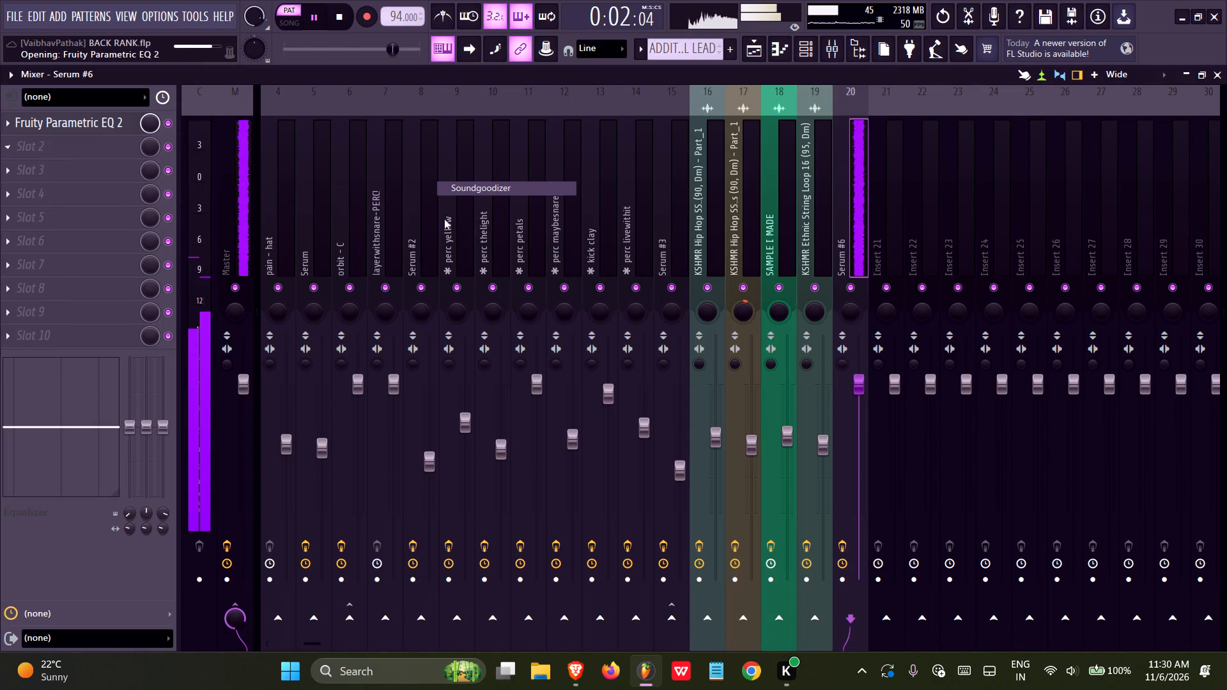
# Set the Serum #6 Soundgoodizer to mode C, turn its amount down low, and close it.
pyautogui.moveTo(162, 362); pyautogui.dragTo(154, 362)
pyautogui.moveTo(138, 287); pyautogui.dragTo(75, 518)
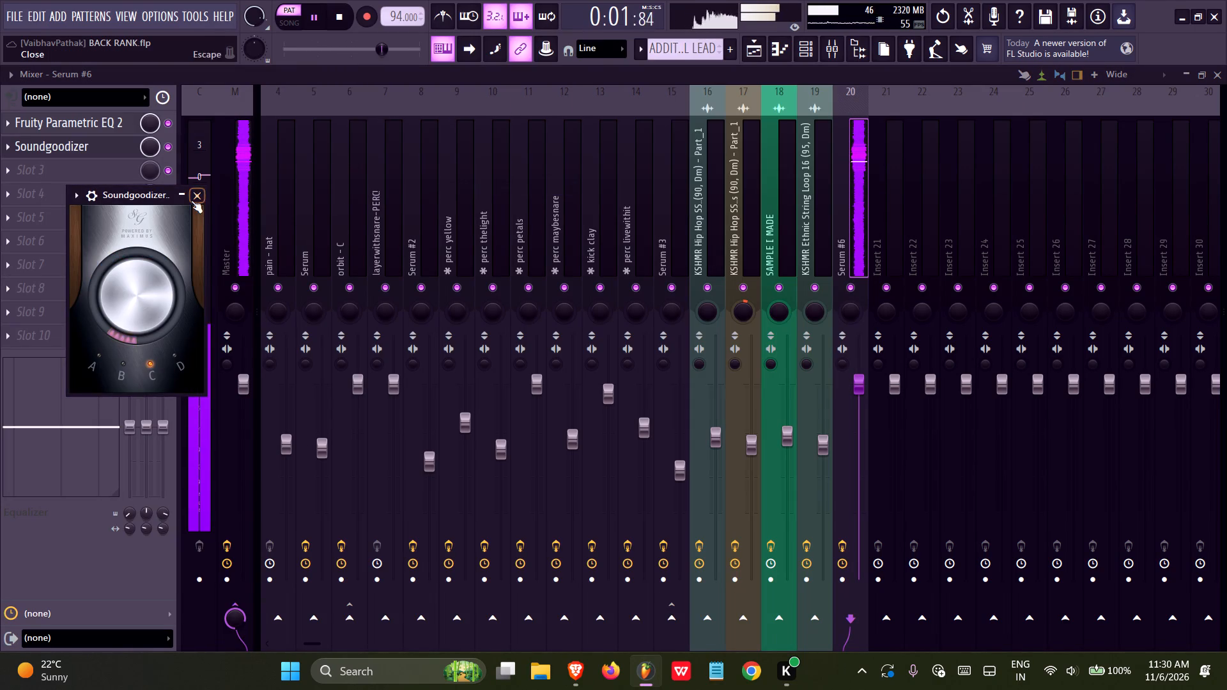
pyautogui.click(191, 201)
# Add Fruity Reeverb 2 to the third effect slot of Serum #6 with its wet level lowered to about 36%, and close it.
pyautogui.click(110, 165)
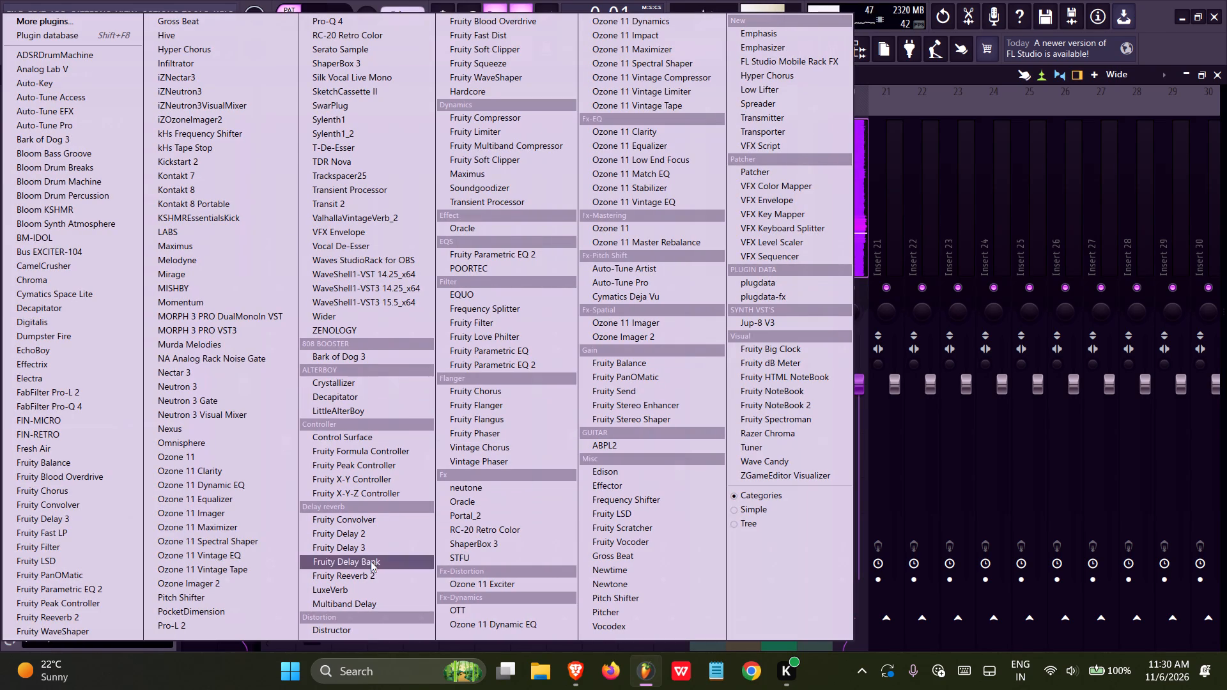
pyautogui.click(360, 571)
pyautogui.moveTo(488, 270); pyautogui.dragTo(491, 288)
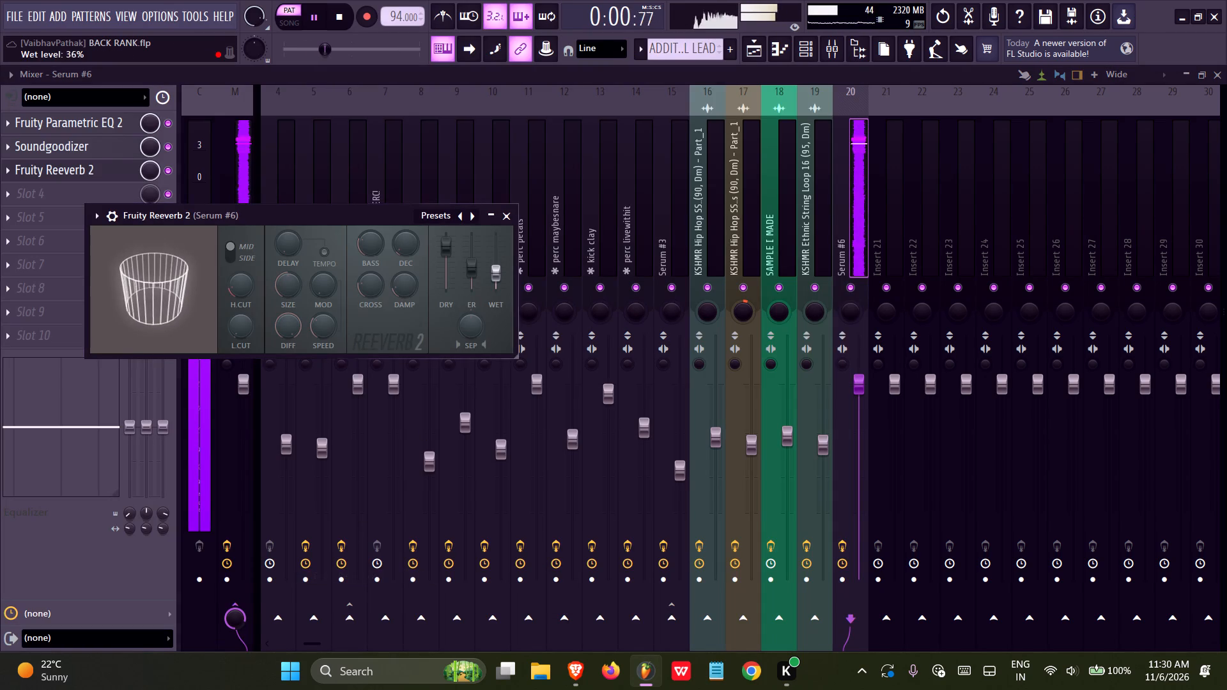
pyautogui.moveTo(491, 288); pyautogui.dragTo(491, 291)
pyautogui.click(507, 218)
# Lower the Serum #6 mixer track volume to about 67% (-8 dB) and pan it slightly right.
pyautogui.moveTo(868, 380); pyautogui.dragTo(849, 427)
pyautogui.moveTo(853, 380); pyautogui.dragTo(844, 508)
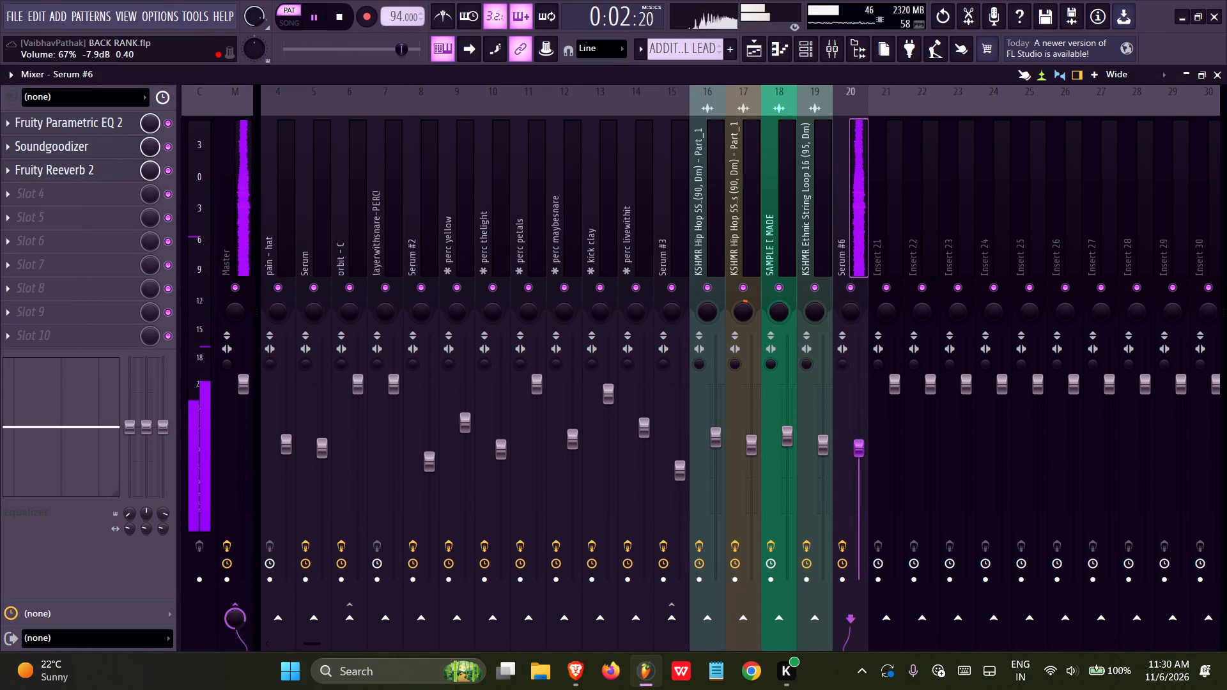
pyautogui.moveTo(844, 508); pyautogui.dragTo(839, 511)
pyautogui.moveTo(850, 310); pyautogui.dragTo(850, 276)
# Play the arrangement in song mode and lower the SAMPLE I MADE mixer track volume to about 60% (-9.7 dB).
pyautogui.click(759, 52)
pyautogui.press('space')
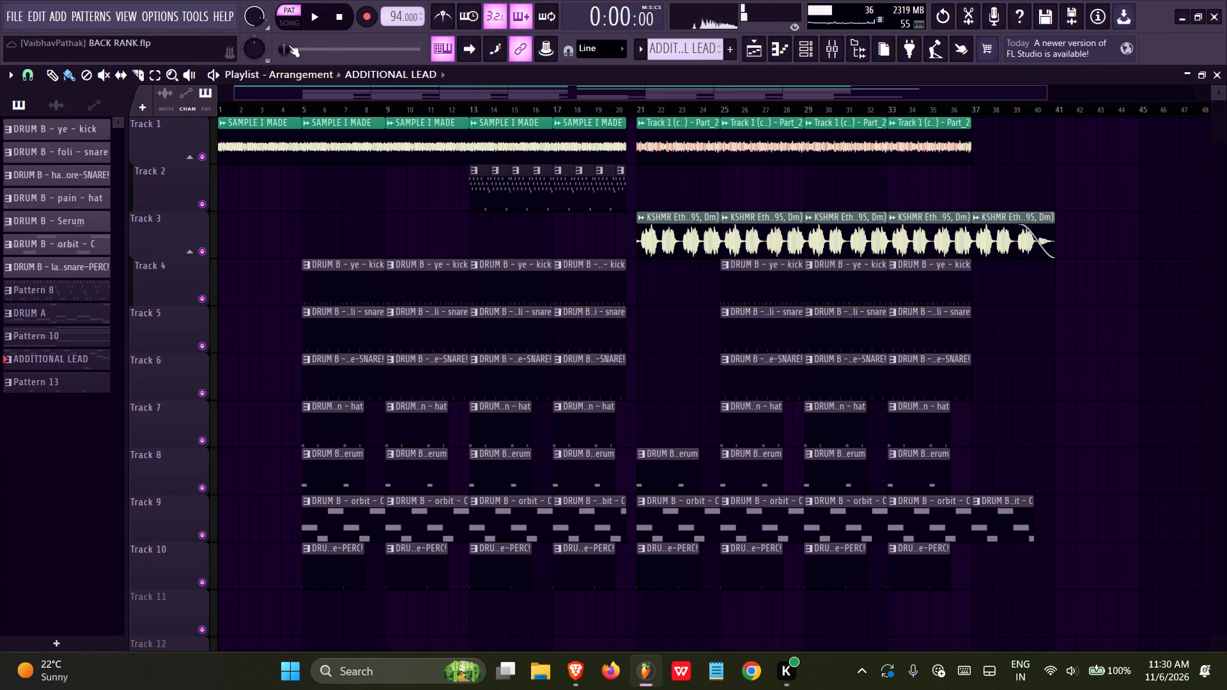
pyautogui.click(293, 26)
pyautogui.press('space')
pyautogui.doubleClick(272, 147)
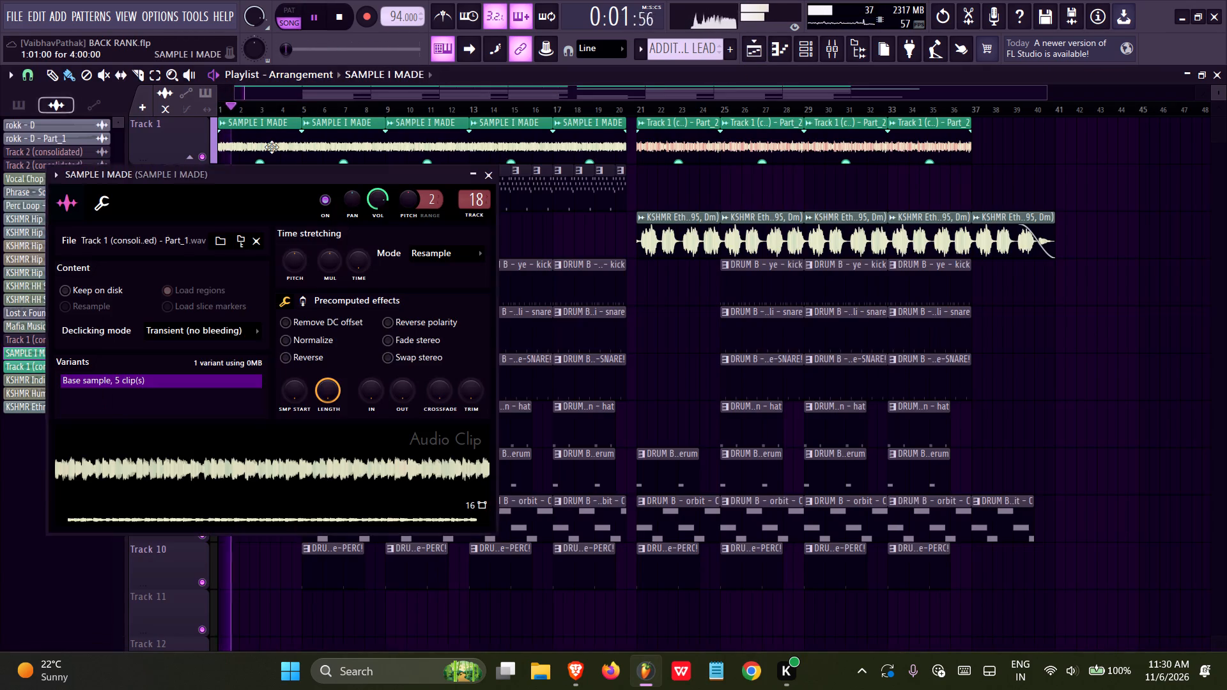
pyautogui.rightClick(574, 235)
pyautogui.click(827, 50)
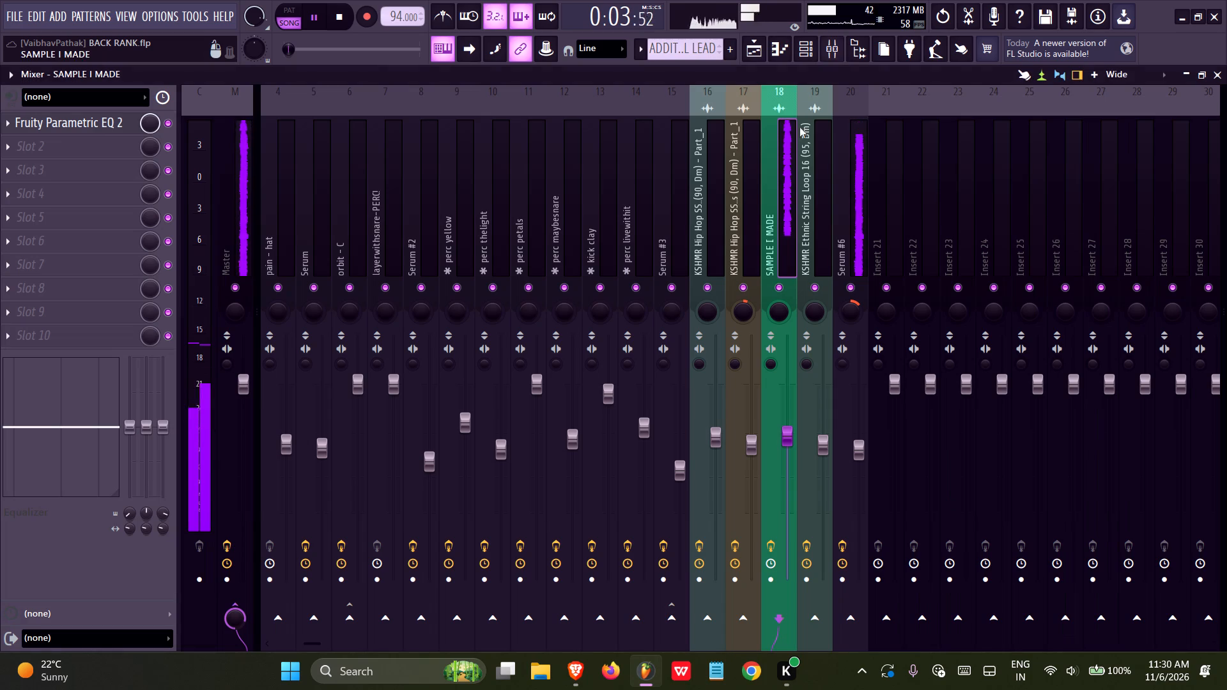
pyautogui.click(792, 111)
pyautogui.moveTo(785, 439); pyautogui.dragTo(774, 484)
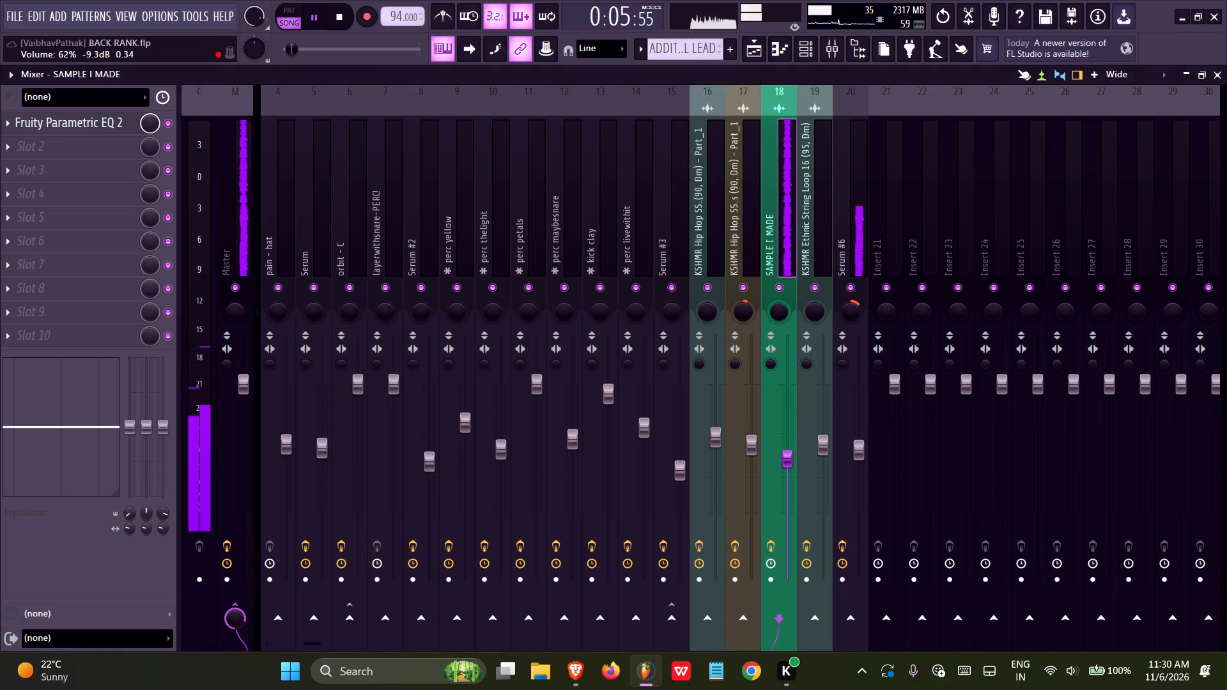
pyautogui.moveTo(774, 484); pyautogui.dragTo(773, 490)
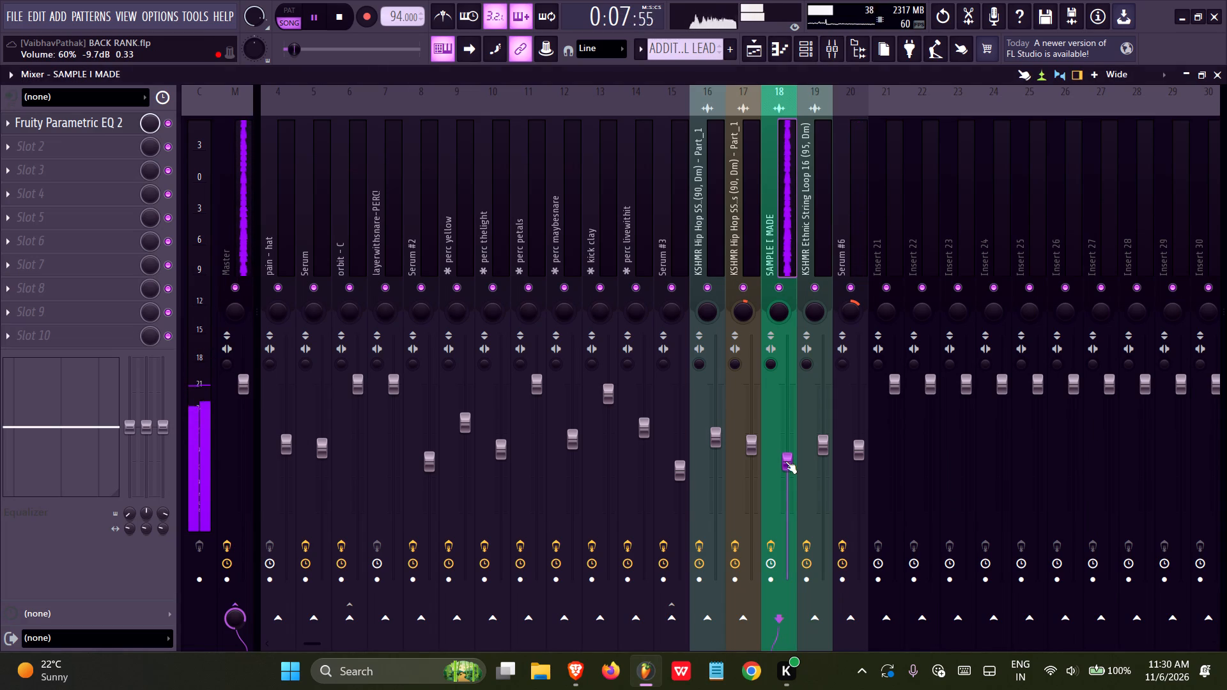
# Return to the playlist and save the project.
pyautogui.click(759, 45)
pyautogui.hotkey('ctrl', 's')
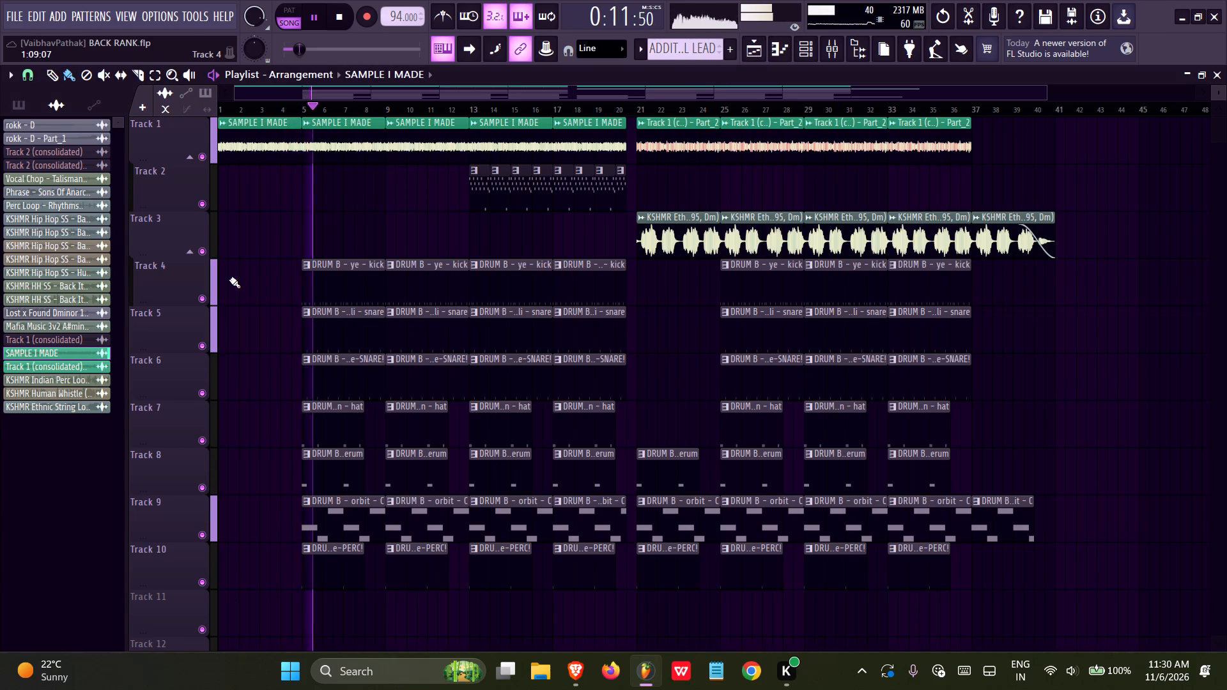
# Audition the drum entry from bar 4 with playlist Track 1 temporarily muted, and unmute the track.
pyautogui.keyDown('ctrl'); pyautogui.scroll(20, 259, 301); pyautogui.keyUp('ctrl')
pyautogui.keyDown('ctrl'); pyautogui.scroll(17, 259, 301); pyautogui.keyUp('ctrl')
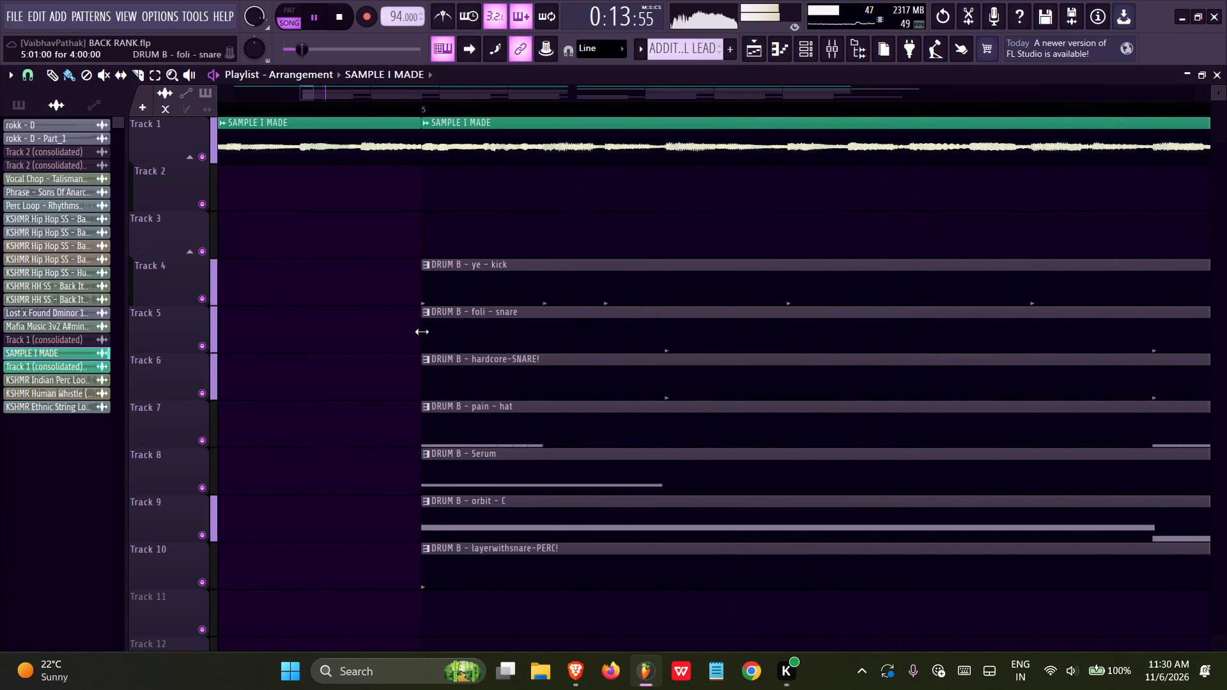
pyautogui.keyDown('ctrl'); pyautogui.scroll(5, 422, 332); pyautogui.keyUp('ctrl')
pyautogui.click(202, 155)
pyautogui.click(263, 111)
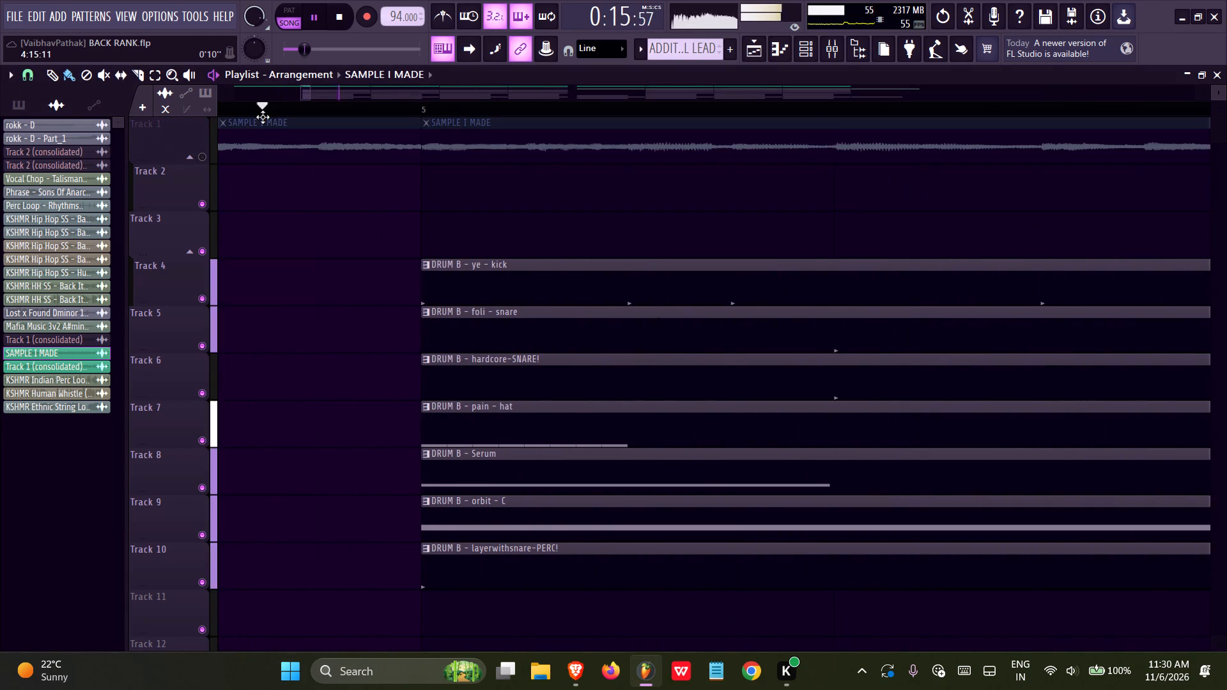
pyautogui.press('space')
pyautogui.press('space')
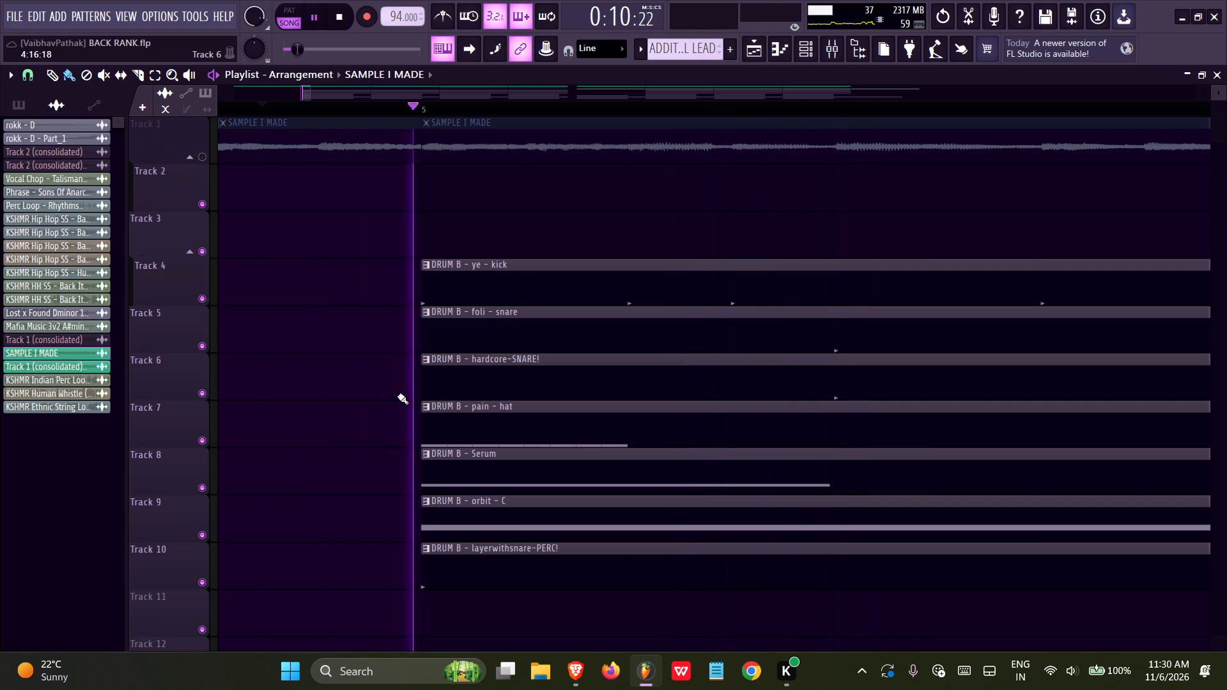
pyautogui.keyDown('ctrl'); pyautogui.scroll(-20, 266, 337); pyautogui.keyUp('ctrl')
pyautogui.keyDown('ctrl'); pyautogui.scroll(-4, 266, 337); pyautogui.keyUp('ctrl')
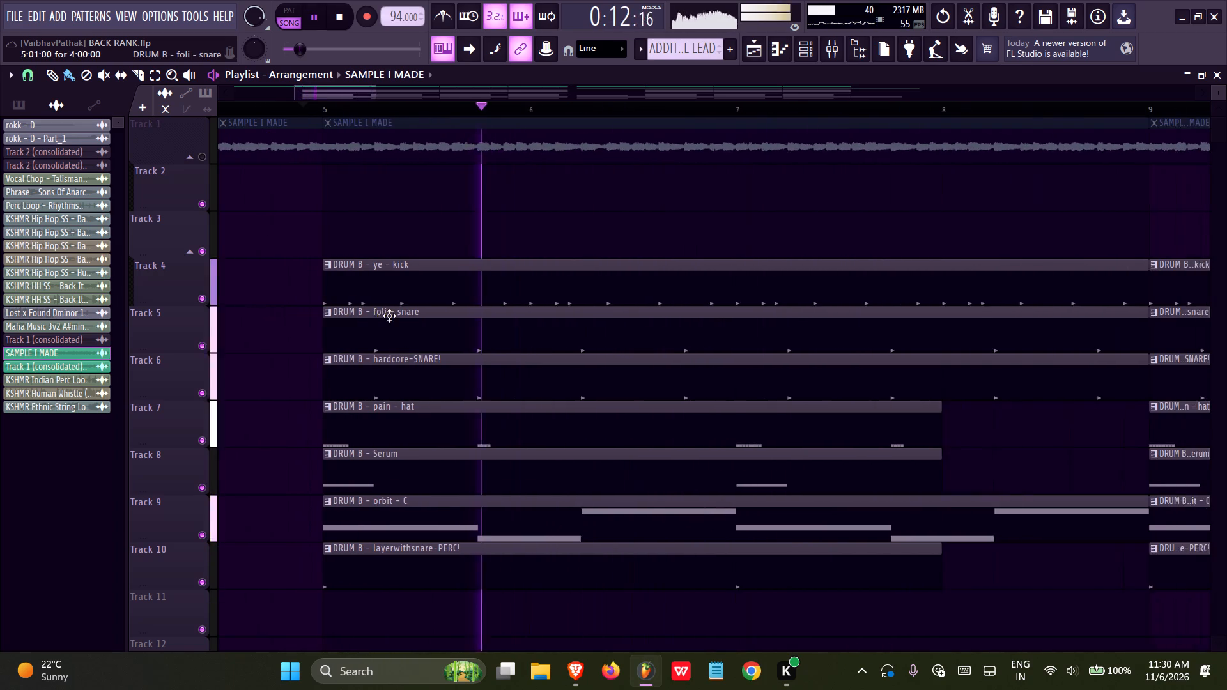
pyautogui.keyDown('ctrl'); pyautogui.scroll(-2, 389, 316); pyautogui.keyUp('ctrl')
pyautogui.keyDown('ctrl'); pyautogui.scroll(-5, 390, 190); pyautogui.keyUp('ctrl')
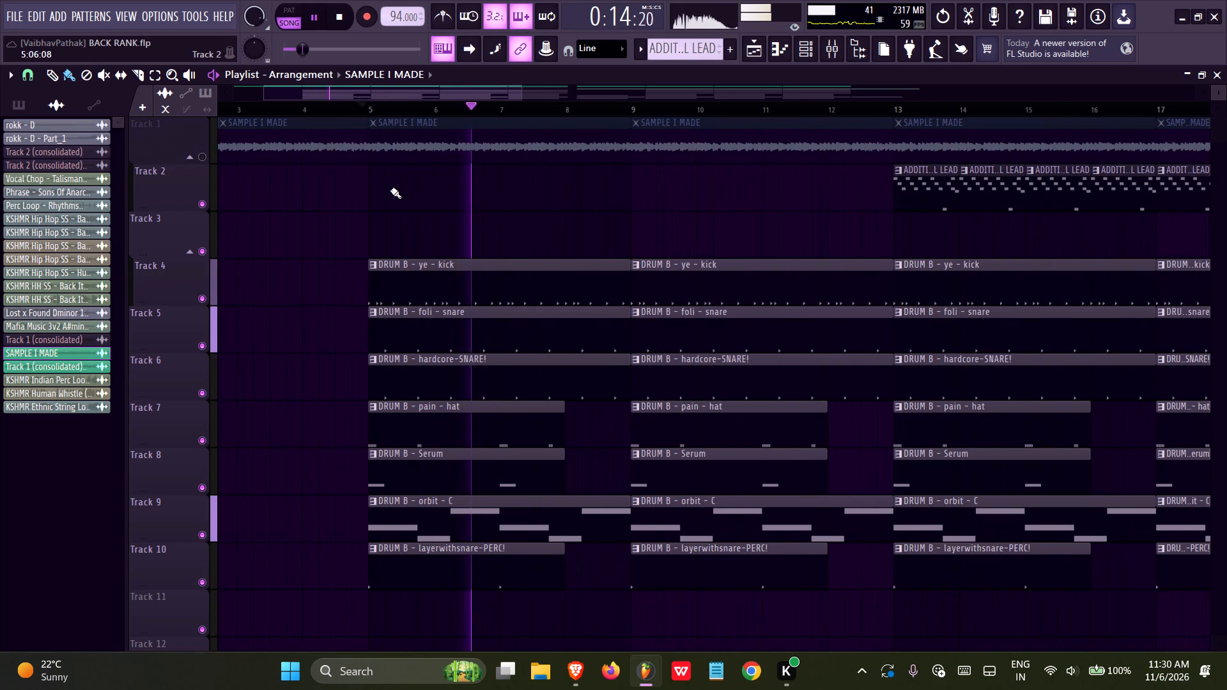
pyautogui.click(199, 151)
pyautogui.keyDown('ctrl'); pyautogui.scroll(-5, 357, 221); pyautogui.keyUp('ctrl')
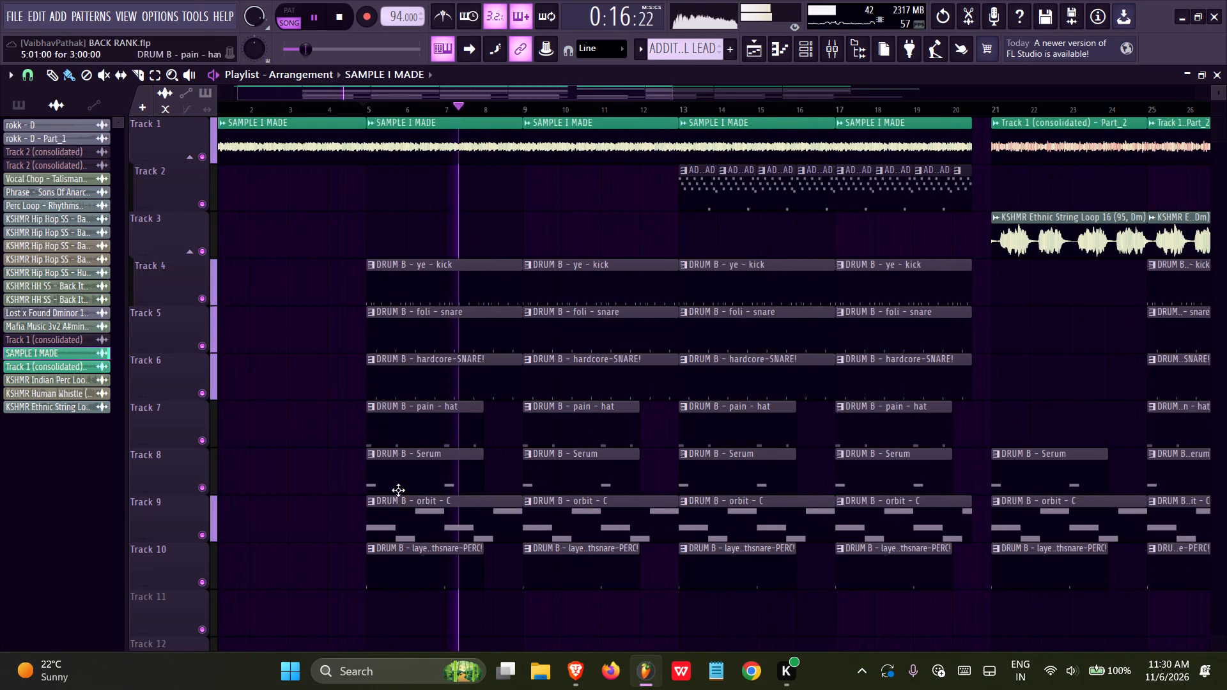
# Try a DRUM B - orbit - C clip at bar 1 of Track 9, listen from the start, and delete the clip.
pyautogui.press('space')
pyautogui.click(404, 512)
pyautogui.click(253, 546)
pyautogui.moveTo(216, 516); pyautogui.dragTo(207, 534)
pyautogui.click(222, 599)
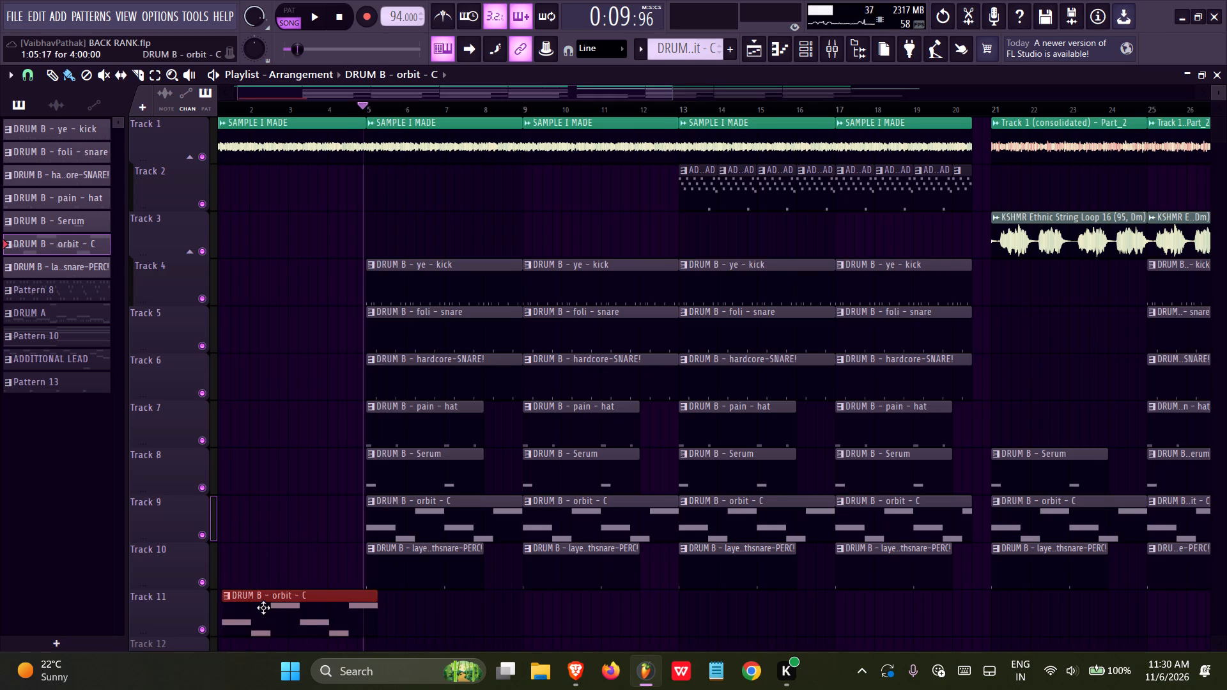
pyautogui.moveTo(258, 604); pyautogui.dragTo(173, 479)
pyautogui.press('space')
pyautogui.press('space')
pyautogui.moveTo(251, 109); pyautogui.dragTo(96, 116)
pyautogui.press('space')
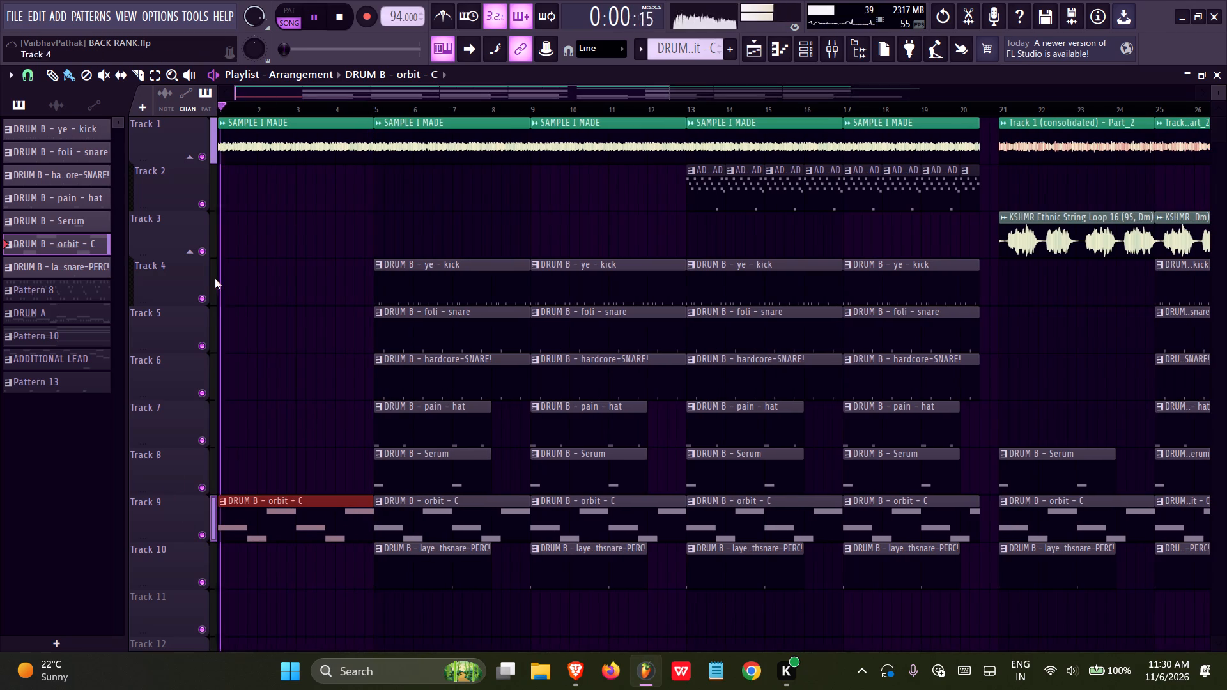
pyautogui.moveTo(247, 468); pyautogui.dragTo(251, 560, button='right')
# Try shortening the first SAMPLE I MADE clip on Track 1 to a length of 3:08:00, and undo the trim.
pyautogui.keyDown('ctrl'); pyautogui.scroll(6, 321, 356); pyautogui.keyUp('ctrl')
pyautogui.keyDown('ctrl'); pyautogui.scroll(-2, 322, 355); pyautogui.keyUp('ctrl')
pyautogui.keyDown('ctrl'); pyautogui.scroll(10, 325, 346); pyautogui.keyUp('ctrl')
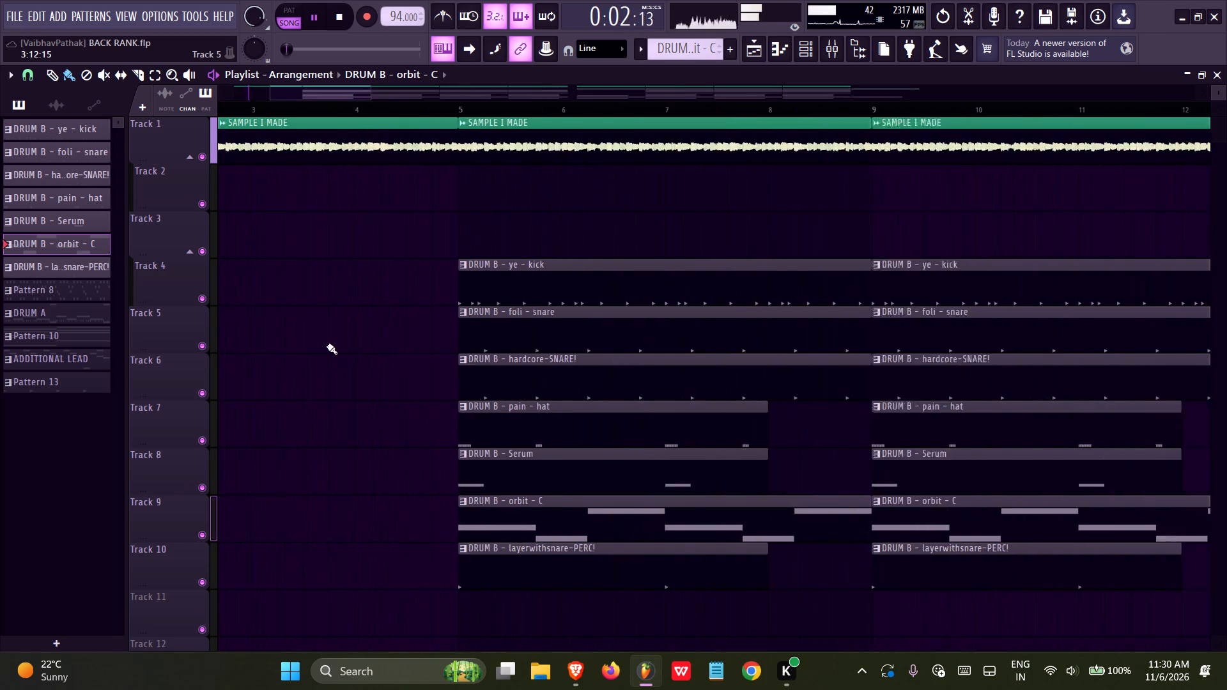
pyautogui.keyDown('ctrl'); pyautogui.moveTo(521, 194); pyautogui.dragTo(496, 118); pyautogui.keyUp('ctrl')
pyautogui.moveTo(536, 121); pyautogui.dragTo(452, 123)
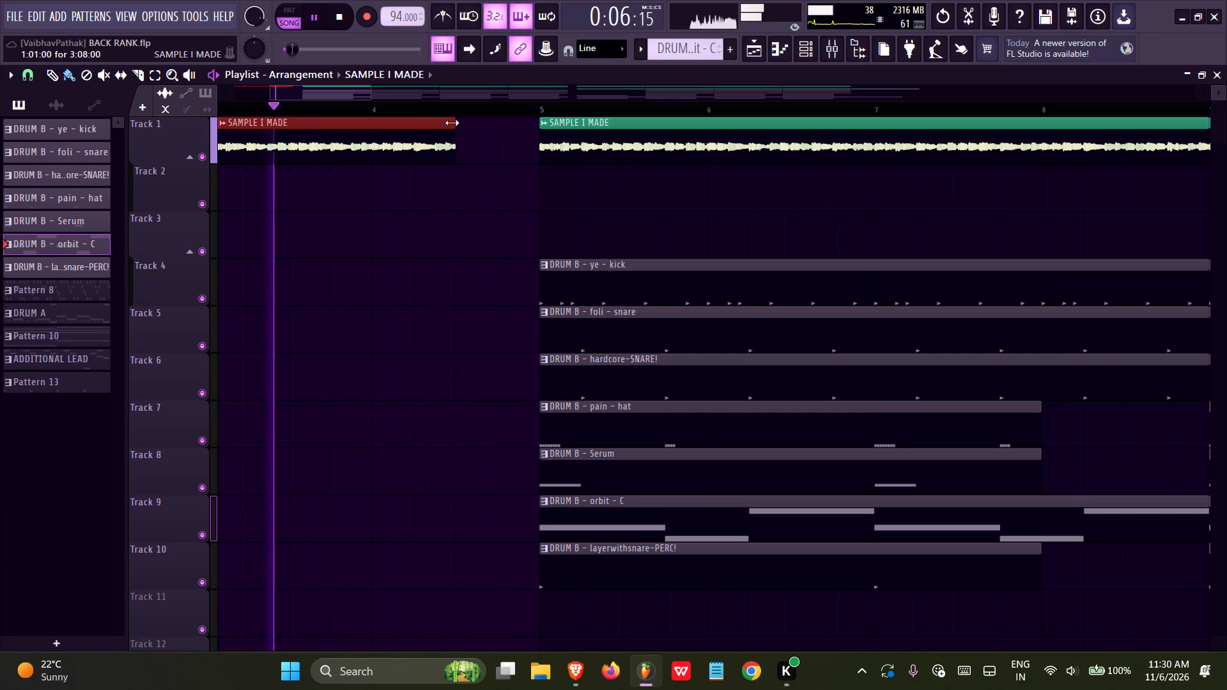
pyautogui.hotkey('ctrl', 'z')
# Save the project and show the sample browser beside the playlist.
pyautogui.keyDown('ctrl'); pyautogui.scroll(10, 352, 169); pyautogui.keyUp('ctrl')
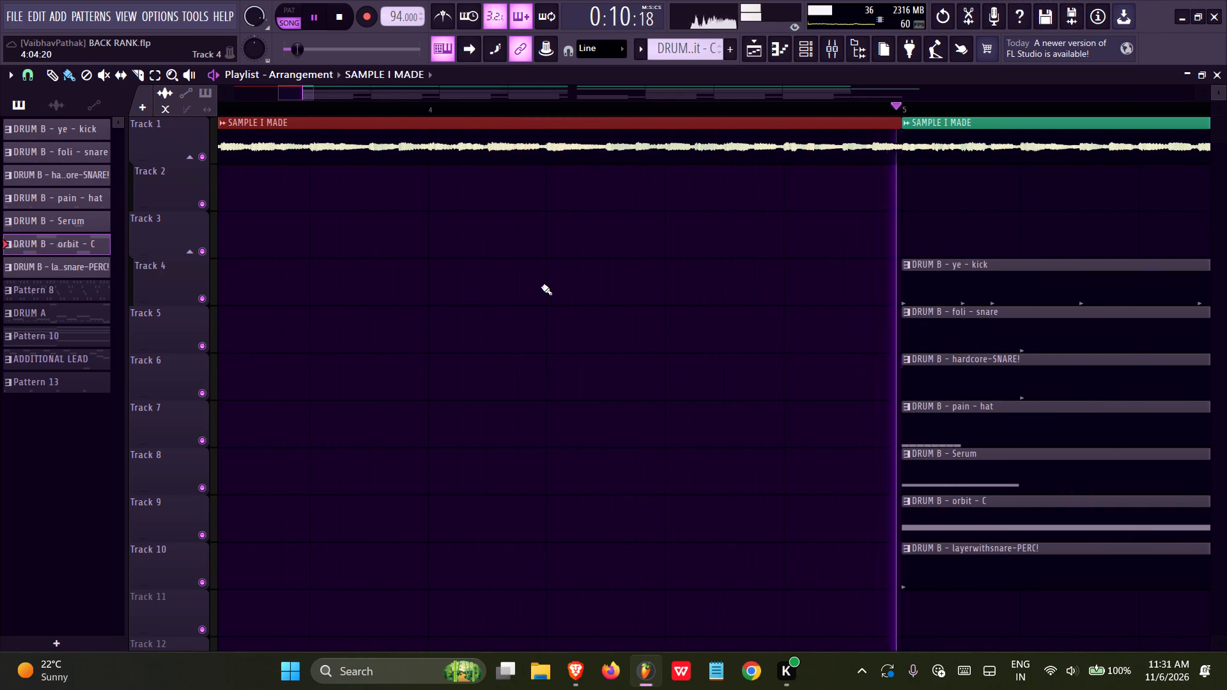
pyautogui.keyDown('ctrl'); pyautogui.scroll(-15, 397, 287); pyautogui.keyUp('ctrl')
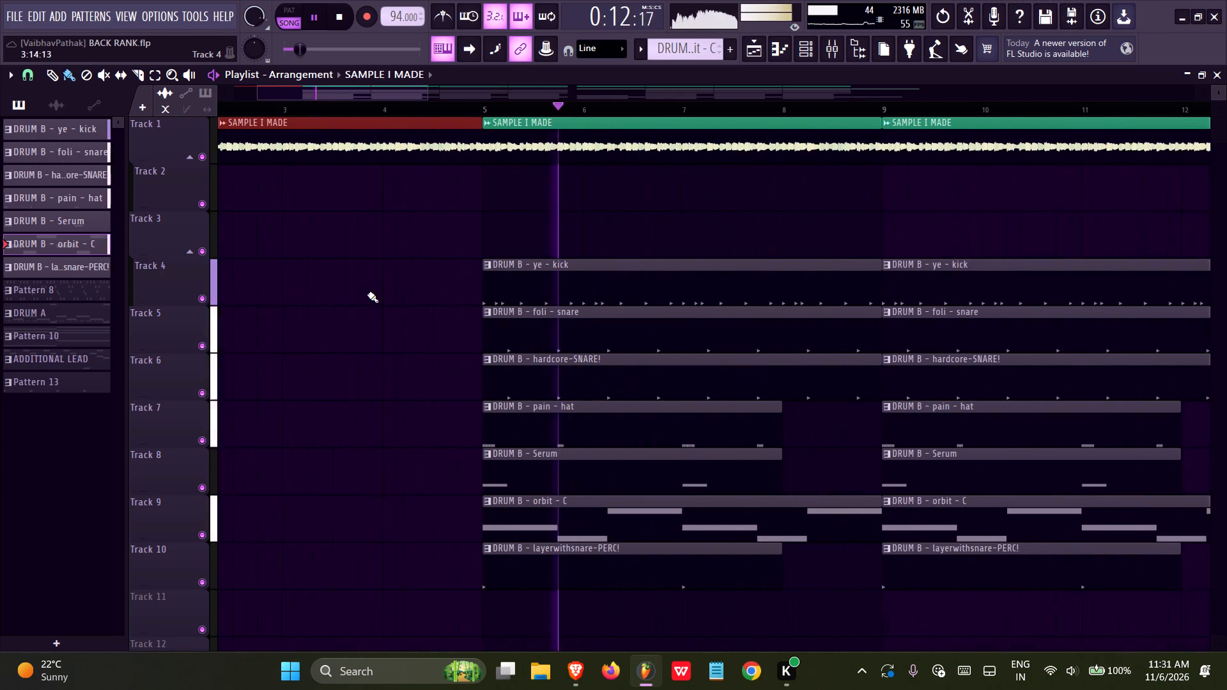
pyautogui.hotkey('ctrl', 's')
pyautogui.click(846, 50)
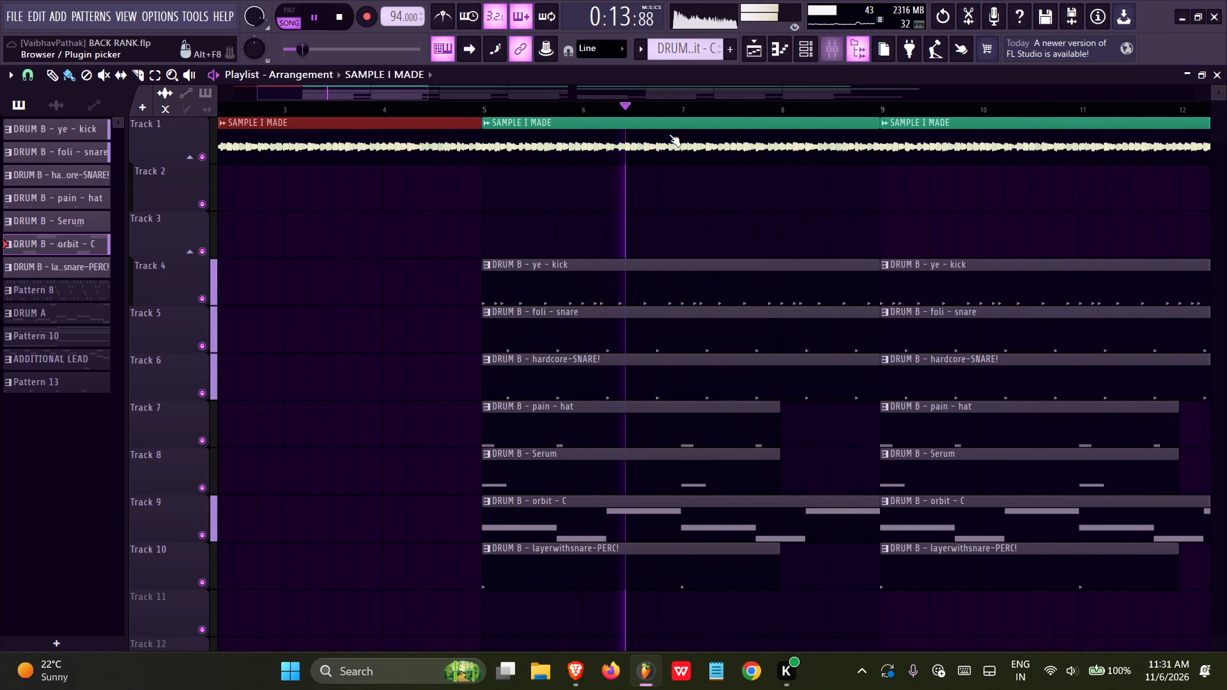
pyautogui.hotkey('ctrl', 's')
# Look through the DRUM KITS and CREATIVE KIT folders in SAMPLE PACKS 2025, save the project, and stop playback.
pyautogui.click(63, 463)
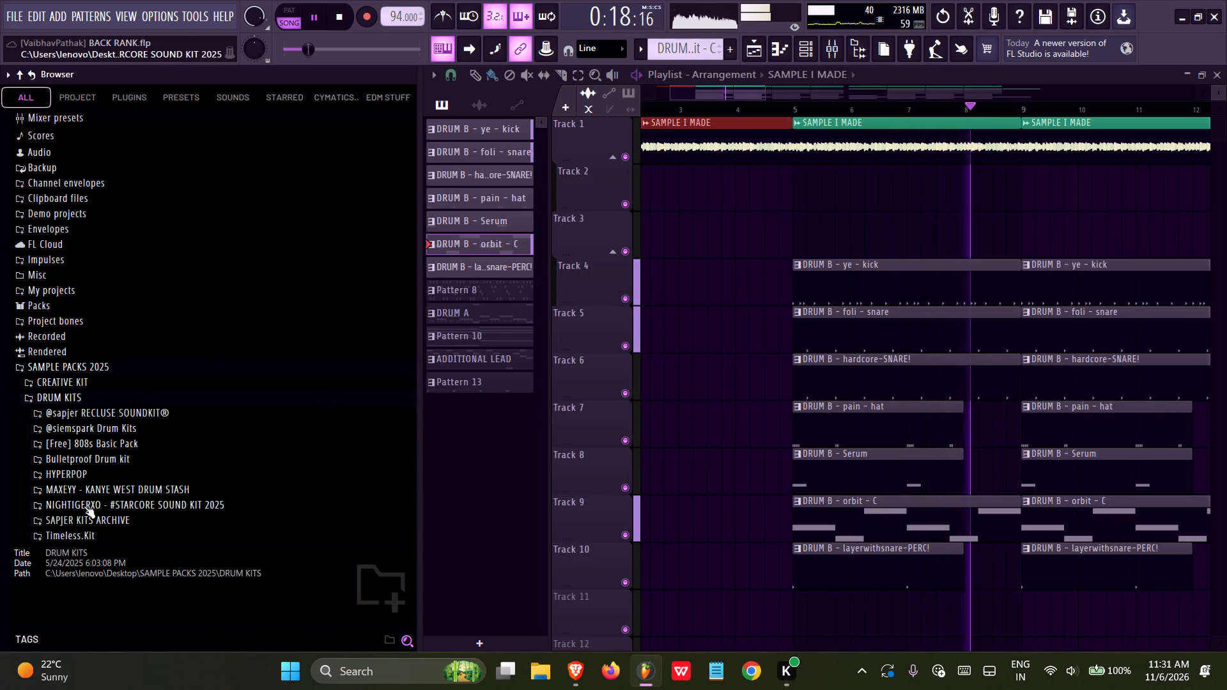
pyautogui.click(59, 445)
pyautogui.click(61, 444)
pyautogui.click(55, 399)
pyautogui.click(58, 387)
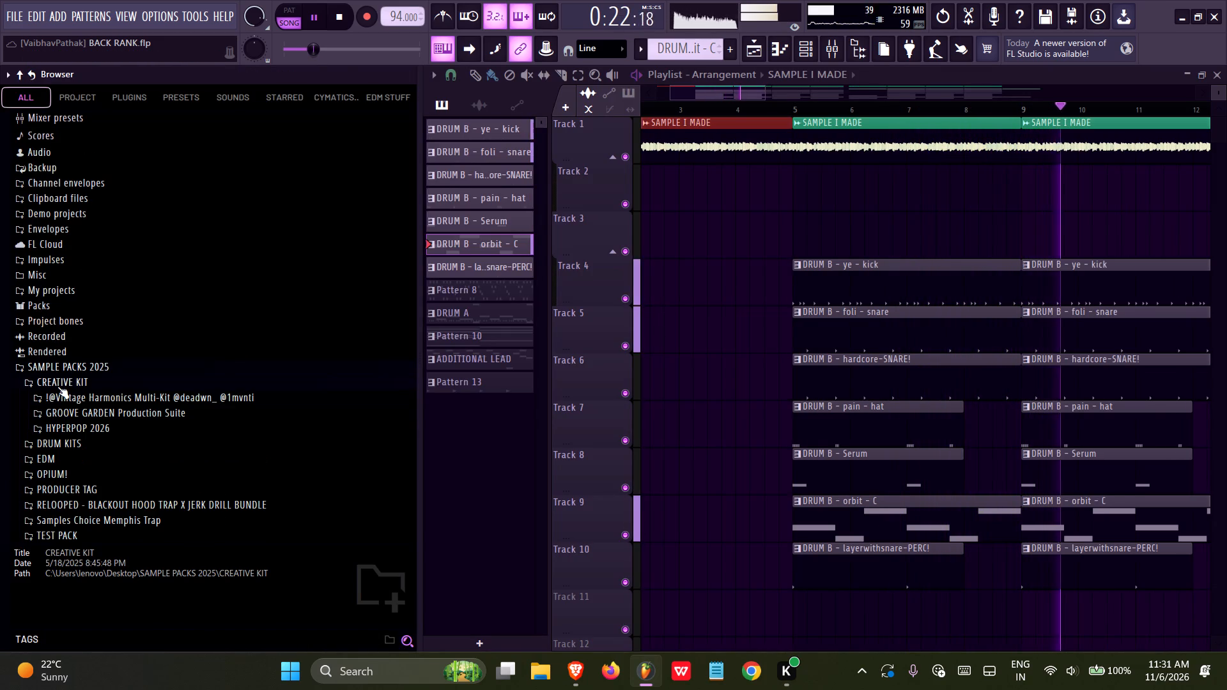
pyautogui.click(61, 387)
pyautogui.hotkey('ctrl', 's')
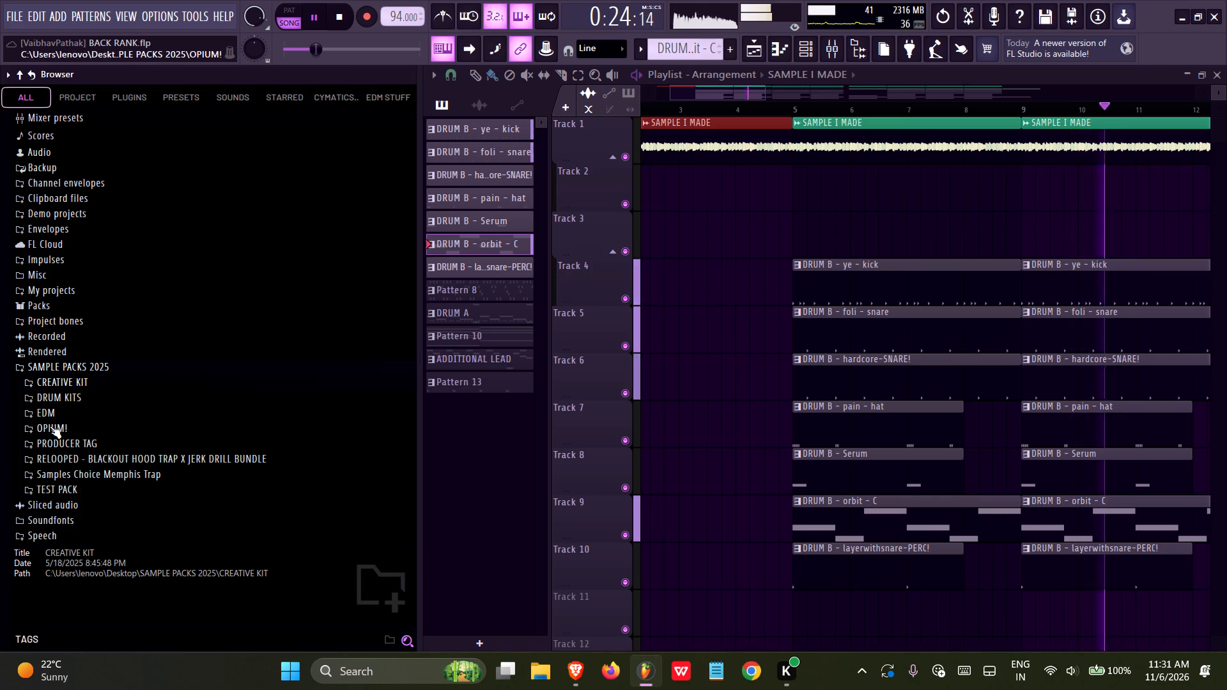
pyautogui.press('space')
# Check the PRODUCER TAG, RELOOPED, TEST PACK and Samples Choice Memphis Trap folders for usable samples.
pyautogui.click(59, 440)
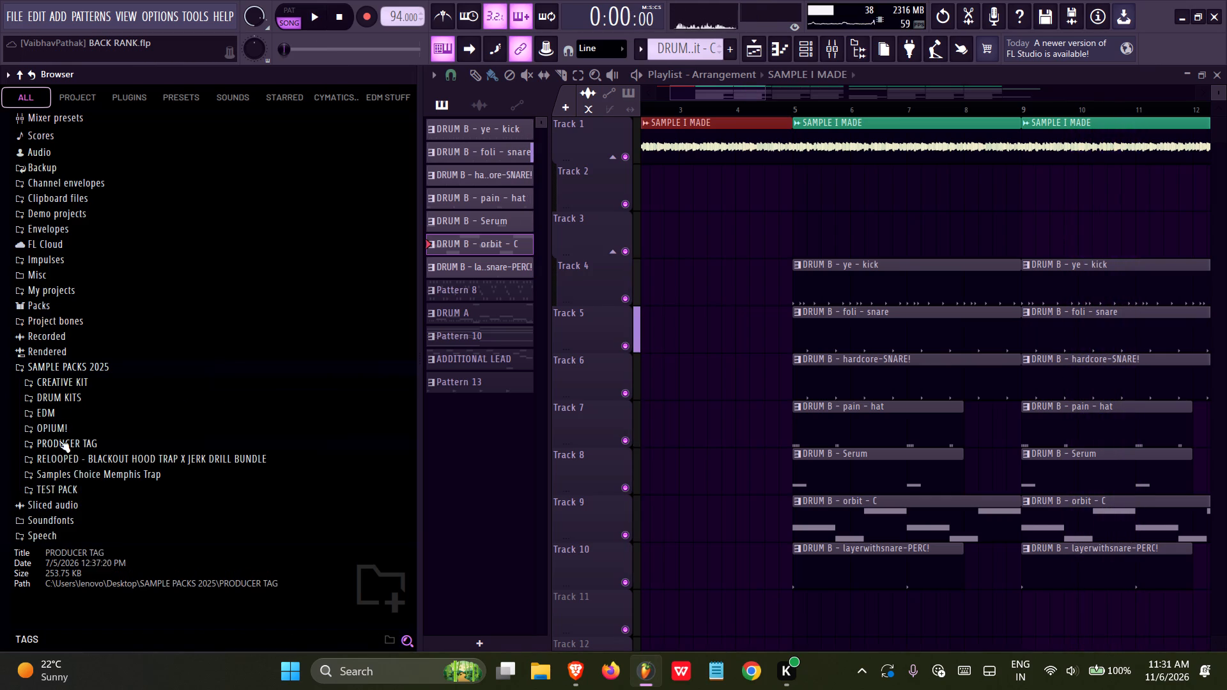
pyautogui.click(66, 456)
pyautogui.click(66, 447)
pyautogui.click(63, 485)
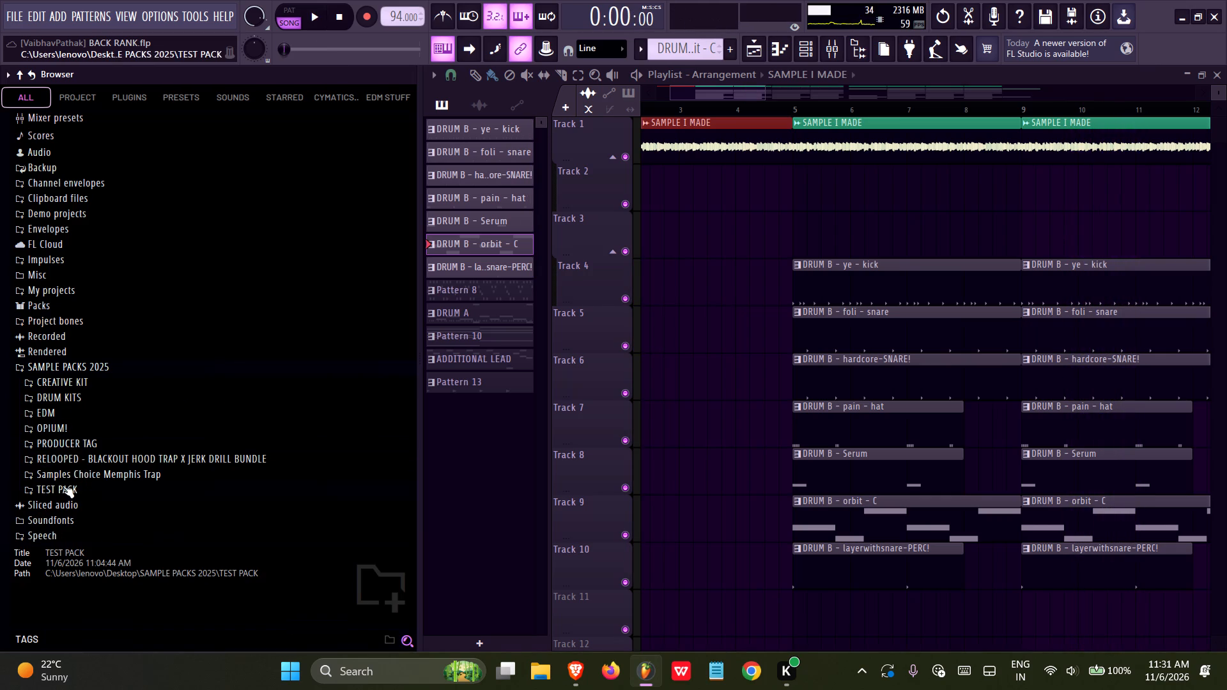
pyautogui.click(65, 467)
pyautogui.click(65, 446)
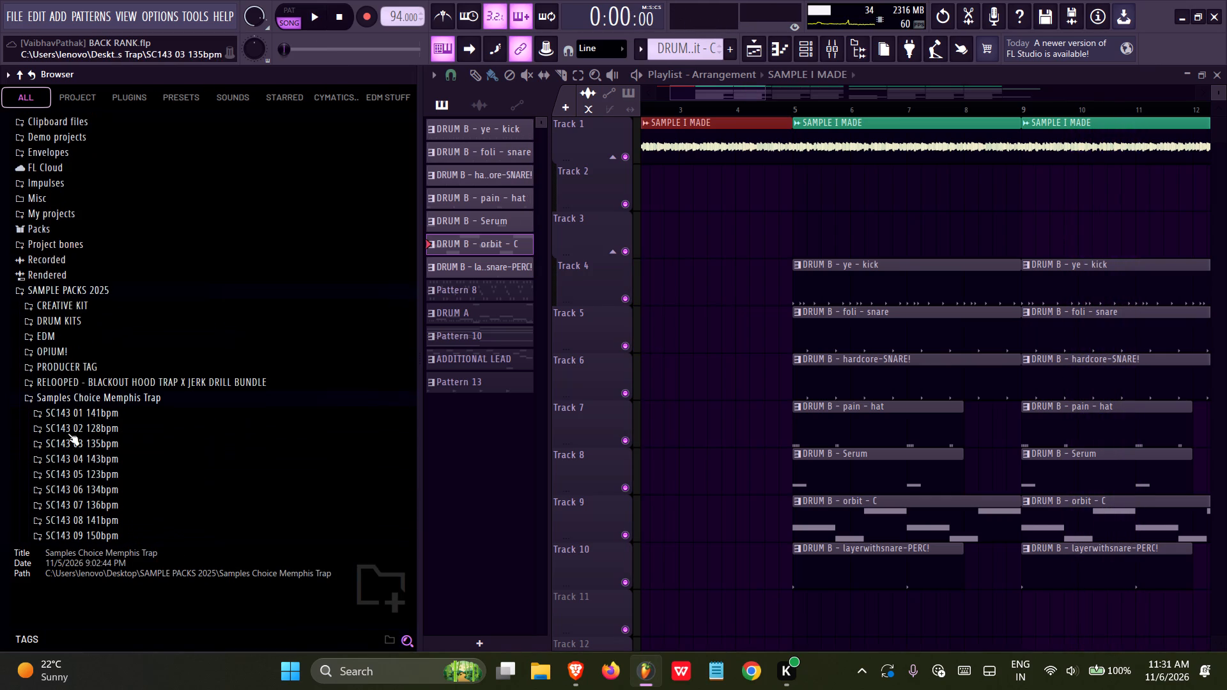
pyautogui.click(70, 401)
# Look through the EDM folder's Sounds of KSHMR Vol 4 Complete Edition pack, checking its Drums and FX categories for transition effects.
pyautogui.click(49, 338)
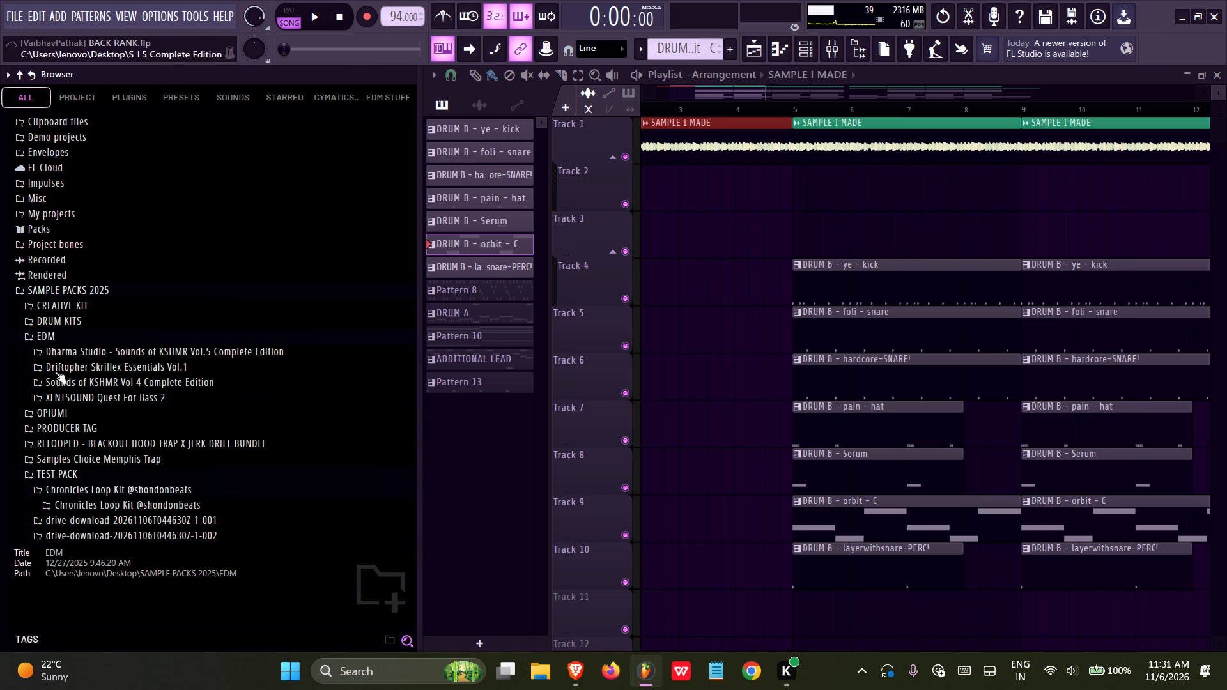
pyautogui.click(67, 401)
pyautogui.click(67, 401)
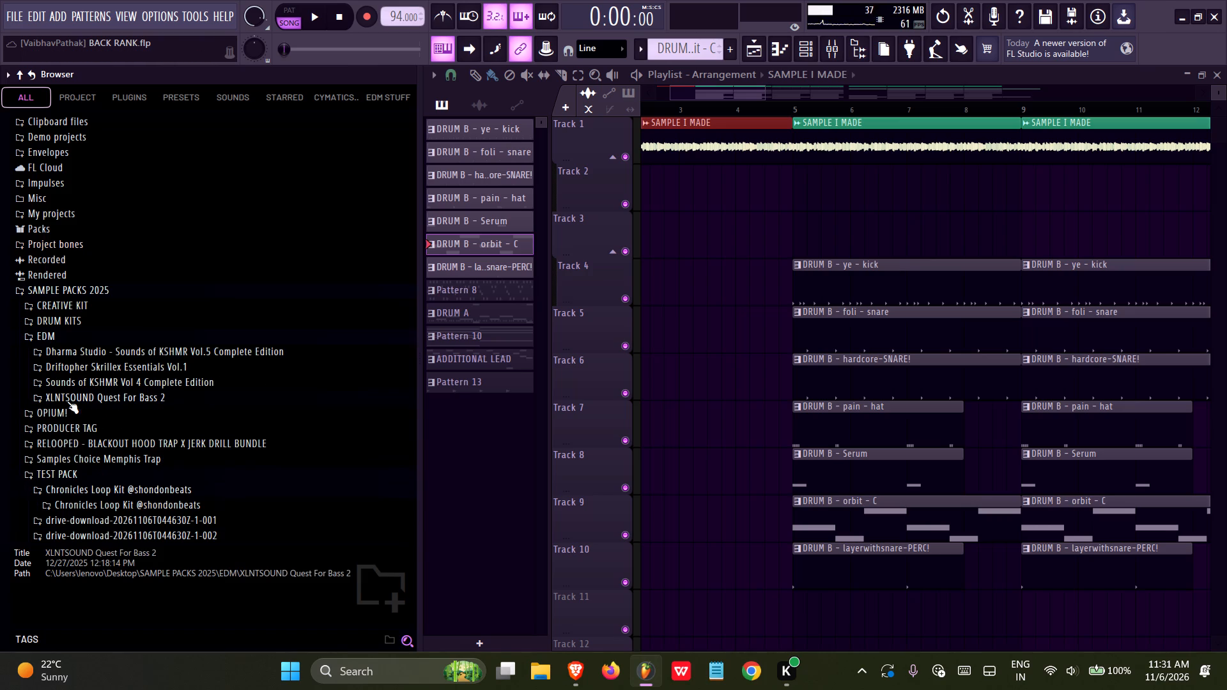
pyautogui.click(73, 384)
pyautogui.click(70, 417)
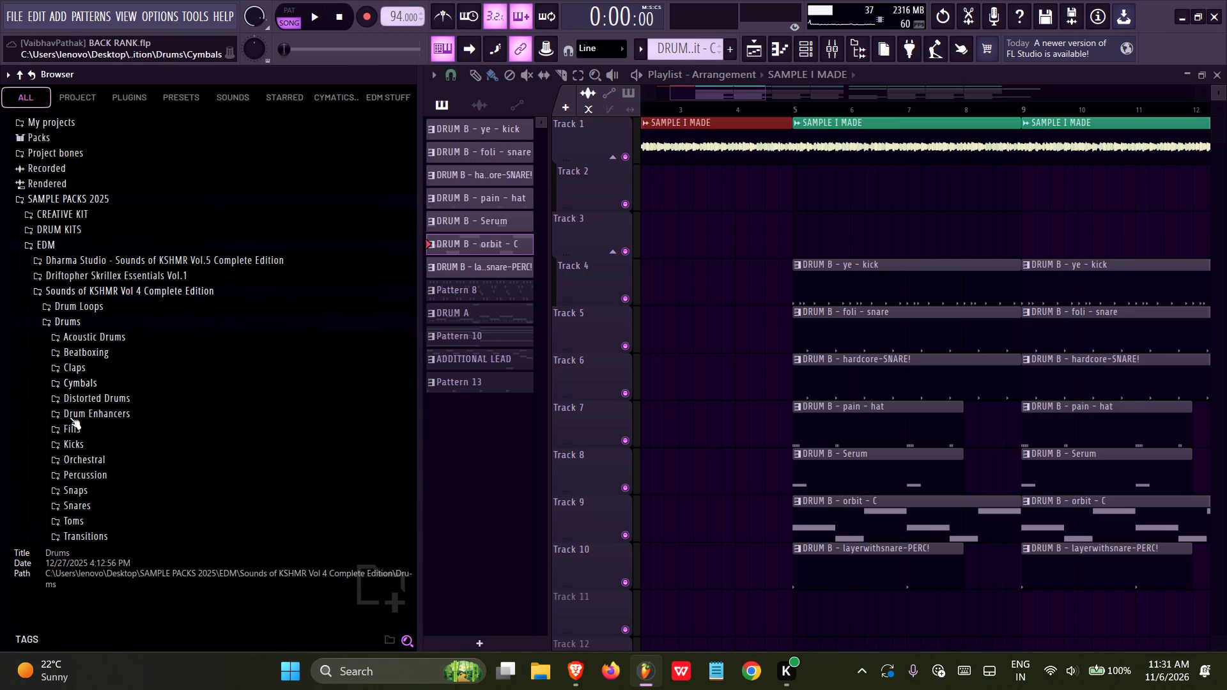
pyautogui.click(75, 326)
pyautogui.click(68, 340)
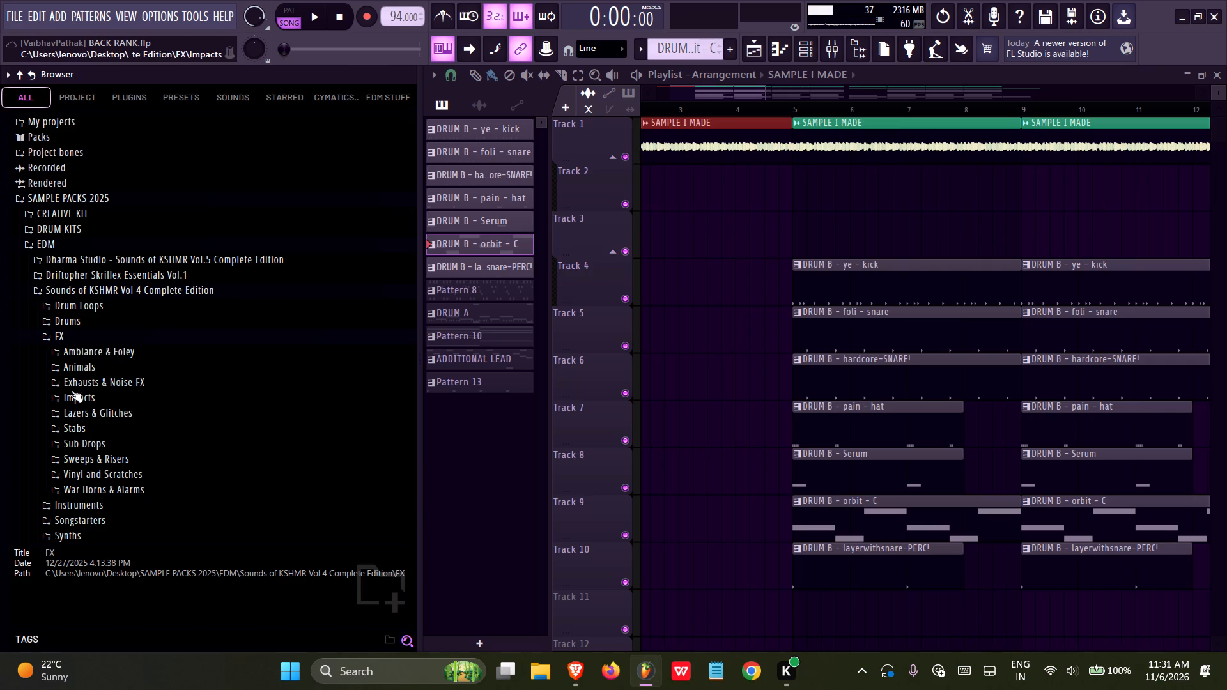
pyautogui.click(76, 389)
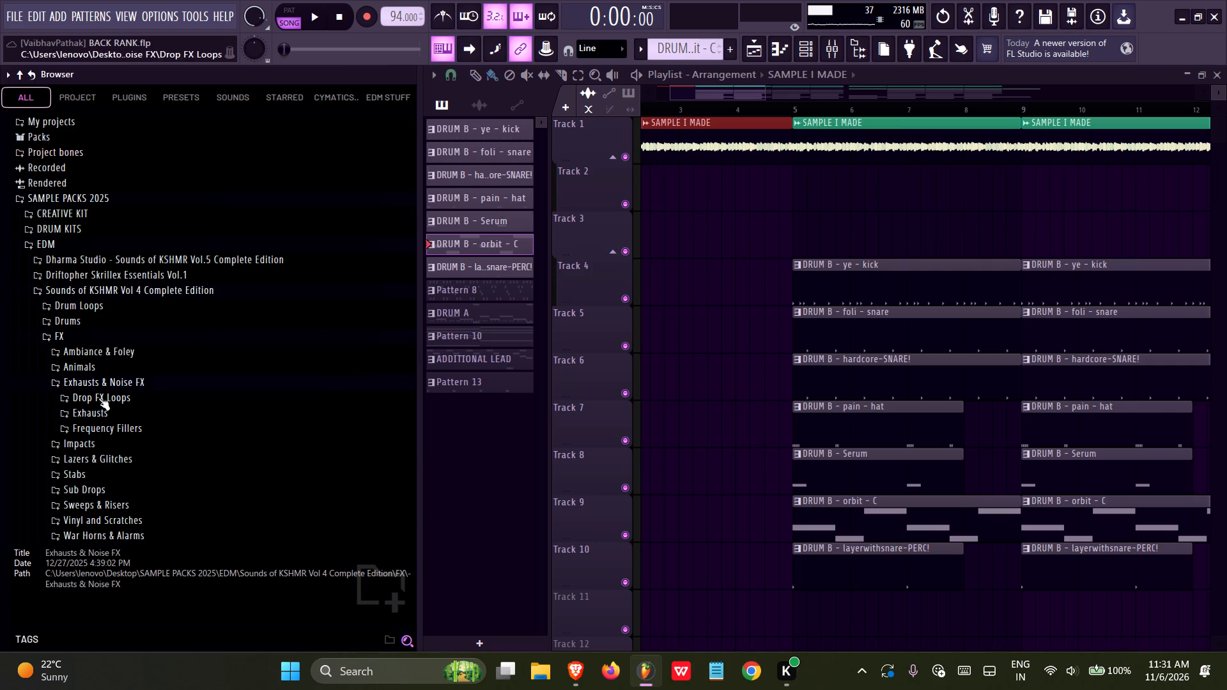
pyautogui.click(109, 382)
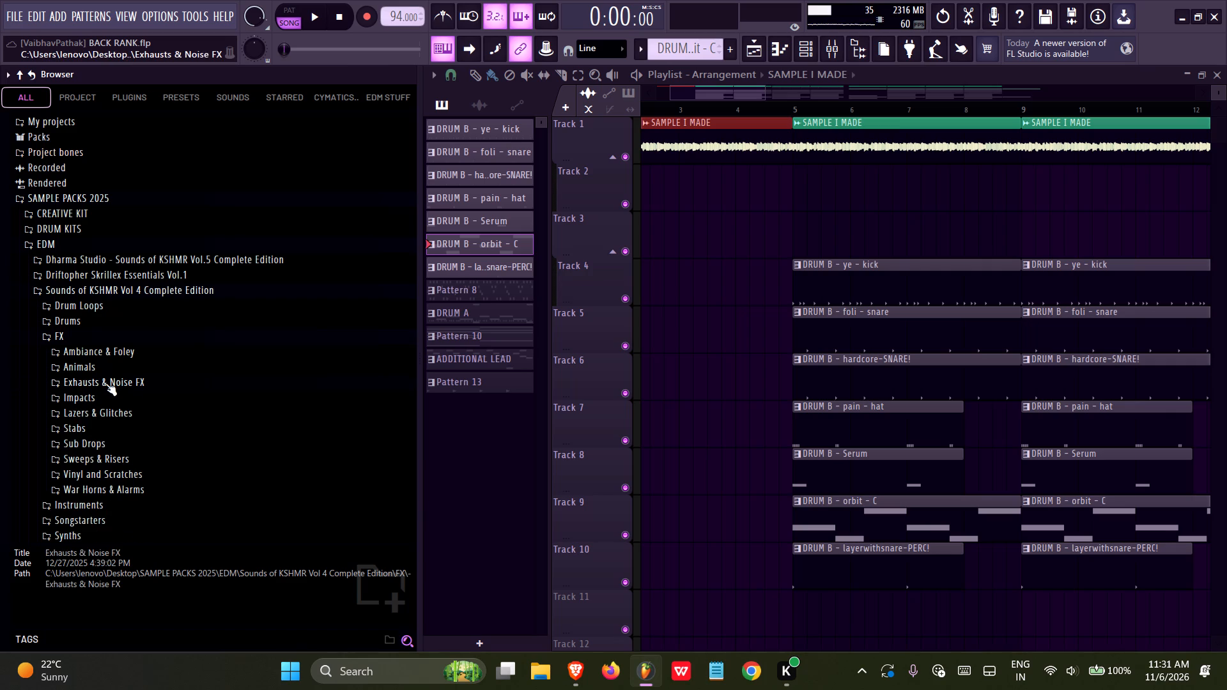
# Audition the Instrument Reverses and Synth Reverses samples in the KSHMR Sweeps & Risers folder.
pyautogui.click(98, 464)
pyautogui.click(99, 461)
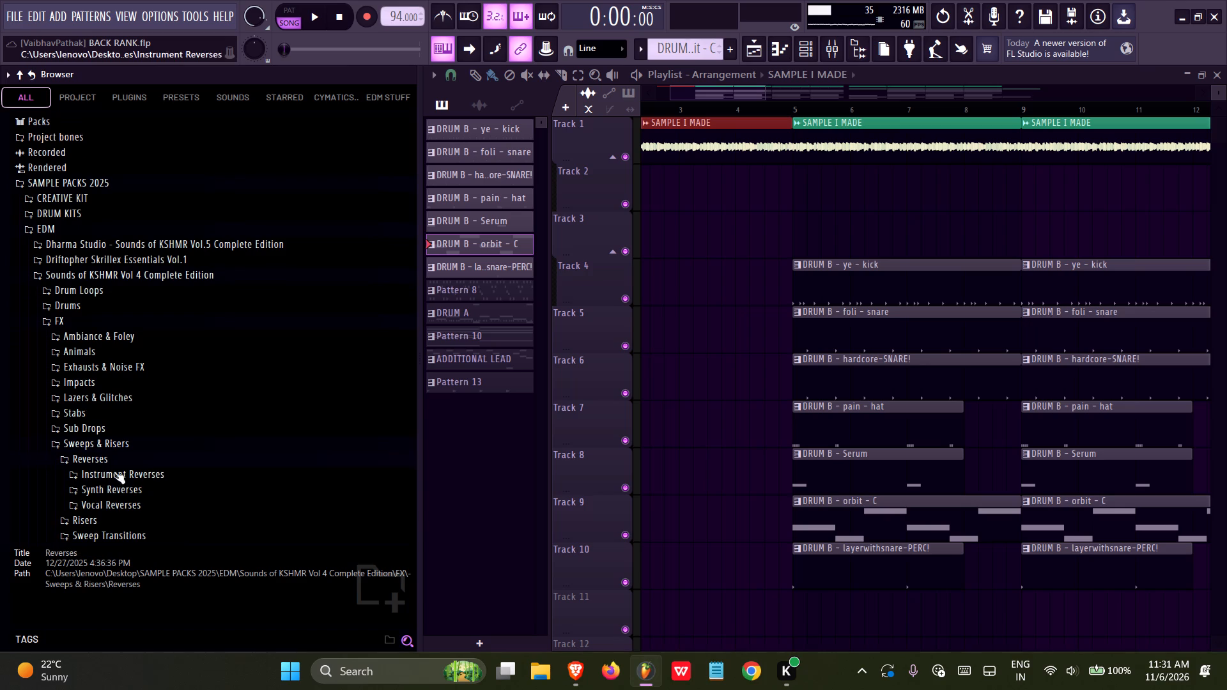
pyautogui.click(121, 478)
pyautogui.click(121, 478)
pyautogui.click(132, 452)
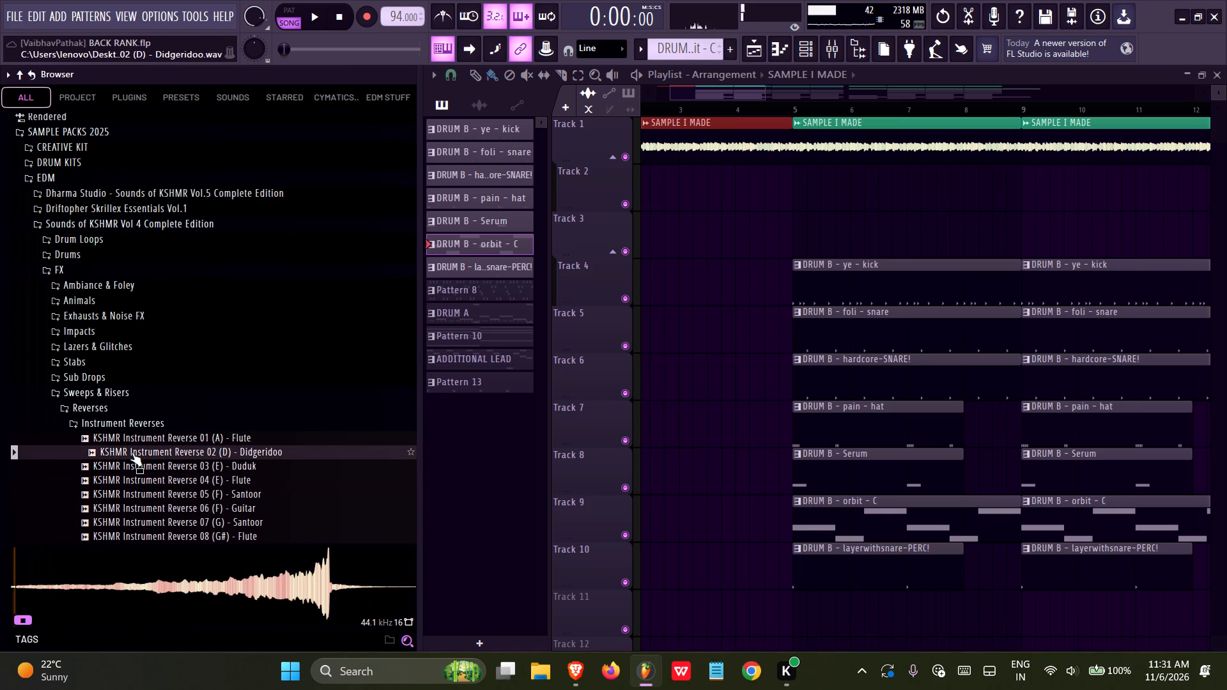
pyautogui.click(121, 418)
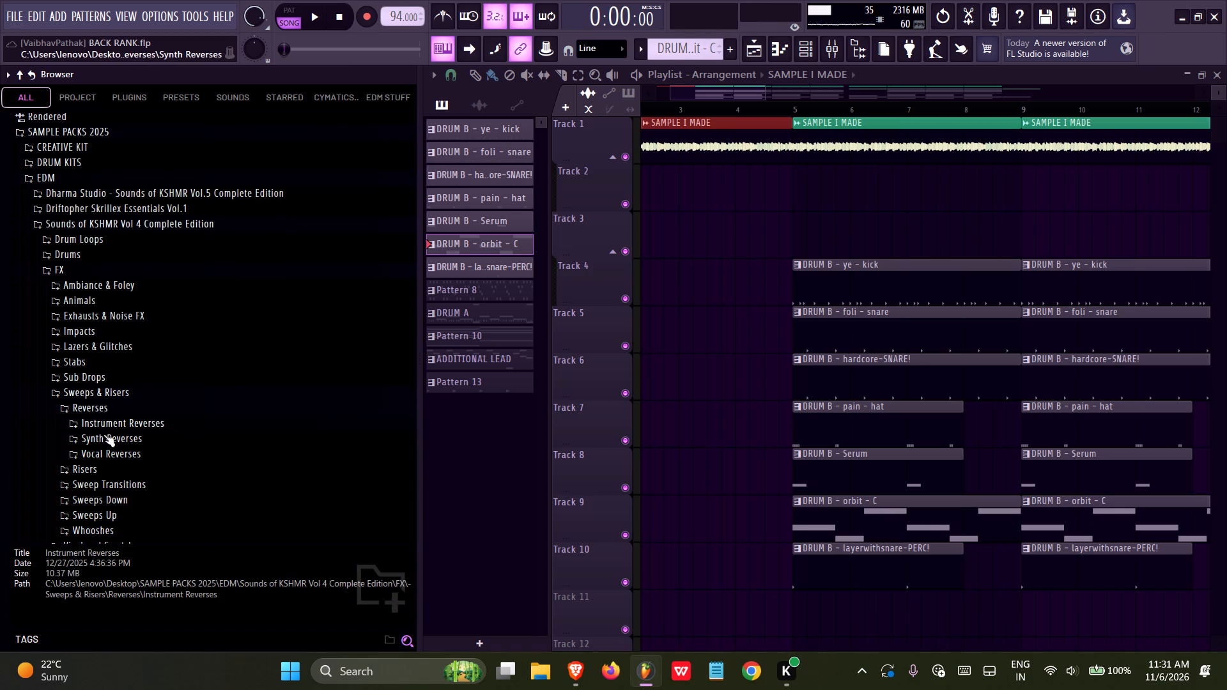
pyautogui.click(104, 434)
pyautogui.click(111, 456)
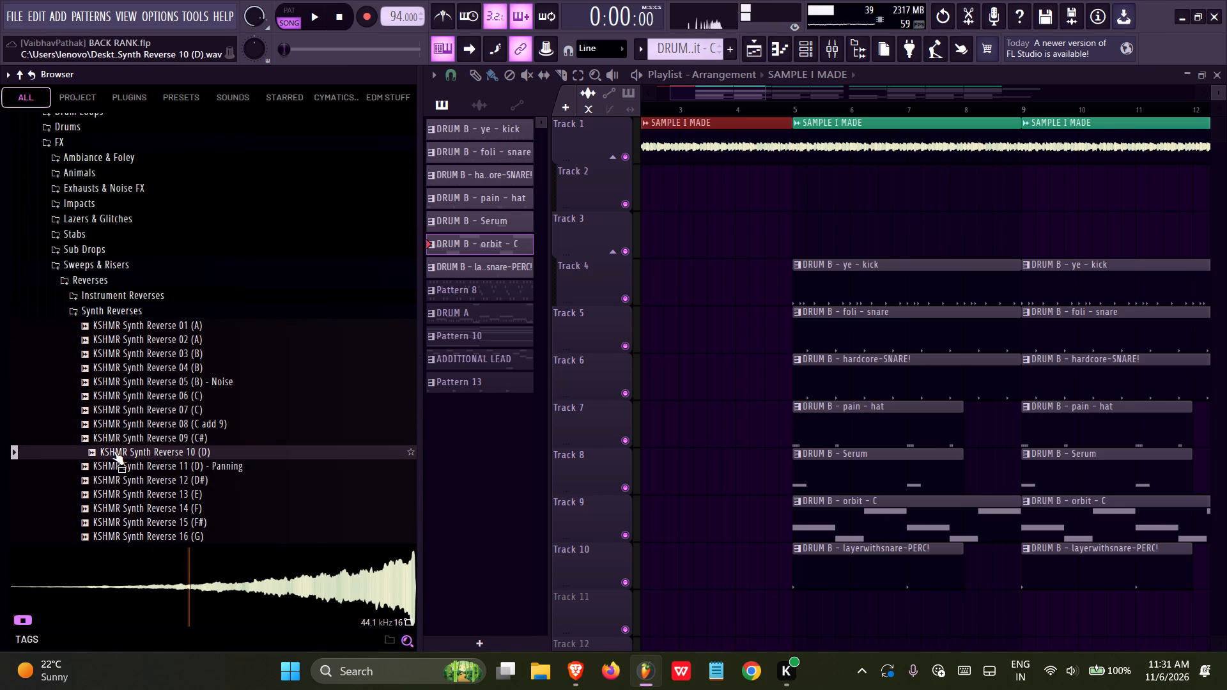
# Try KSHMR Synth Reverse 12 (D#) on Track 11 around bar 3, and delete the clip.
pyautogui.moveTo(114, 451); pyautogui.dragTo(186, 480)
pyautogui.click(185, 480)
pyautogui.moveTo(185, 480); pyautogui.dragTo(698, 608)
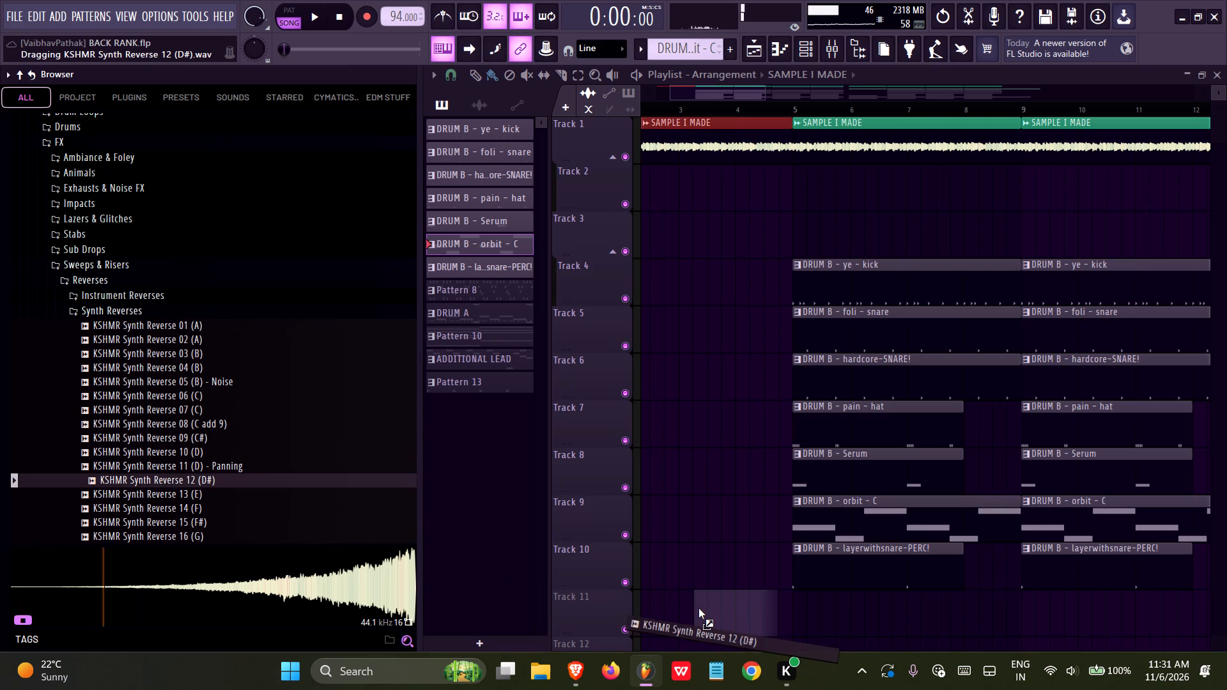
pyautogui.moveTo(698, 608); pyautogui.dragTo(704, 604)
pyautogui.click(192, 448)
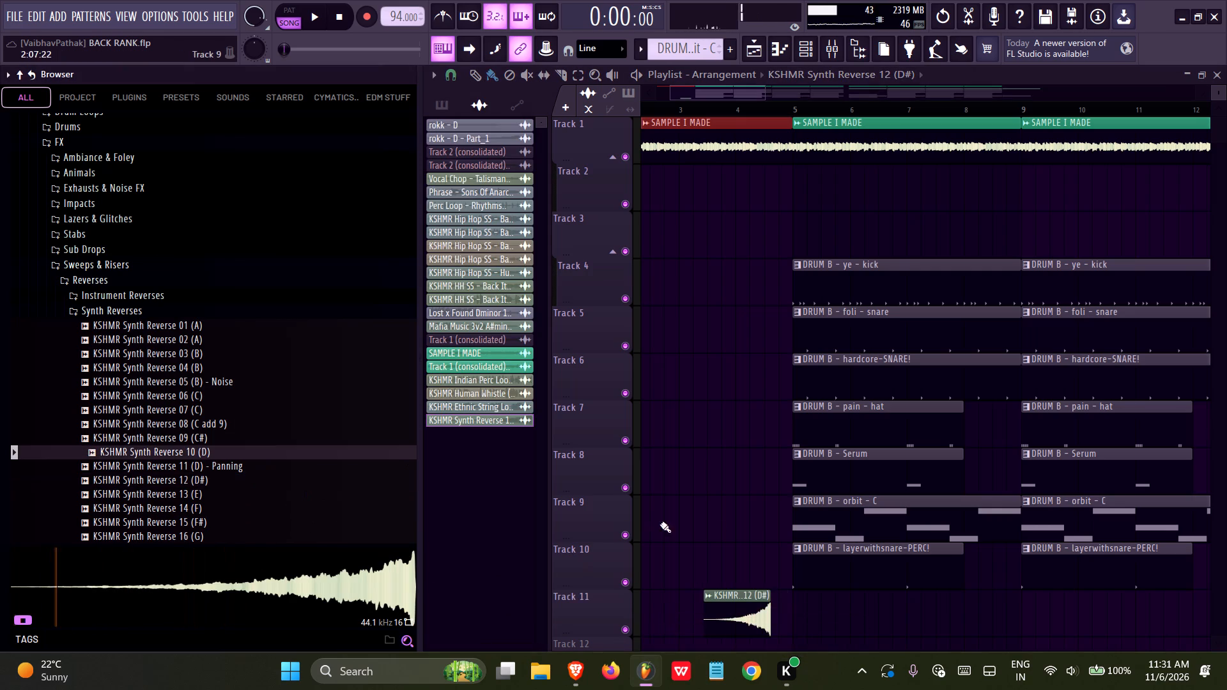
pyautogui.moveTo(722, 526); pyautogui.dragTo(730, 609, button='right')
# Place KSHMR Synth Reverse 10 (D) on Track 10 at bar 3 and adjust its time-stretching pitch.
pyautogui.moveTo(204, 455); pyautogui.dragTo(689, 586)
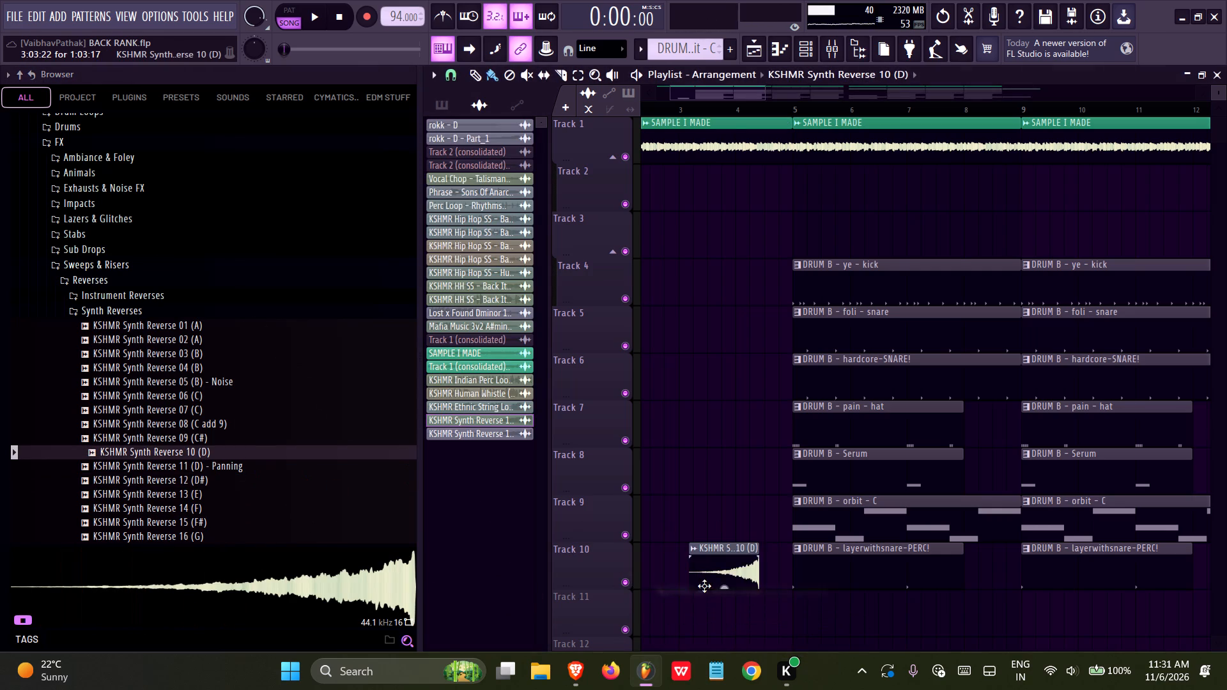
pyautogui.doubleClick(723, 576)
pyautogui.click(725, 572)
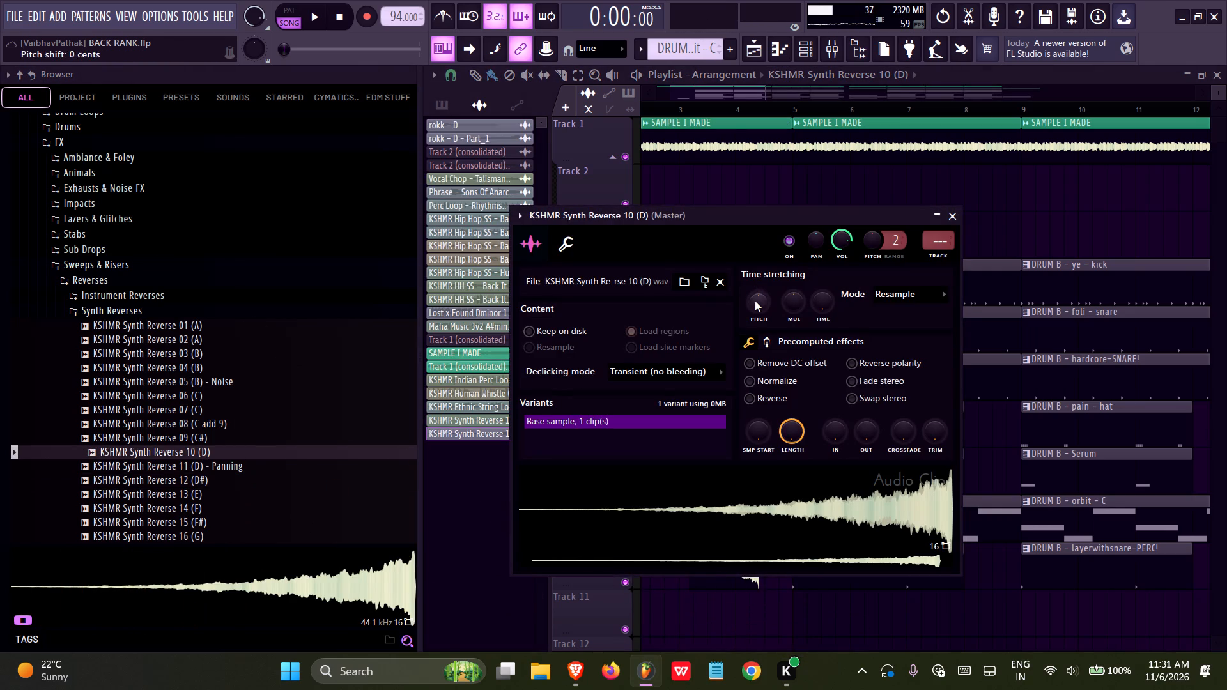
pyautogui.moveTo(755, 301); pyautogui.dragTo(756, 270)
pyautogui.moveTo(755, 299); pyautogui.dragTo(753, 318)
pyautogui.rightClick(739, 194)
# Move the KSHMR Synth Reverse 10 (D) clip to Track 11 so it ends at bar 5, where the drums enter.
pyautogui.scroll(-2, 805, 359)
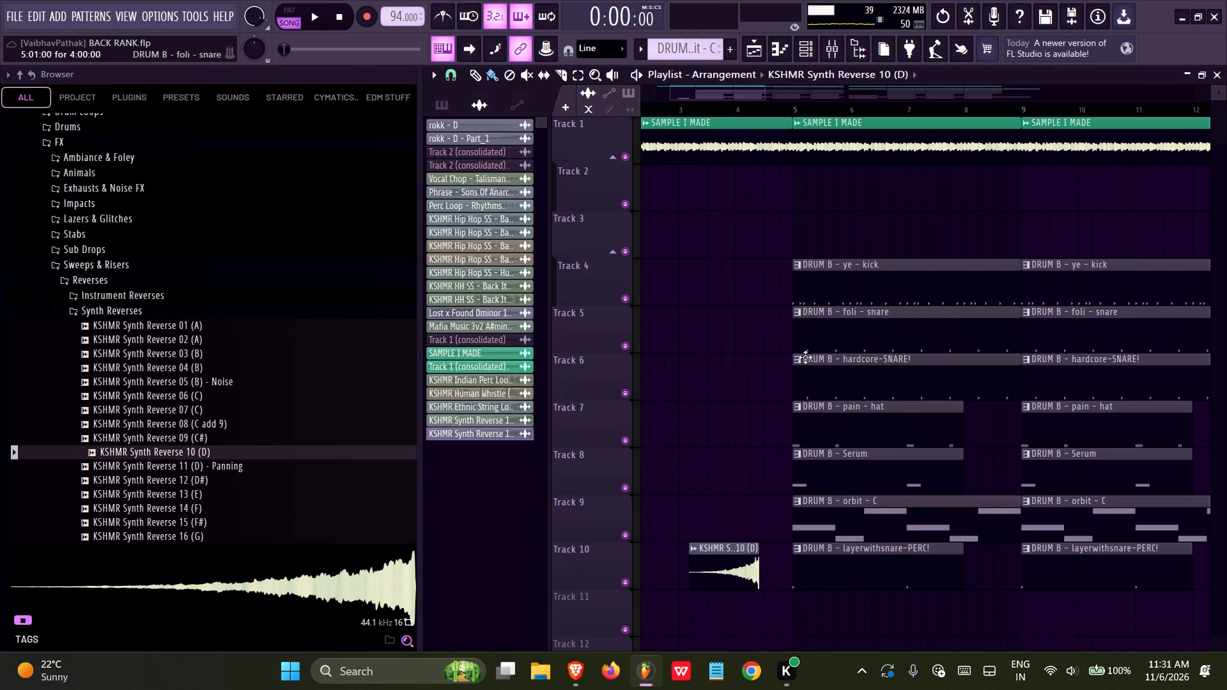
pyautogui.scroll(-1, 805, 357)
pyautogui.scroll(-1, 760, 398)
pyautogui.keyDown('ctrl'); pyautogui.scroll(11, 742, 398); pyautogui.keyUp('ctrl')
pyautogui.moveTo(758, 368); pyautogui.dragTo(860, 421)
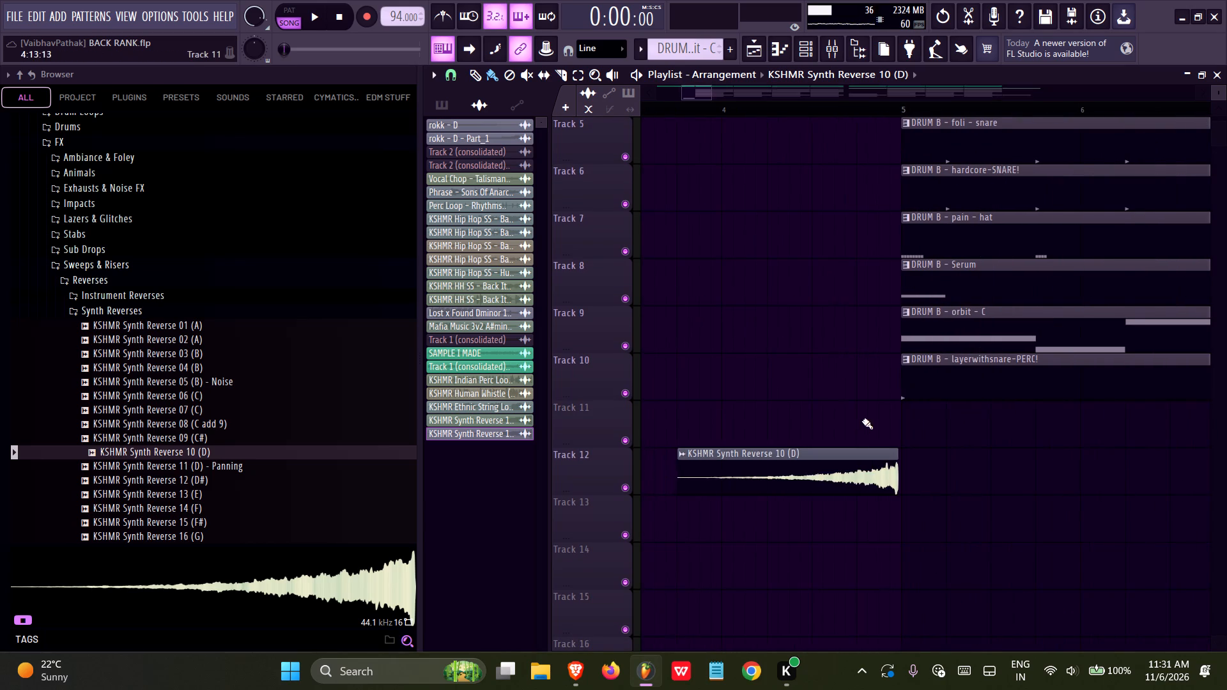
pyautogui.keyDown('ctrl'); pyautogui.scroll(11, 860, 435); pyautogui.keyUp('ctrl')
pyautogui.moveTo(918, 484); pyautogui.dragTo(925, 423)
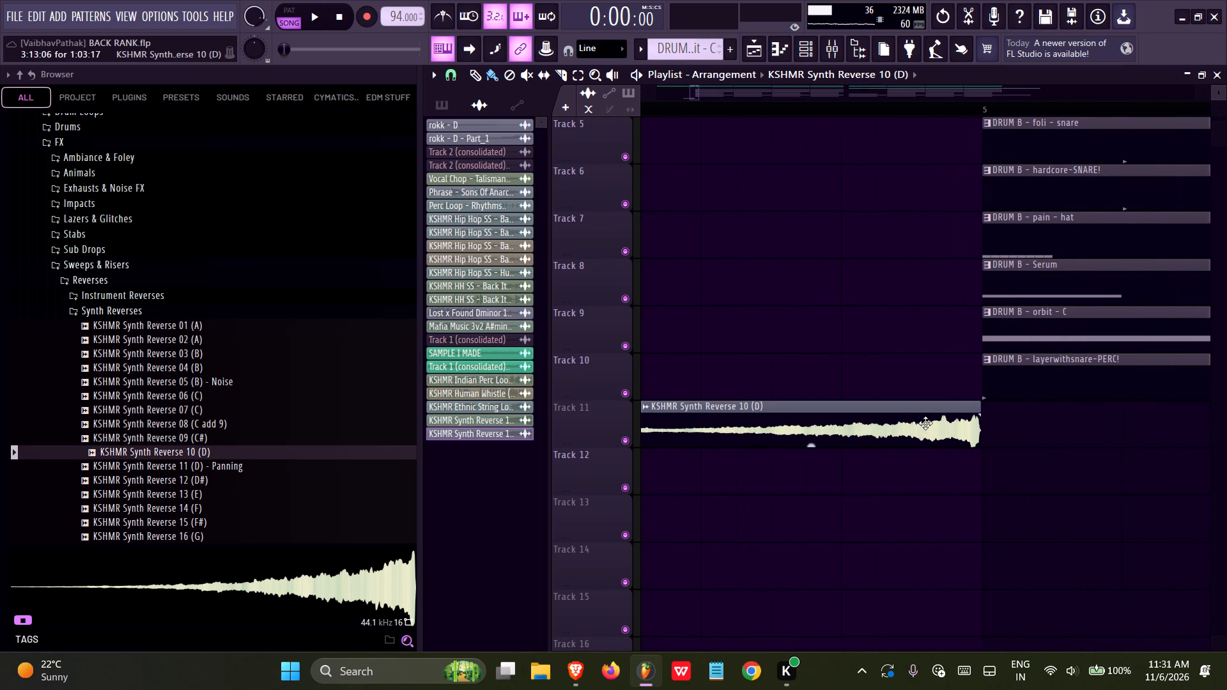
pyautogui.moveTo(925, 423); pyautogui.dragTo(927, 423)
# Lower the KSHMR Synth Reverse 10 (D) clip's channel volume to roughly half and set its stretch mode to e3 generic.
pyautogui.doubleClick(923, 425)
pyautogui.moveTo(851, 240); pyautogui.dragTo(810, 303)
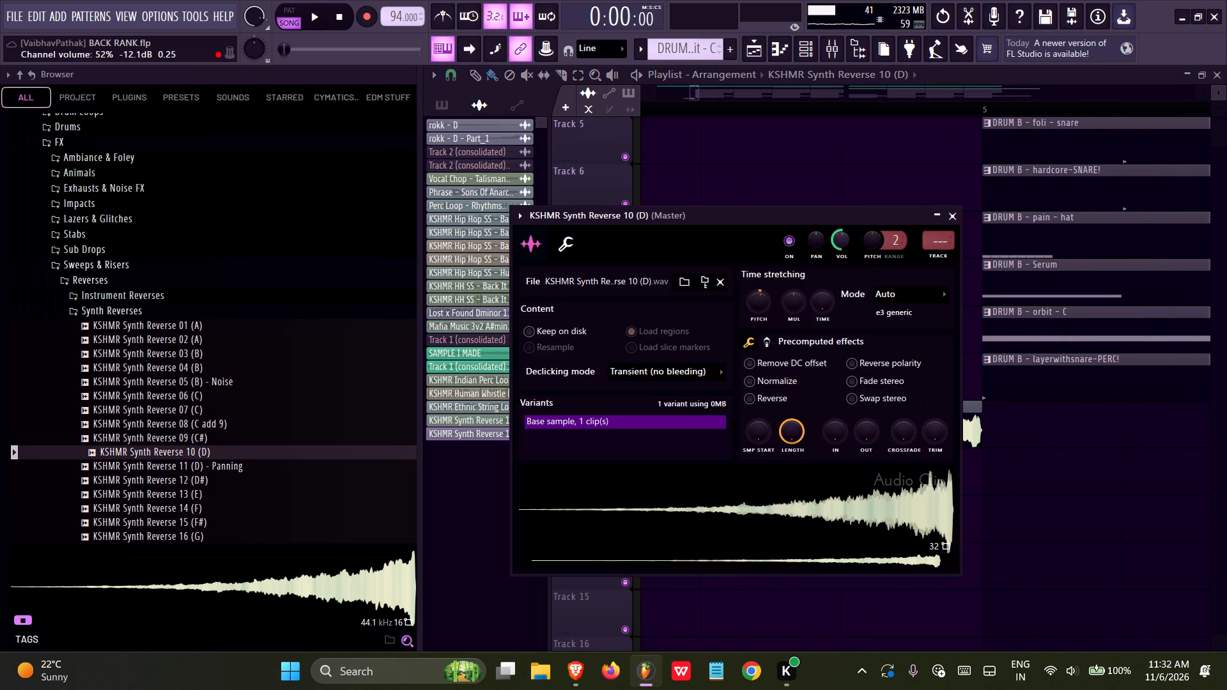
pyautogui.moveTo(810, 303); pyautogui.dragTo(799, 335)
pyautogui.click(929, 296)
pyautogui.click(905, 372)
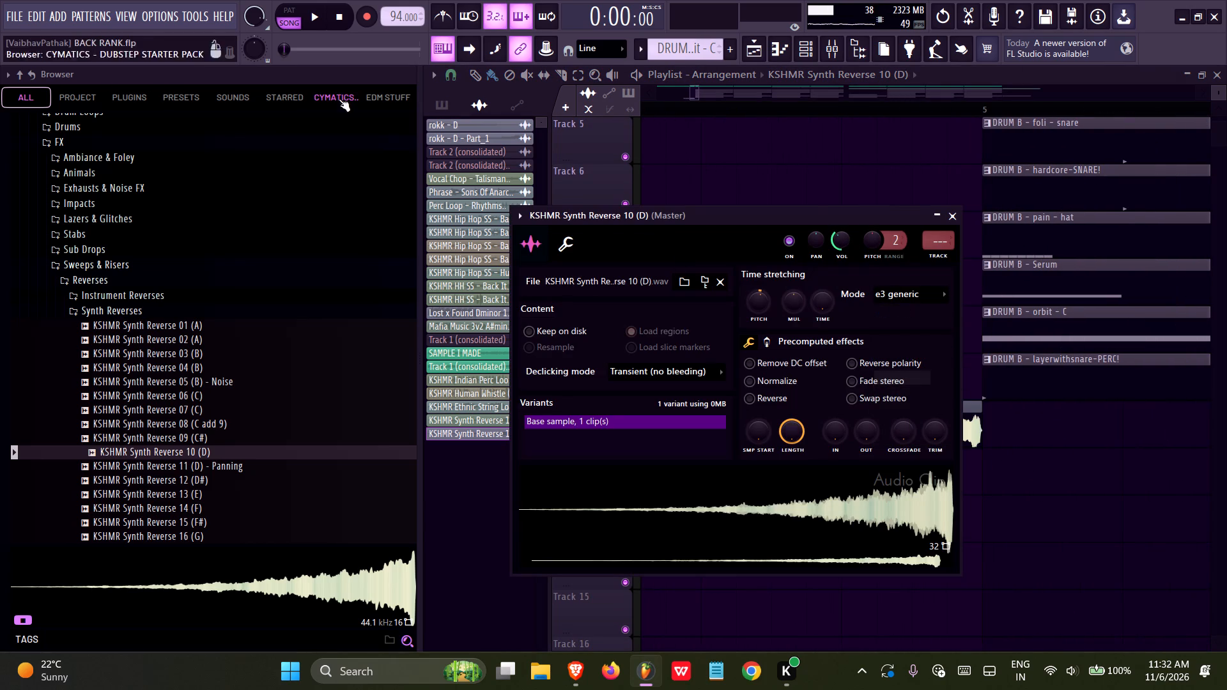
# Start song playback from the beginning and save the project.
pyautogui.click(322, 15)
pyautogui.click(329, 18)
pyautogui.click(316, 20)
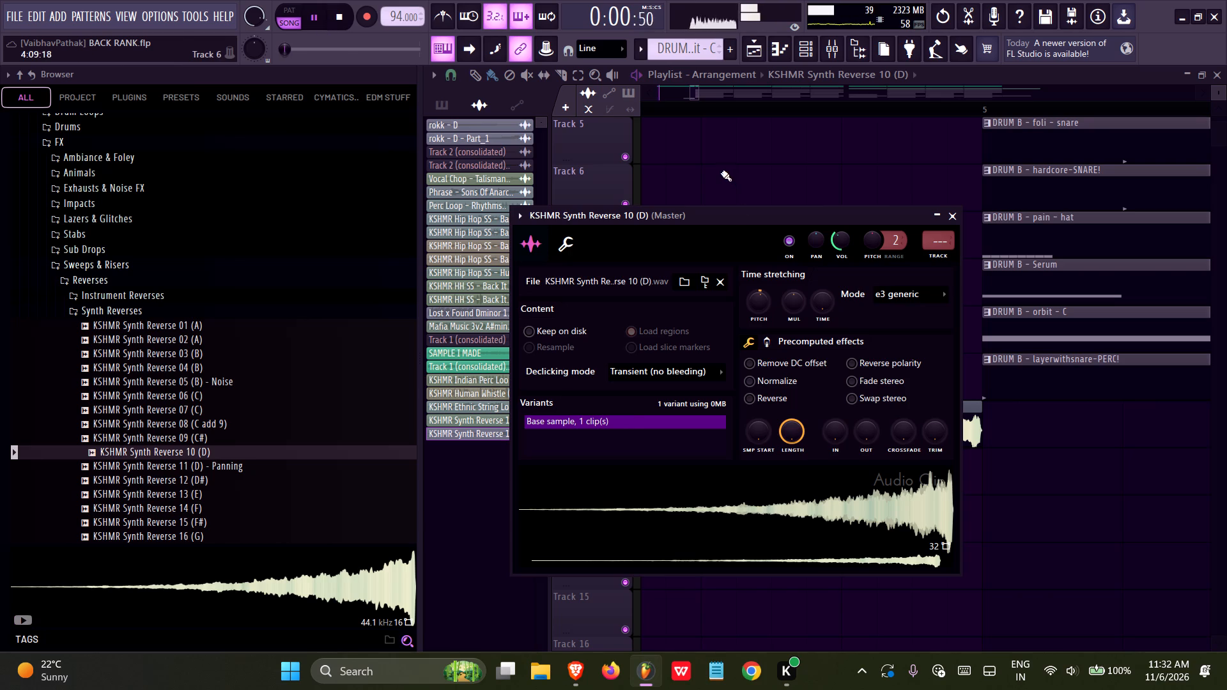
pyautogui.rightClick(721, 172)
pyautogui.keyDown('ctrl'); pyautogui.scroll(-19, 752, 242); pyautogui.keyUp('ctrl')
pyautogui.hotkey('ctrl', 's')
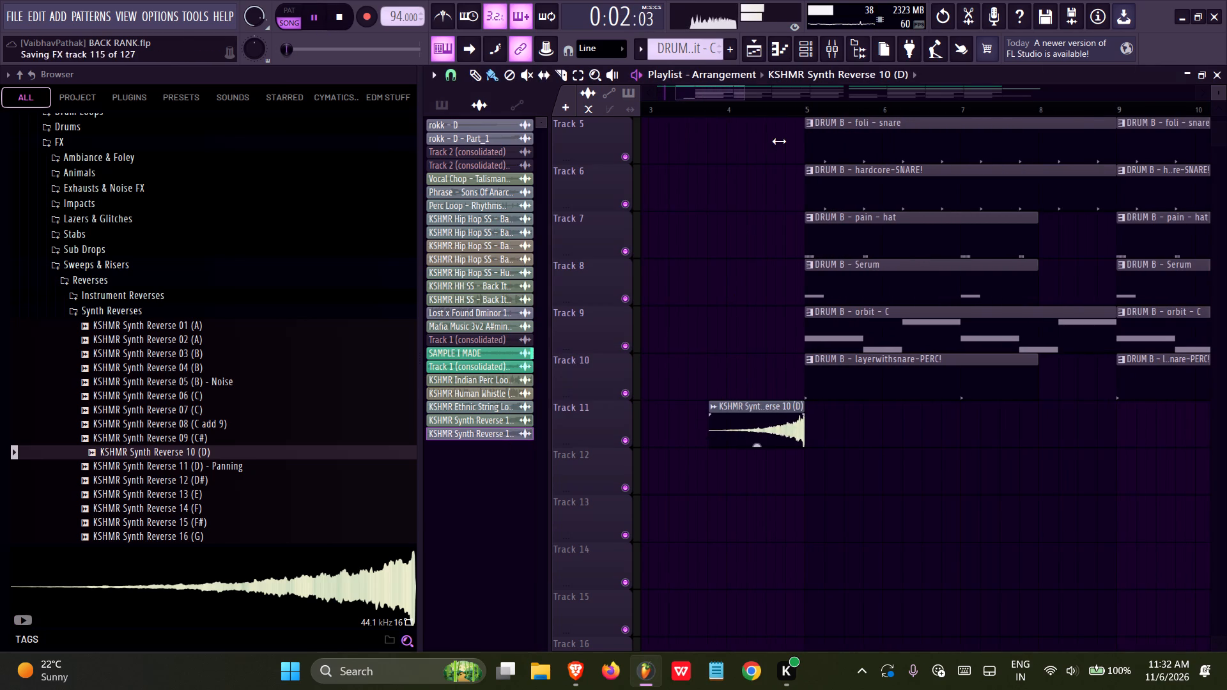
# Hide the sample browser to widen the playlist, and save the project.
pyautogui.click(861, 51)
pyautogui.scroll(9, 525, 238)
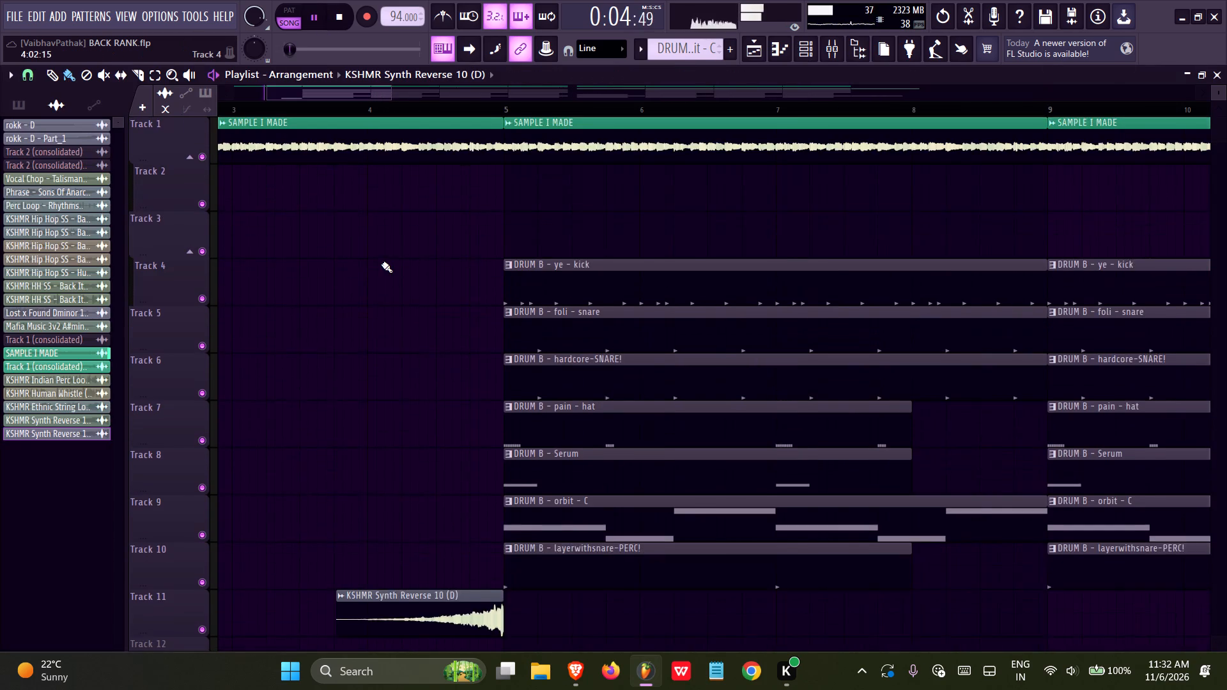
pyautogui.keyDown('ctrl'); pyautogui.scroll(-16, 382, 264); pyautogui.keyUp('ctrl')
pyautogui.hotkey('ctrl', 's')
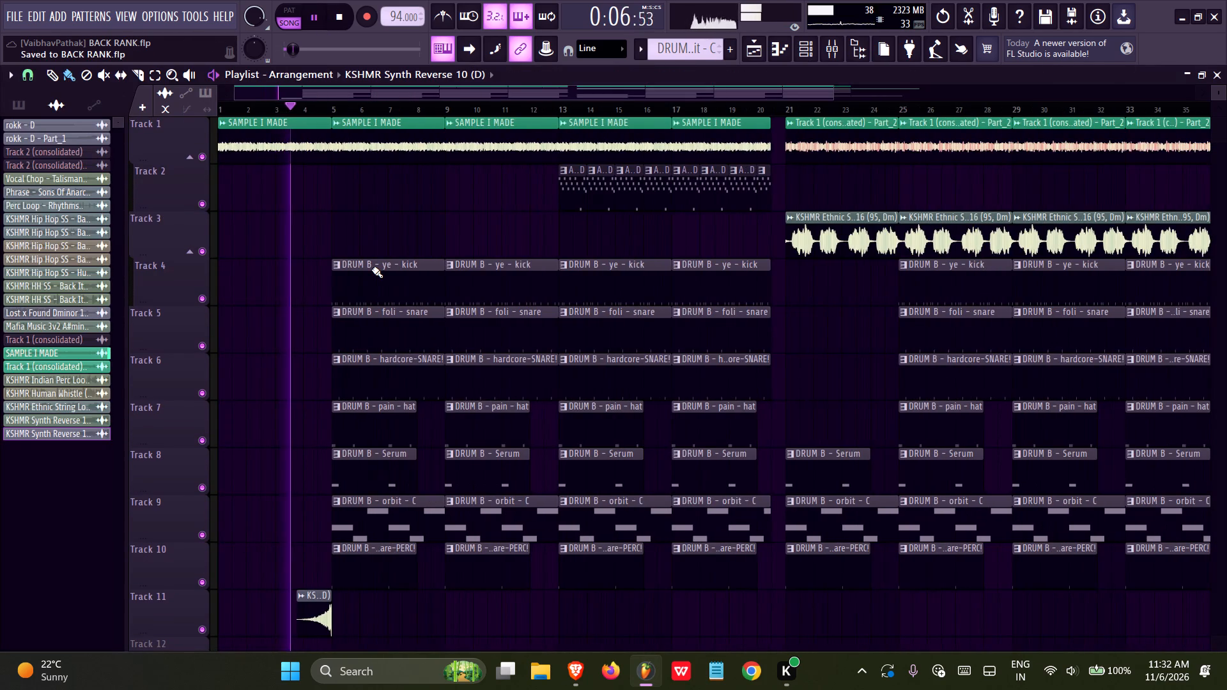
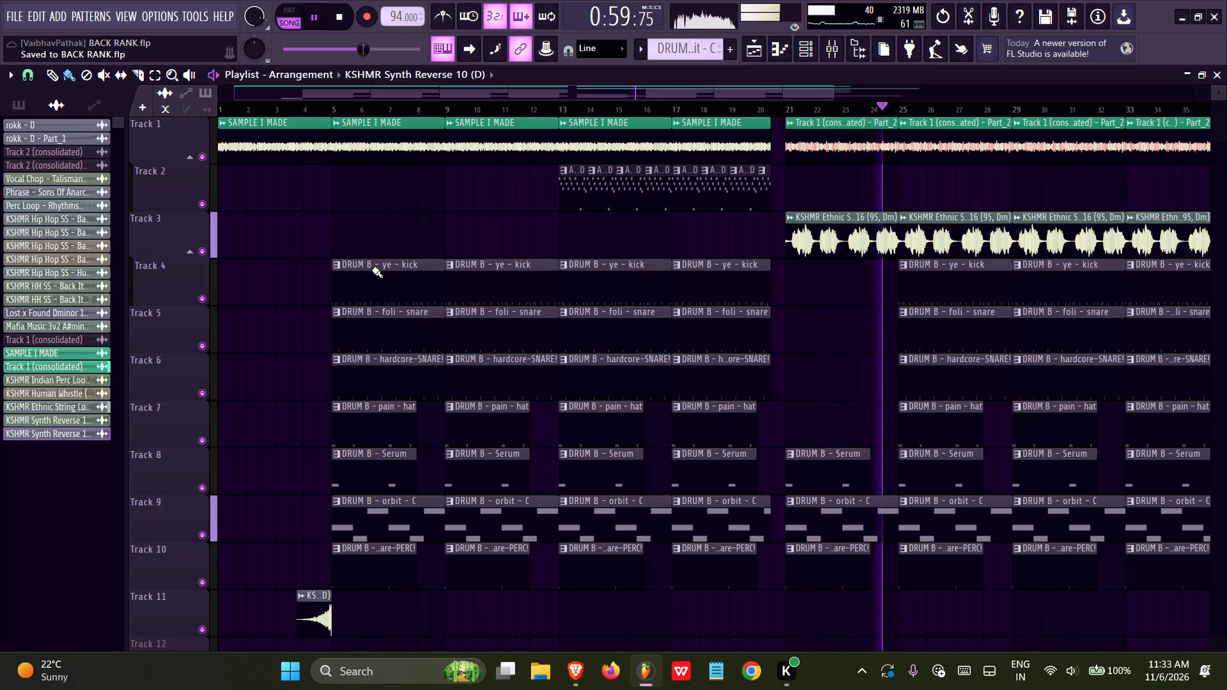
# Lower the mixer volume of the KSHMR Ethnic String Loop 16 (95, Dm) track during playback and save the project.
pyautogui.doubleClick(830, 213)
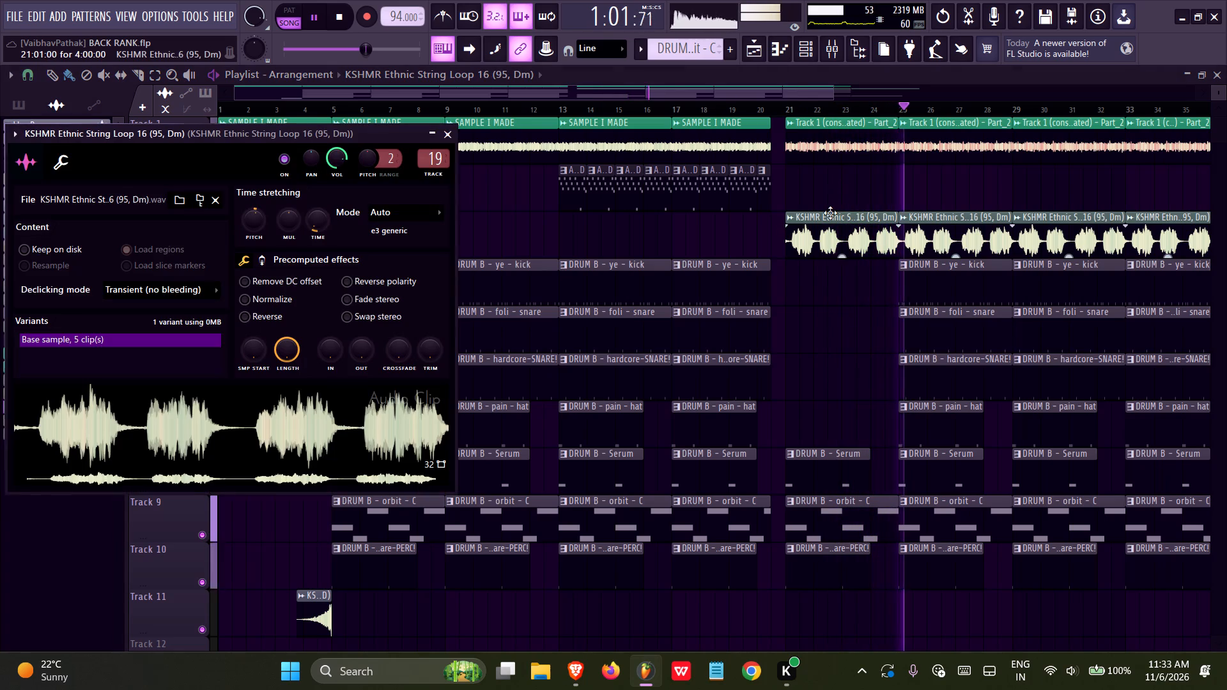
pyautogui.rightClick(482, 185)
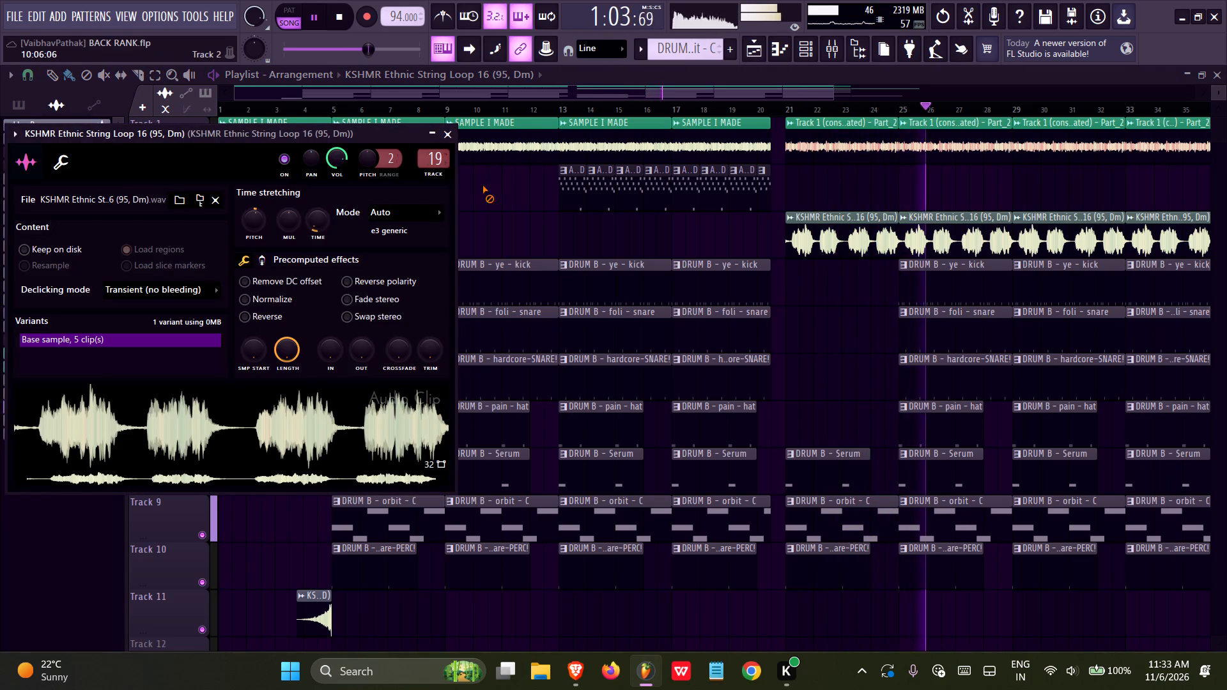
pyautogui.click(829, 55)
pyautogui.click(819, 154)
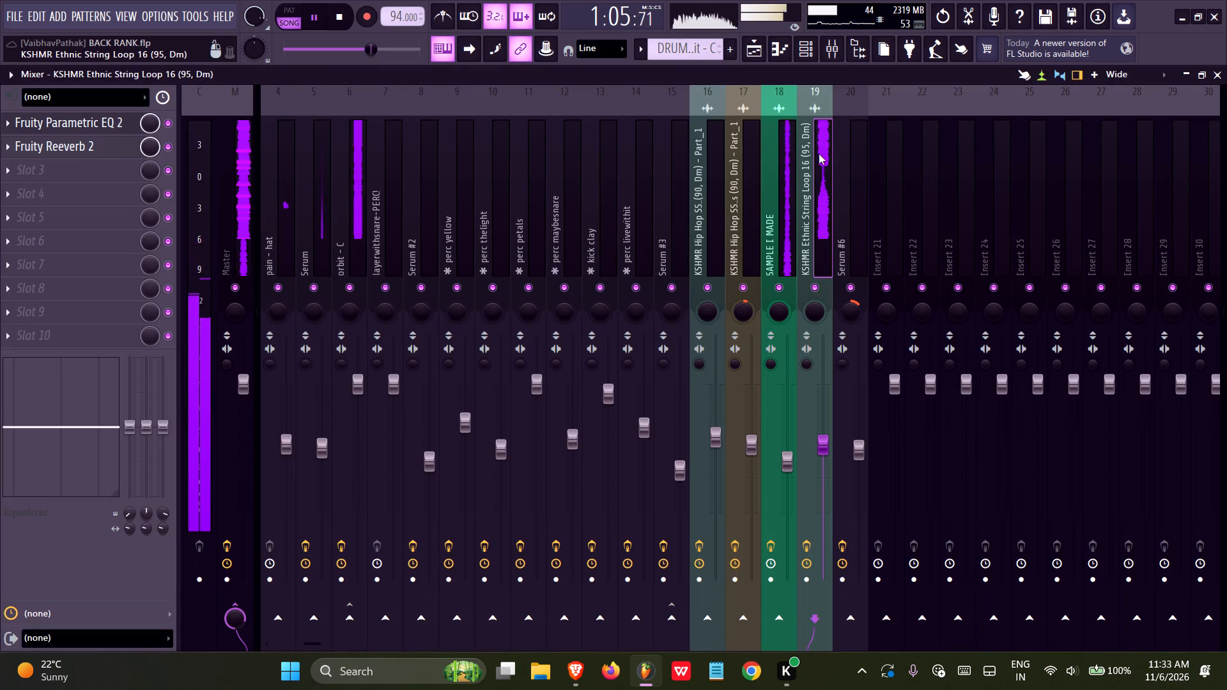
pyautogui.moveTo(821, 440); pyautogui.dragTo(815, 459)
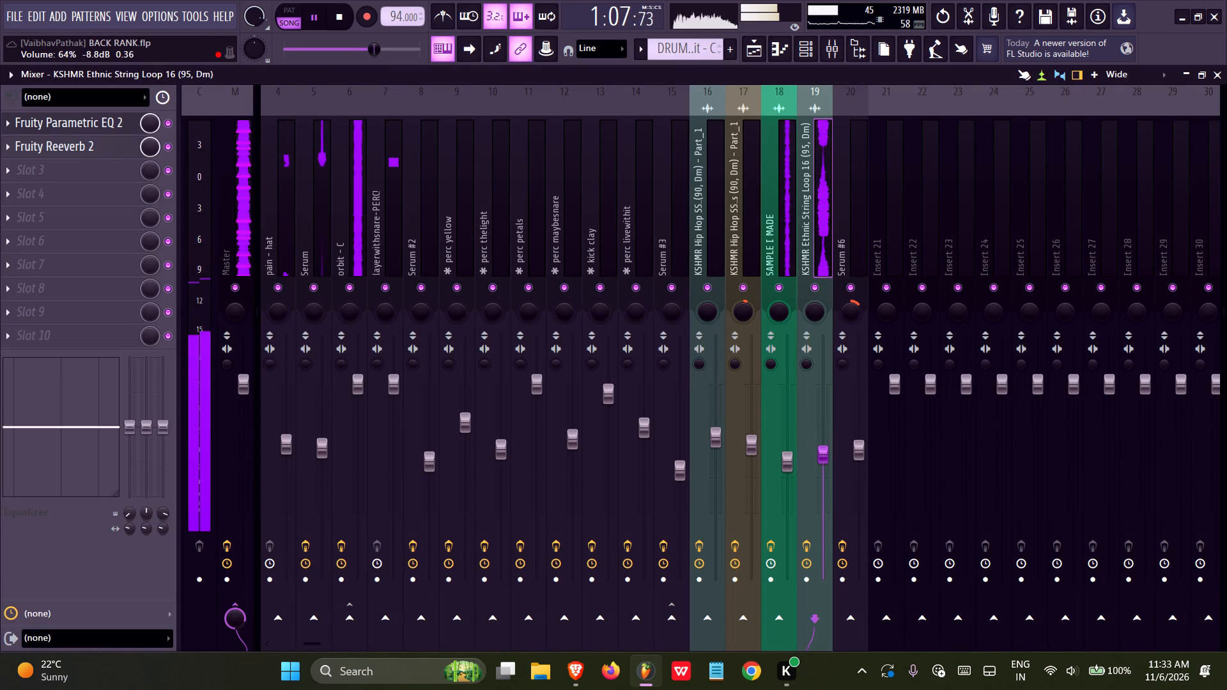
pyautogui.moveTo(815, 459); pyautogui.dragTo(805, 504)
pyautogui.click(753, 49)
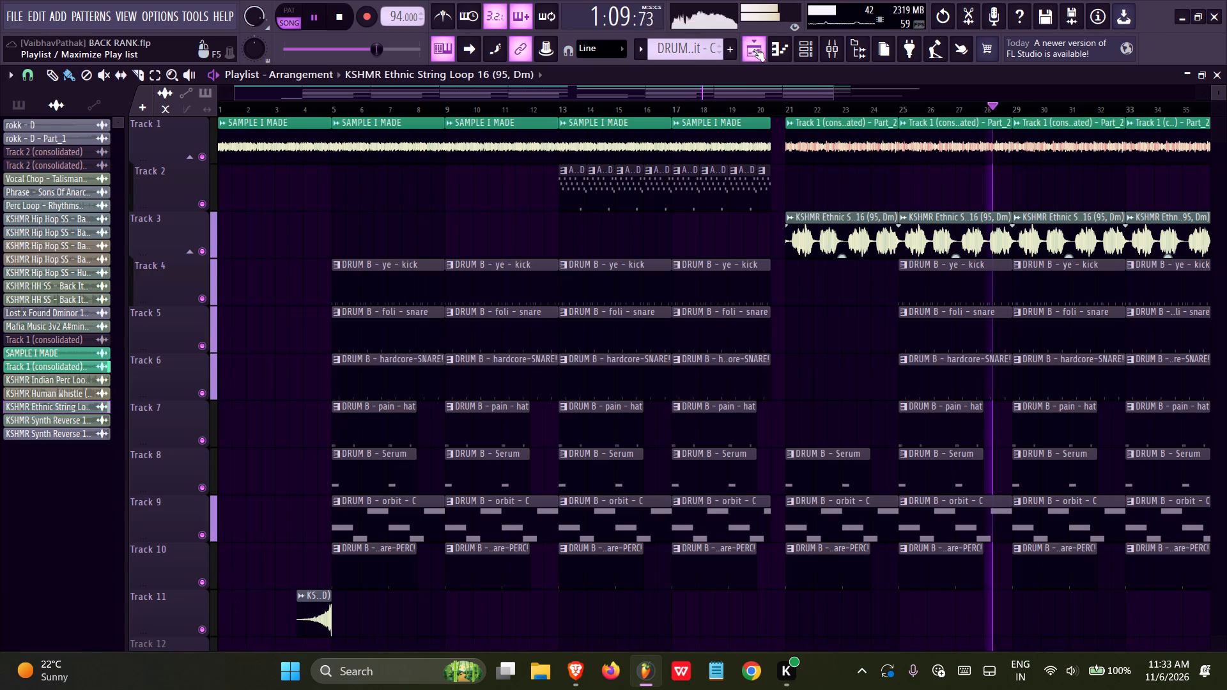
pyautogui.moveTo(653, 217); pyautogui.dragTo(299, 258, button='middle')
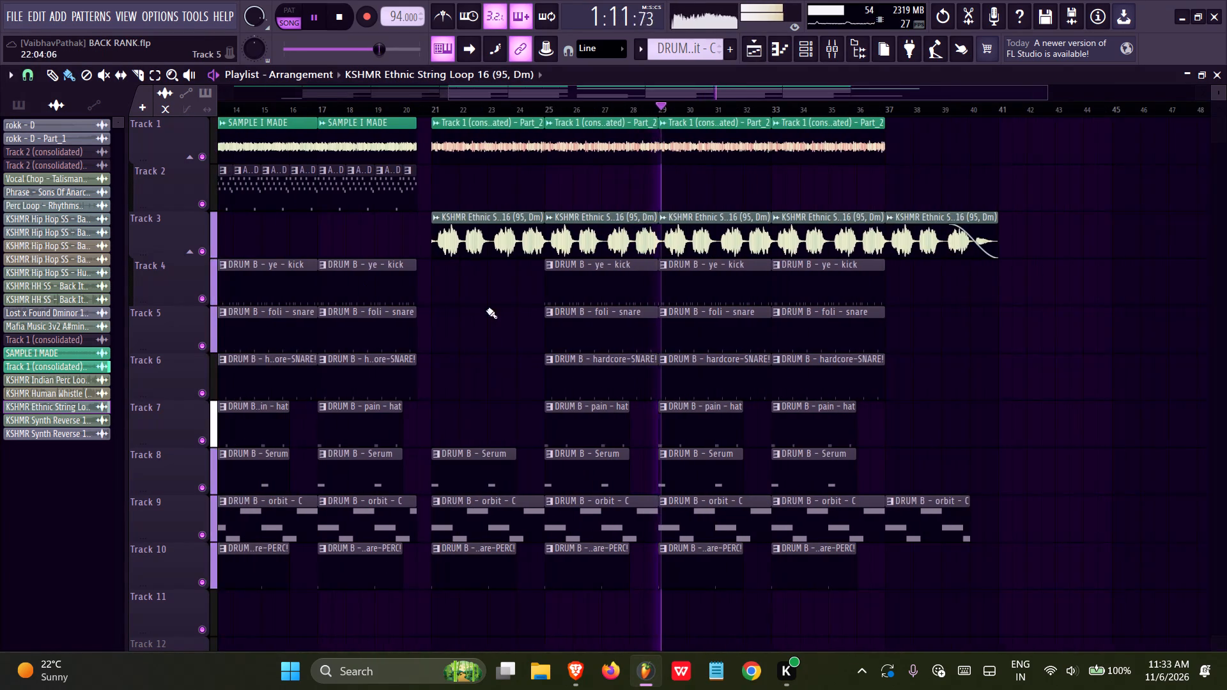
pyautogui.keyDown('ctrl'); pyautogui.scroll(-10, 557, 316); pyautogui.keyUp('ctrl')
pyautogui.hotkey('ctrl', 's')
# Save the project again and restart song playback from the beginning of the arrangement.
pyautogui.keyDown('alt'); pyautogui.scroll(-7, 585, 332); pyautogui.keyUp('alt')
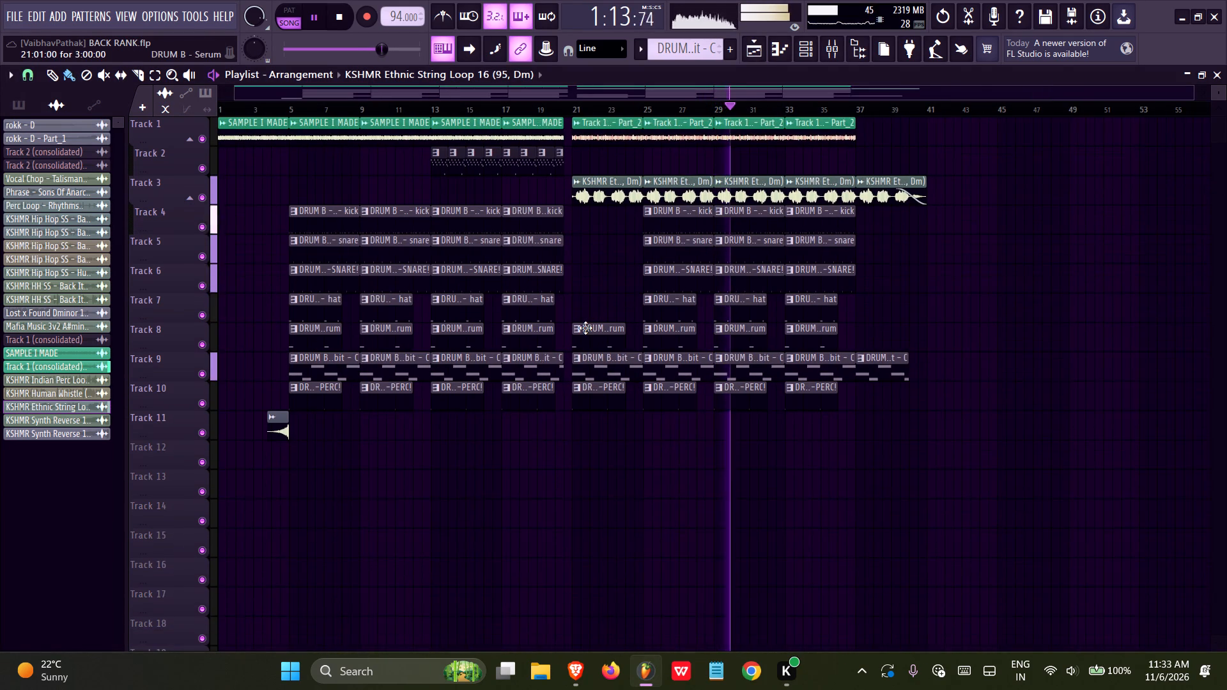
pyautogui.keyDown('alt'); pyautogui.scroll(-3, 585, 326); pyautogui.keyUp('alt')
pyautogui.keyDown('ctrl'); pyautogui.scroll(-3, 585, 326); pyautogui.keyUp('ctrl')
pyautogui.hotkey('ctrl', 's')
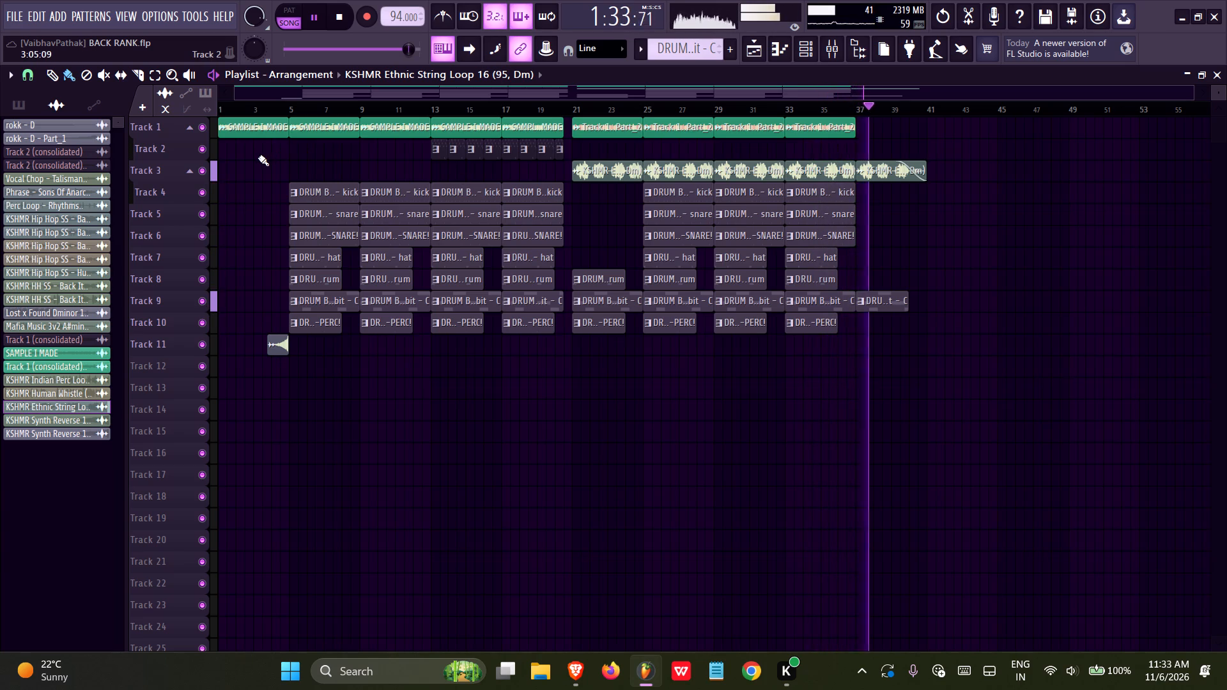
pyautogui.moveTo(251, 107); pyautogui.dragTo(223, 105)
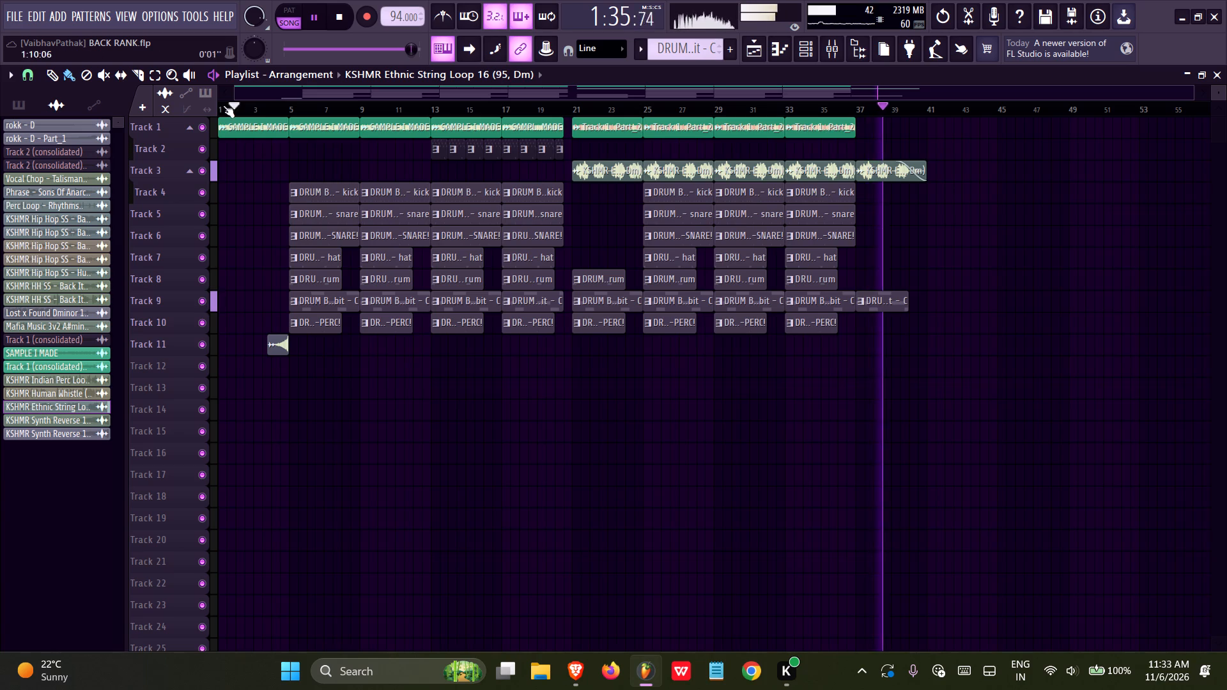
pyautogui.moveTo(223, 105); pyautogui.dragTo(162, 105)
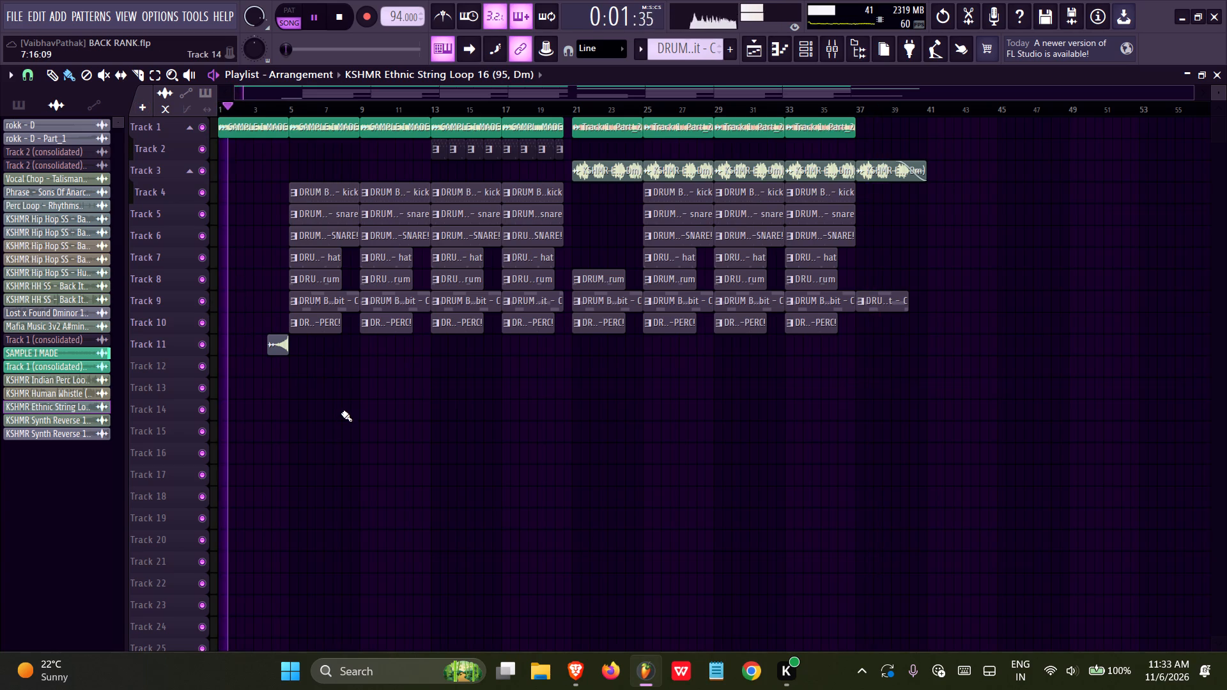
# Select the KSHMR Synth Reverse 10 (D) clip before bar 5 on Track 11 and save the project.
pyautogui.keyDown('alt'); pyautogui.scroll(5, 337, 404); pyautogui.keyUp('alt')
pyautogui.scroll(4, 337, 397)
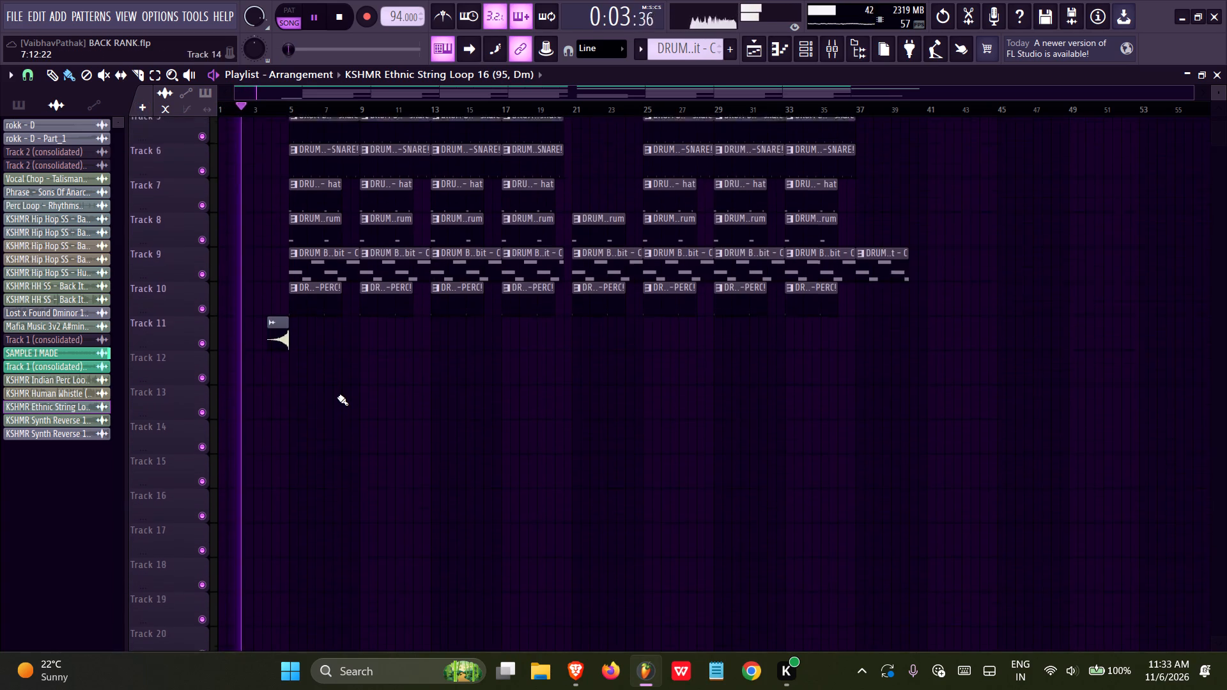
pyautogui.scroll(11, 293, 351)
pyautogui.moveTo(328, 182); pyautogui.dragTo(707, 182, button='middle')
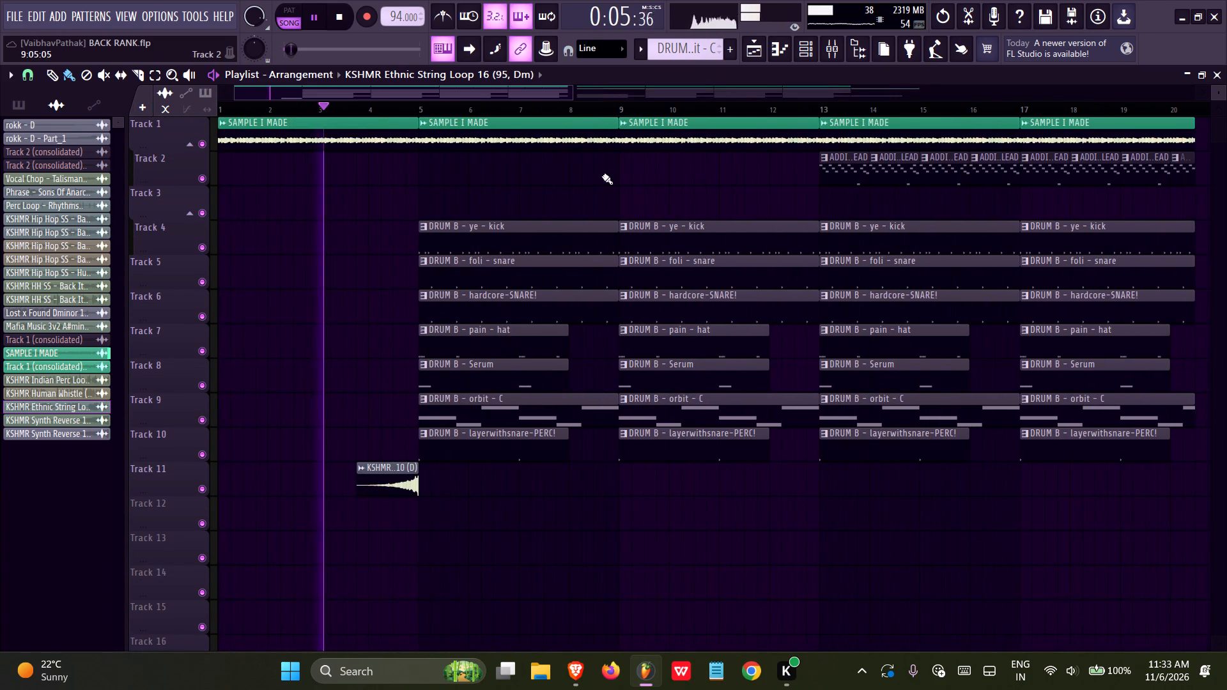
pyautogui.hotkey('ctrl', 's')
pyautogui.keyDown('ctrl'); pyautogui.scroll(6, 511, 174); pyautogui.keyUp('ctrl')
pyautogui.keyDown('ctrl'); pyautogui.scroll(-2, 502, 173); pyautogui.keyUp('ctrl')
pyautogui.keyDown('ctrl'); pyautogui.scroll(5, 329, 183); pyautogui.keyUp('ctrl')
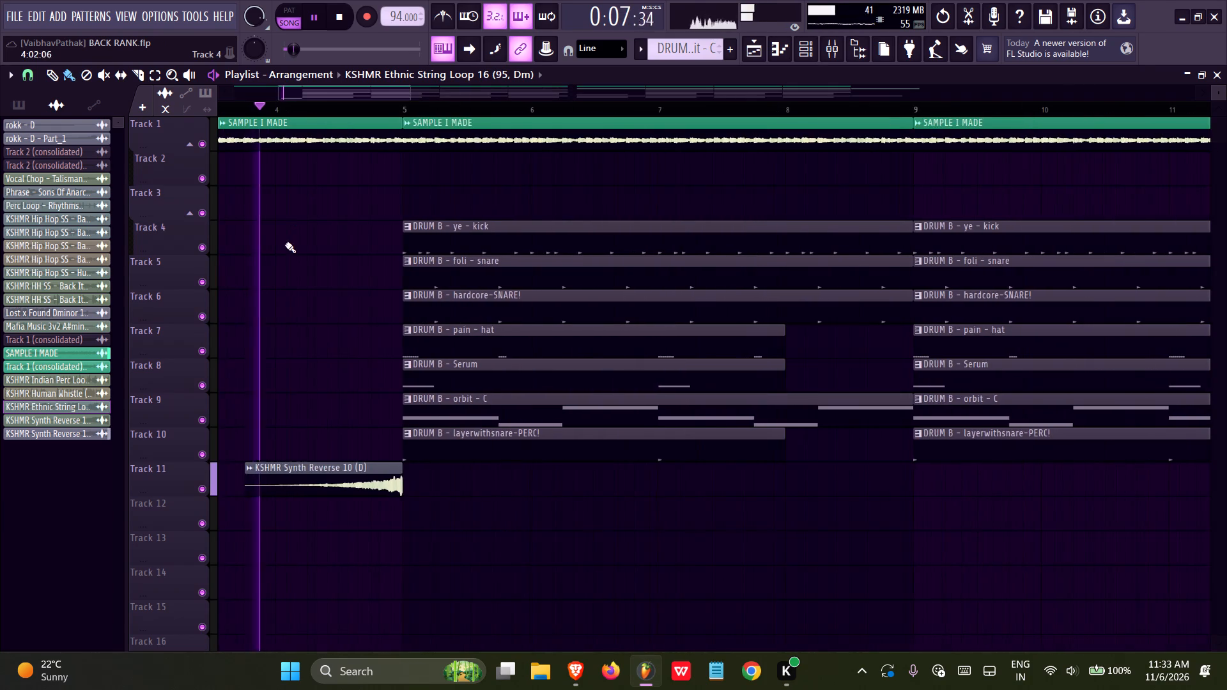
pyautogui.moveTo(335, 229); pyautogui.dragTo(511, 222, button='middle')
pyautogui.keyDown('ctrl'); pyautogui.moveTo(419, 388); pyautogui.dragTo(435, 509); pyautogui.keyUp('ctrl')
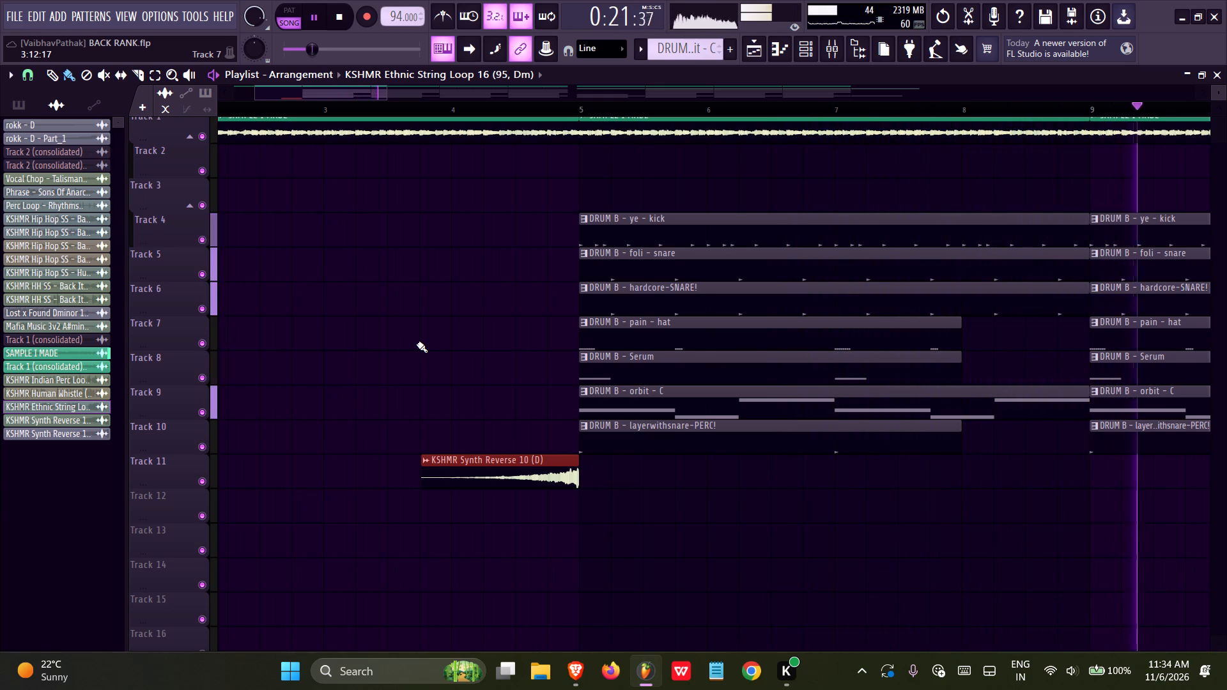
pyautogui.keyDown('ctrl'); pyautogui.scroll(-9, 417, 344); pyautogui.keyUp('ctrl')
pyautogui.hotkey('ctrl', 's')
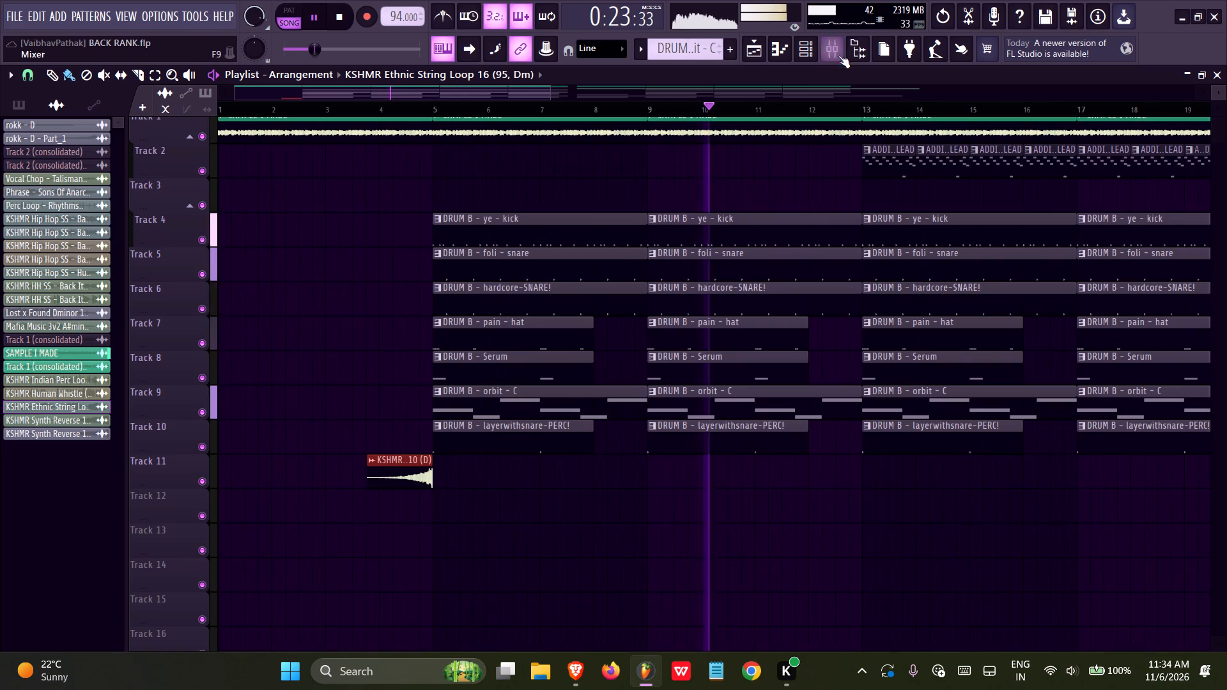
# Bring back the sample browser, collapse the Sweeps & Risers and EDM folders, save the project and stop playback.
pyautogui.click(850, 50)
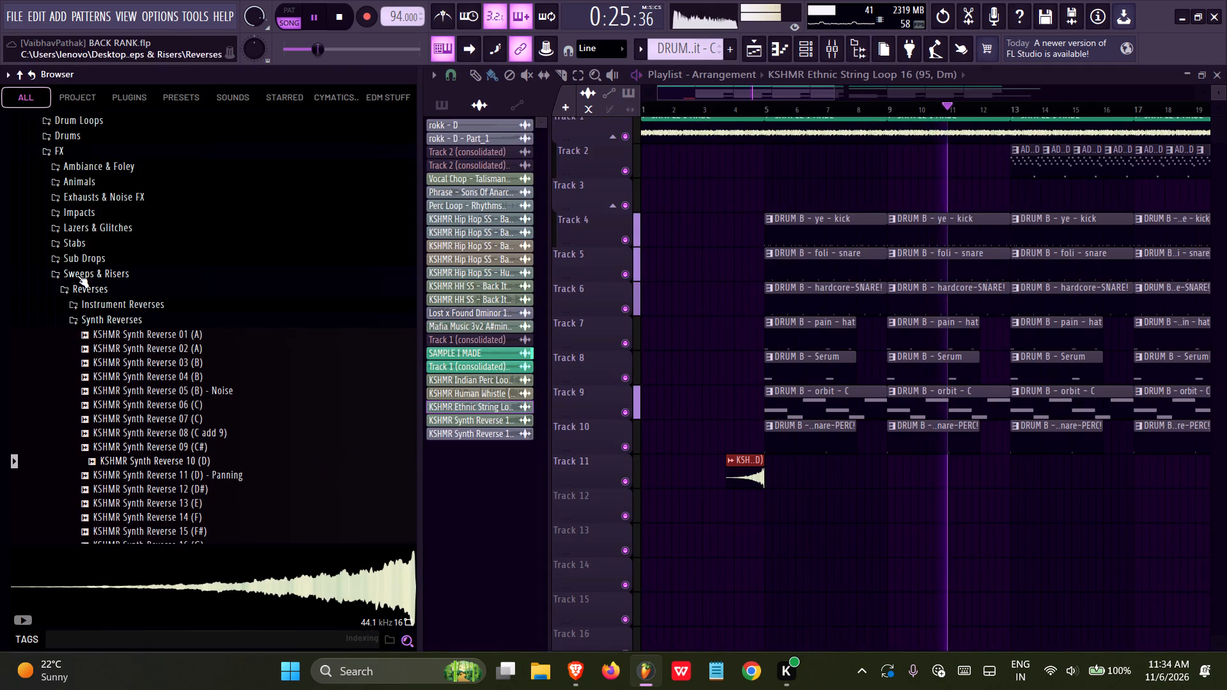
pyautogui.click(77, 275)
pyautogui.scroll(7, 47, 403)
pyautogui.click(39, 457)
pyautogui.scroll(-5, 63, 449)
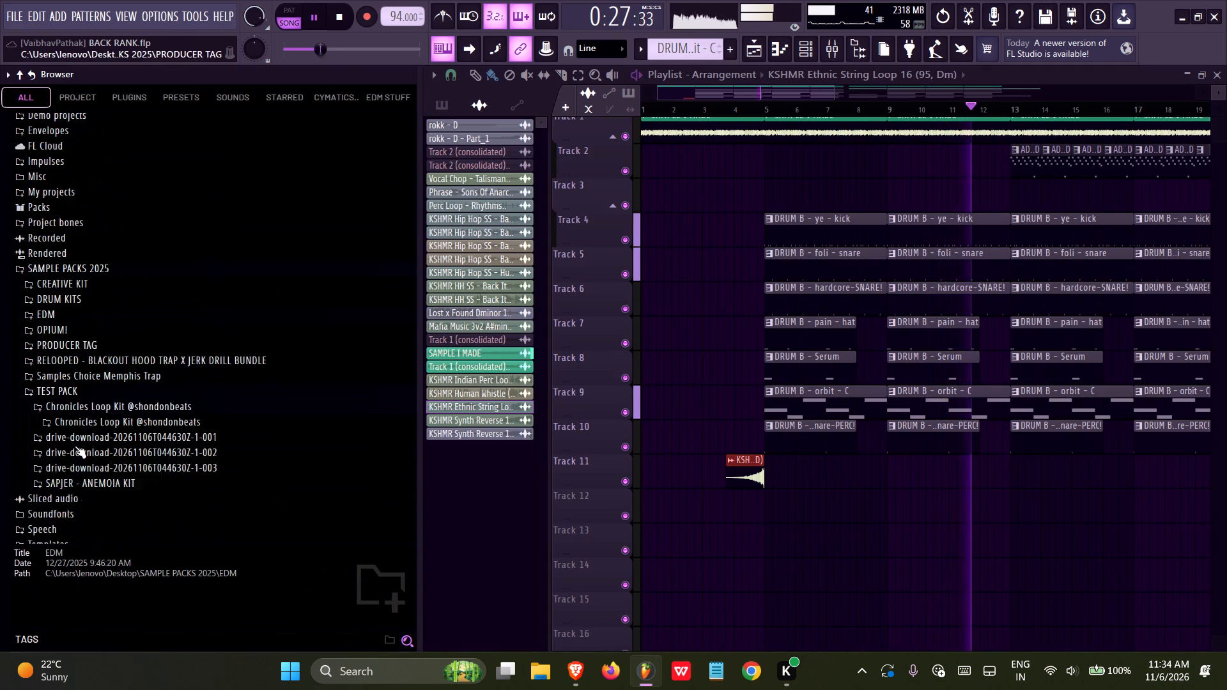
pyautogui.hotkey('ctrl', 's')
pyautogui.press('space')
# Open the ! UFO Loop Kit folder inside the drive-download 001 folder of TEST PACK.
pyautogui.click(88, 413)
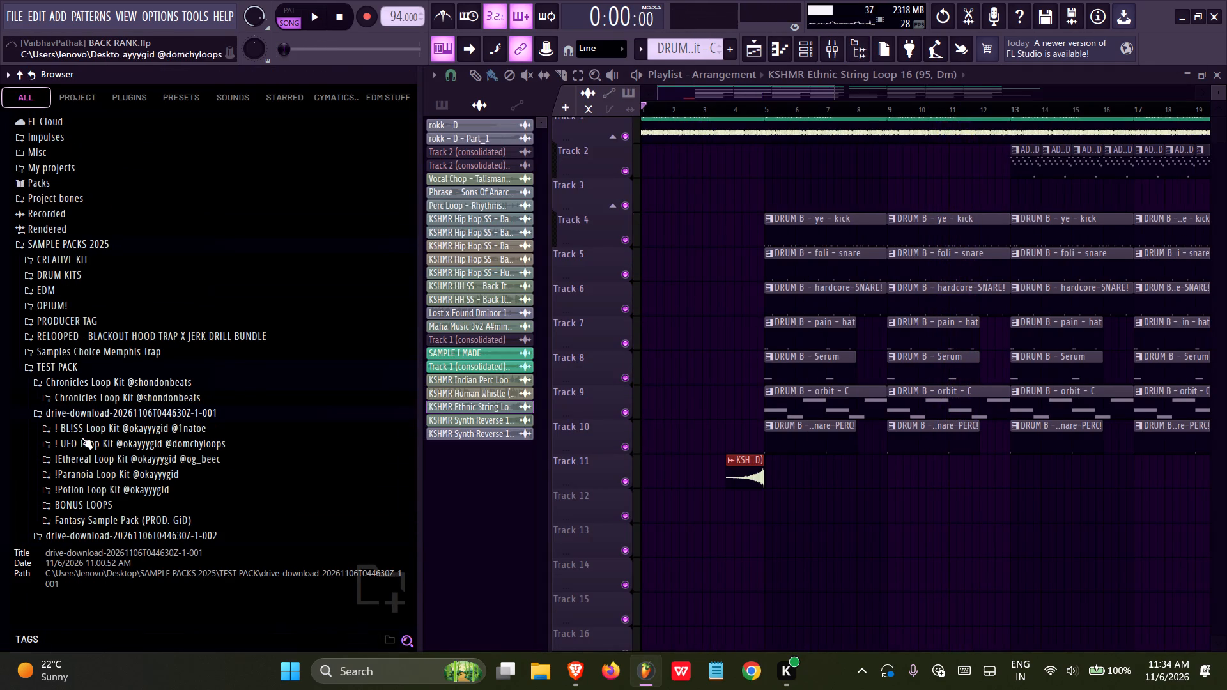
pyautogui.click(77, 441)
pyautogui.click(77, 456)
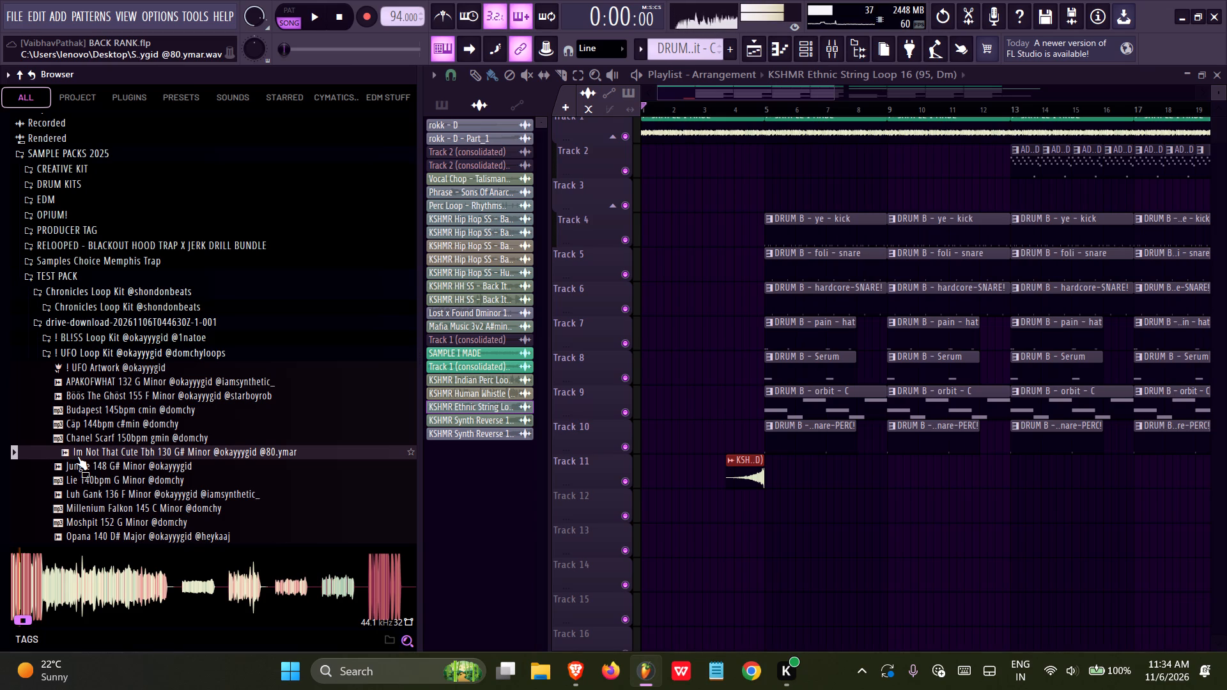
# Star the loop "Im Not That Cute Tbh 130 G# Minor" in the UFO Loop Kit folder as a favourite.
pyautogui.click(407, 454)
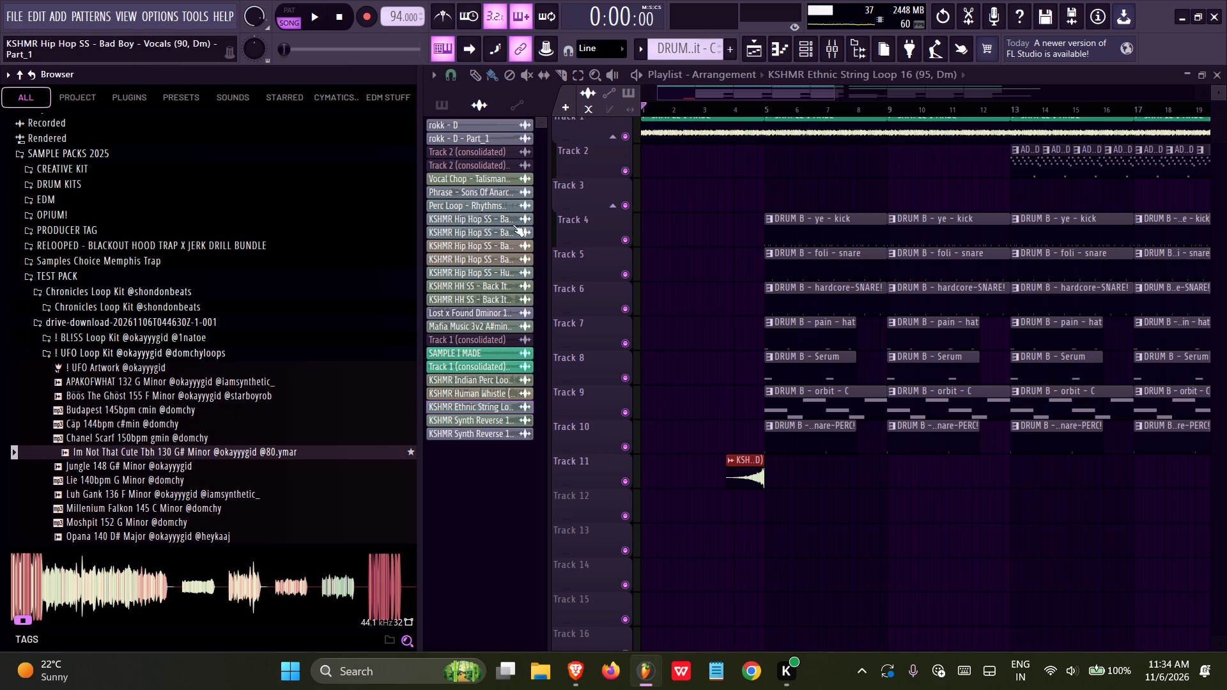
# Play the opening of the arrangement briefly and pause it.
pyautogui.click(313, 18)
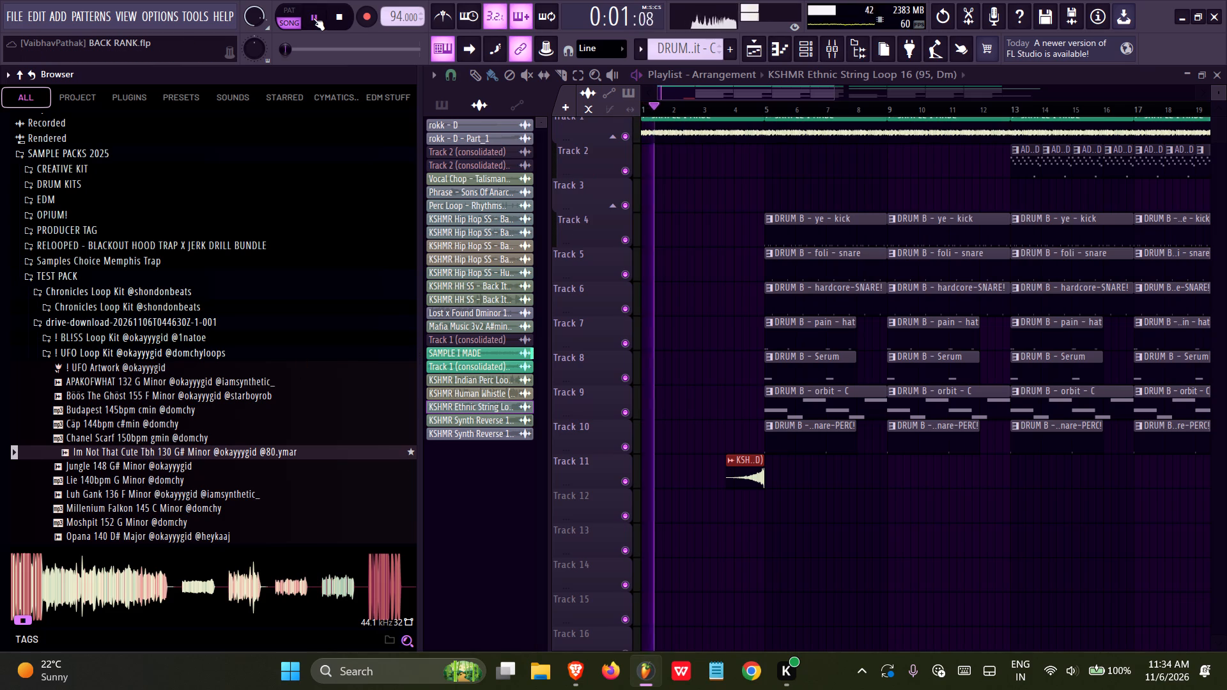
pyautogui.click(313, 18)
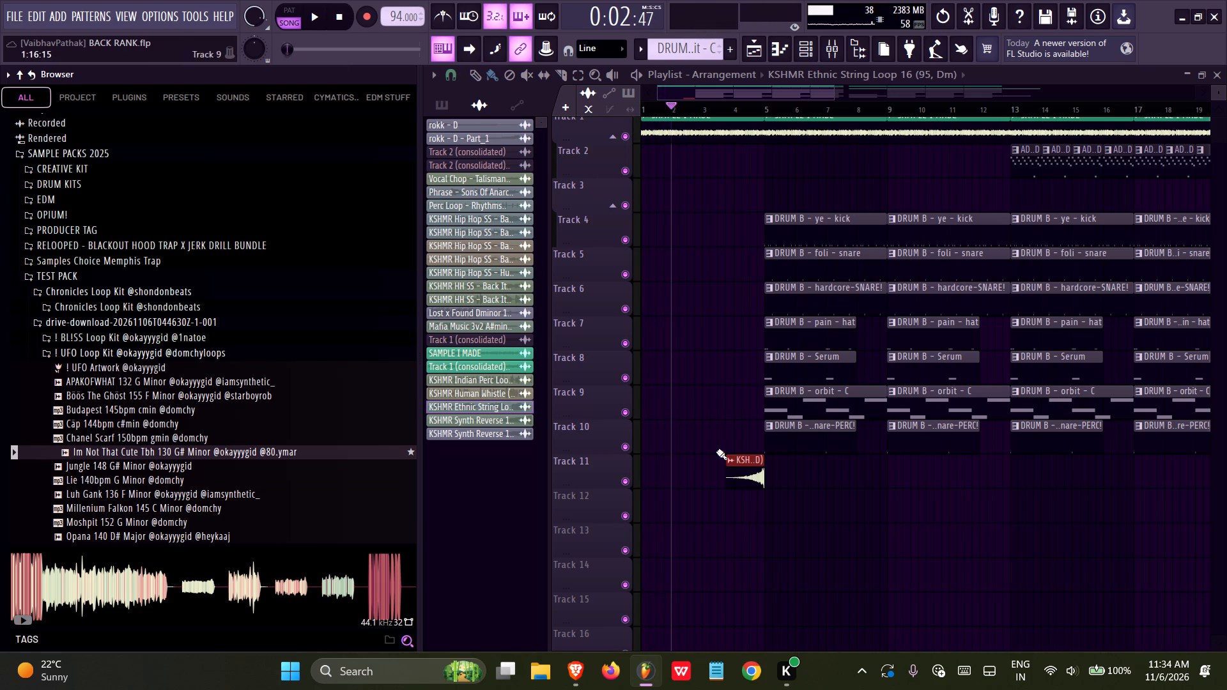
# Switch to the Brave browser and load instagram.com in a new tab.
pyautogui.click(574, 661)
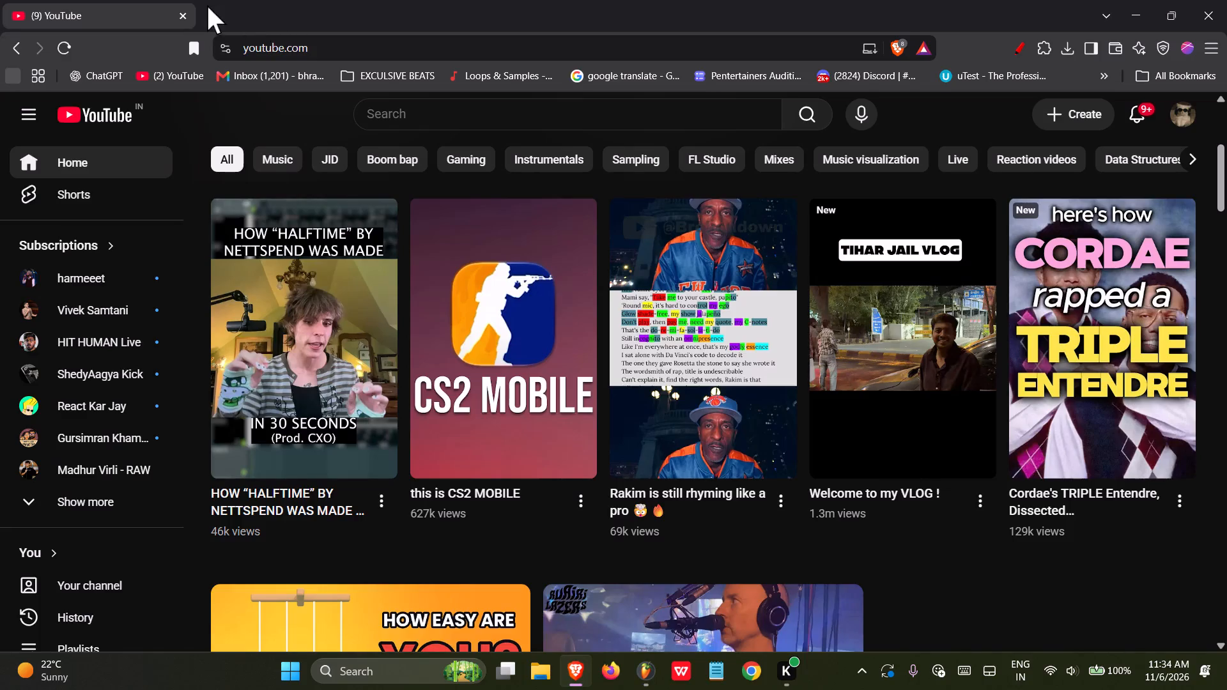
pyautogui.click(207, 5)
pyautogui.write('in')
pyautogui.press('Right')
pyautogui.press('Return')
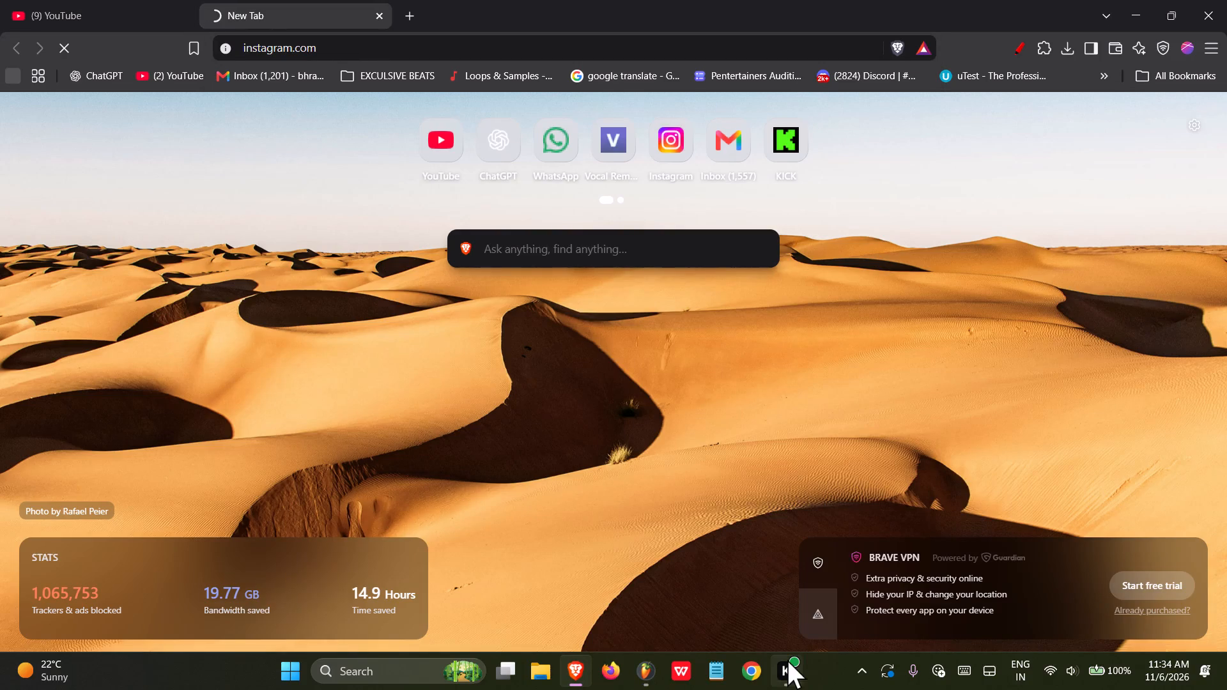
# Return to FL Studio, save the BACK RANK project and start a new project from the BETTER THAN NOTHING template.
pyautogui.click(651, 657)
pyautogui.hotkey('ctrl', 's')
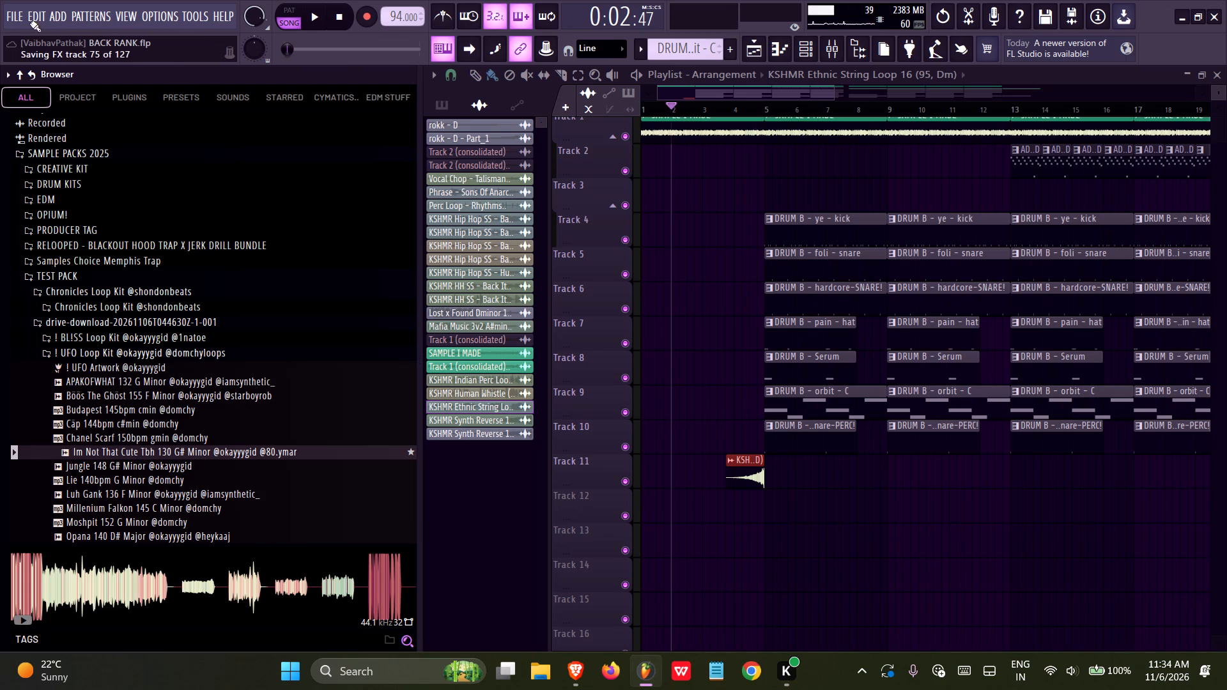
pyautogui.click(20, 20)
pyautogui.click(139, 39)
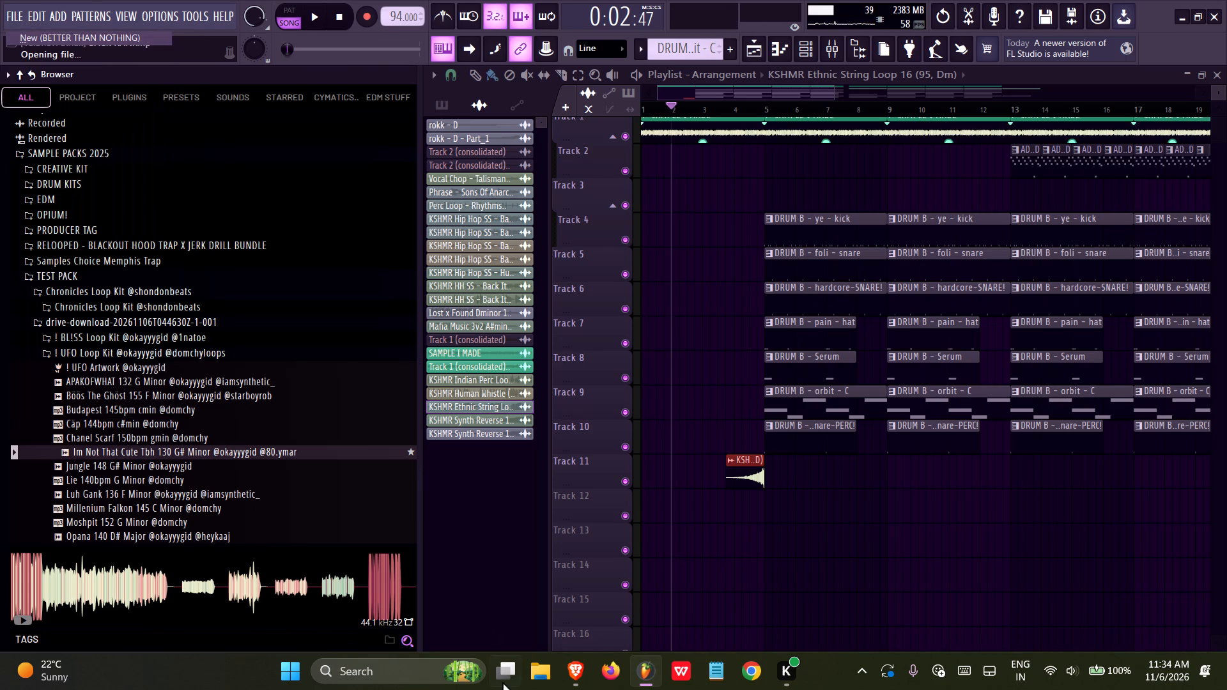
# Go back to the Instagram feed in Brave, then unmute and like the Dhanteras reel.
pyautogui.click(566, 668)
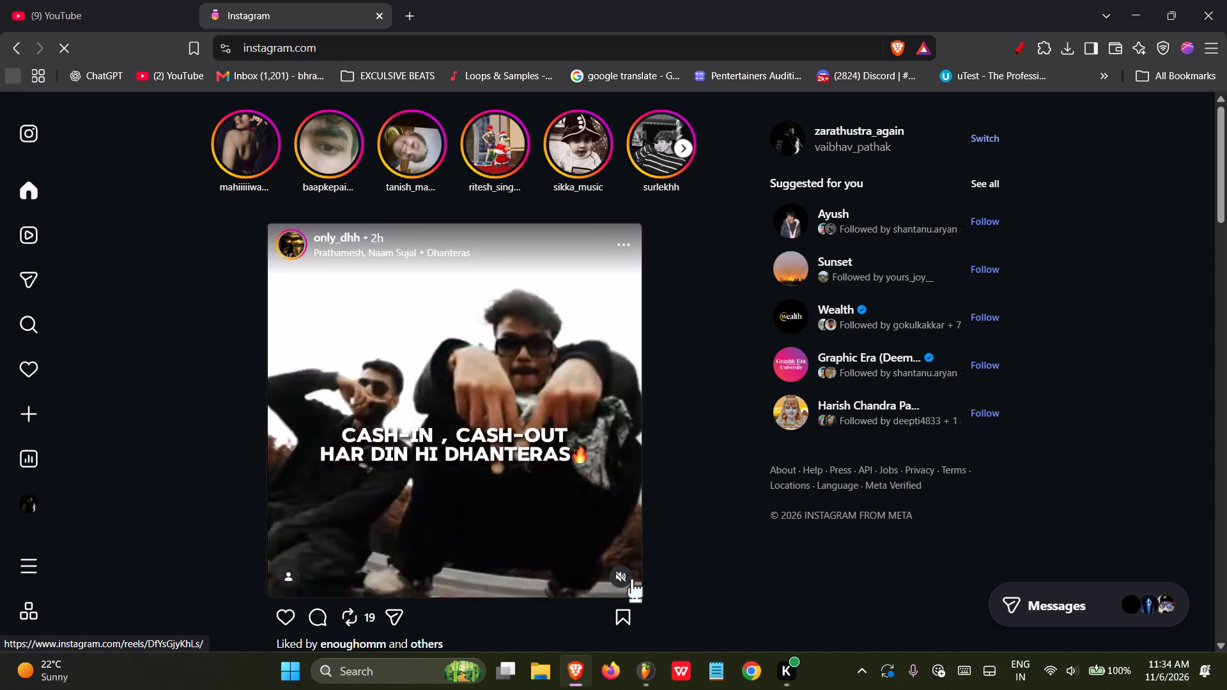
pyautogui.click(619, 574)
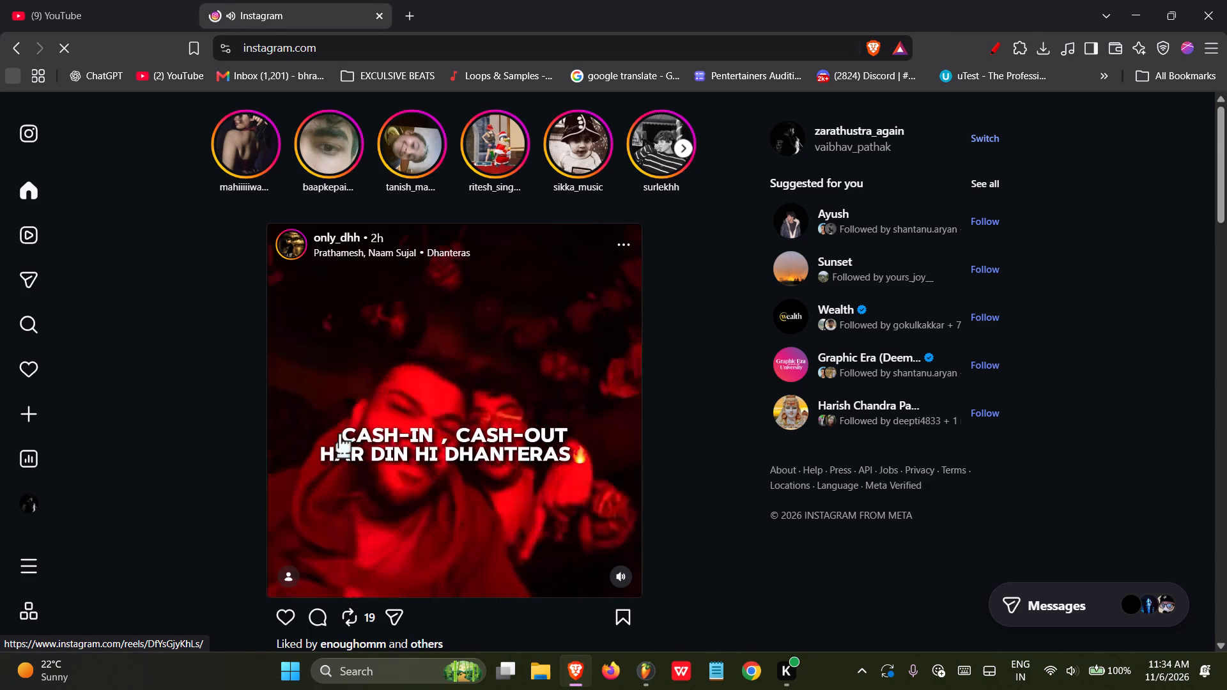
pyautogui.click(281, 620)
# View the first two Instagram stories and close the Instagram tab.
pyautogui.click(254, 160)
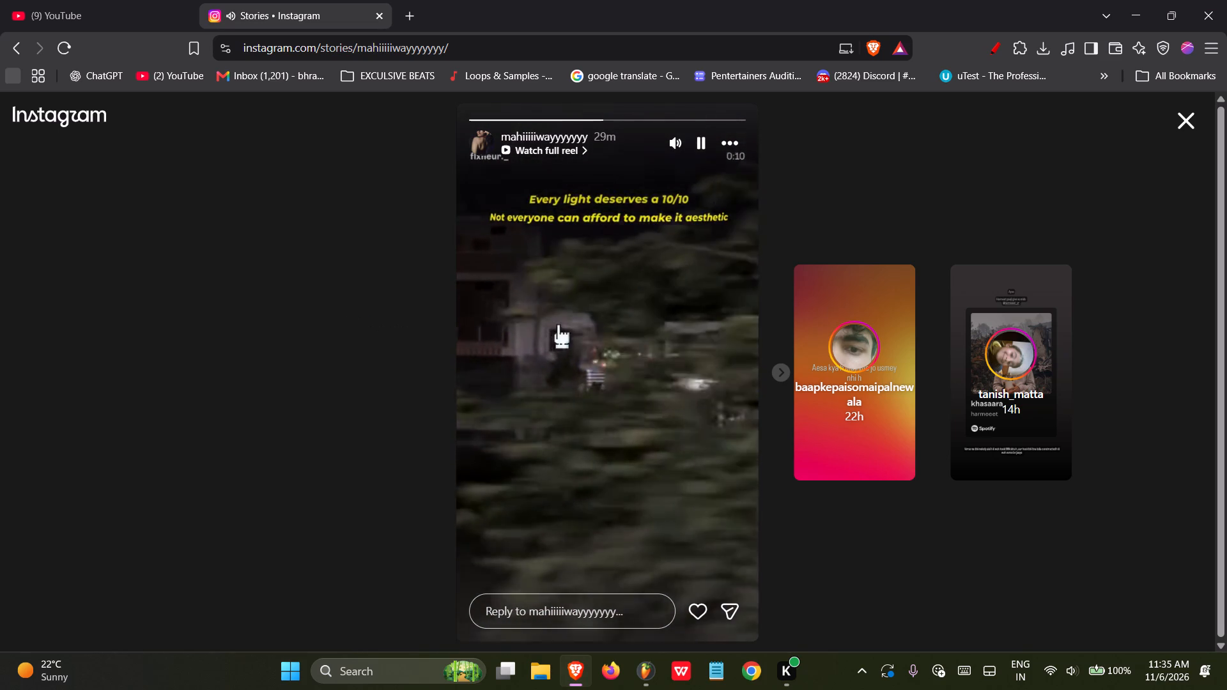
pyautogui.click(808, 389)
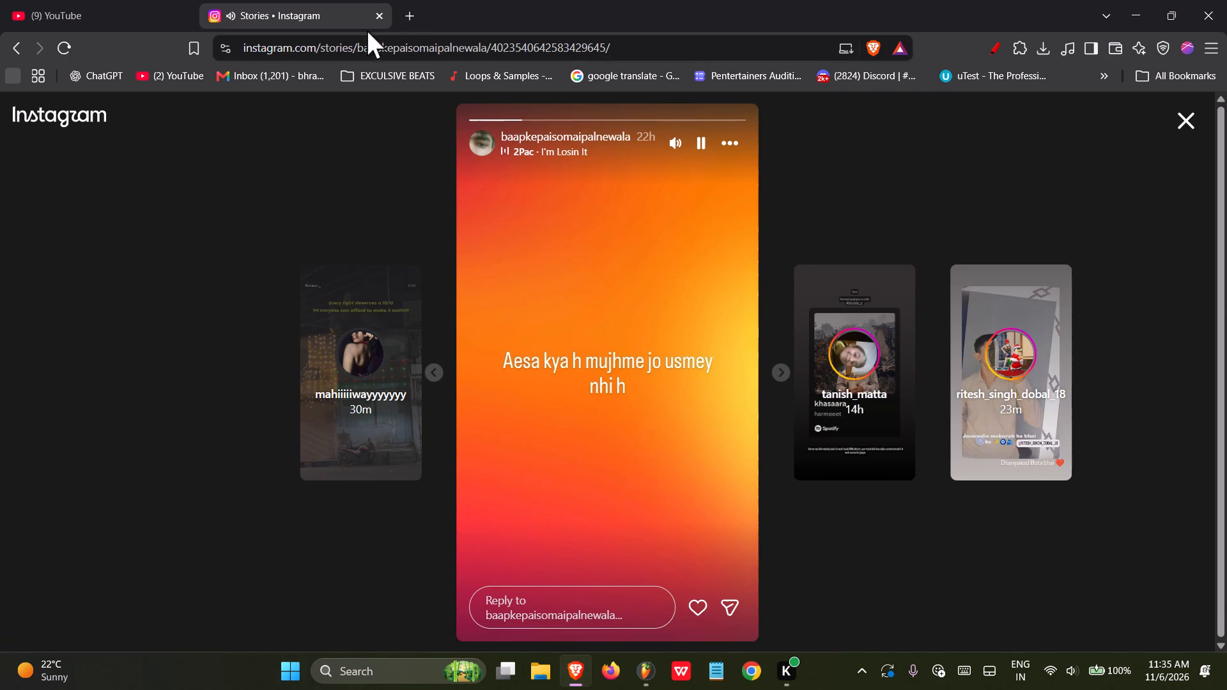
pyautogui.click(379, 16)
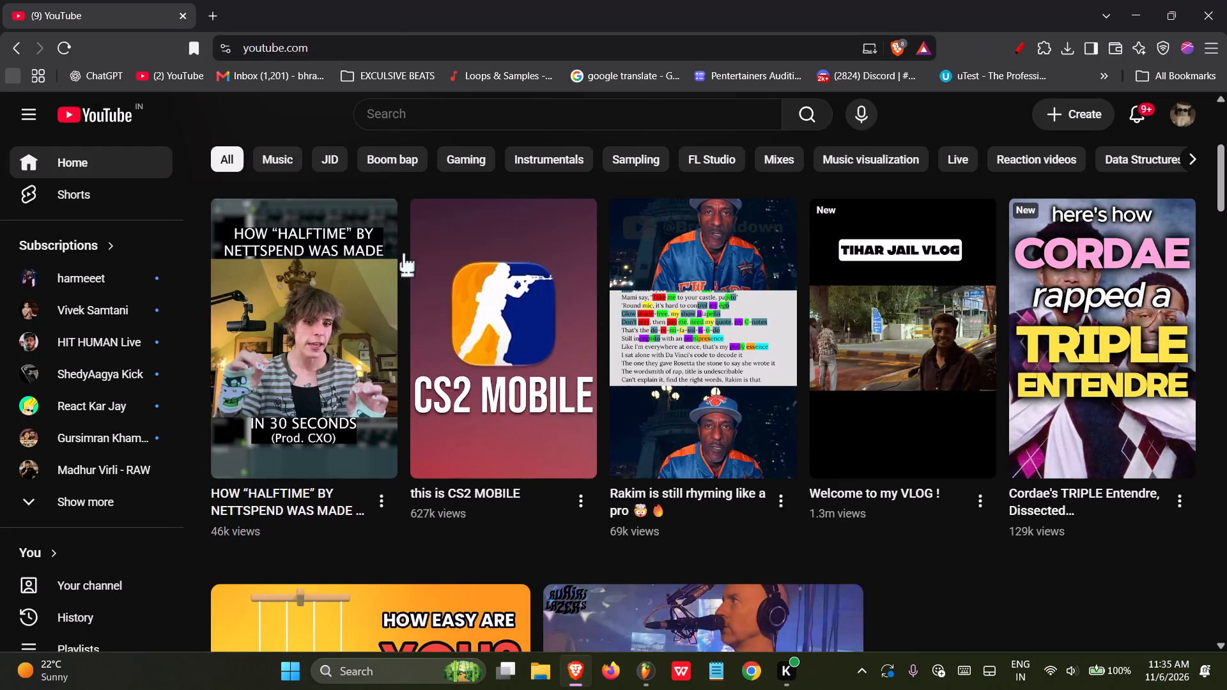
# Back in FL Studio, place the "Im Not That Cute Tbh 130 G# Minor" loop on Track 1 starting at bar 1.
pyautogui.click(658, 666)
pyautogui.click(138, 451)
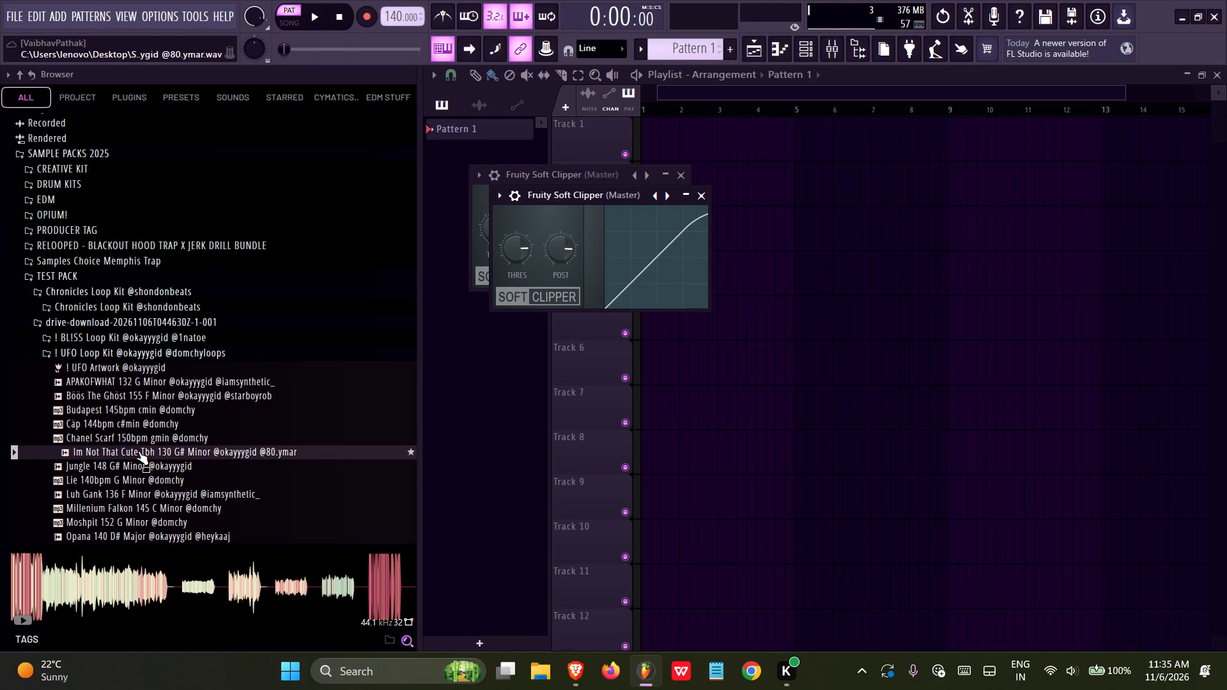
pyautogui.moveTo(138, 452); pyautogui.dragTo(680, 376)
pyautogui.moveTo(722, 360); pyautogui.dragTo(682, 343)
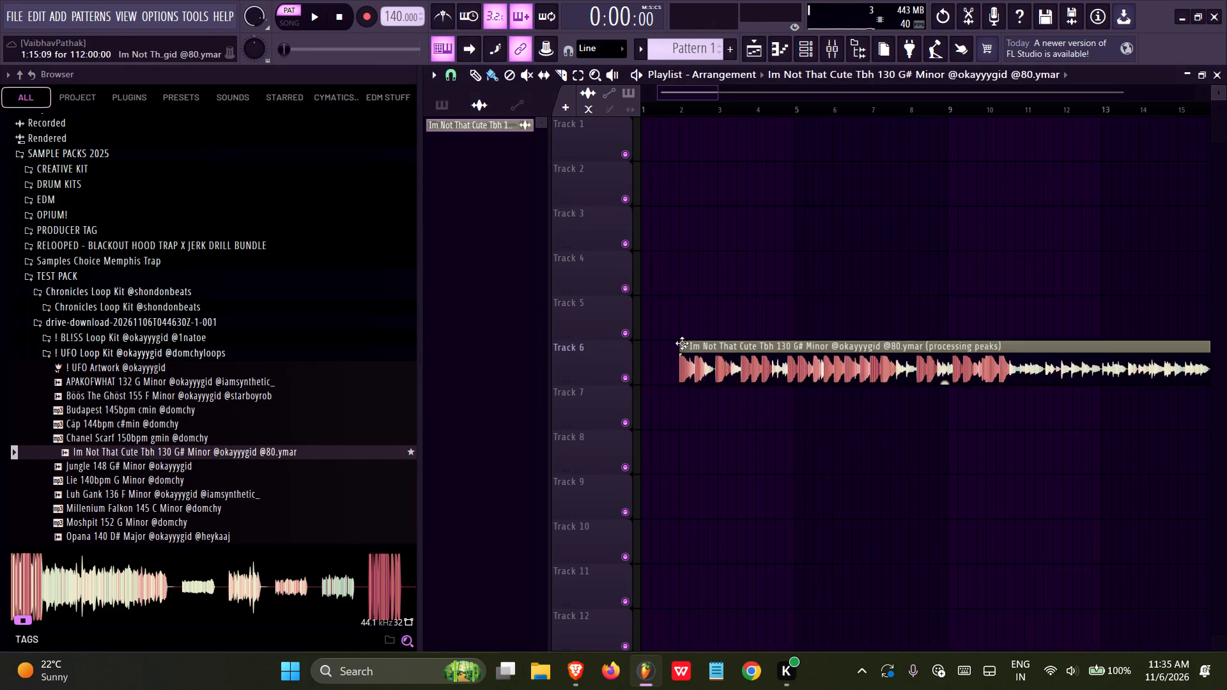
pyautogui.moveTo(682, 343); pyautogui.dragTo(481, 111)
# Play the loop from the beginning of the playlist and set the project tempo to 130 BPM.
pyautogui.moveTo(656, 104); pyautogui.dragTo(600, 105)
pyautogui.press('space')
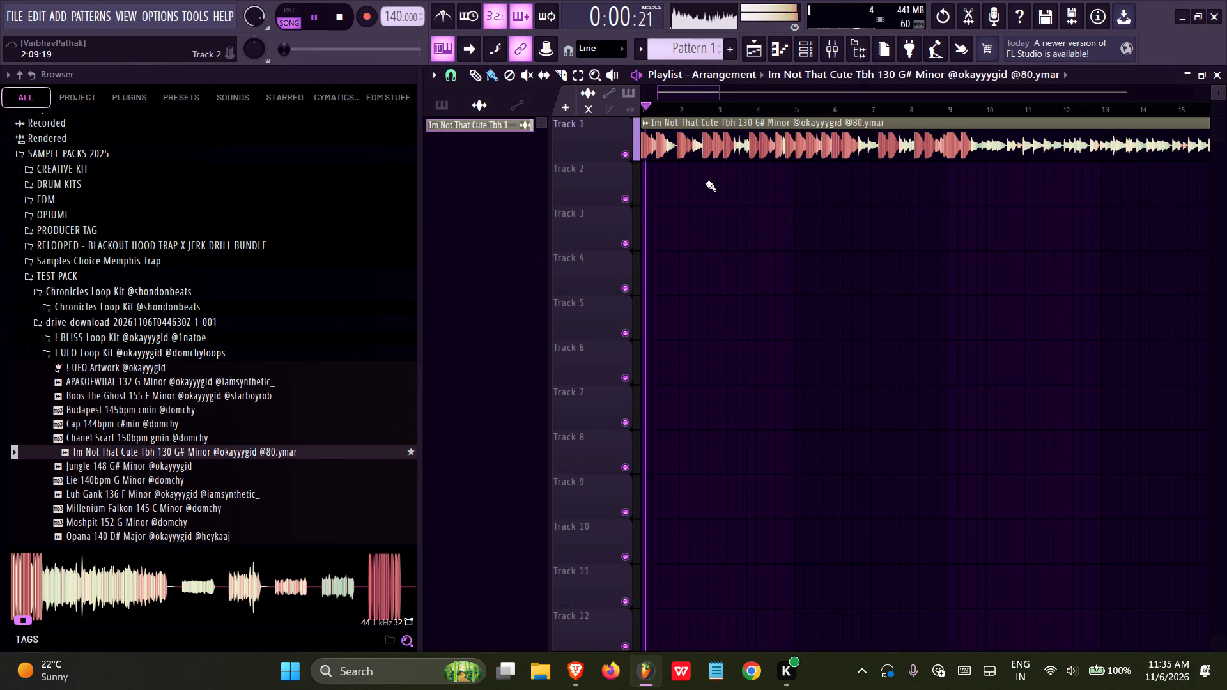
pyautogui.keyDown('ctrl'); pyautogui.scroll(1, 795, 210); pyautogui.keyUp('ctrl')
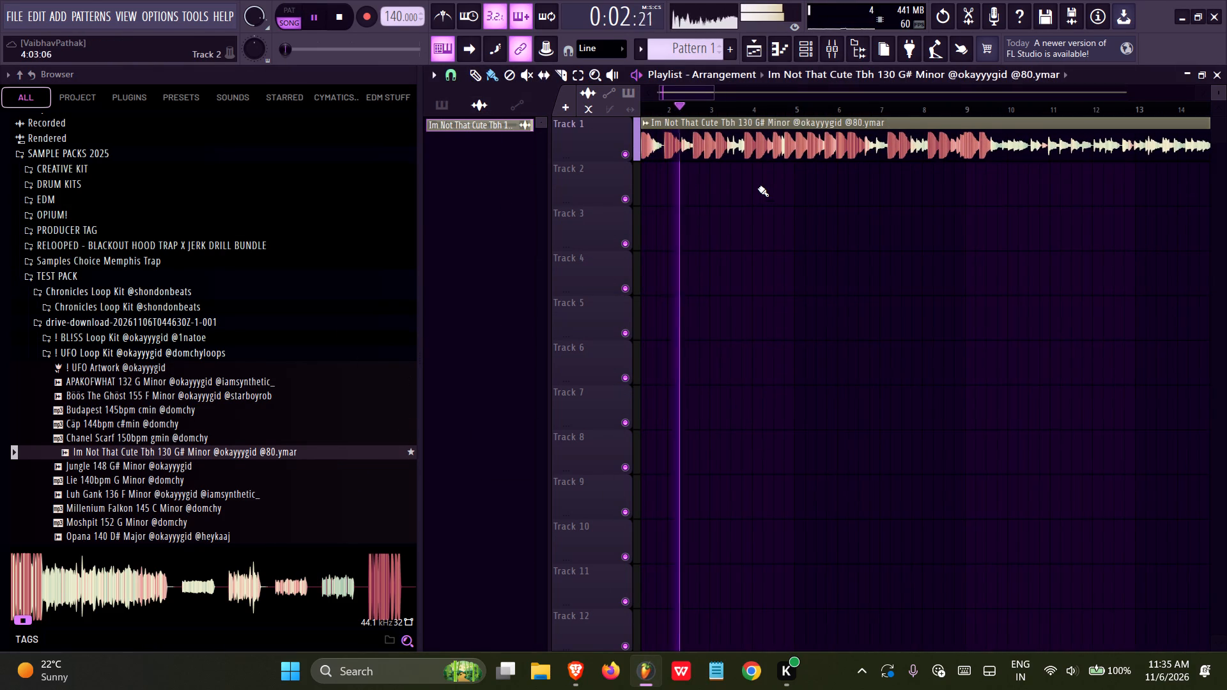
pyautogui.rightClick(391, 13)
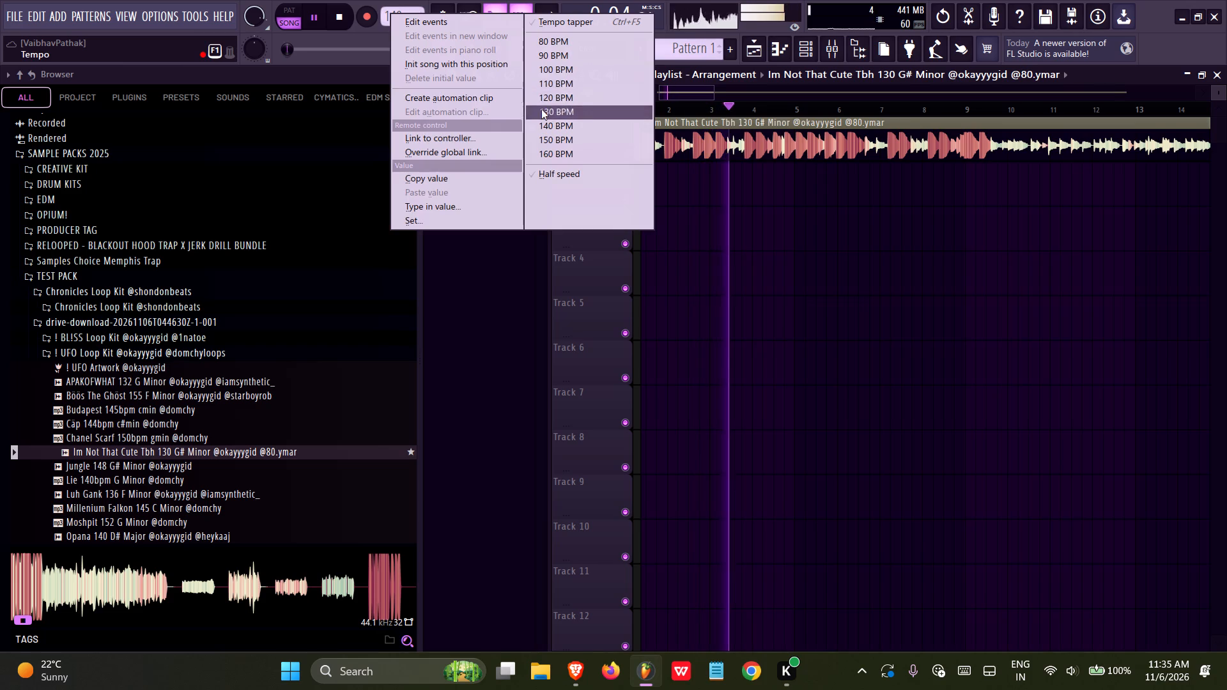
pyautogui.click(541, 109)
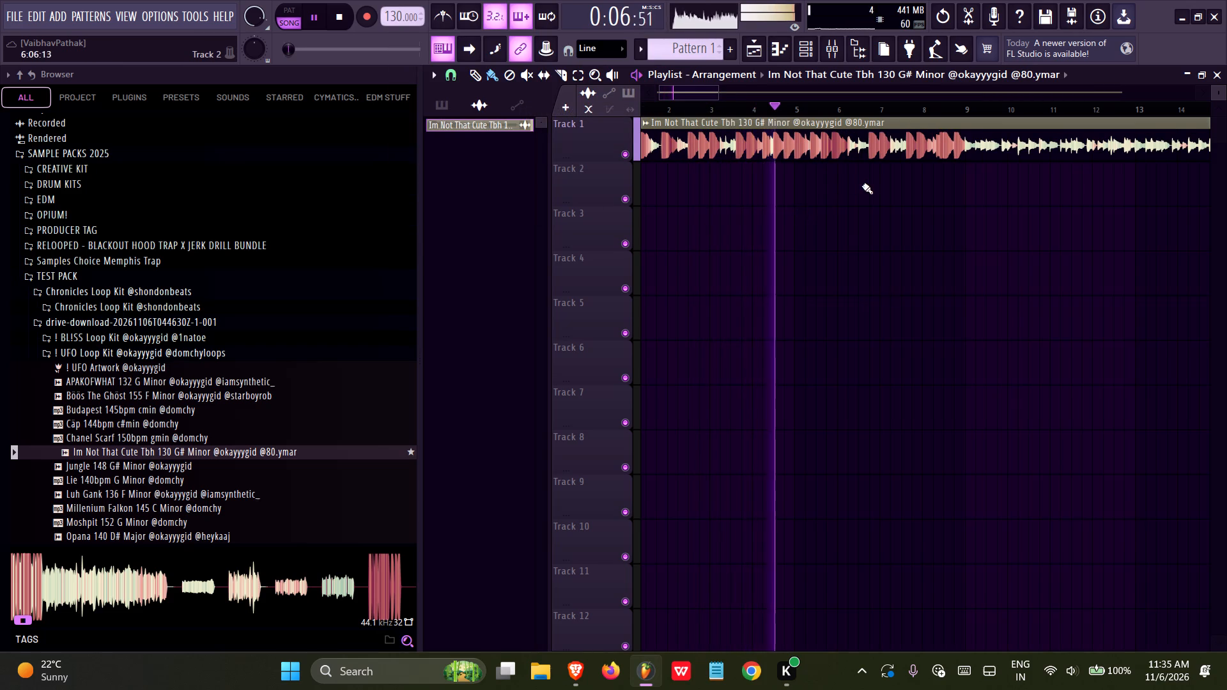
# Listen to the Im Not That Cute Tbh 130 G# Minor loop on Track 1 and examine its waveform around bar 9.
pyautogui.moveTo(860, 185); pyautogui.dragTo(689, 210, button='middle')
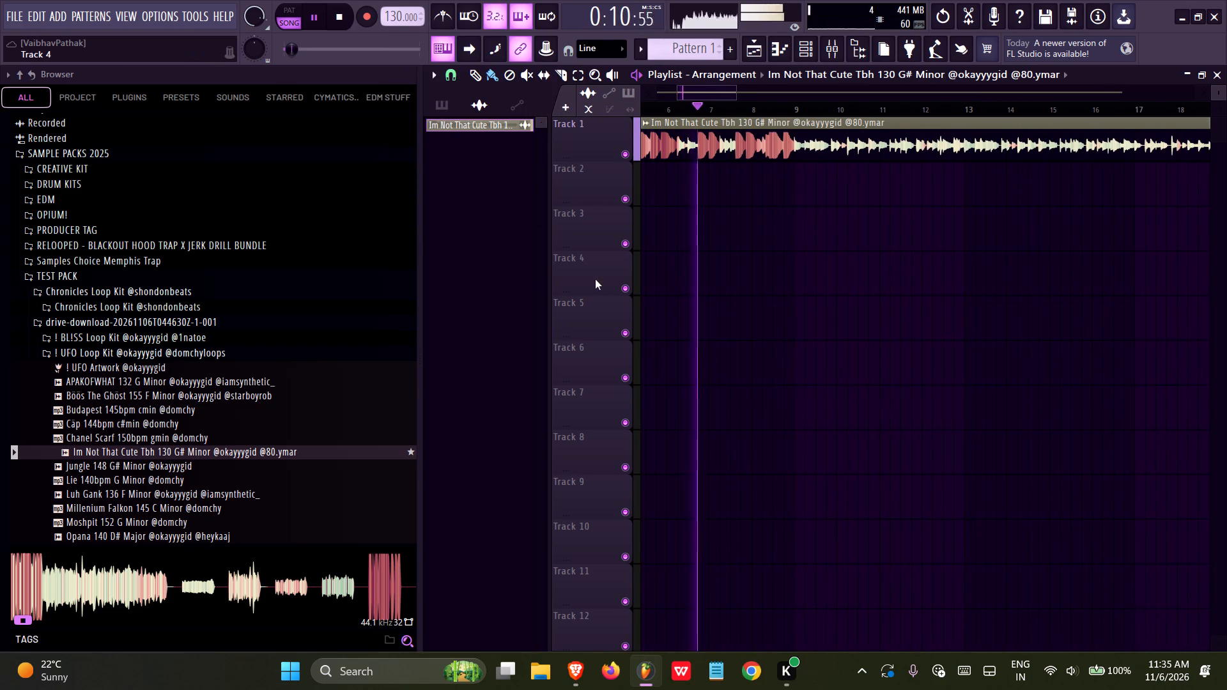
pyautogui.keyDown('ctrl'); pyautogui.scroll(6, 707, 279); pyautogui.keyUp('ctrl')
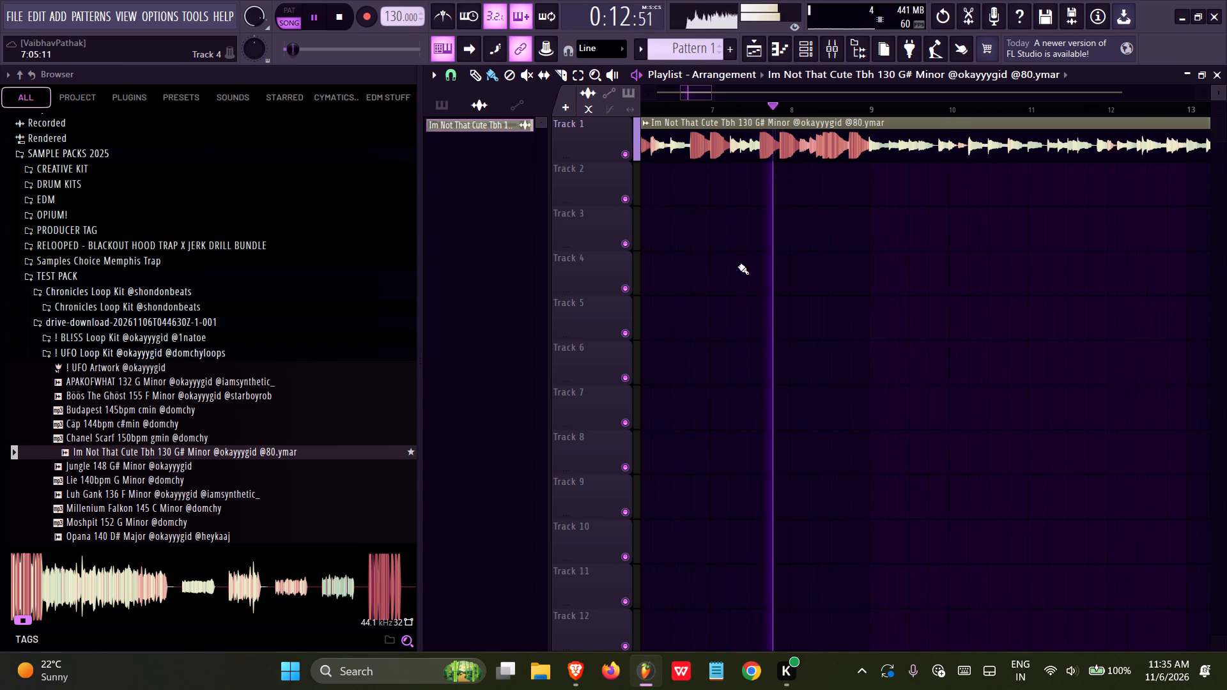
pyautogui.keyDown('ctrl'); pyautogui.scroll(-3, 922, 234); pyautogui.keyUp('ctrl')
pyautogui.keyDown('ctrl'); pyautogui.scroll(10, 919, 236); pyautogui.keyUp('ctrl')
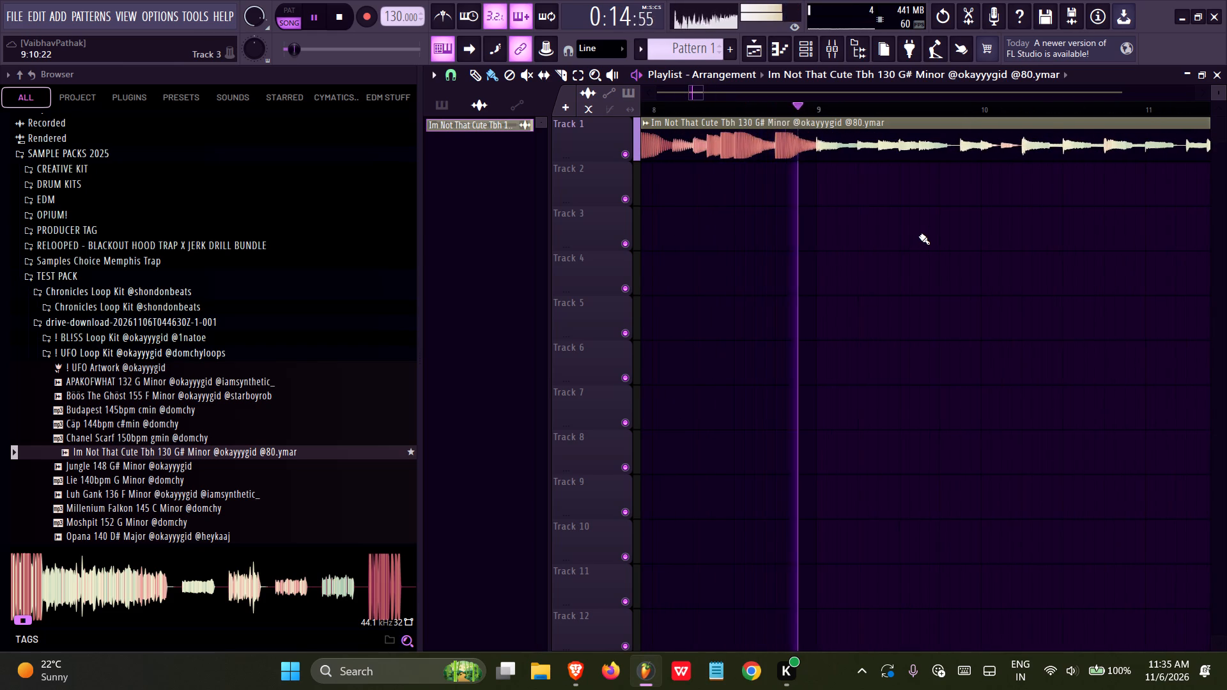
pyautogui.keyDown('ctrl'); pyautogui.scroll(-15, 751, 243); pyautogui.keyUp('ctrl')
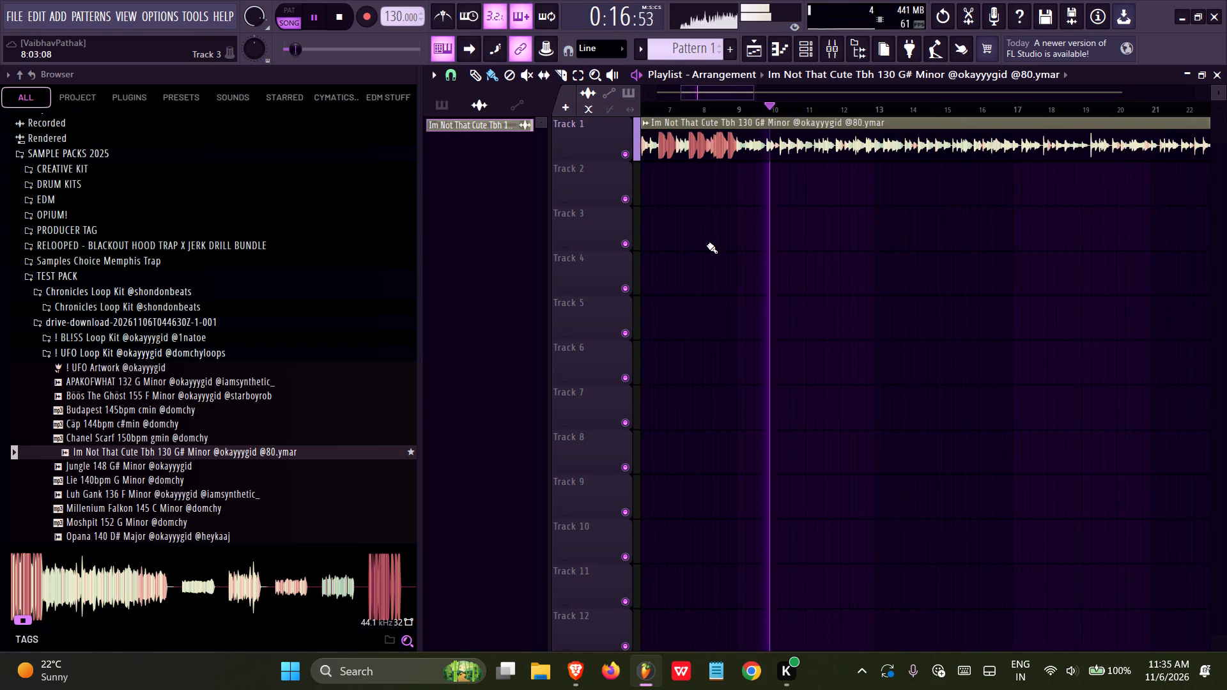
# Stop playback and audition other UFO Loop Kit samples, including Budapest, Moshpit and Luh Gank, ending with the kit folder collapsed.
pyautogui.click(170, 351)
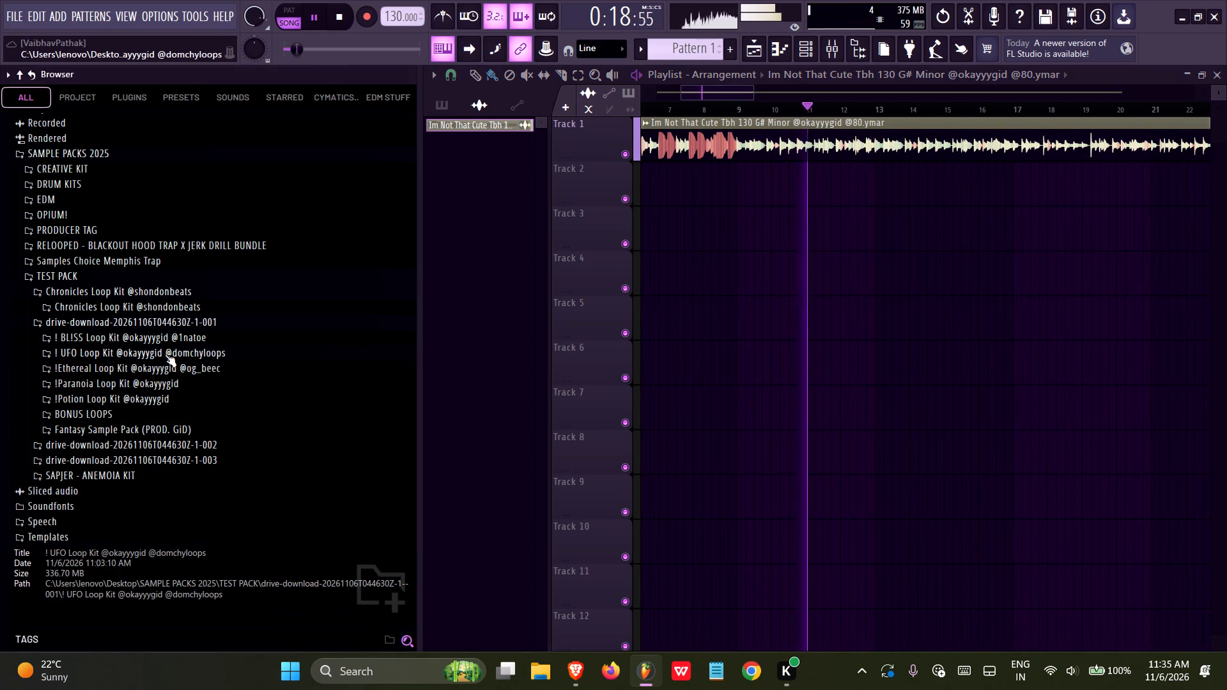
pyautogui.click(169, 351)
pyautogui.press('space')
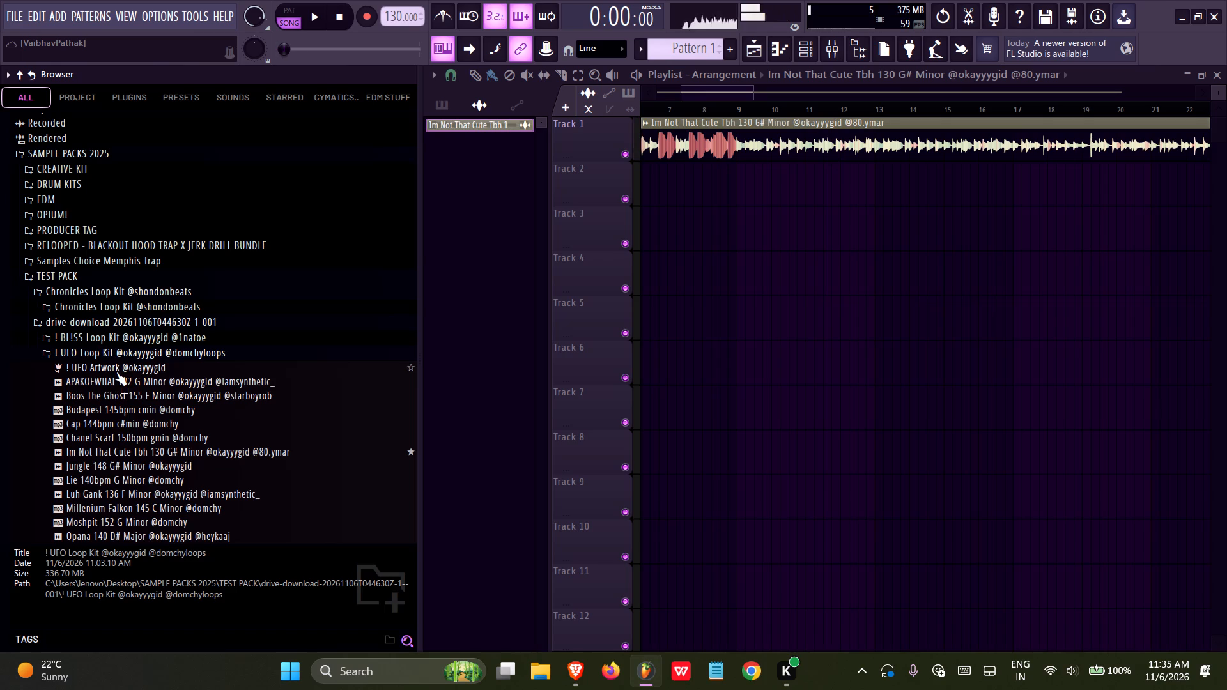
pyautogui.click(106, 381)
pyautogui.click(102, 392)
pyautogui.click(99, 410)
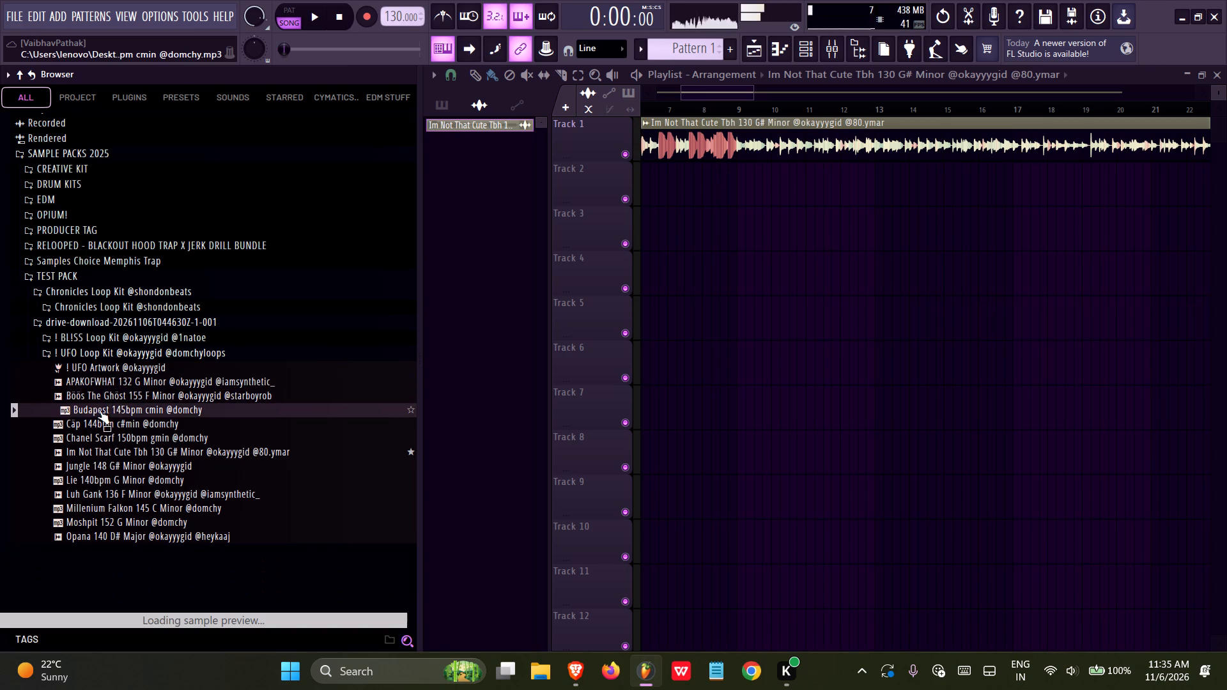
pyautogui.scroll(-2, 101, 403)
pyautogui.click(97, 423)
pyautogui.click(101, 411)
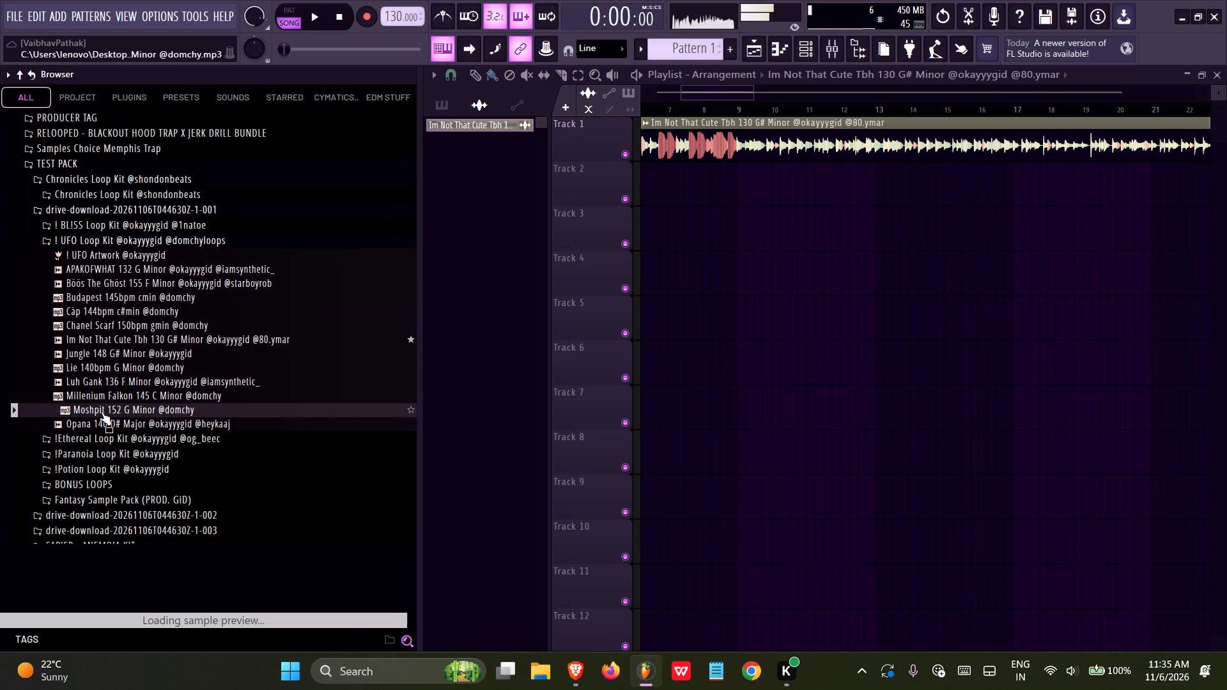
pyautogui.click(96, 377)
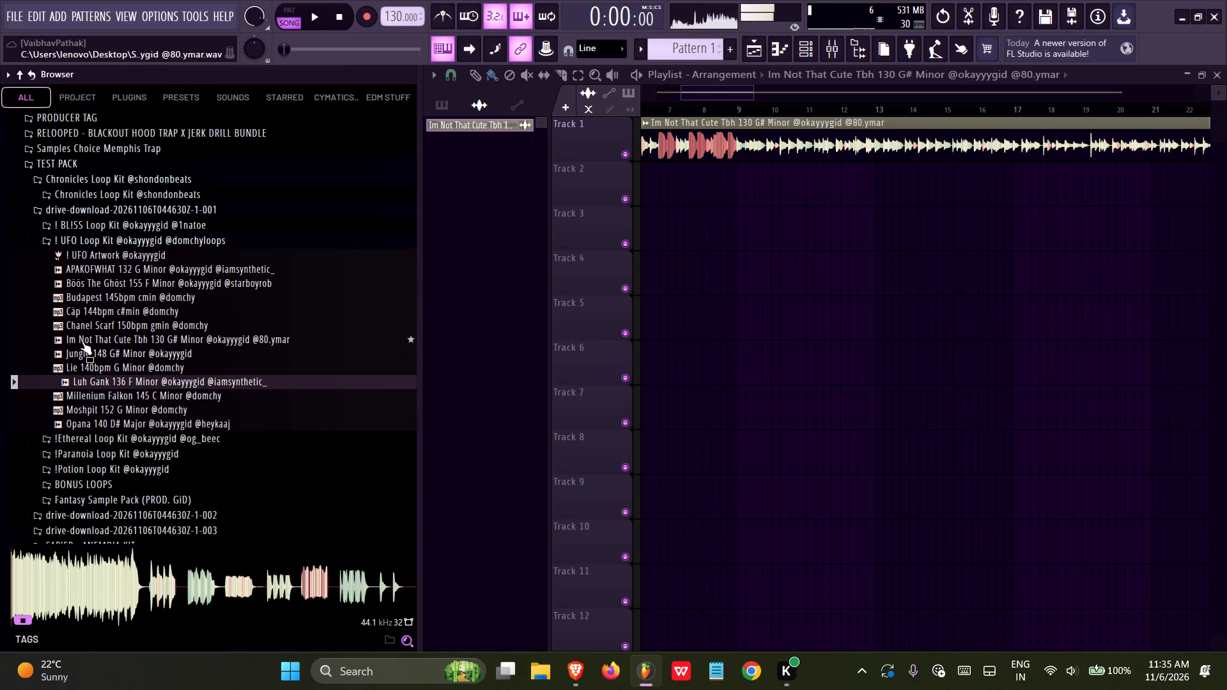
pyautogui.click(83, 244)
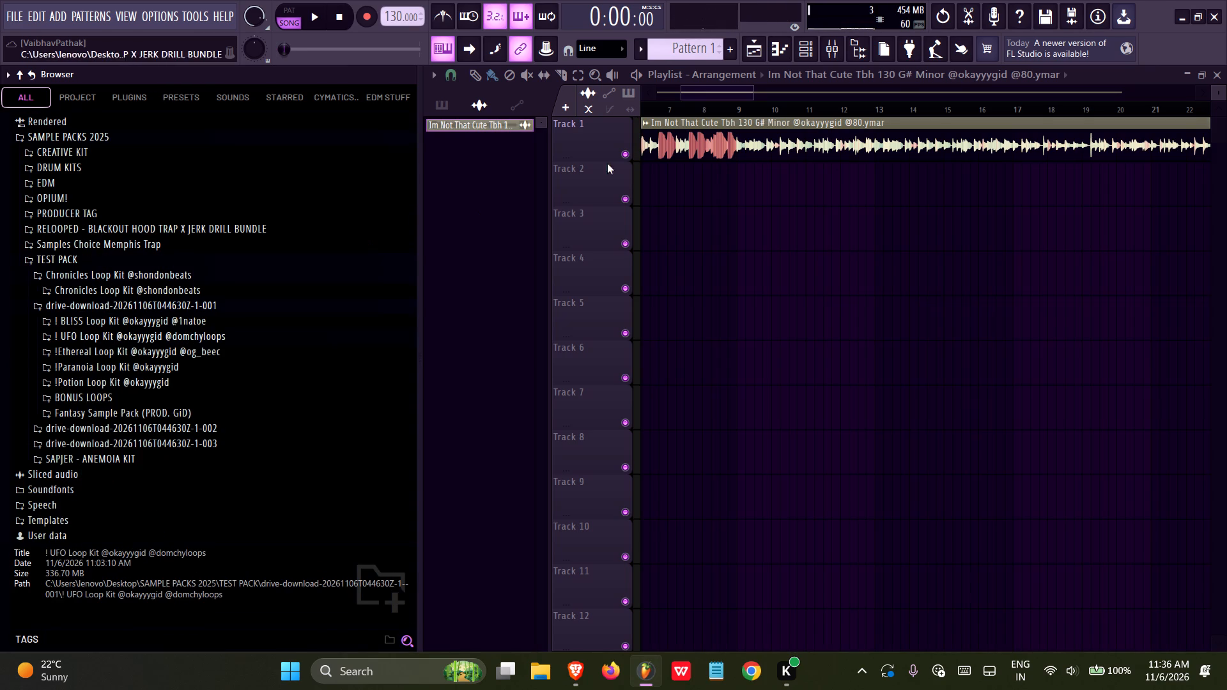
# Play the Im Not That Cute Tbh loop from the beginning, collapse the drive-download 001 folder and save the new project.
pyautogui.moveTo(661, 103); pyautogui.dragTo(26, 110)
pyautogui.press('space')
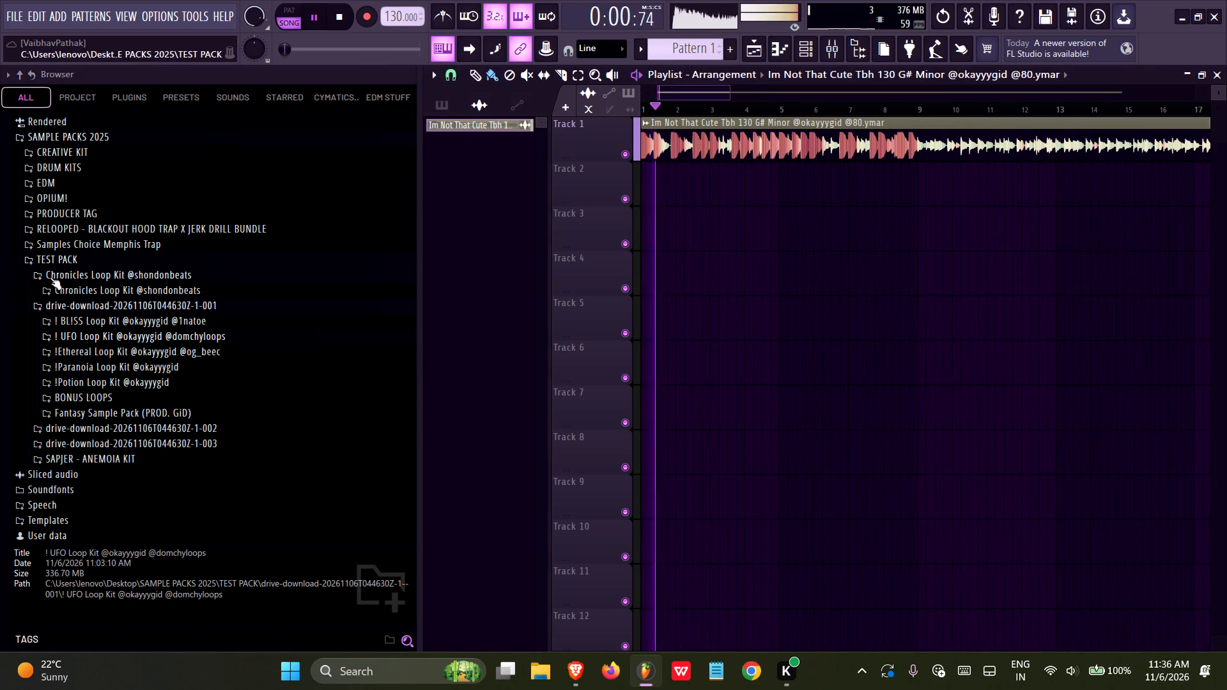
pyautogui.click(59, 304)
pyautogui.hotkey('ctrl', 's')
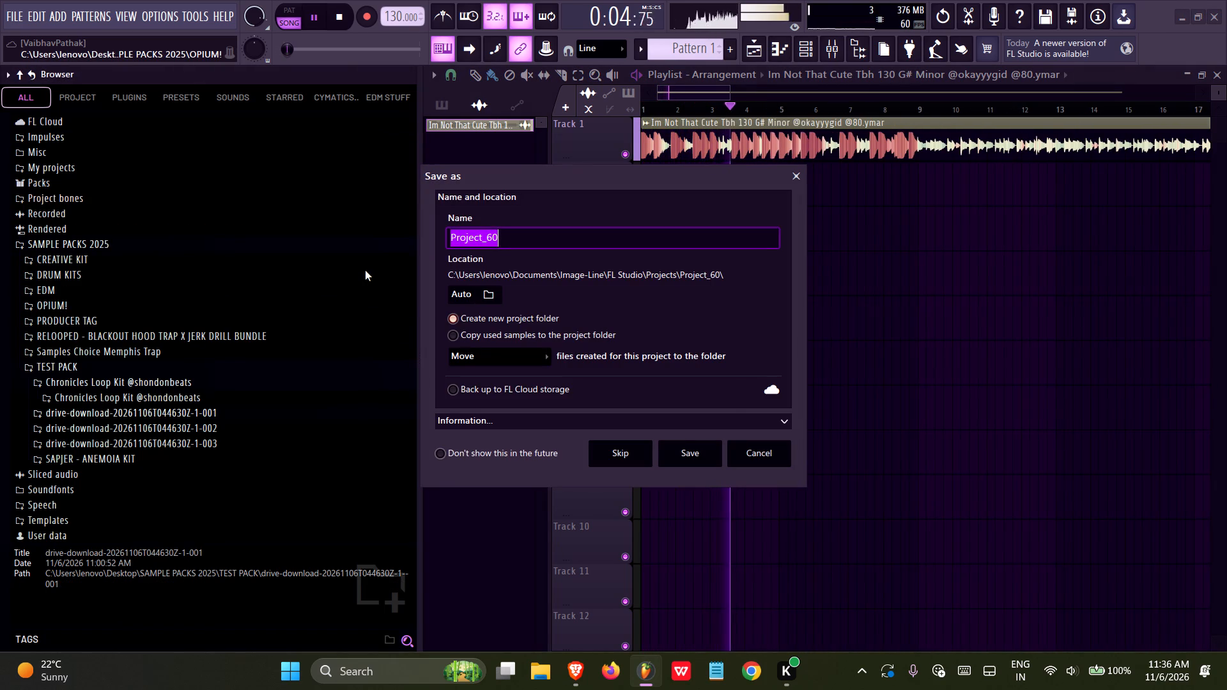
# Name the new project IM NOT THAT CUTE and save it in its own project folder.
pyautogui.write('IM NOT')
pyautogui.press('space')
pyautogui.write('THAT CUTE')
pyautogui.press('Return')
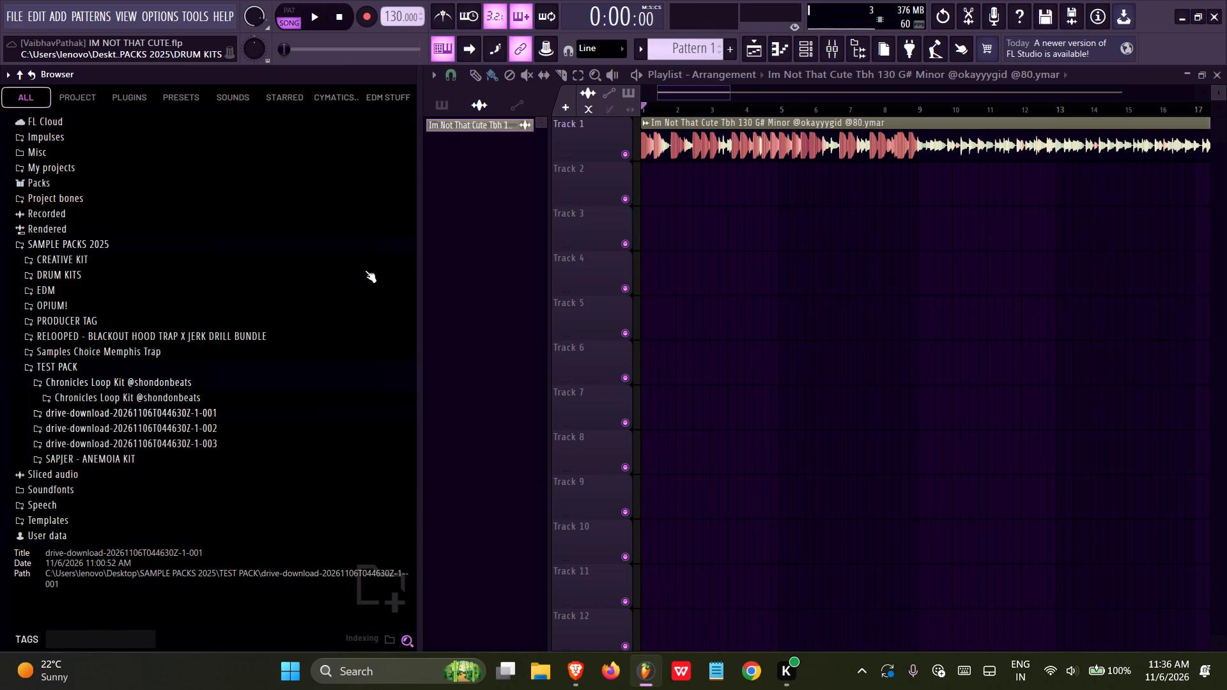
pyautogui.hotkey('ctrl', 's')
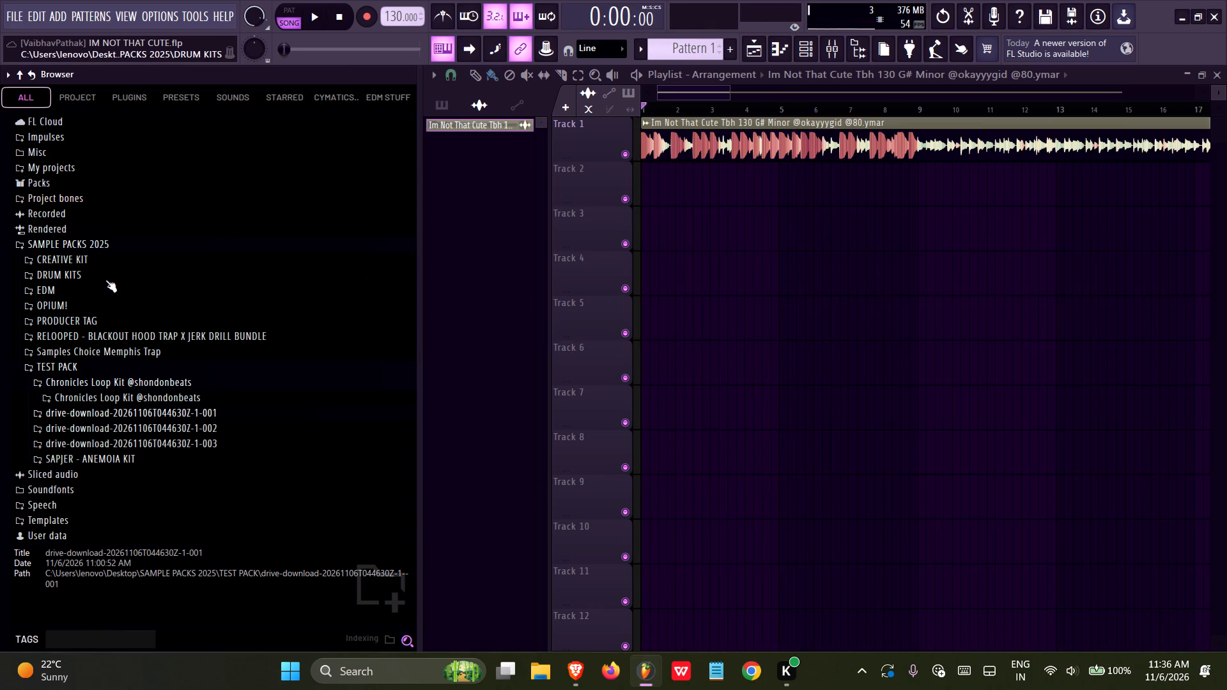
pyautogui.click(105, 279)
pyautogui.click(91, 307)
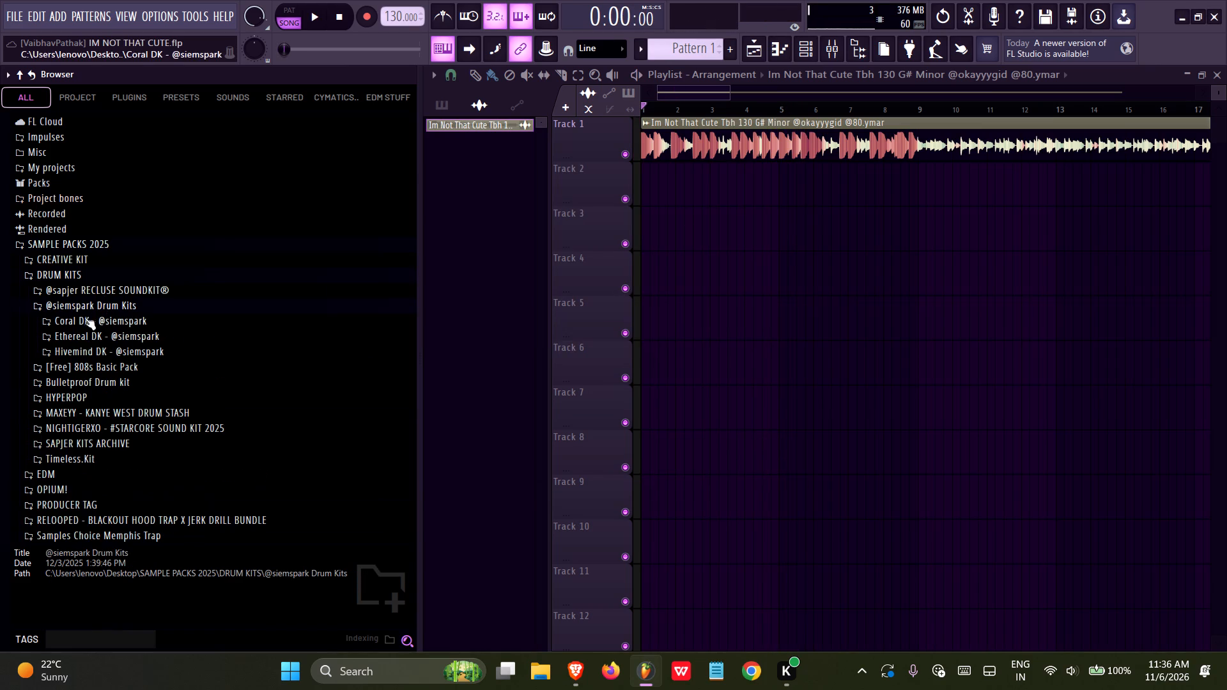
pyautogui.click(73, 326)
pyautogui.click(70, 426)
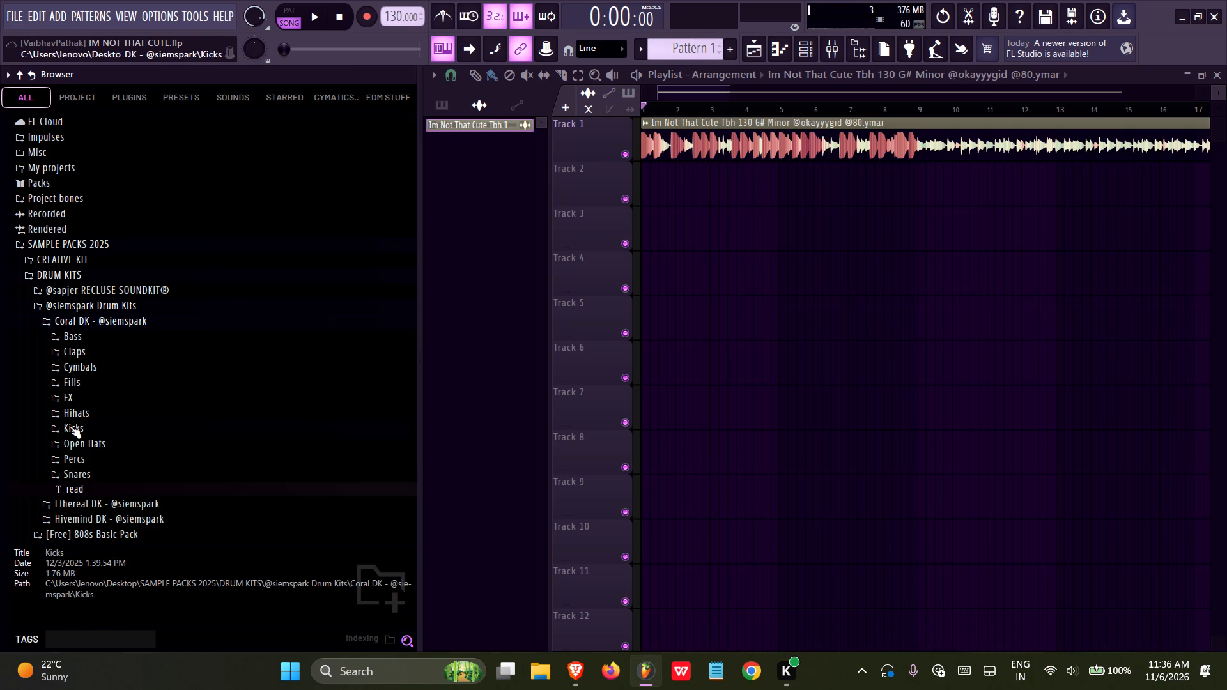
# Audition several Coral DK kick samples, including lake kick and messenger kick.
pyautogui.click(108, 440)
pyautogui.click(118, 410)
pyautogui.click(124, 370)
pyautogui.click(134, 339)
pyautogui.click(116, 358)
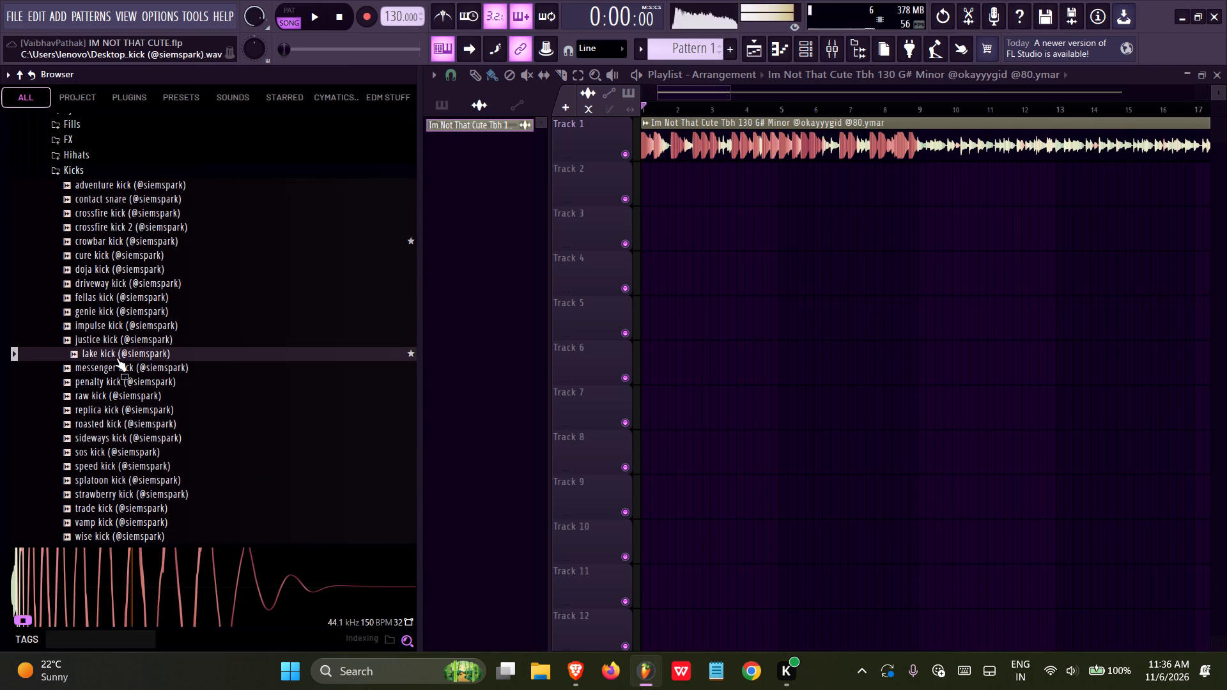
pyautogui.click(116, 358)
pyautogui.click(105, 371)
pyautogui.click(105, 374)
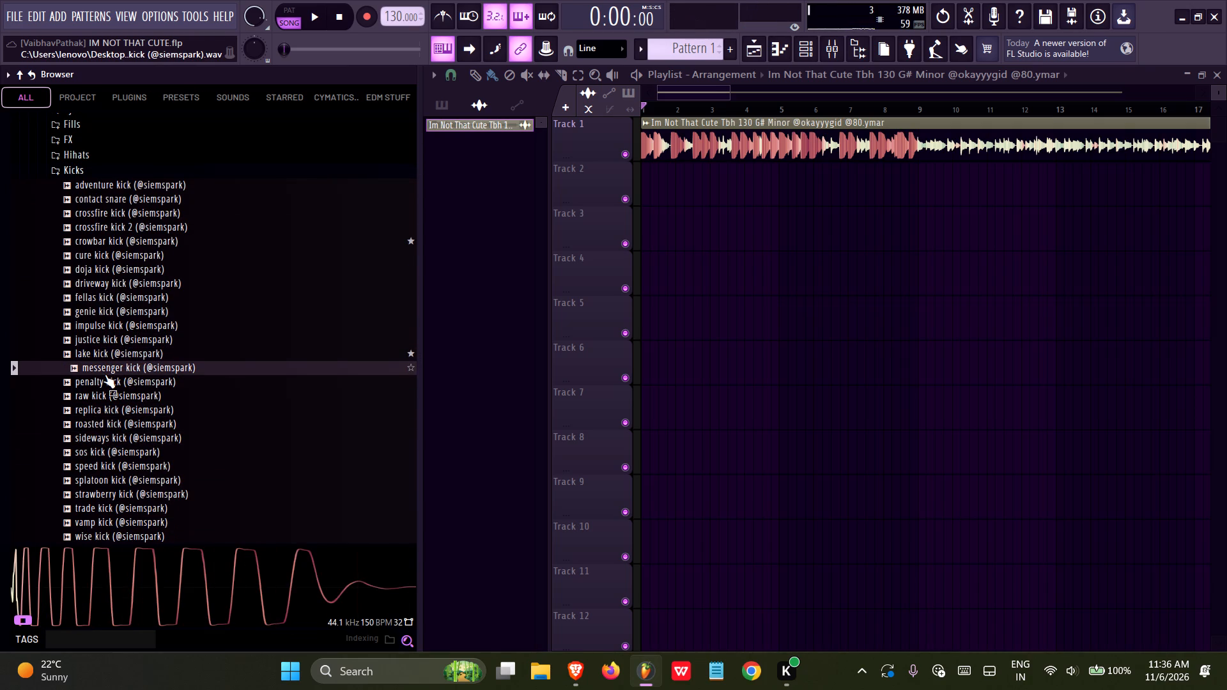
# Add the messenger kick to the Channel rack as a new channel and place a hit on its first step.
pyautogui.moveTo(105, 374); pyautogui.dragTo(242, 362)
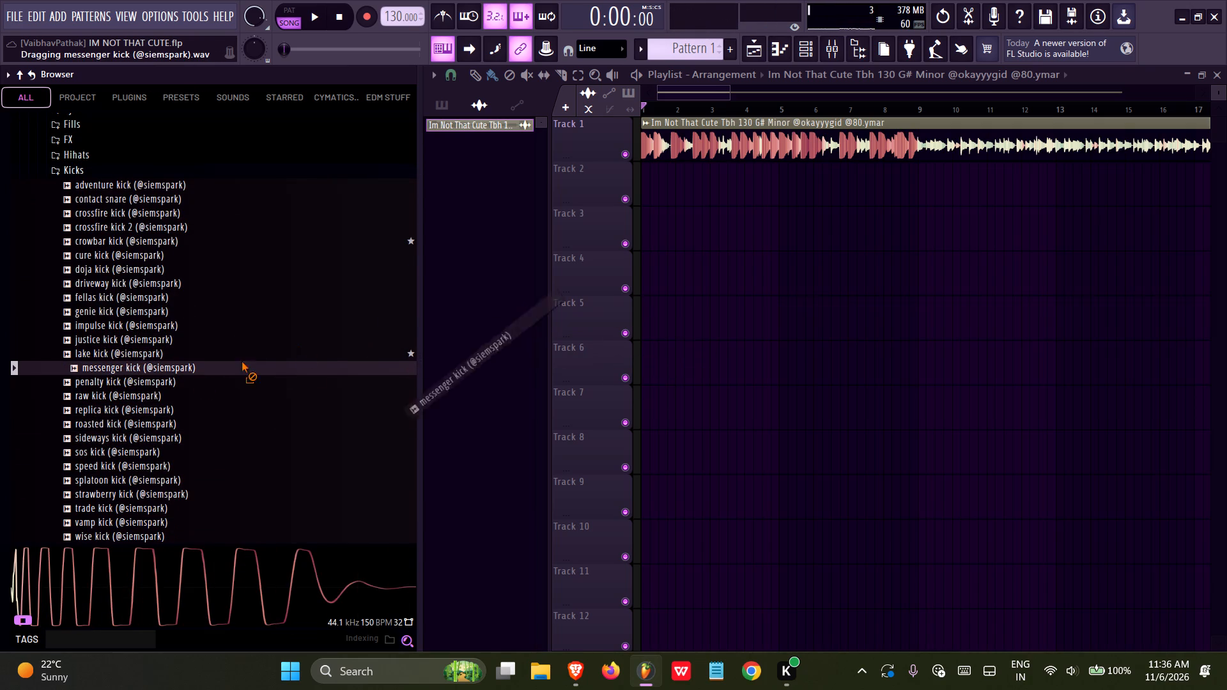
pyautogui.moveTo(242, 362); pyautogui.dragTo(147, 367)
pyautogui.click(805, 52)
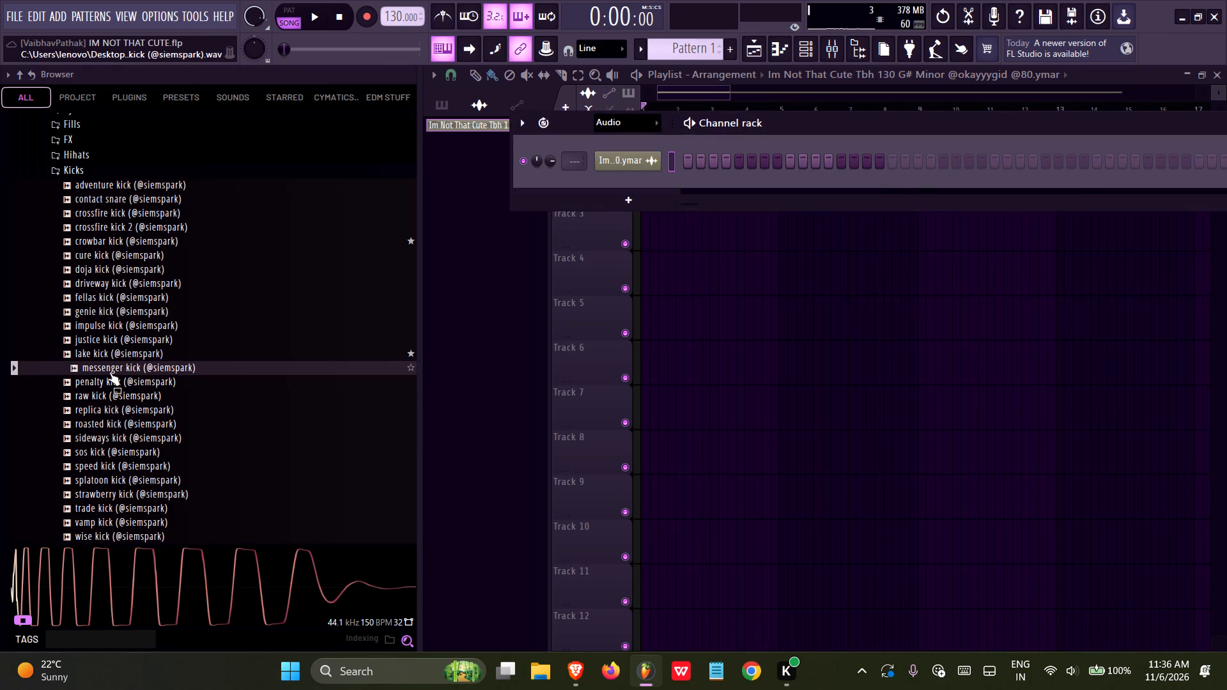
pyautogui.moveTo(111, 367); pyautogui.dragTo(603, 190)
pyautogui.click(692, 183)
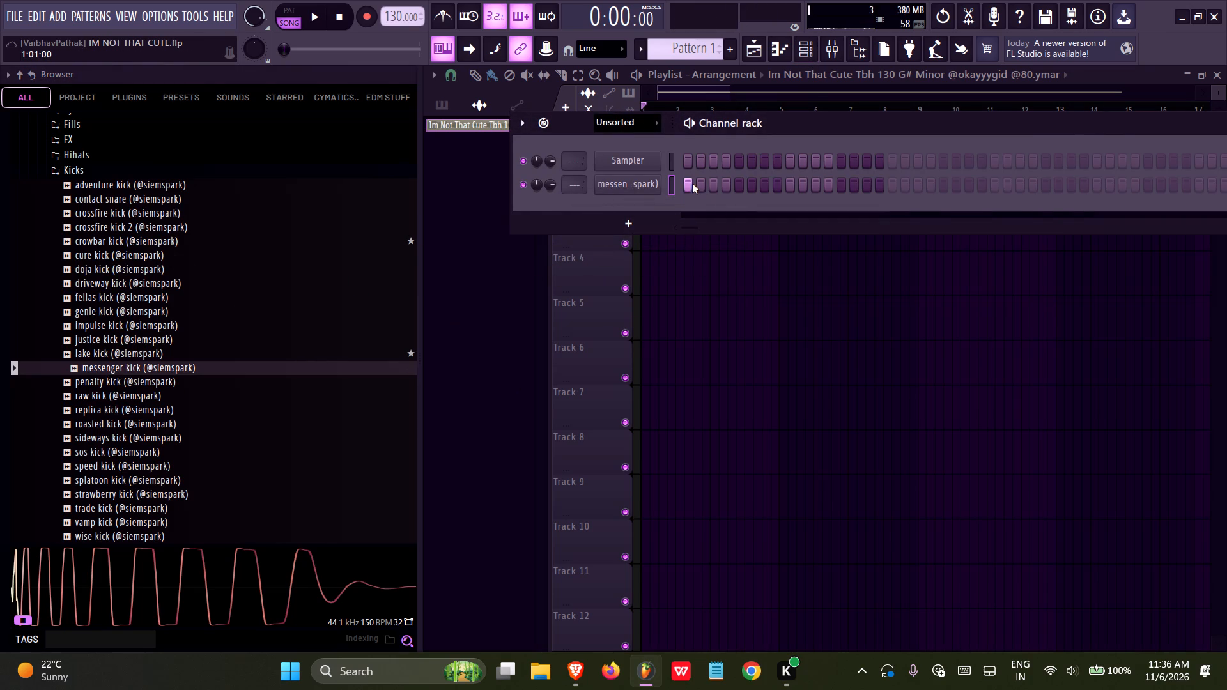
# Place a Pattern 1 clip on Track 2 at the start of the playlist, under the loop.
pyautogui.click(665, 295)
pyautogui.rightClick(693, 286)
pyautogui.click(693, 41)
pyautogui.click(707, 206)
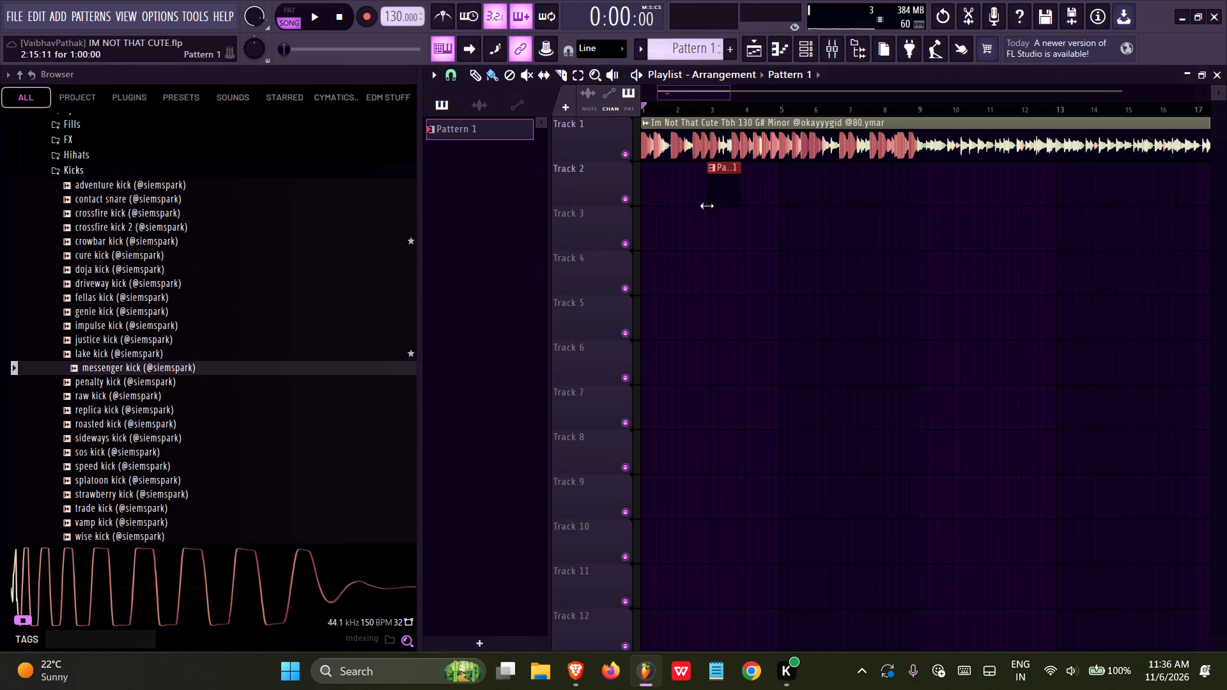
pyautogui.moveTo(716, 190); pyautogui.dragTo(589, 188)
pyautogui.scroll(20, 593, 190)
pyautogui.scroll(10, 593, 190)
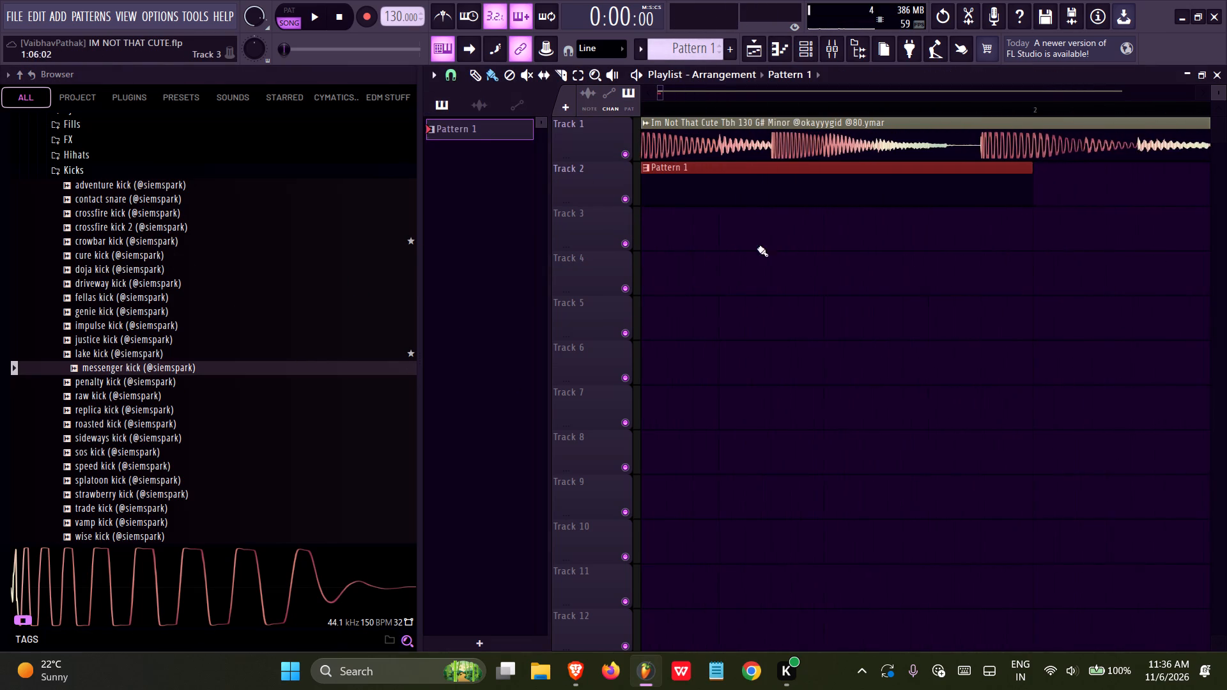
# Shorten the Pattern 1 clip on Track 2 to six steps, ending at the sample's second hit.
pyautogui.moveTo(790, 238); pyautogui.dragTo(897, 243, button='middle')
pyautogui.press('space')
pyautogui.press('space')
pyautogui.moveTo(1054, 169); pyautogui.dragTo(1048, 169)
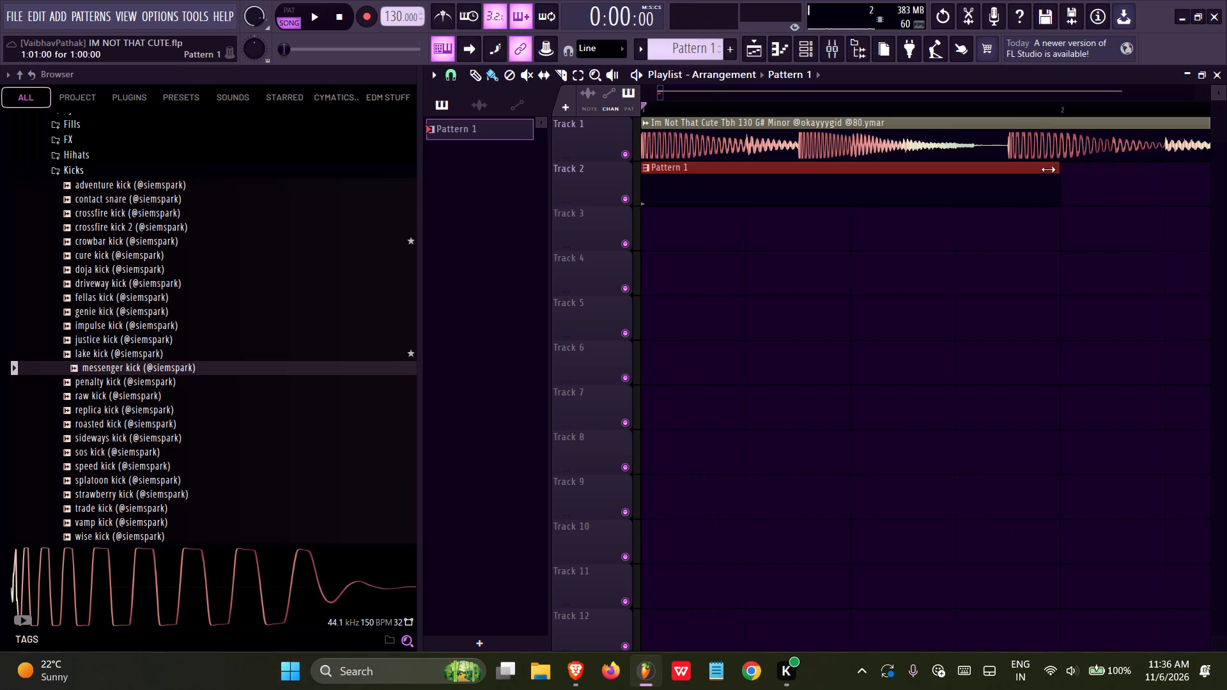
pyautogui.moveTo(1048, 169); pyautogui.dragTo(792, 180)
pyautogui.keyDown('ctrl'); pyautogui.scroll(14, 805, 201); pyautogui.keyUp('ctrl')
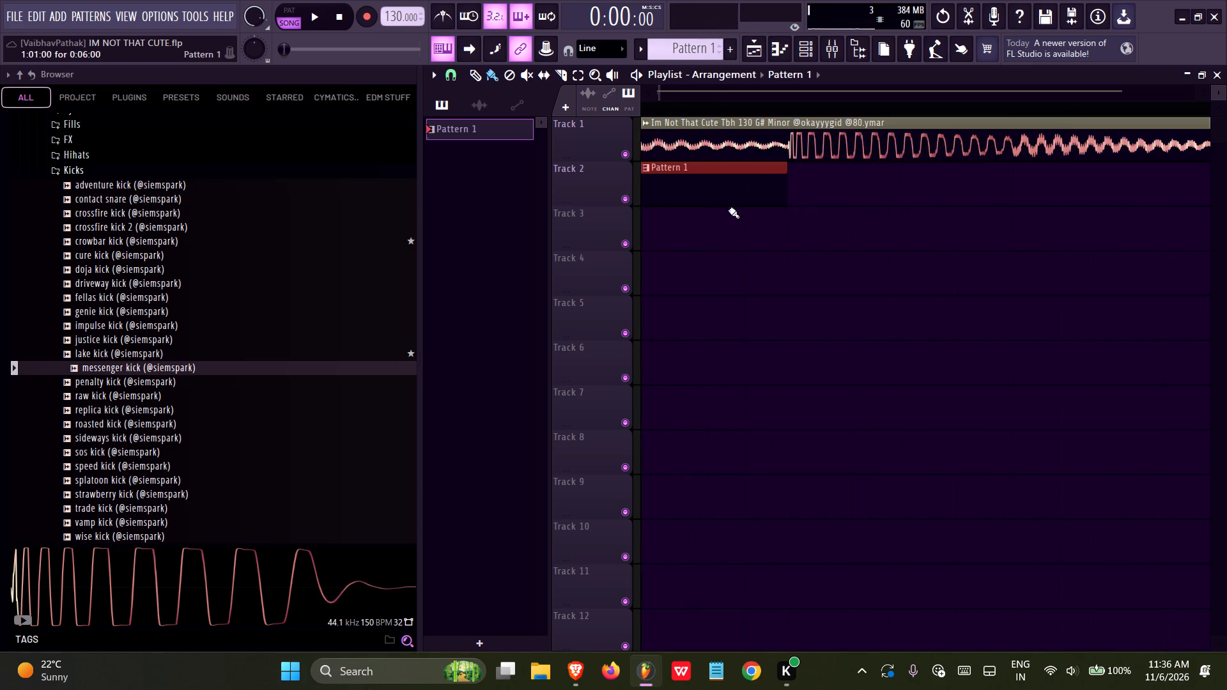
pyautogui.keyDown('ctrl'); pyautogui.scroll(-5, 739, 239); pyautogui.keyUp('ctrl')
# Duplicate the first Pattern 1 clip on Track 2 and lengthen the copy to eight steps, up to the loop's next kick hit.
pyautogui.hotkey('ctrl', 'b')
pyautogui.keyDown('ctrl'); pyautogui.scroll(-7, 699, 291); pyautogui.keyUp('ctrl')
pyautogui.keyDown('ctrl'); pyautogui.scroll(3, 895, 227); pyautogui.keyUp('ctrl')
pyautogui.moveTo(925, 167); pyautogui.dragTo(944, 171)
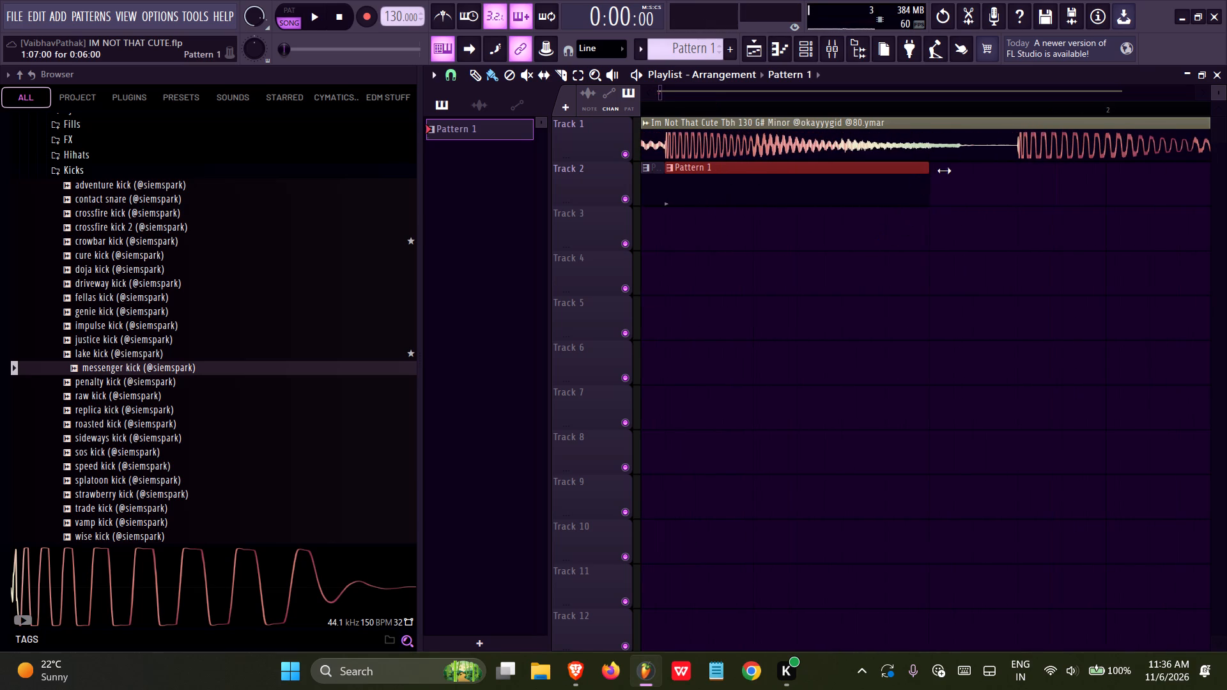
pyautogui.moveTo(944, 171); pyautogui.dragTo(1015, 174)
pyautogui.keyDown('ctrl'); pyautogui.scroll(11, 1025, 208); pyautogui.keyUp('ctrl')
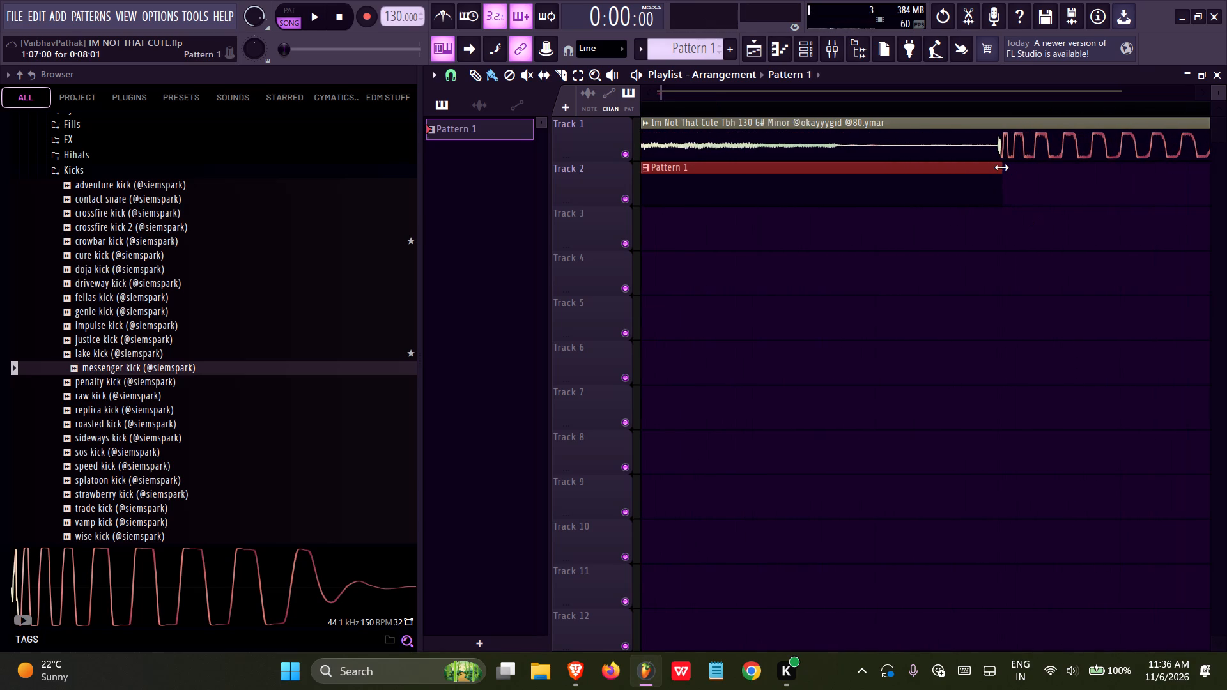
pyautogui.click(998, 167)
# Duplicate the eight-step clip after itself and lengthen the copy to ten steps, ending at the loop's kick hit in bar 2.
pyautogui.keyDown('ctrl'); pyautogui.scroll(-18, 1020, 239); pyautogui.keyUp('ctrl')
pyautogui.hotkey('ctrl', 'b')
pyautogui.keyDown('ctrl'); pyautogui.scroll(5, 928, 233); pyautogui.keyUp('ctrl')
pyautogui.moveTo(897, 165); pyautogui.dragTo(962, 169)
pyautogui.keyDown('ctrl'); pyautogui.scroll(16, 978, 222); pyautogui.keyUp('ctrl')
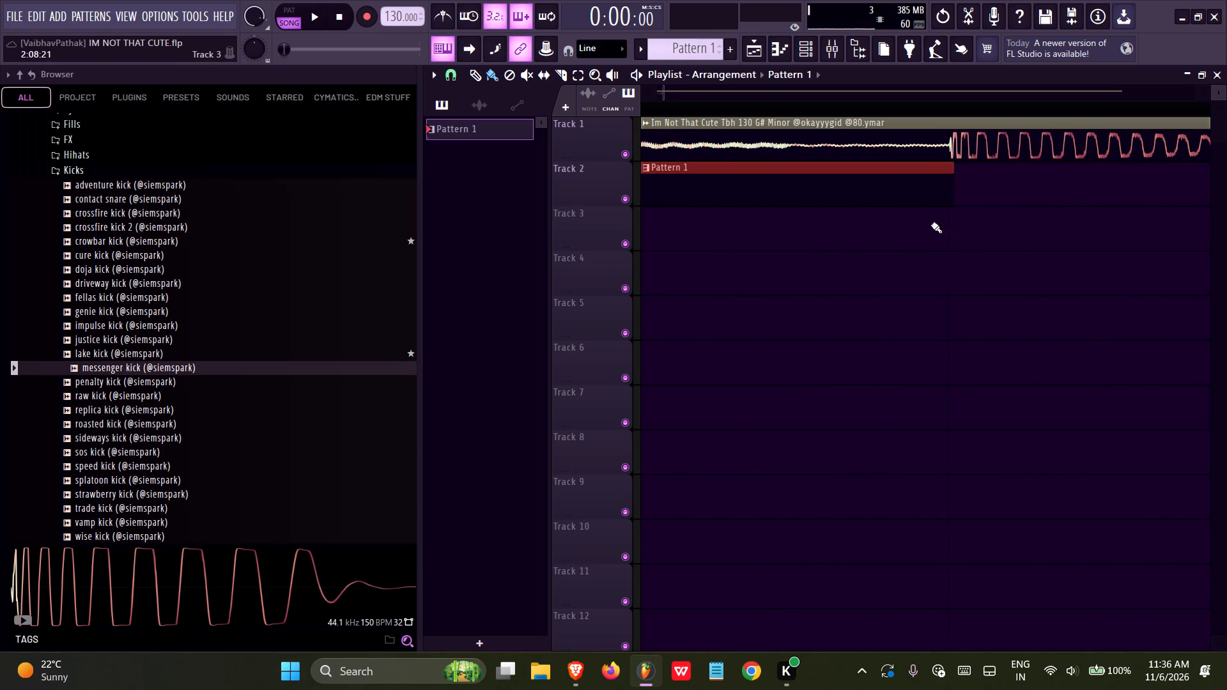
pyautogui.click(951, 168)
pyautogui.click(951, 168)
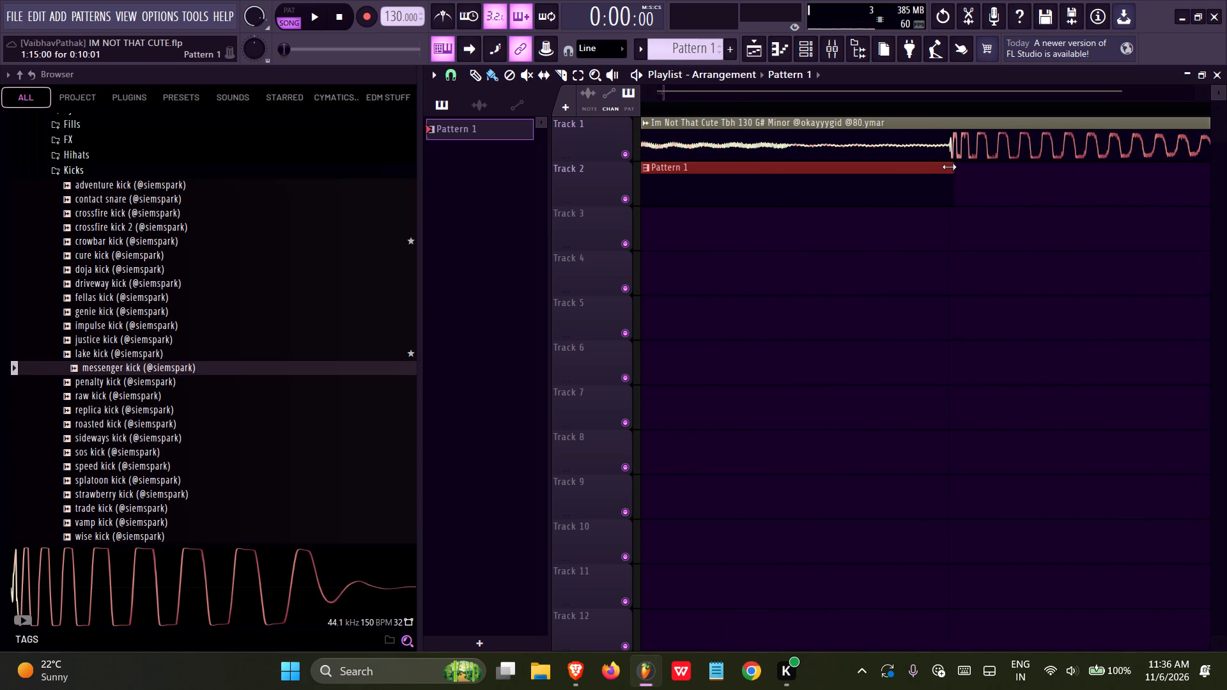
# Duplicate the ten-step clip to 2:09 and shorten the copy to four steps, ending at the next kick hit.
pyautogui.keyDown('ctrl'); pyautogui.scroll(-16, 659, 304); pyautogui.keyUp('ctrl')
pyautogui.hotkey('ctrl', 'b')
pyautogui.keyDown('ctrl'); pyautogui.scroll(6, 801, 298); pyautogui.keyUp('ctrl')
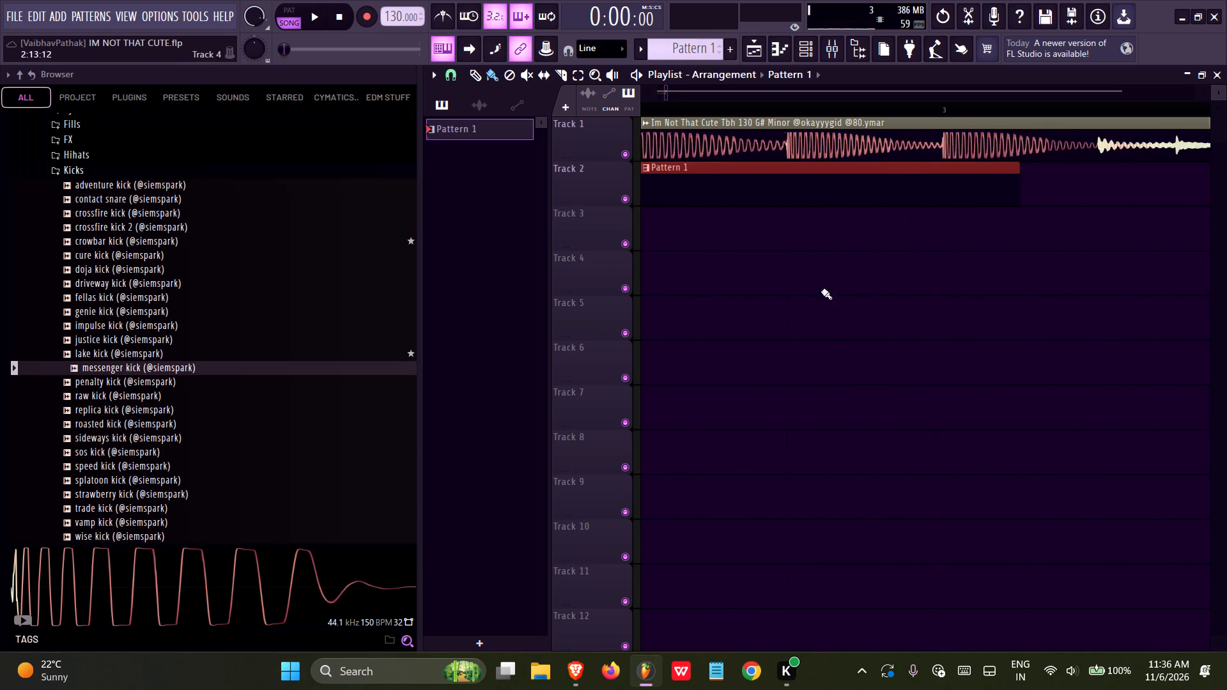
pyautogui.keyDown('ctrl'); pyautogui.scroll(3, 821, 291); pyautogui.keyUp('ctrl')
pyautogui.moveTo(1116, 166); pyautogui.dragTo(756, 170)
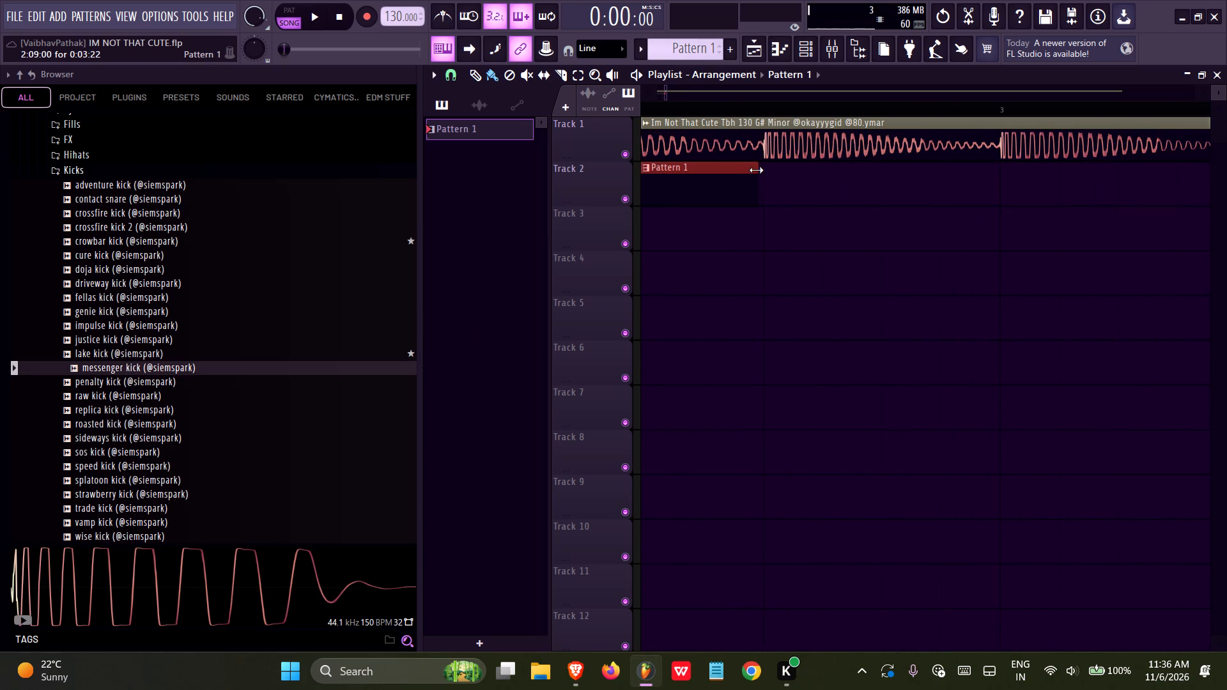
pyautogui.moveTo(756, 170); pyautogui.dragTo(760, 170)
# Duplicate the four-step clip twice in a row, and delete the extra copy that starts at bar 3.
pyautogui.keyDown('ctrl'); pyautogui.scroll(-12, 745, 218); pyautogui.keyUp('ctrl')
pyautogui.hotkey('ctrl', 'b')
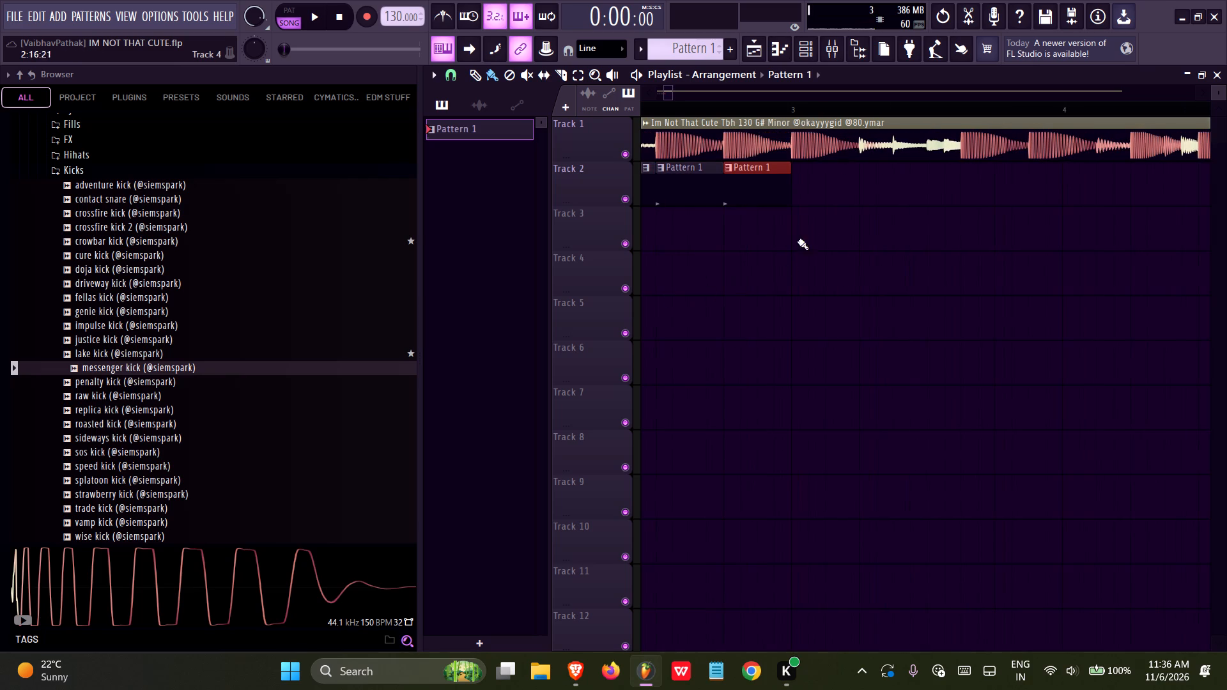
pyautogui.hotkey('ctrl', 'b')
pyautogui.keyDown('ctrl'); pyautogui.scroll(-6, 884, 233); pyautogui.keyUp('ctrl')
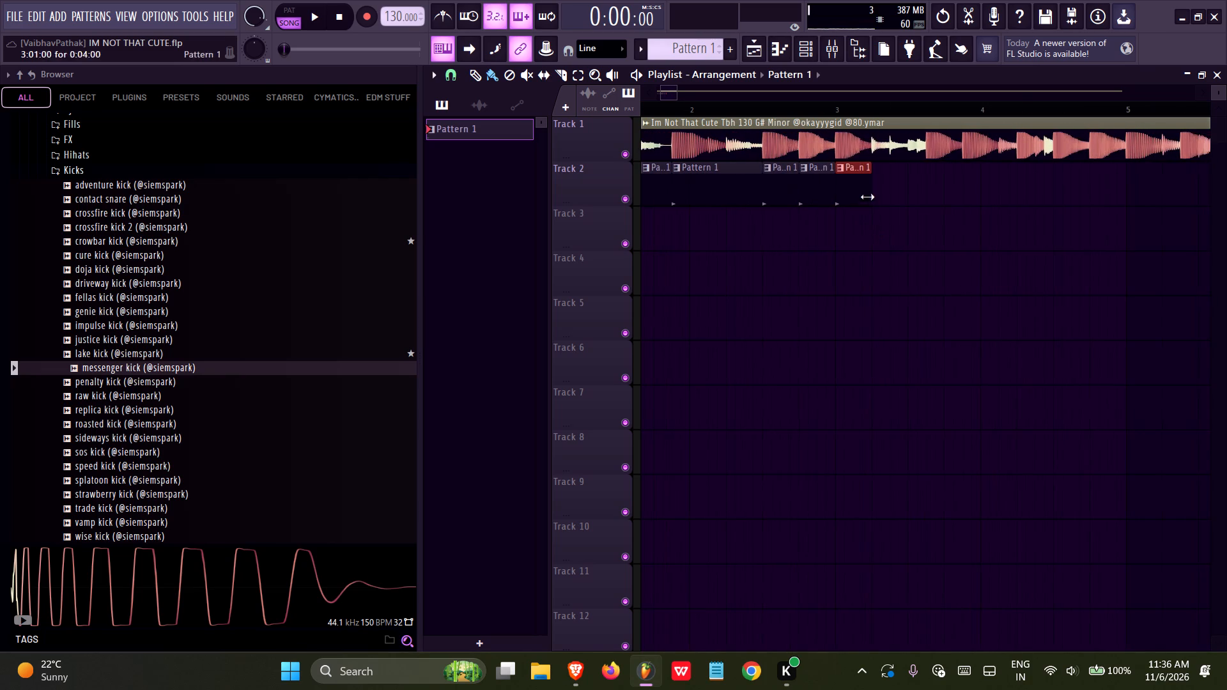
pyautogui.rightClick(866, 195)
# Select all Pattern 1 clips in bars 1 and 2 of Track 2 and duplicate them into bars 3 and 4.
pyautogui.keyDown('ctrl'); pyautogui.scroll(-4, 889, 209); pyautogui.keyUp('ctrl')
pyautogui.keyDown('ctrl'); pyautogui.moveTo(887, 192); pyautogui.dragTo(442, 238); pyautogui.keyUp('ctrl')
pyautogui.hotkey('ctrl', 'b')
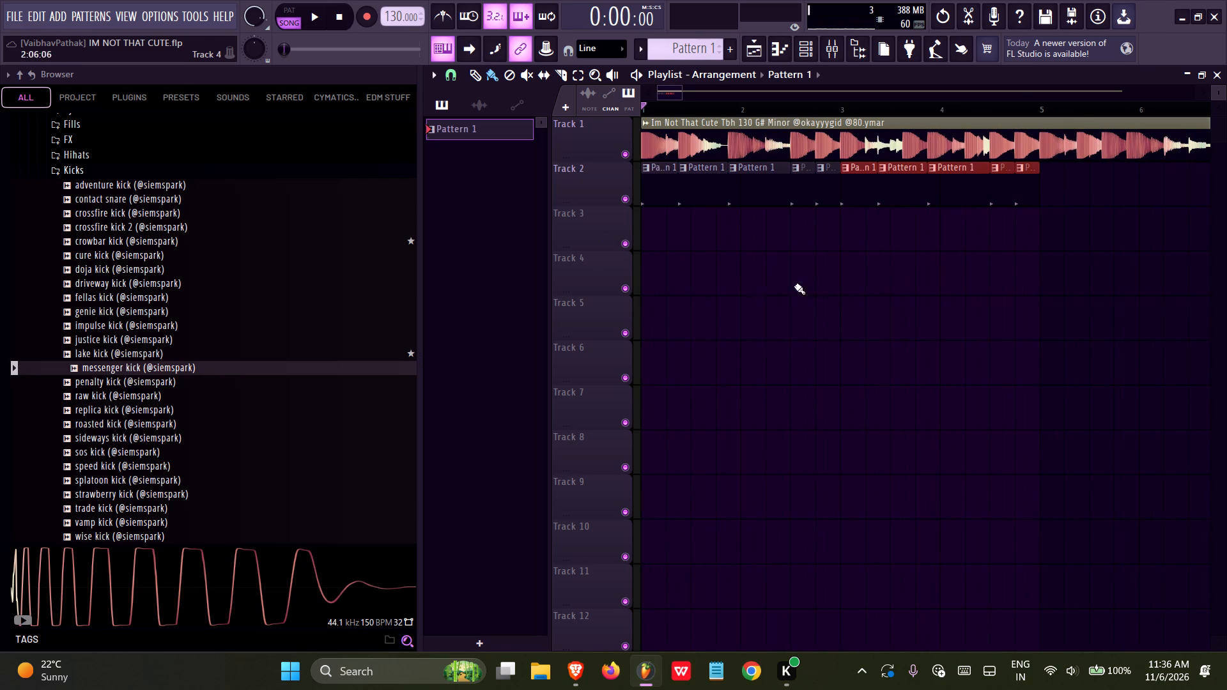
# Delete the Pattern 1 clip at 3:07 and extend the clip at 3:01 to ten steps, ending at the loop's next kick hit.
pyautogui.keyDown('ctrl'); pyautogui.scroll(9, 874, 275); pyautogui.keyUp('ctrl')
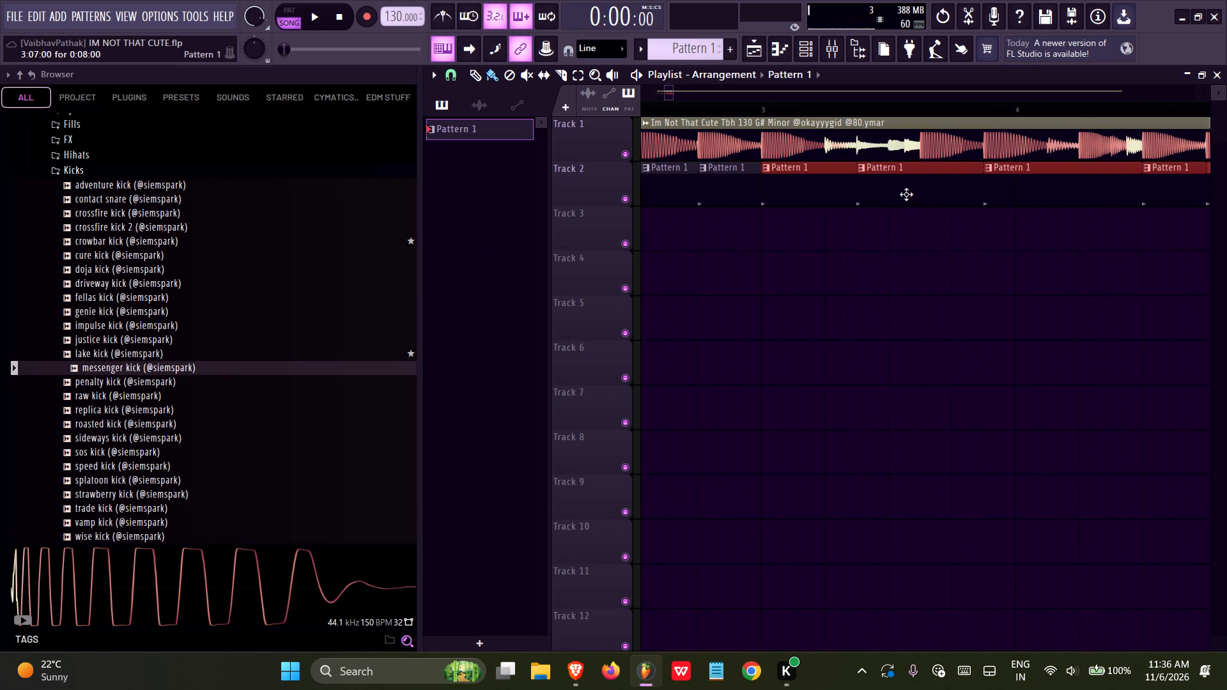
pyautogui.rightClick(906, 194)
pyautogui.moveTo(853, 169); pyautogui.dragTo(920, 178)
pyautogui.keyDown('ctrl'); pyautogui.scroll(5, 920, 185); pyautogui.keyUp('ctrl')
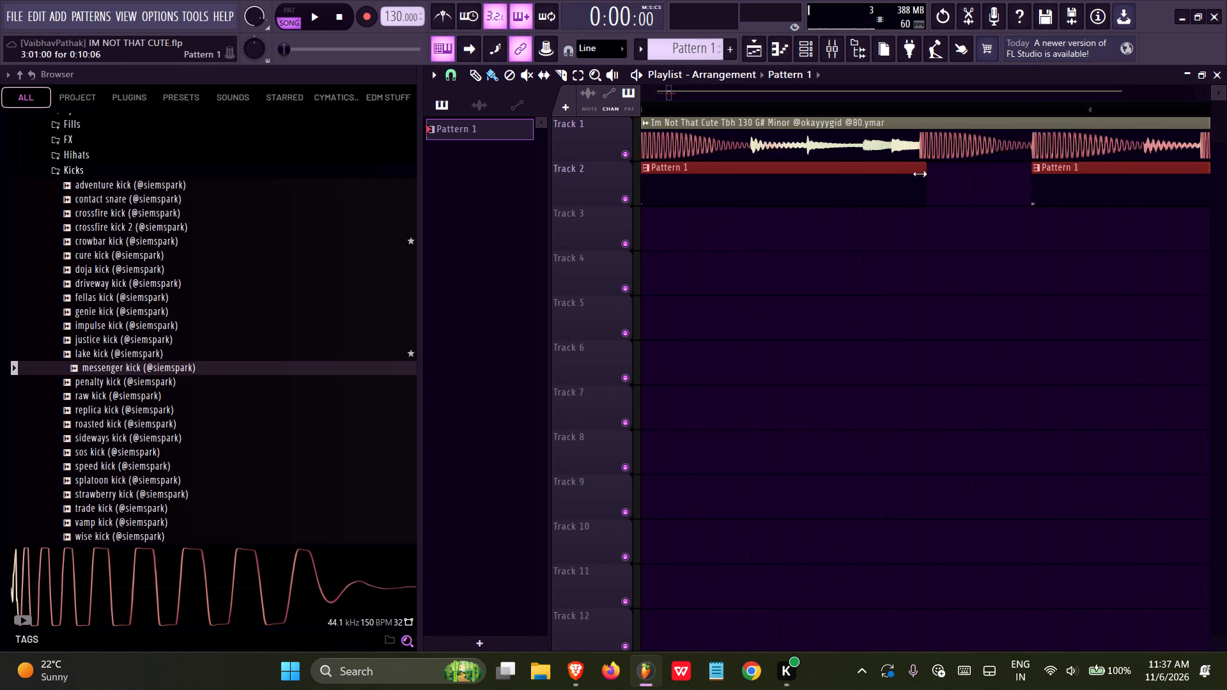
pyautogui.keyDown('ctrl'); pyautogui.scroll(11, 920, 174); pyautogui.keyUp('ctrl')
pyautogui.moveTo(927, 164); pyautogui.dragTo(906, 161)
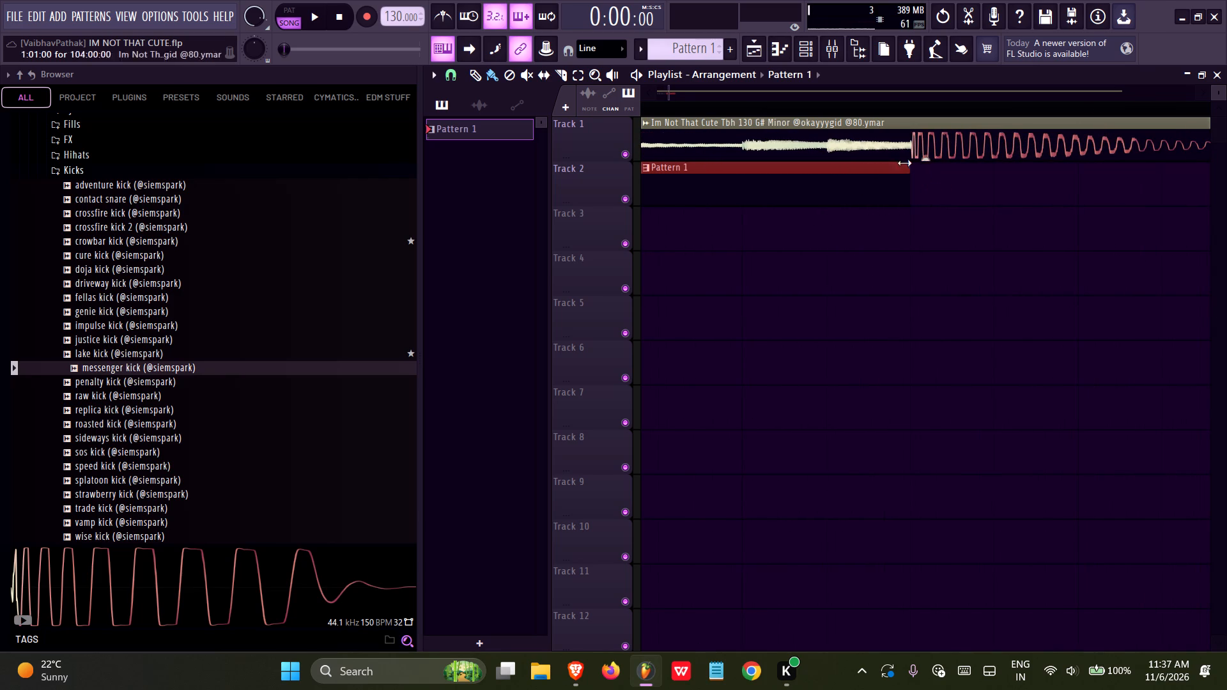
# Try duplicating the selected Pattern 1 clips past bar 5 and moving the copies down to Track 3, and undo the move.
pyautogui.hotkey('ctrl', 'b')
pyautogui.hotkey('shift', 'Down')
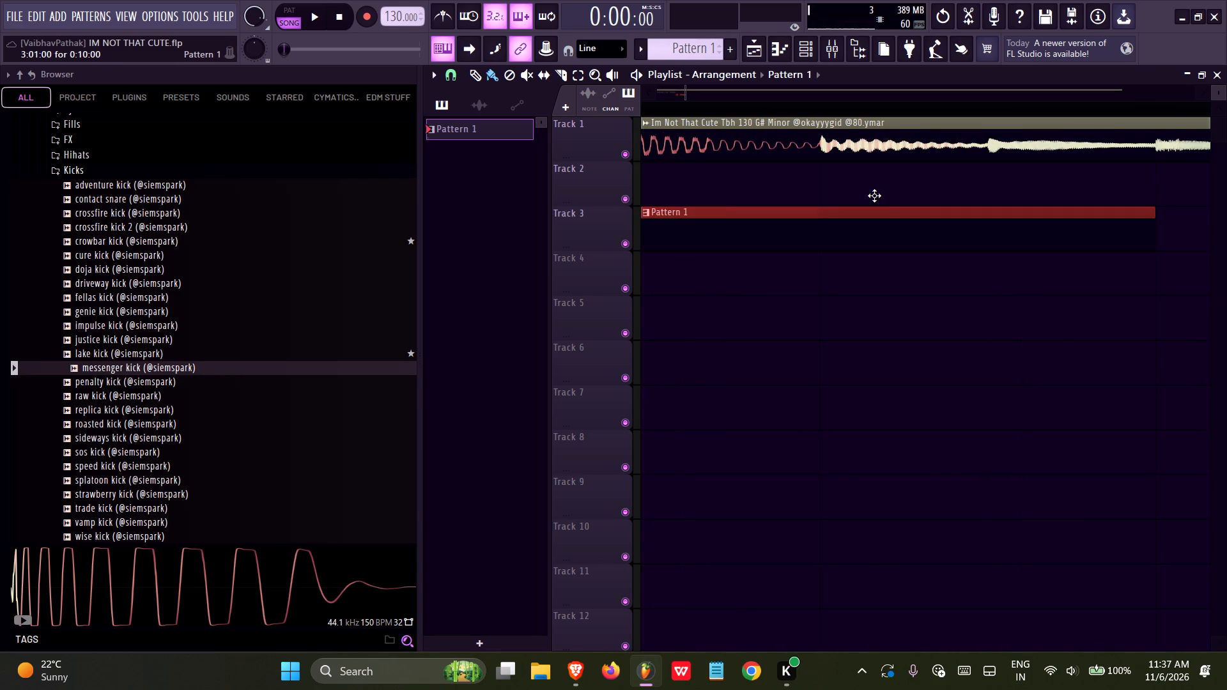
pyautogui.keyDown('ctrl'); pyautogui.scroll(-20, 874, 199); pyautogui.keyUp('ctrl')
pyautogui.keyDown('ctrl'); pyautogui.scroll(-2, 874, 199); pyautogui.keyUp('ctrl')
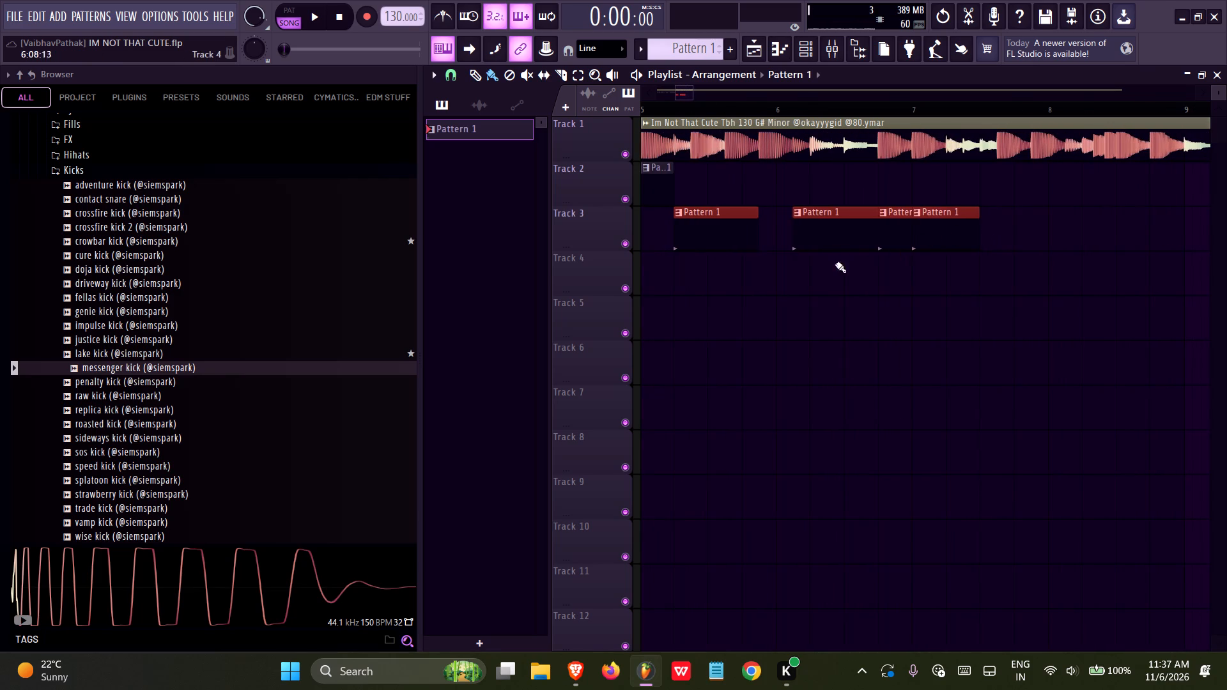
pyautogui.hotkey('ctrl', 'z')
# Delete the duplicated Pattern 1 clips from bar 5 onward on Track 2, along with the clip starting at 4:13.
pyautogui.rightClick(706, 268)
pyautogui.keyDown('ctrl'); pyautogui.scroll(6, 690, 269); pyautogui.keyUp('ctrl')
pyautogui.moveTo(753, 265); pyautogui.dragTo(994, 284, button='middle')
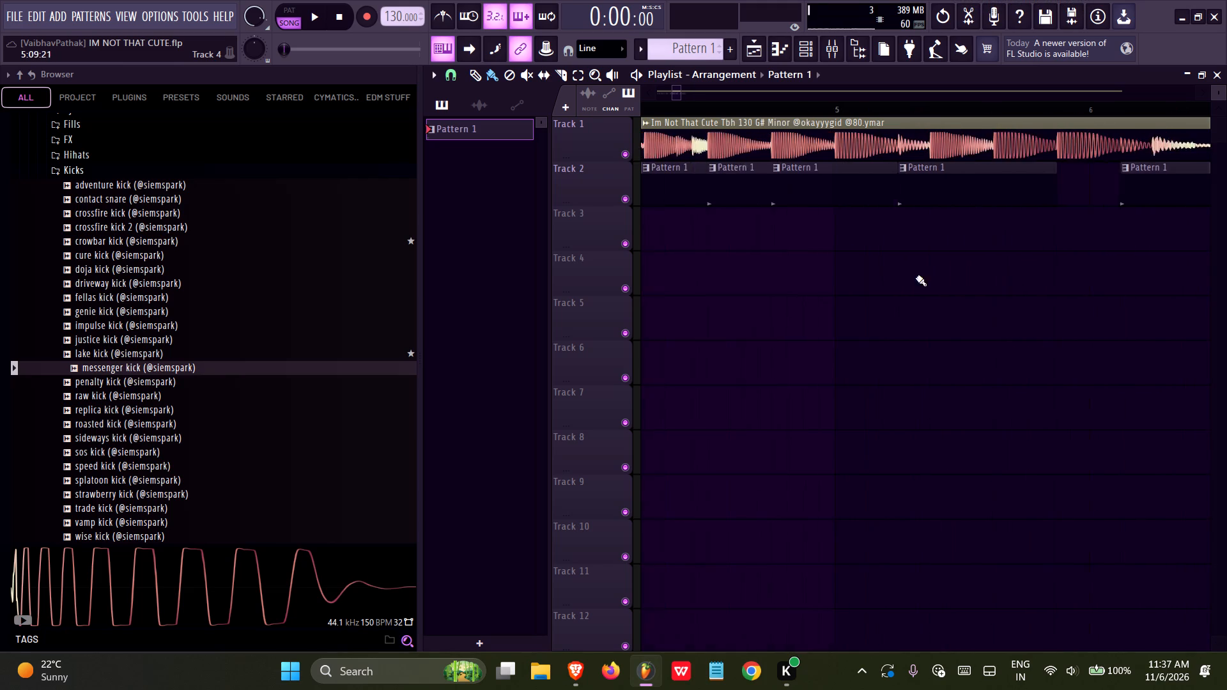
pyautogui.keyDown('ctrl'); pyautogui.scroll(-5, 859, 283); pyautogui.keyUp('ctrl')
pyautogui.moveTo(932, 218); pyautogui.dragTo(938, 201, button='right')
pyautogui.keyDown('ctrl'); pyautogui.scroll(-5, 955, 239); pyautogui.keyUp('ctrl')
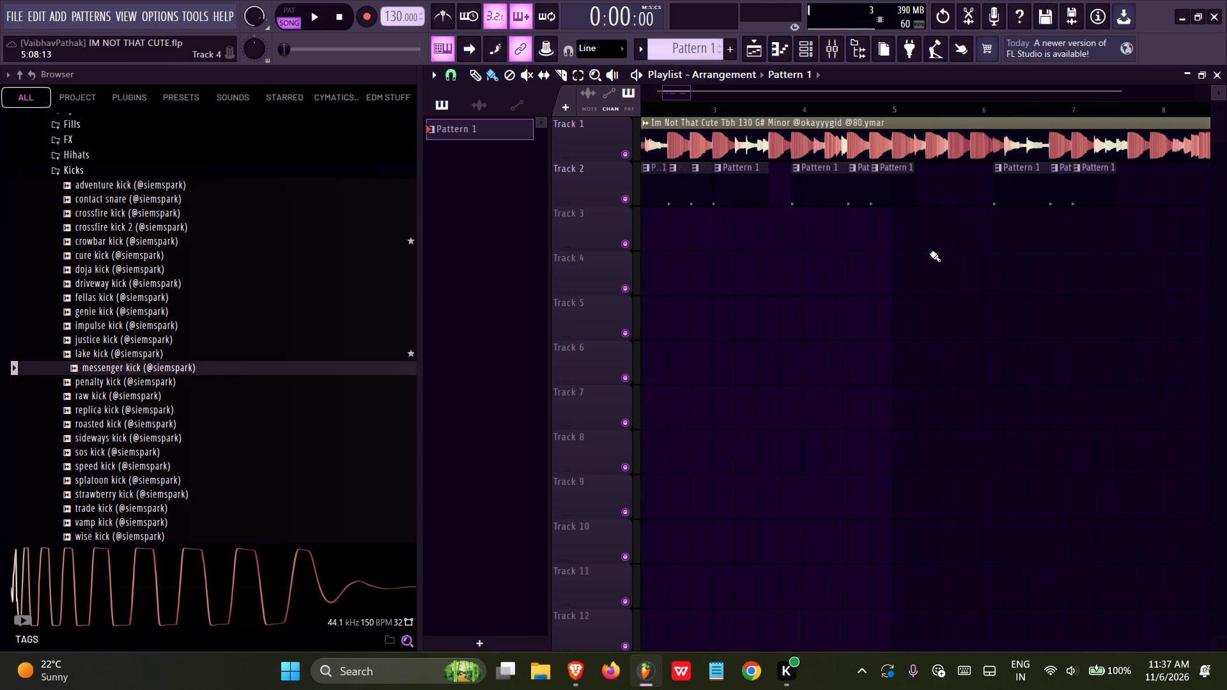
pyautogui.moveTo(916, 245); pyautogui.dragTo(900, 204, button='right')
pyautogui.moveTo(961, 203); pyautogui.dragTo(1115, 201, button='right')
# Play the arrangement from the start and compare the Track 2 kick clips with the loop's hits through bar 3, restarting once.
pyautogui.keyDown('ctrl'); pyautogui.scroll(5, 853, 249); pyautogui.keyUp('ctrl')
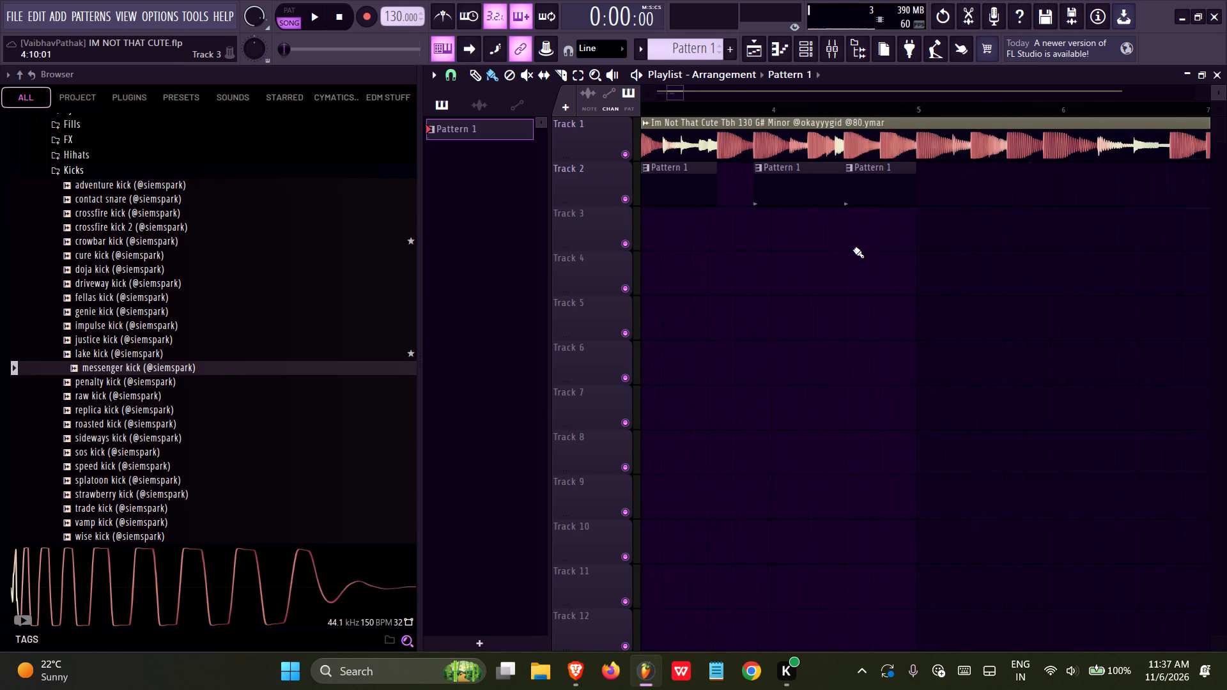
pyautogui.moveTo(949, 270); pyautogui.dragTo(1087, 291, button='middle')
pyautogui.press('space')
pyautogui.keyDown('ctrl'); pyautogui.scroll(-4, 757, 257); pyautogui.keyUp('ctrl')
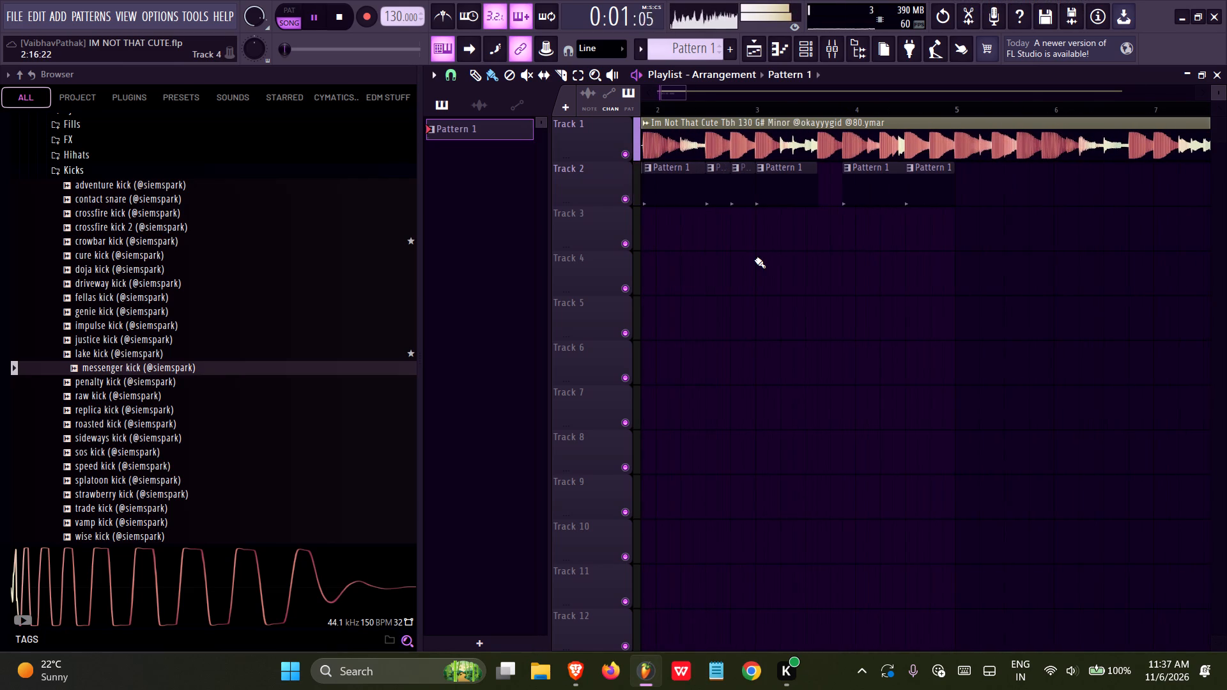
pyautogui.press('space')
pyautogui.moveTo(714, 197); pyautogui.dragTo(991, 252, button='middle')
pyautogui.press('space')
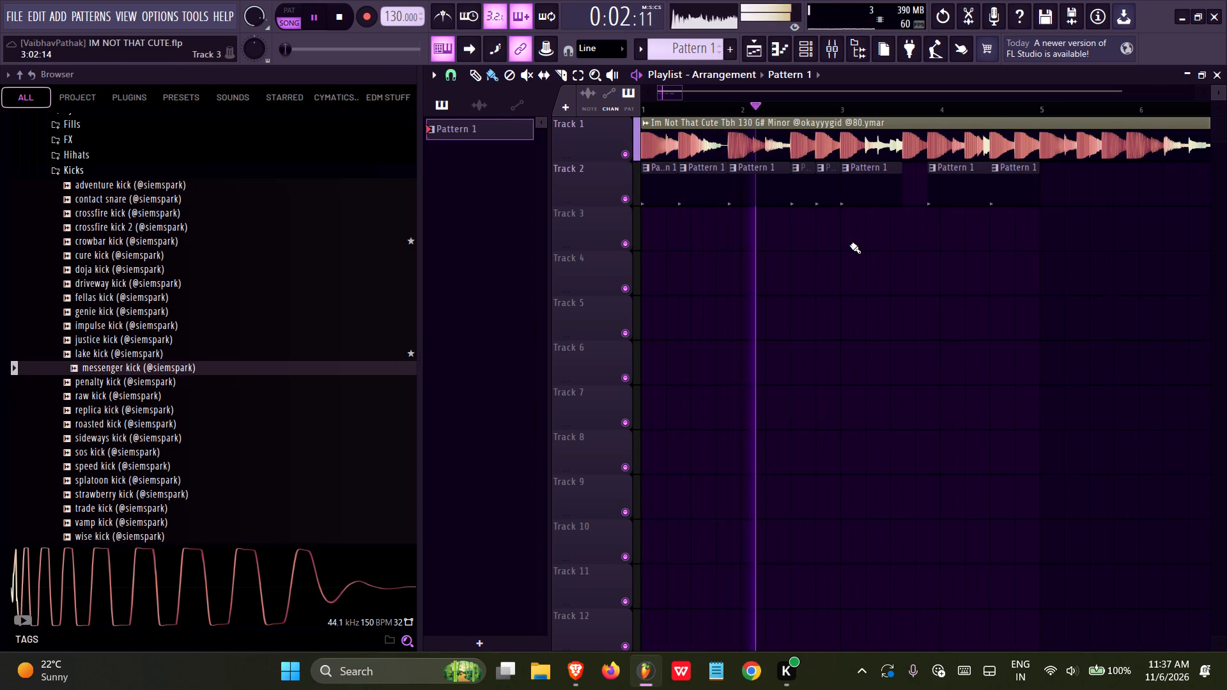
pyautogui.moveTo(1003, 275); pyautogui.dragTo(923, 293, button='middle')
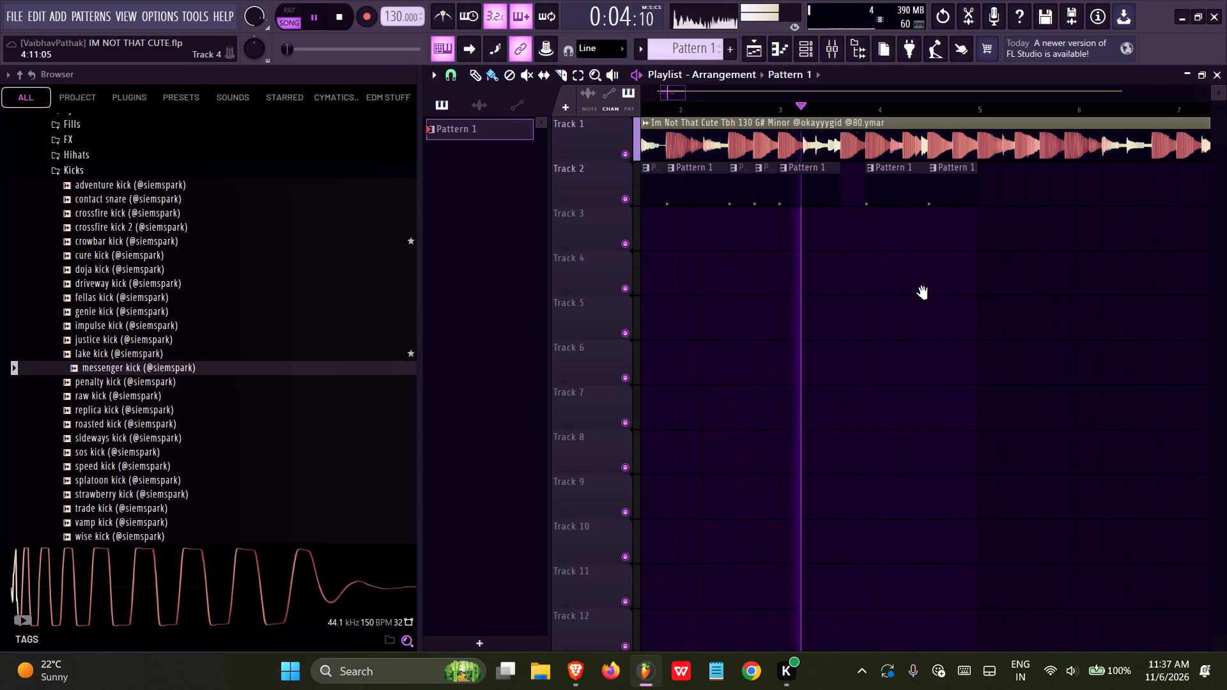
pyautogui.moveTo(923, 293); pyautogui.dragTo(884, 293, button='middle')
pyautogui.keyDown('ctrl'); pyautogui.scroll(6, 743, 295); pyautogui.keyUp('ctrl')
pyautogui.press('space')
# Move the Pattern 1 clip from 3:15 down to Track 3 at 3:11 and shorten it to four steps.
pyautogui.keyDown('ctrl'); pyautogui.scroll(10, 849, 275); pyautogui.keyUp('ctrl')
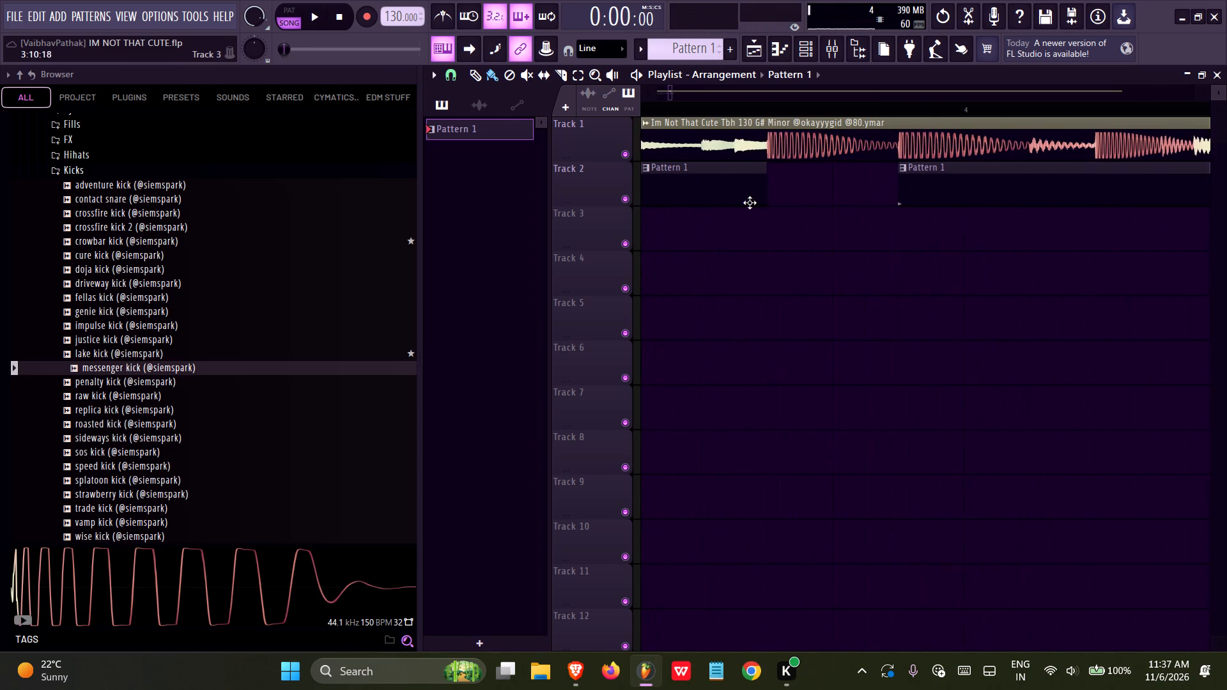
pyautogui.moveTo(962, 194); pyautogui.dragTo(834, 254)
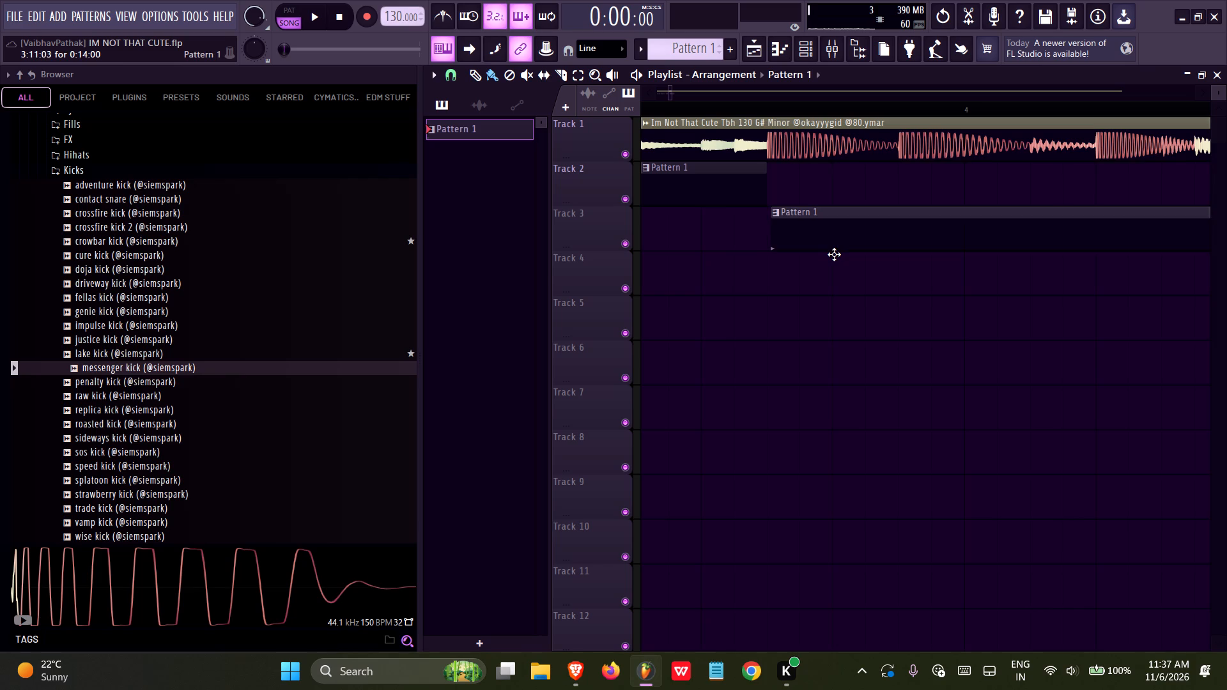
pyautogui.moveTo(834, 254); pyautogui.dragTo(830, 254)
pyautogui.keyDown('ctrl'); pyautogui.scroll(-6, 752, 273); pyautogui.keyUp('ctrl')
pyautogui.moveTo(997, 212); pyautogui.dragTo(929, 216)
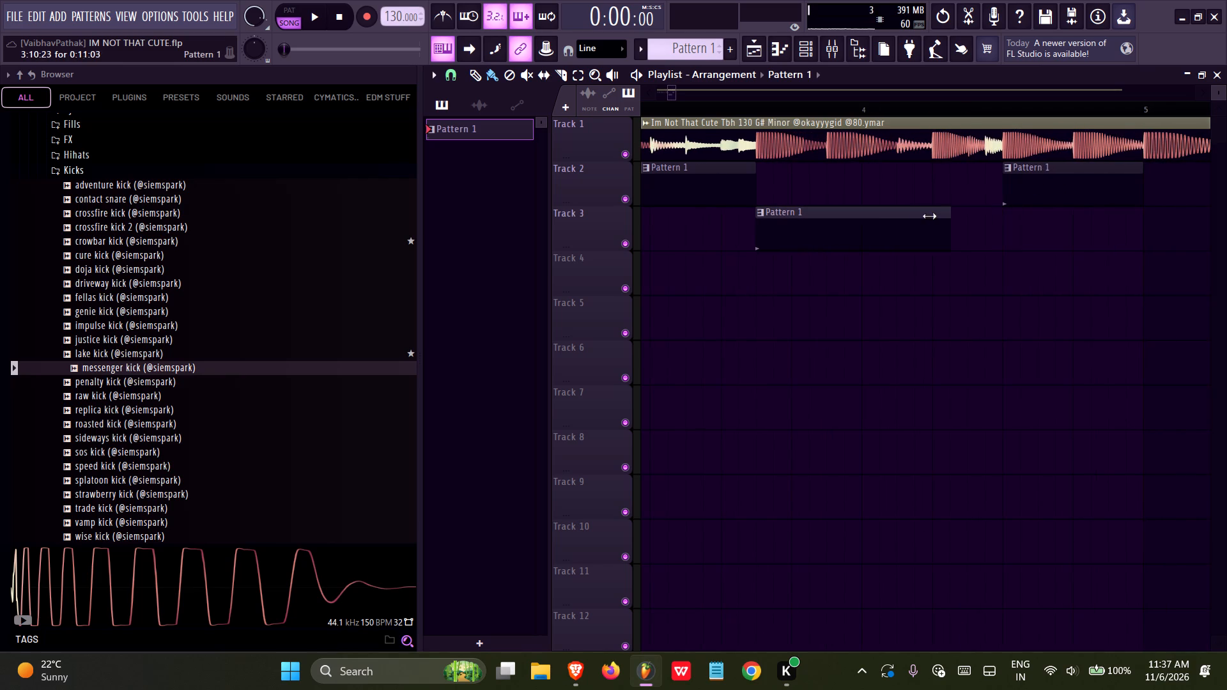
pyautogui.moveTo(929, 216); pyautogui.dragTo(821, 218)
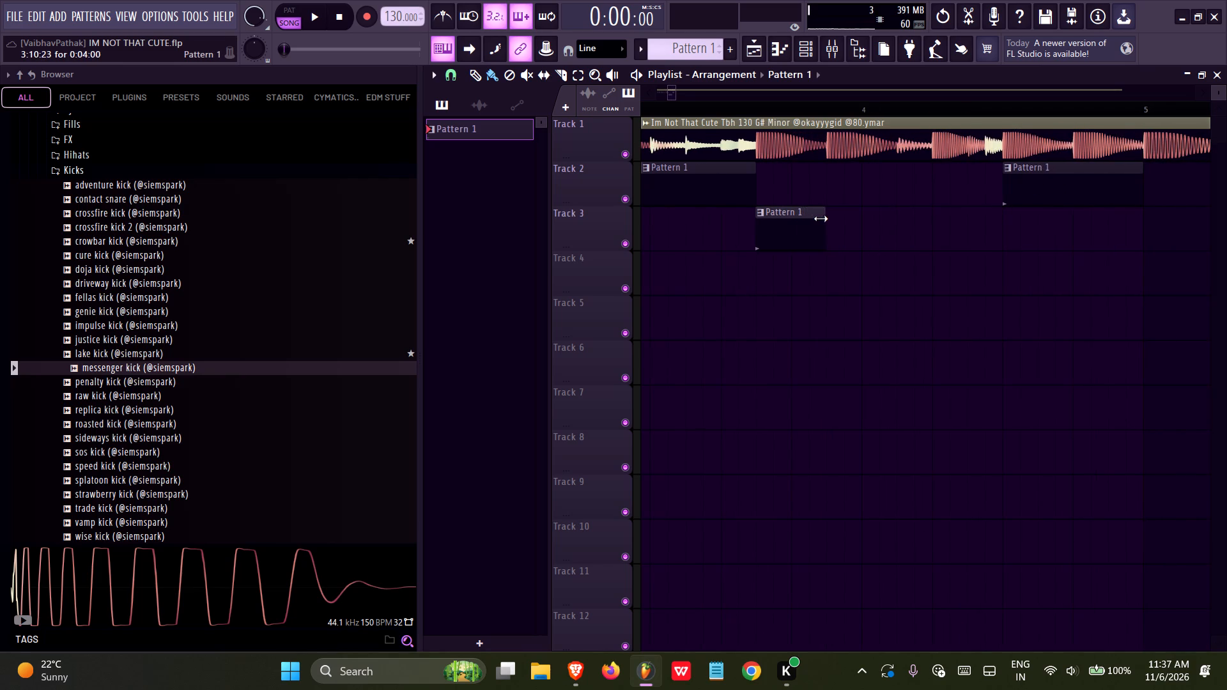
pyautogui.moveTo(821, 218); pyautogui.dragTo(821, 218)
pyautogui.keyDown('ctrl'); pyautogui.scroll(15, 849, 271); pyautogui.keyUp('ctrl')
pyautogui.click(739, 213)
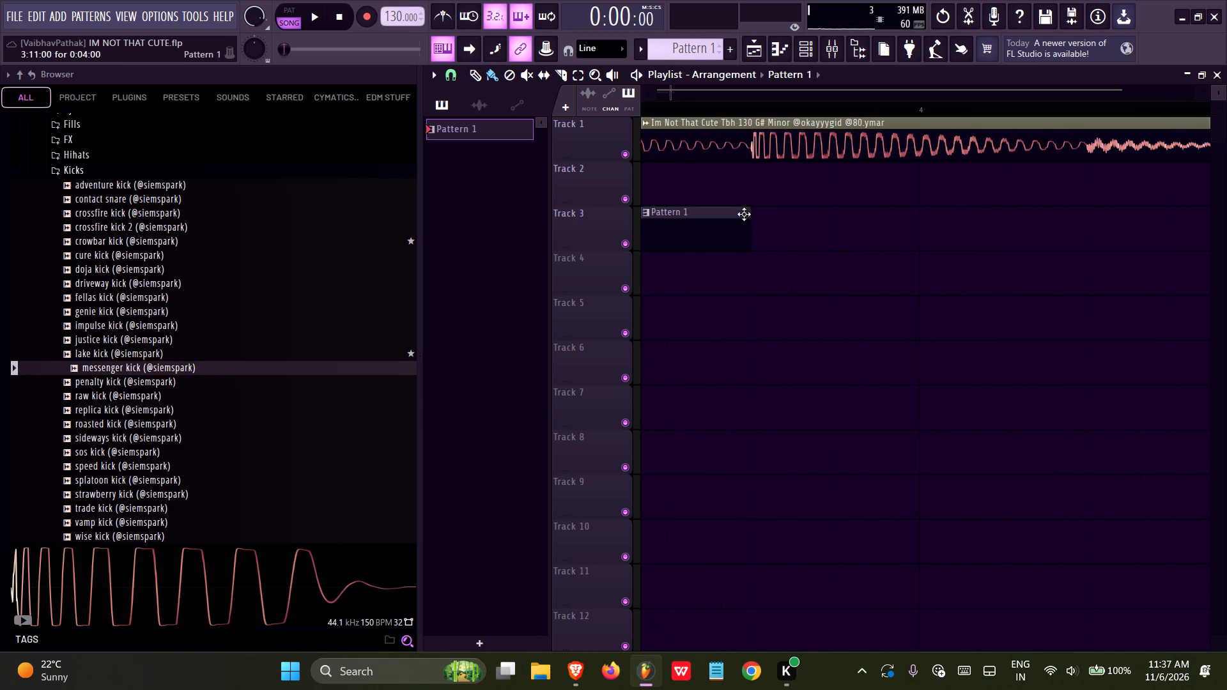
pyautogui.keyDown('ctrl'); pyautogui.click(707, 222); pyautogui.keyUp('ctrl')
# Duplicate the Track 3 clip to 3:15, lengthen the copy to six steps up to the kick hit, and delete the old Track 2 clip at 4:09.
pyautogui.keyDown('ctrl'); pyautogui.scroll(-11, 711, 236); pyautogui.keyUp('ctrl')
pyautogui.hotkey('ctrl', 'b')
pyautogui.keyDown('ctrl'); pyautogui.scroll(-4, 894, 323); pyautogui.keyUp('ctrl')
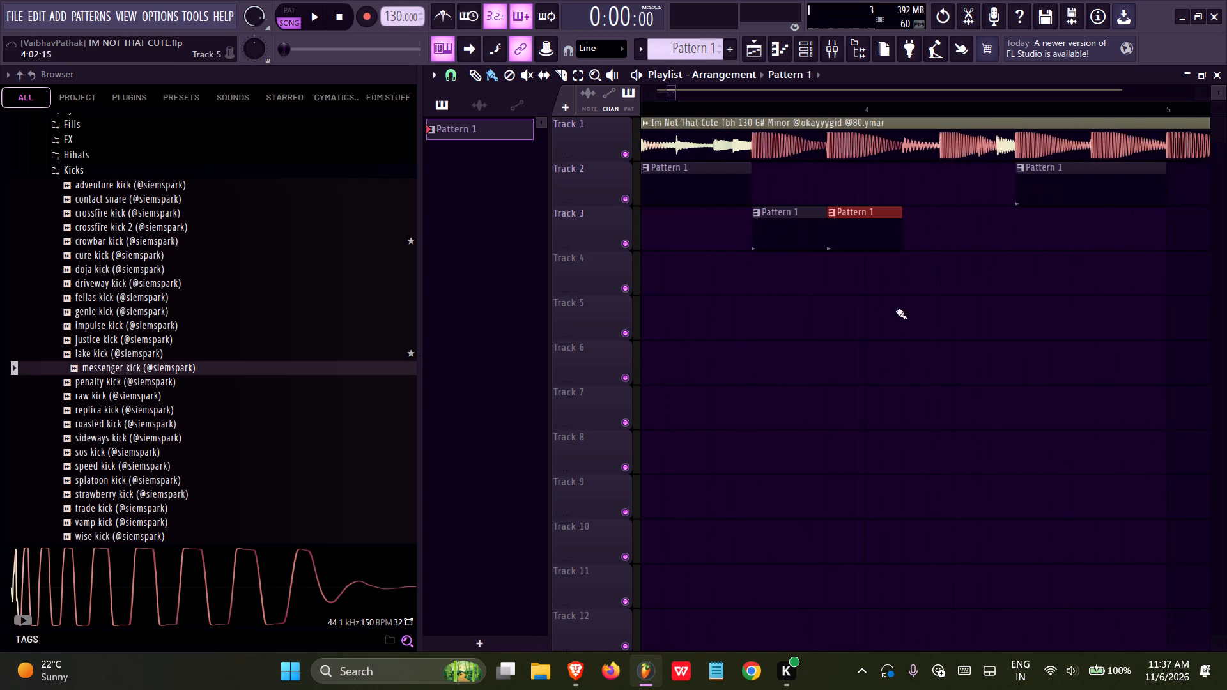
pyautogui.moveTo(893, 215); pyautogui.dragTo(923, 215)
pyautogui.hotkey('ctrl', 'z')
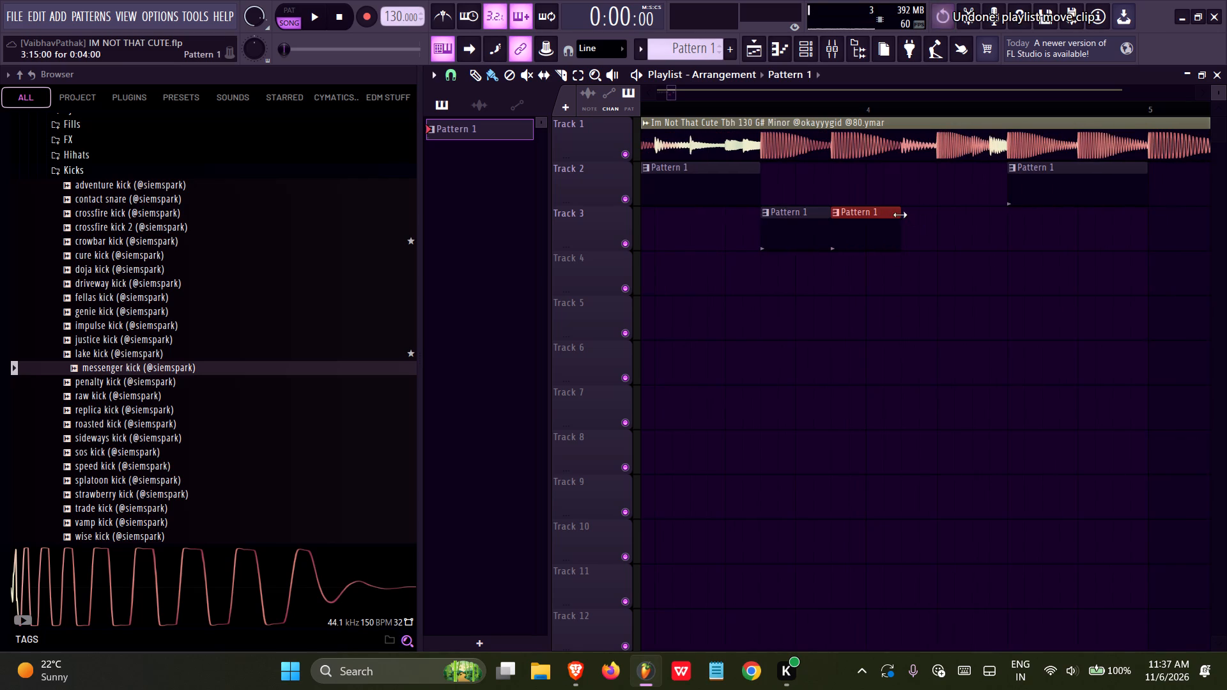
pyautogui.moveTo(898, 213); pyautogui.dragTo(939, 217)
pyautogui.moveTo(1033, 190); pyautogui.dragTo(1170, 187, button='right')
pyautogui.keyDown('ctrl'); pyautogui.scroll(18, 922, 285); pyautogui.keyUp('ctrl')
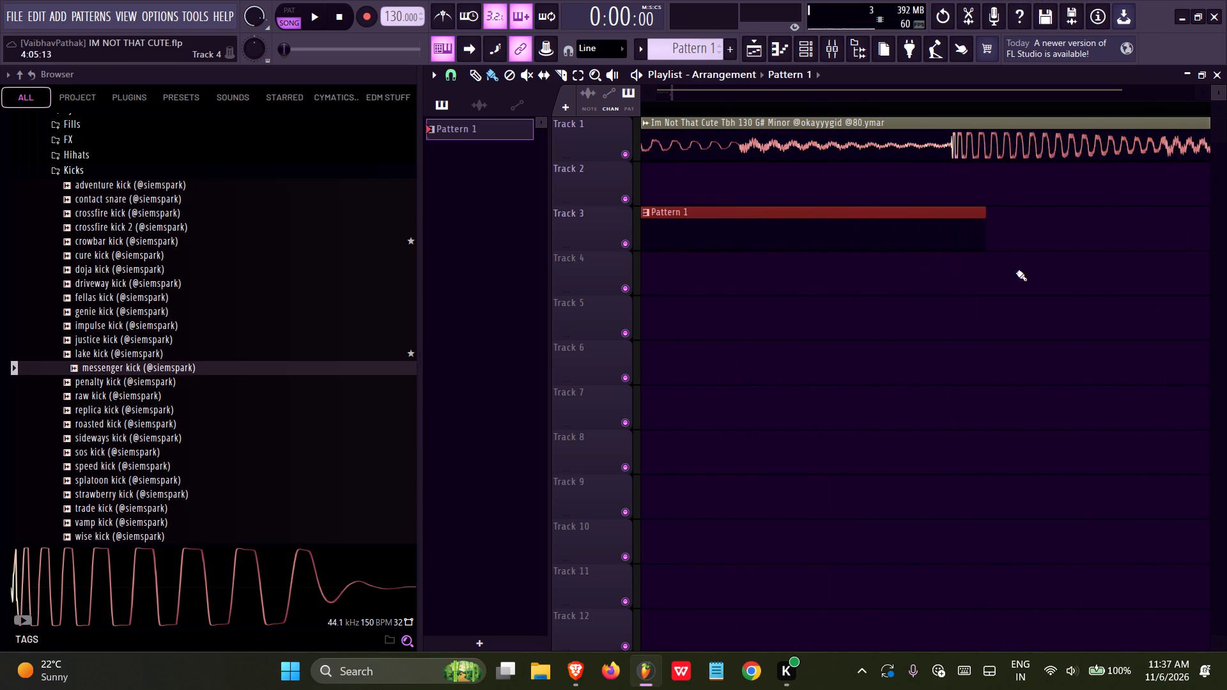
pyautogui.moveTo(981, 211); pyautogui.dragTo(943, 214)
# Duplicate the six-step clip to 4:05 on Track 3 and shorten the copy to four steps, ending at the next kick hit.
pyautogui.keyDown('ctrl'); pyautogui.scroll(-3, 842, 286); pyautogui.keyUp('ctrl')
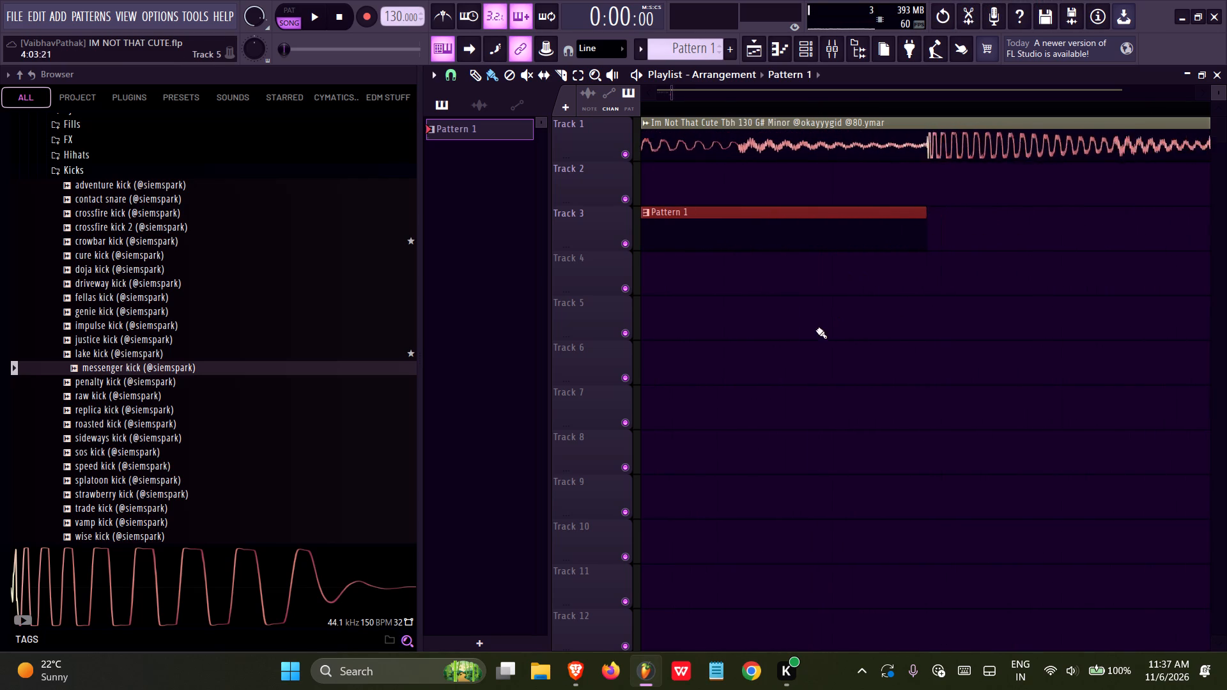
pyautogui.keyDown('ctrl'); pyautogui.scroll(-13, 816, 330); pyautogui.keyUp('ctrl')
pyautogui.hotkey('ctrl', 'b')
pyautogui.keyDown('ctrl'); pyautogui.scroll(10, 943, 331); pyautogui.keyUp('ctrl')
pyautogui.moveTo(888, 213); pyautogui.dragTo(785, 225)
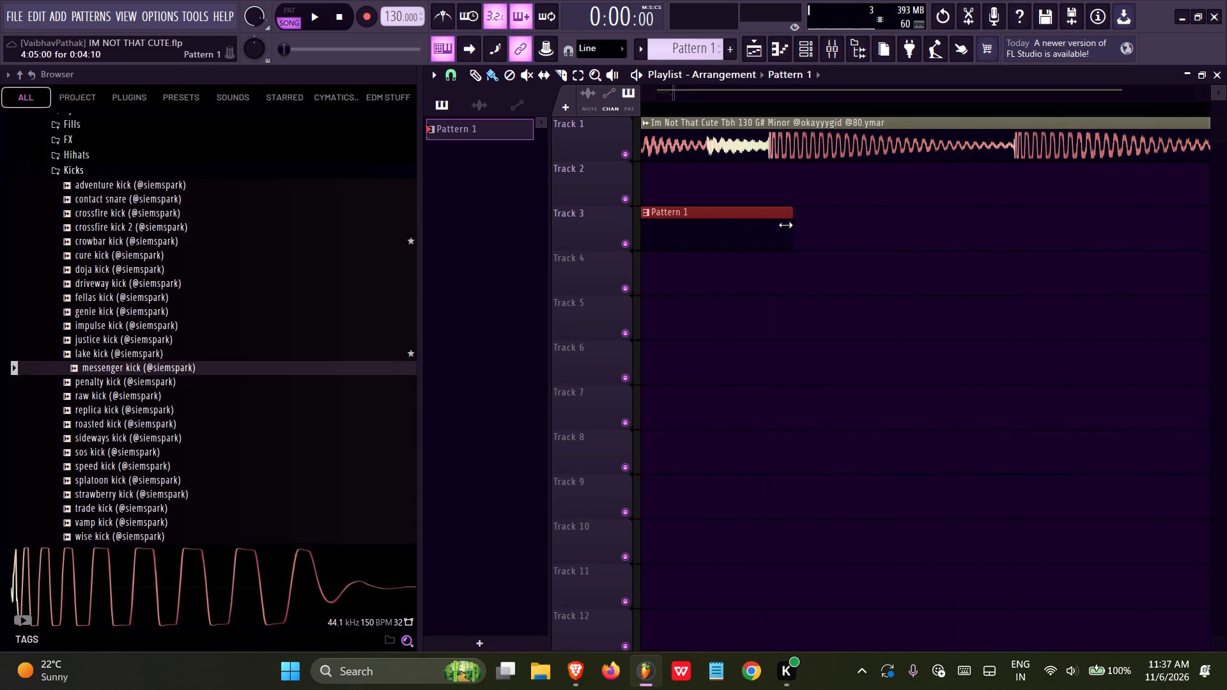
pyautogui.moveTo(785, 225); pyautogui.dragTo(765, 222)
# Duplicate the four-step clip at 4:05 twice in a row so that the Track 3 clips fill up to bar 5.
pyautogui.keyDown('ctrl'); pyautogui.scroll(-11, 736, 312); pyautogui.keyUp('ctrl')
pyautogui.hotkey('ctrl', 'b')
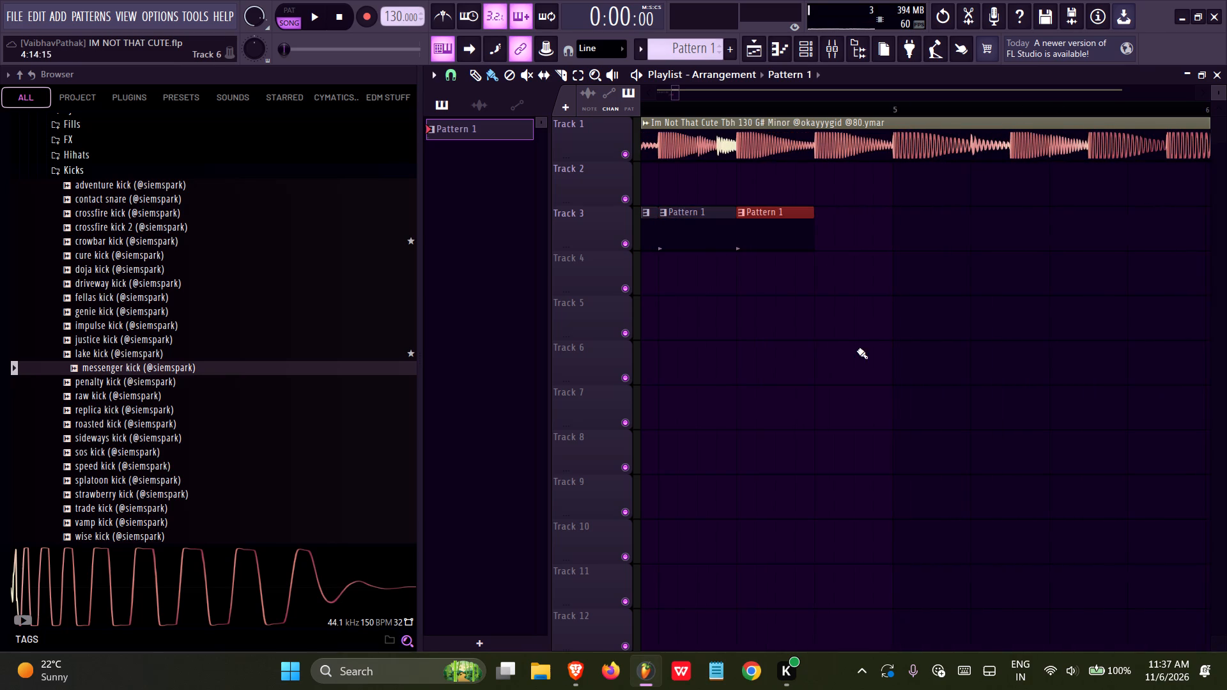
pyautogui.hotkey('ctrl', 'b')
# Select the five Pattern 1 clips on Track 3 and move them up to Track 2.
pyautogui.keyDown('ctrl'); pyautogui.scroll(-11, 968, 344); pyautogui.keyUp('ctrl')
pyautogui.keyDown('ctrl'); pyautogui.moveTo(1031, 232); pyautogui.dragTo(867, 256); pyautogui.keyUp('ctrl')
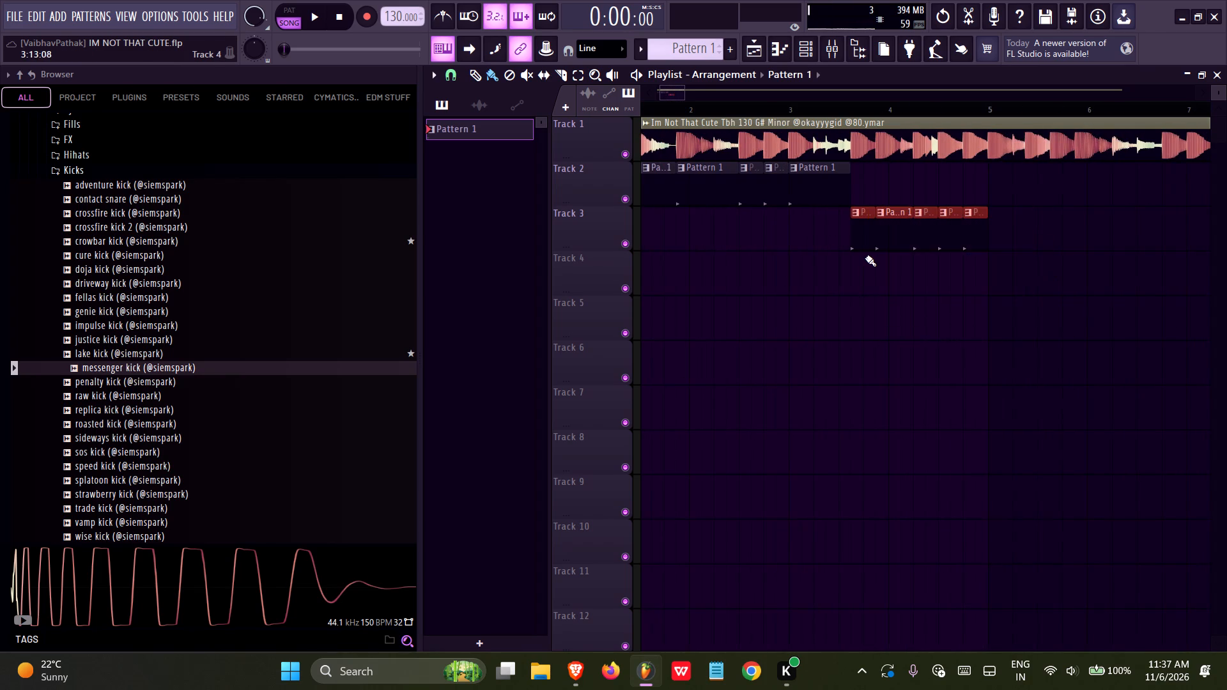
pyautogui.hotkey('shift', 'Up')
pyautogui.hotkey('shift', 'Up')
pyautogui.hotkey('shift', 'Down')
# Play the arrangement from the start, save the project and listen to the kick clips against the loop through bar 5.
pyautogui.press('space')
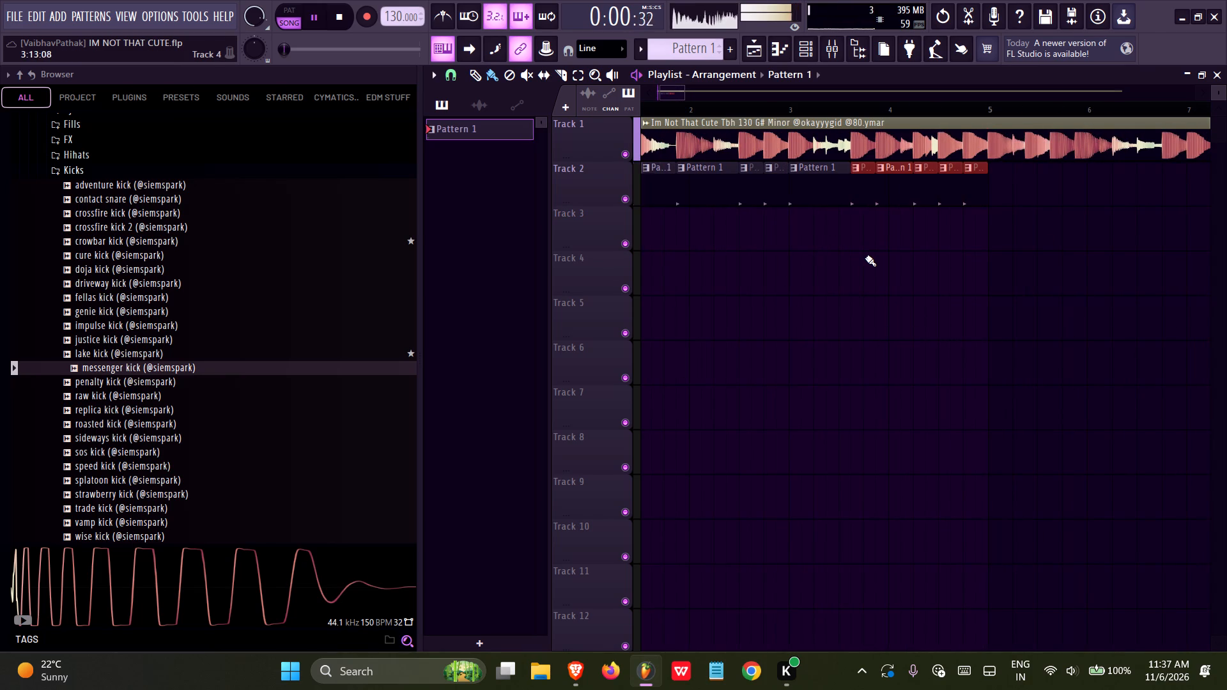
pyautogui.hotkey('ctrl', 's')
pyautogui.moveTo(793, 284); pyautogui.dragTo(934, 305, button='middle')
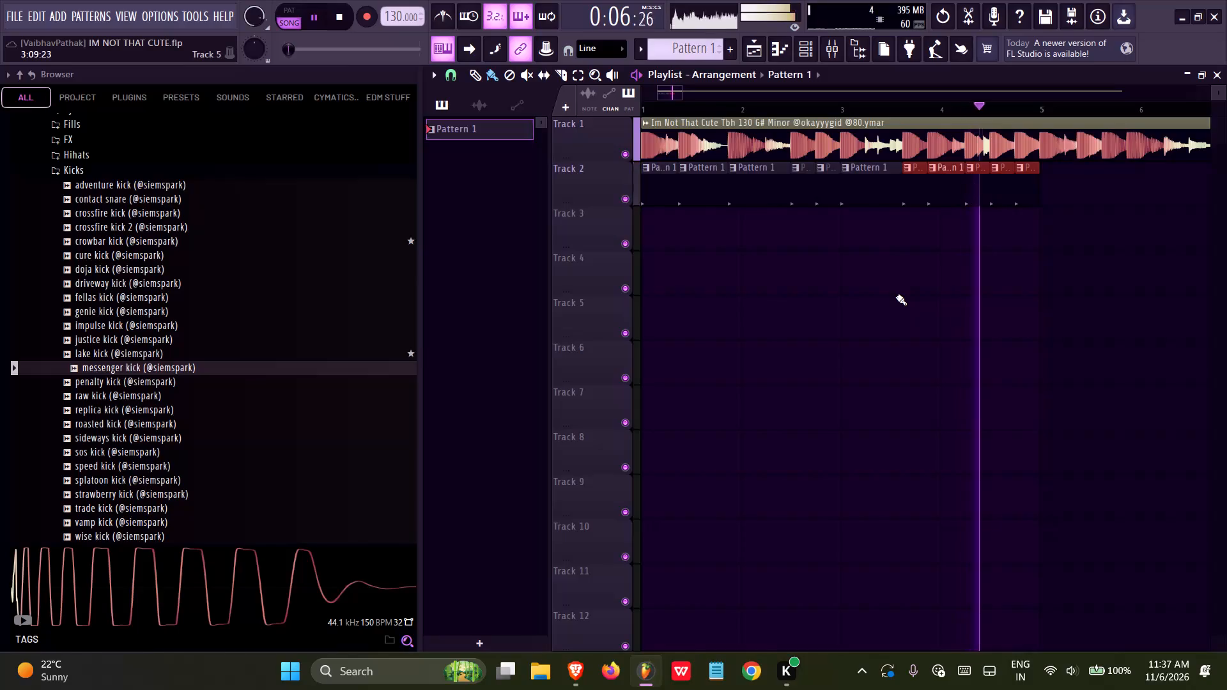
pyautogui.keyDown('ctrl'); pyautogui.scroll(-5, 822, 304); pyautogui.keyUp('ctrl')
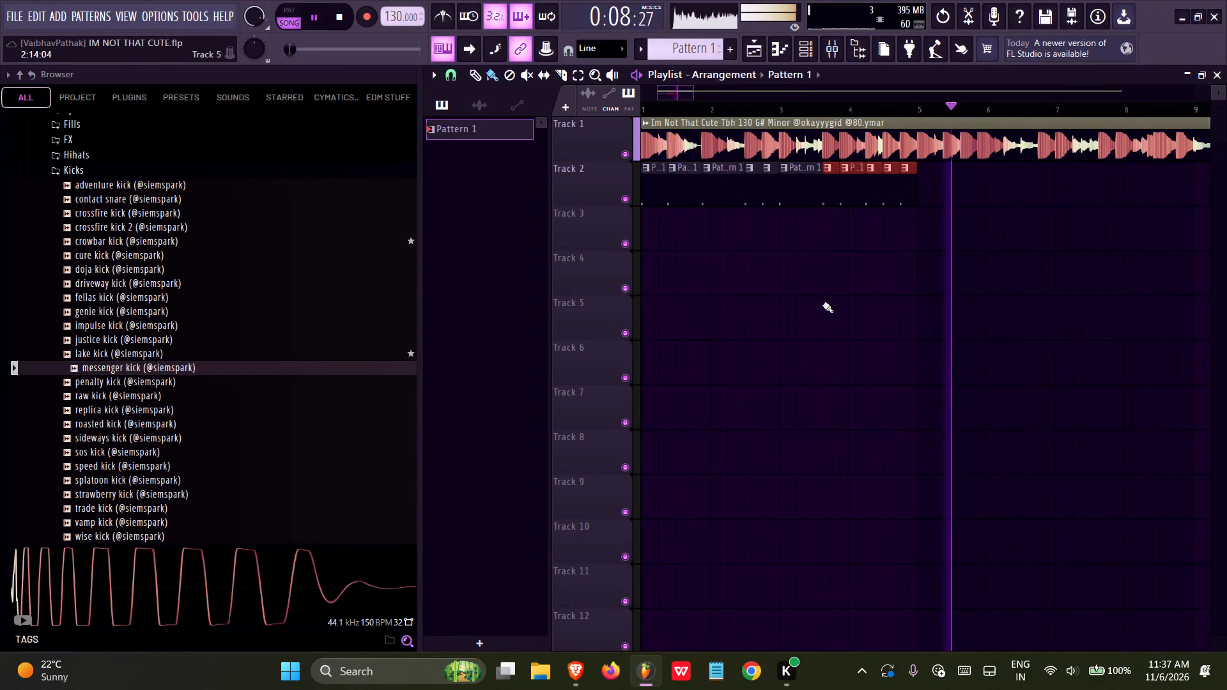
# Duplicate all the Pattern 1 clips on Track 2 so that they continue from bar 5 to bar 9, and save the project.
pyautogui.keyDown('ctrl'); pyautogui.moveTo(942, 195); pyautogui.dragTo(551, 229); pyautogui.keyUp('ctrl')
pyautogui.hotkey('ctrl', 'b')
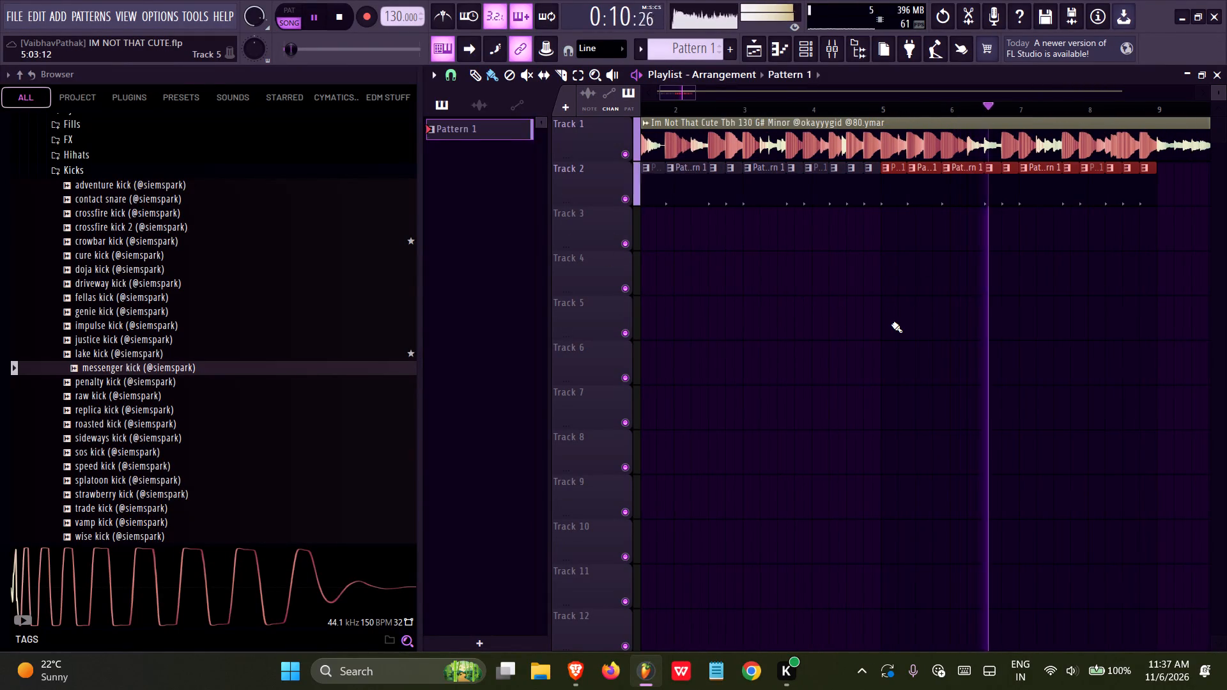
pyautogui.hotkey('ctrl', 's')
pyautogui.keyDown('ctrl'); pyautogui.scroll(-5, 905, 314); pyautogui.keyUp('ctrl')
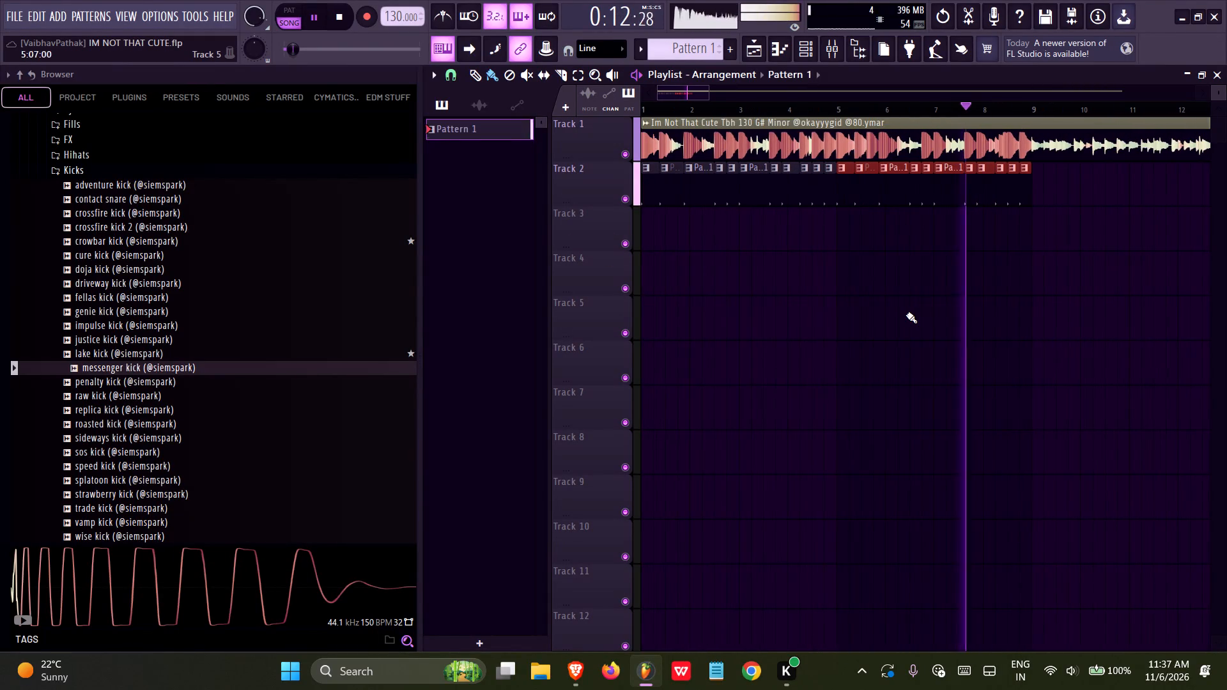
pyautogui.hotkey('ctrl', 's')
pyautogui.scroll(1, 377, 418)
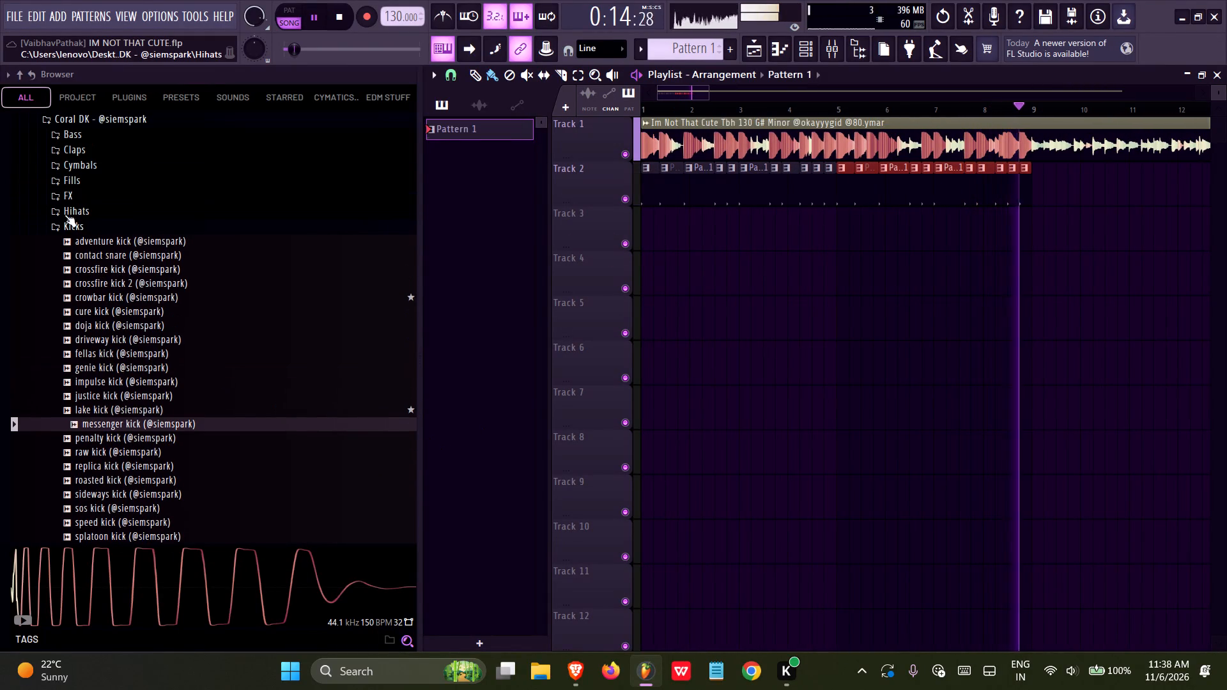
pyautogui.keyDown('ctrl'); pyautogui.scroll(12, 955, 365); pyautogui.keyUp('ctrl')
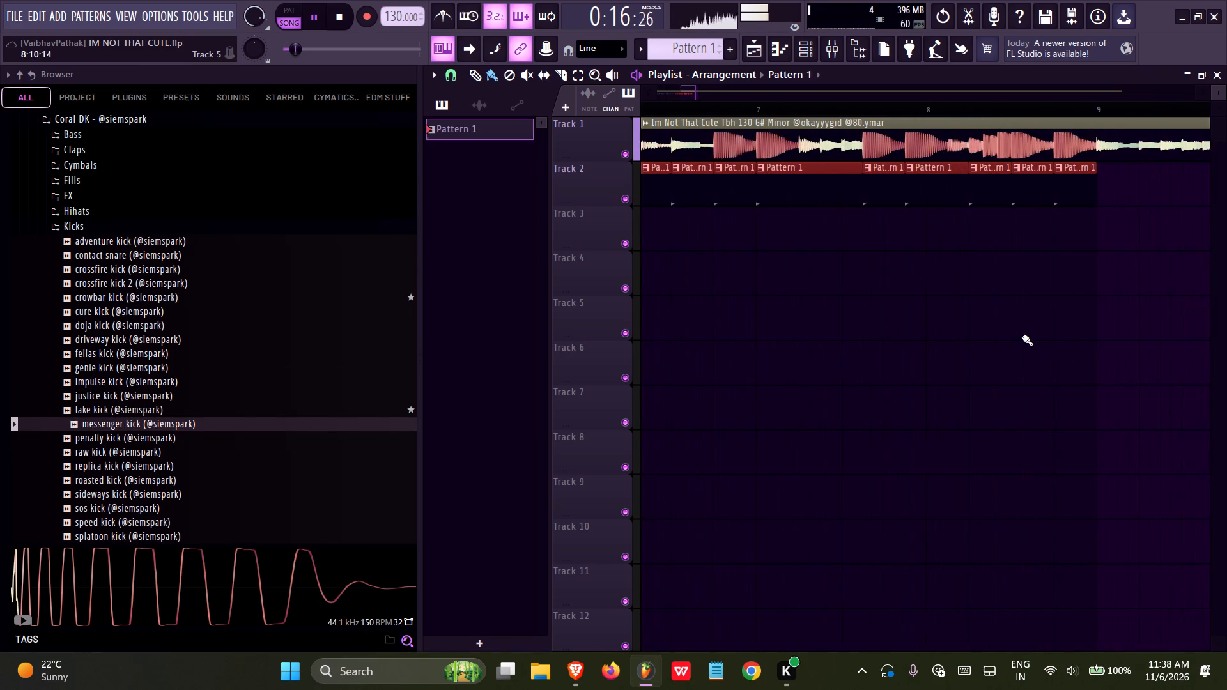
pyautogui.keyDown('ctrl'); pyautogui.scroll(2, 1019, 337); pyautogui.keyUp('ctrl')
pyautogui.keyDown('ctrl'); pyautogui.scroll(-20, 1019, 335); pyautogui.keyUp('ctrl')
pyautogui.hotkey('ctrl', 's')
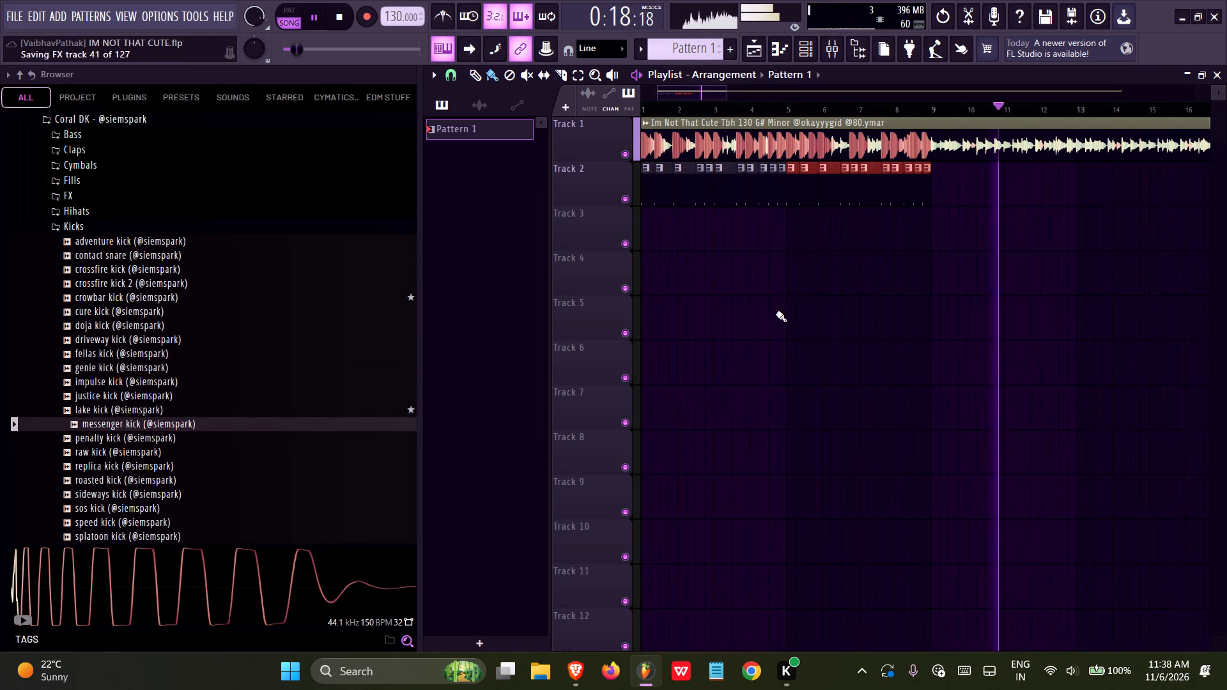
# Merge all the Pattern 1 clips on Track 2 into one pattern clip and stop playback.
pyautogui.keyDown('ctrl'); pyautogui.moveTo(970, 192); pyautogui.dragTo(532, 192); pyautogui.keyUp('ctrl')
pyautogui.hotkey('ctrl', 'g')
pyautogui.press('space')
# Rename the merged pattern clip on Track 2 as KICK.
pyautogui.click(647, 169)
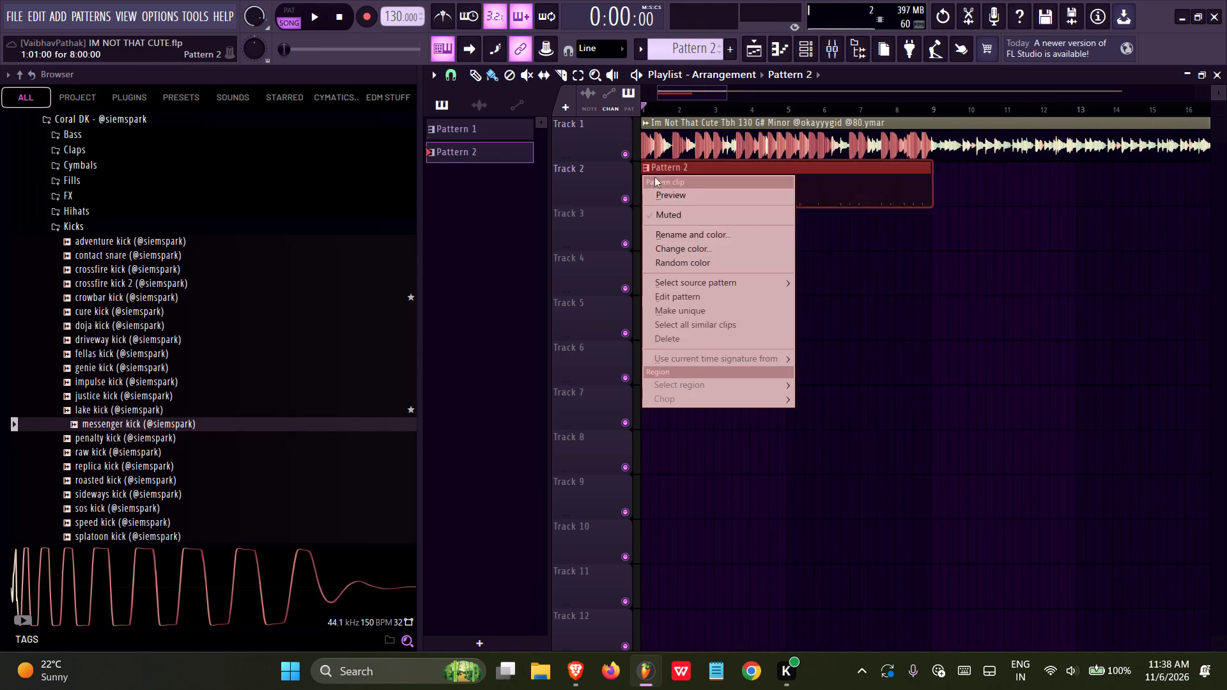
pyautogui.write('KI')
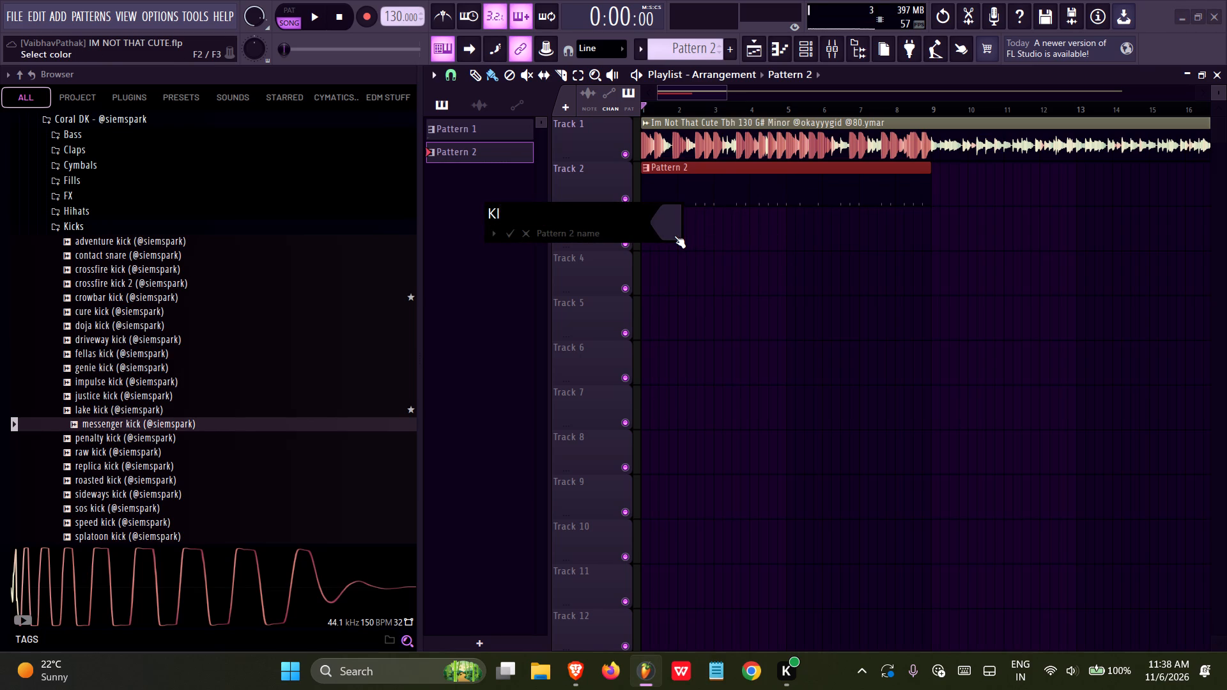
pyautogui.write('CK')
pyautogui.press('Return')
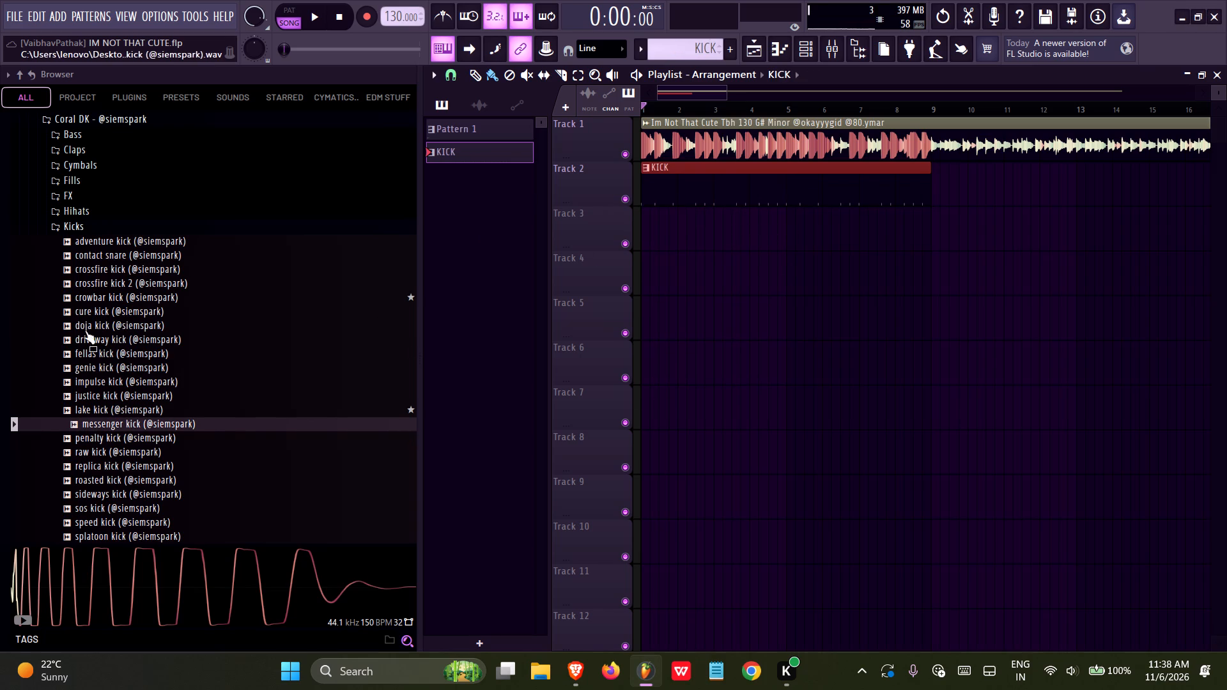
# Collapse the Kicks folder, open the Coral DK Snares folder and audition its samples to choose a snare.
pyautogui.click(81, 227)
pyautogui.click(71, 270)
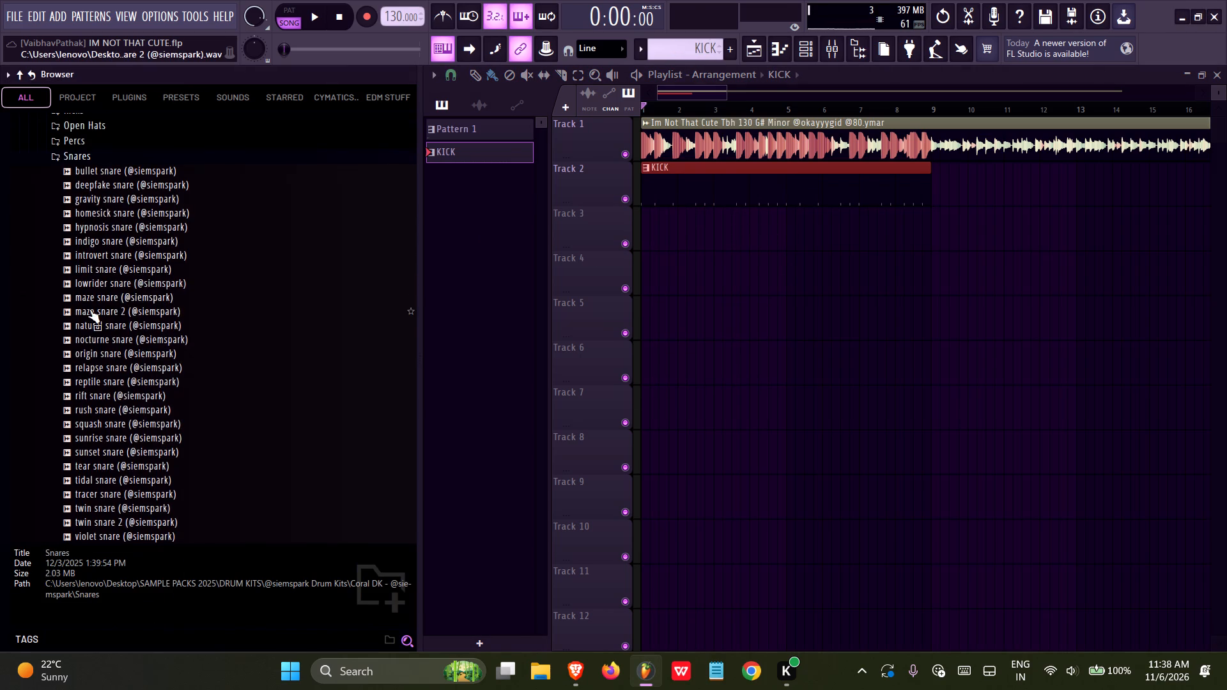
pyautogui.click(89, 309)
pyautogui.click(89, 295)
pyautogui.click(89, 272)
pyautogui.click(89, 252)
pyautogui.click(89, 240)
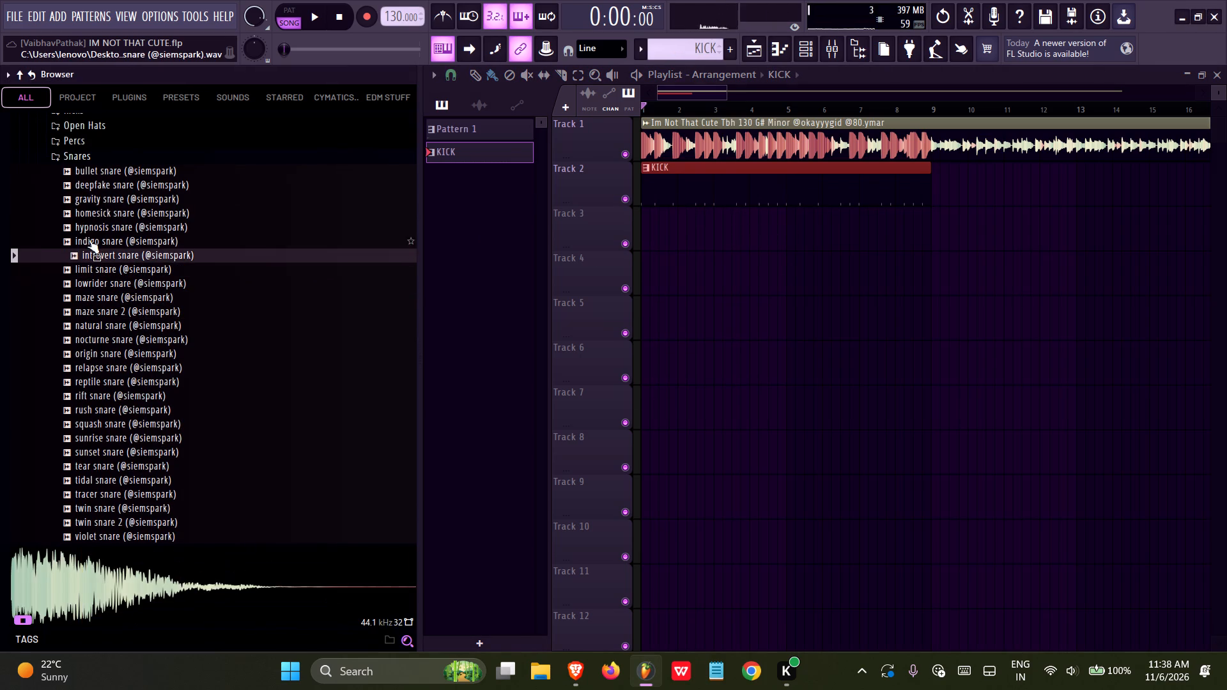
pyautogui.click(89, 225)
pyautogui.click(89, 210)
pyautogui.click(89, 192)
pyautogui.click(89, 210)
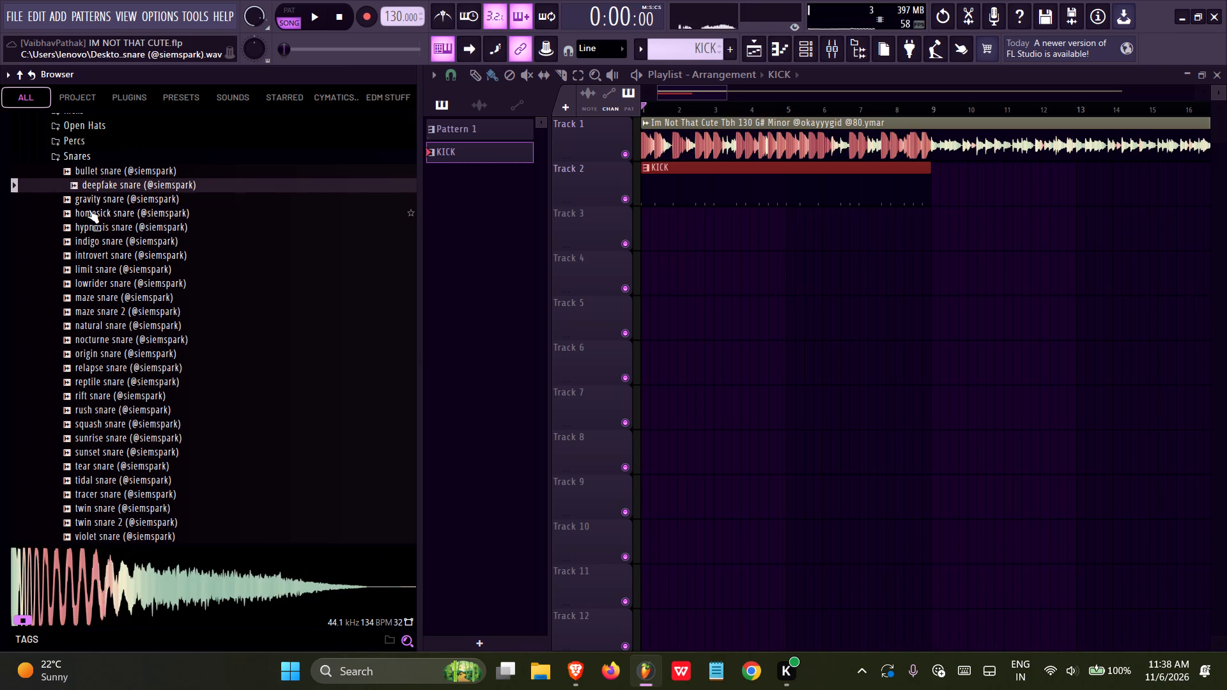
pyautogui.click(89, 210)
pyautogui.click(109, 398)
pyautogui.click(102, 417)
pyautogui.click(100, 425)
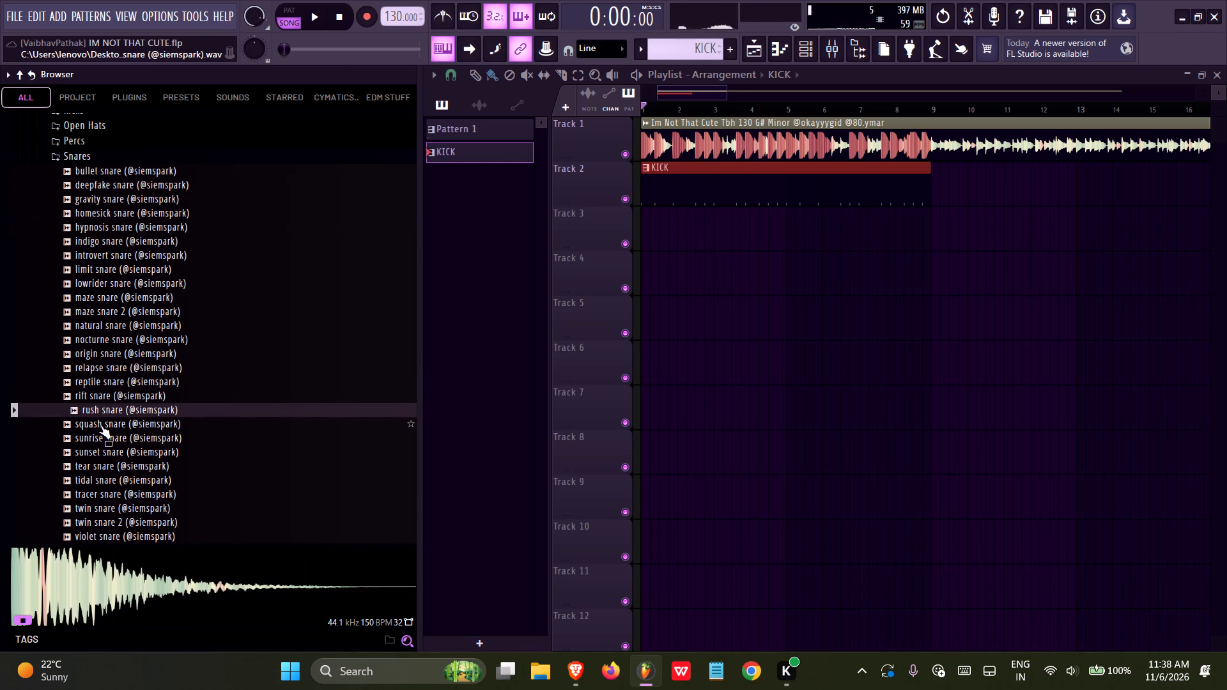
pyautogui.click(100, 425)
pyautogui.click(95, 436)
pyautogui.click(91, 453)
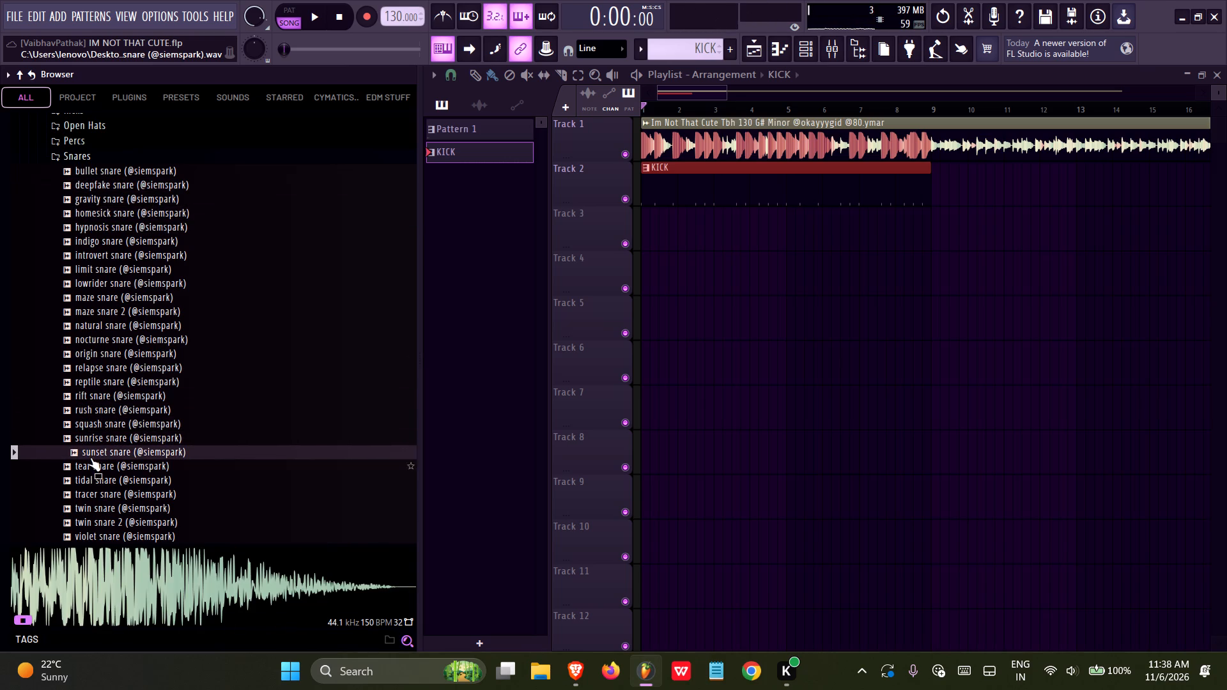
pyautogui.click(90, 457)
# Add the sunset snare sample to the channel rack as a new channel.
pyautogui.click(802, 50)
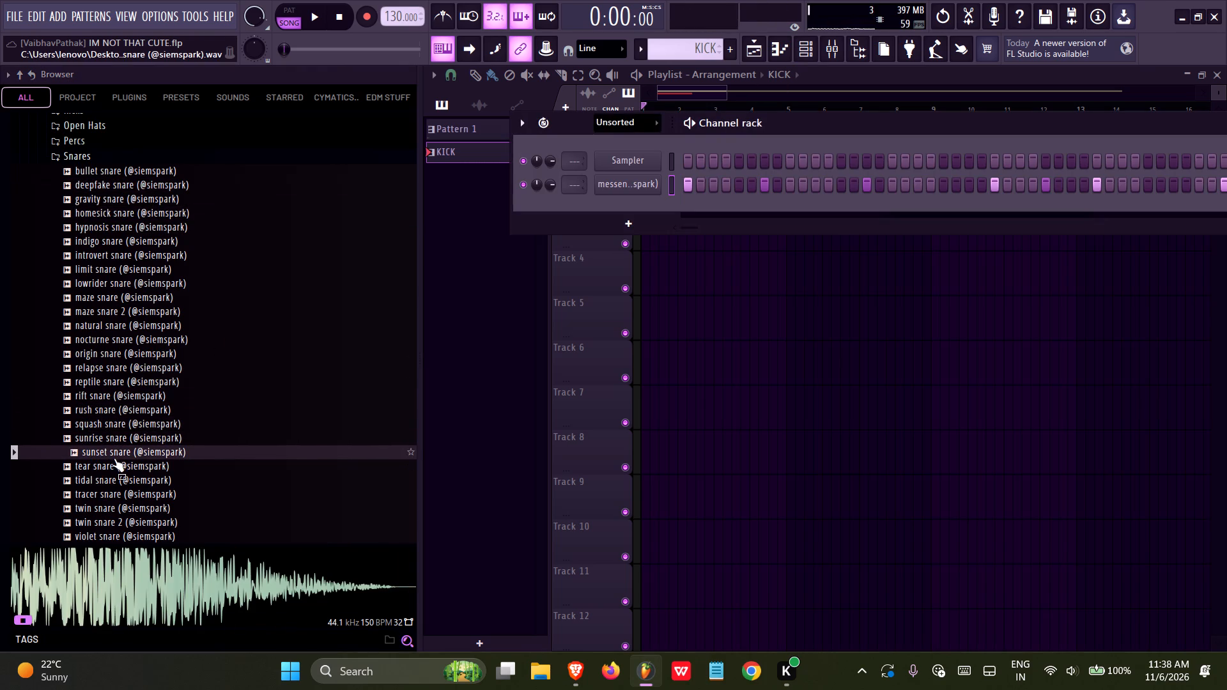
pyautogui.moveTo(113, 456); pyautogui.dragTo(585, 223)
# Rename the messenger kick channel as KICK.
pyautogui.rightClick(628, 192)
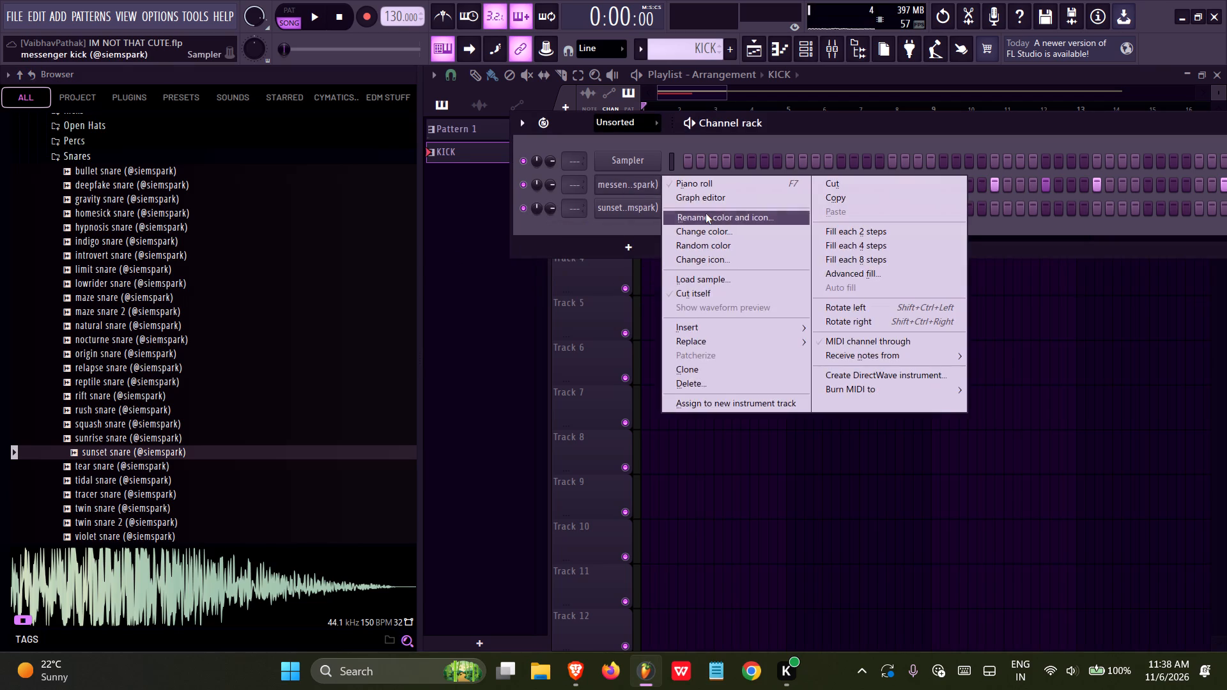
pyautogui.press('k')
pyautogui.write('IC')
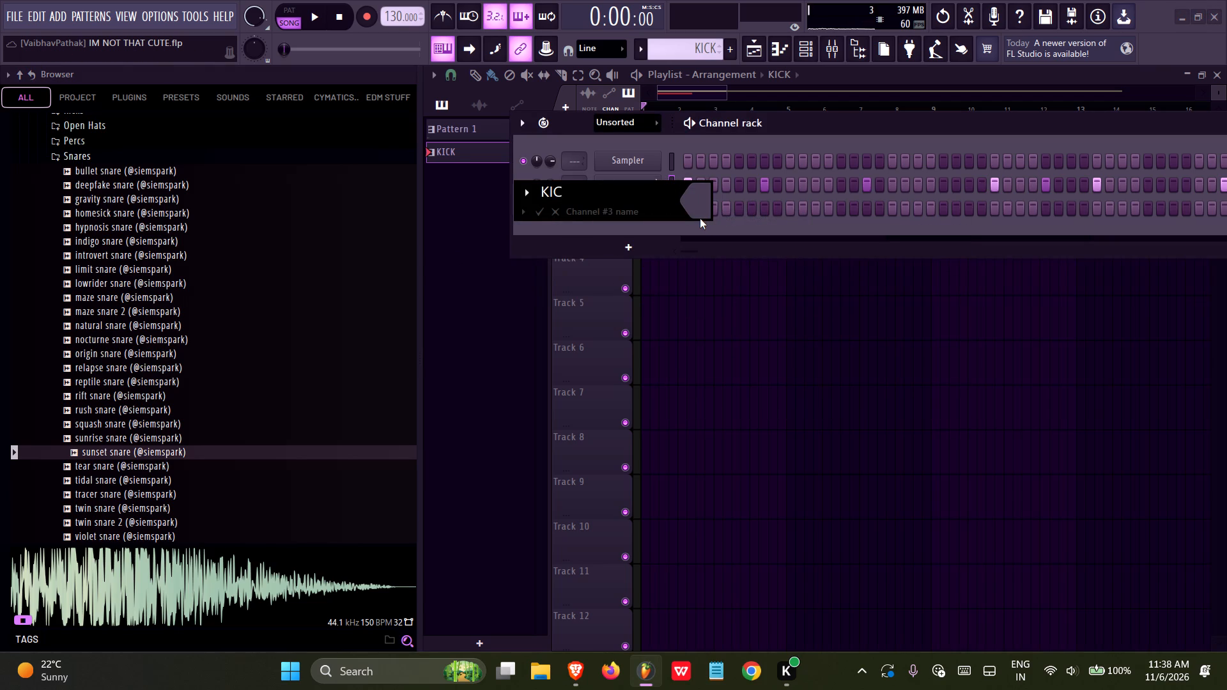
pyautogui.press('l')
pyautogui.press('BackSpace')
pyautogui.press('k')
pyautogui.press('Return')
# Delete the unused Sampler channel from the channel rack.
pyautogui.rightClick(614, 175)
pyautogui.rightClick(622, 165)
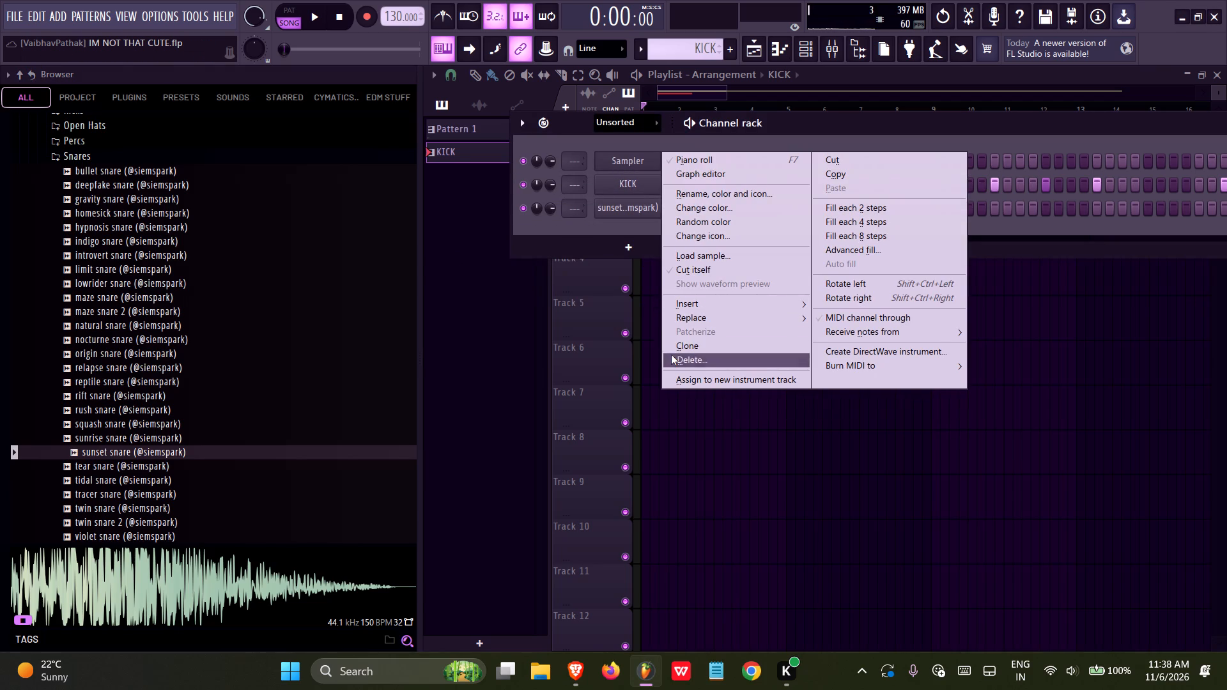
pyautogui.click(671, 355)
# Rename the sunset snare channel as SNARE.
pyautogui.rightClick(627, 187)
pyautogui.click(683, 217)
pyautogui.press('s')
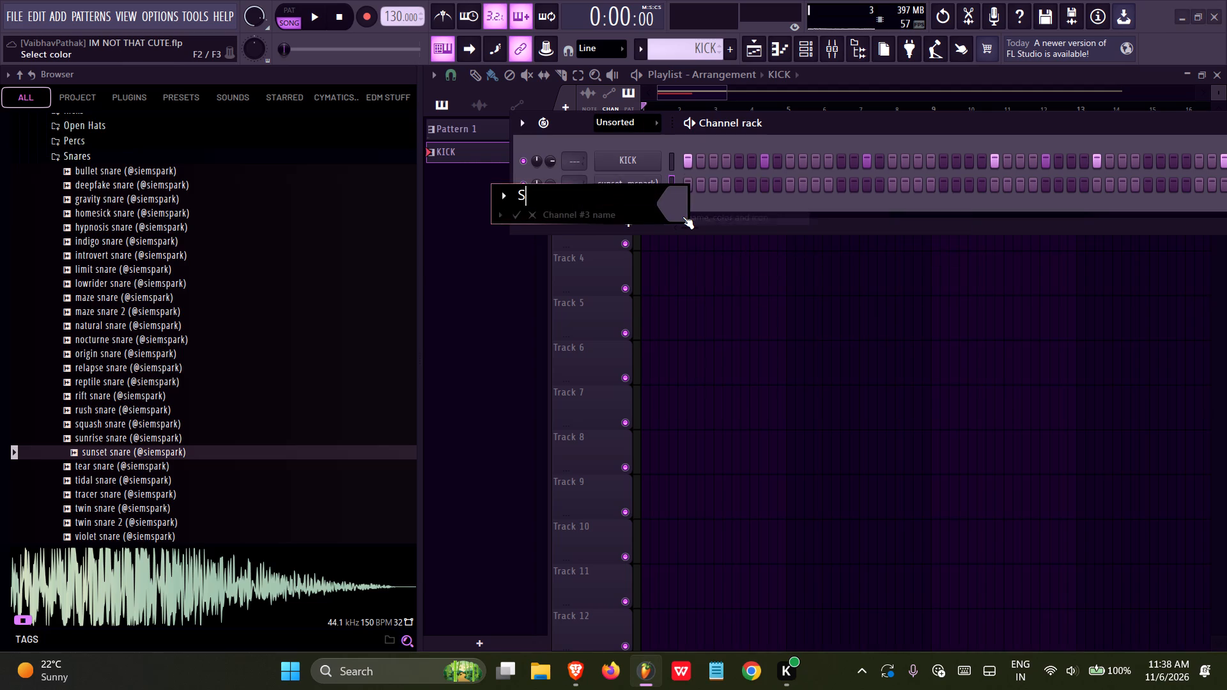
pyautogui.press('n')
pyautogui.press('a')
pyautogui.write('RE')
pyautogui.press('Return')
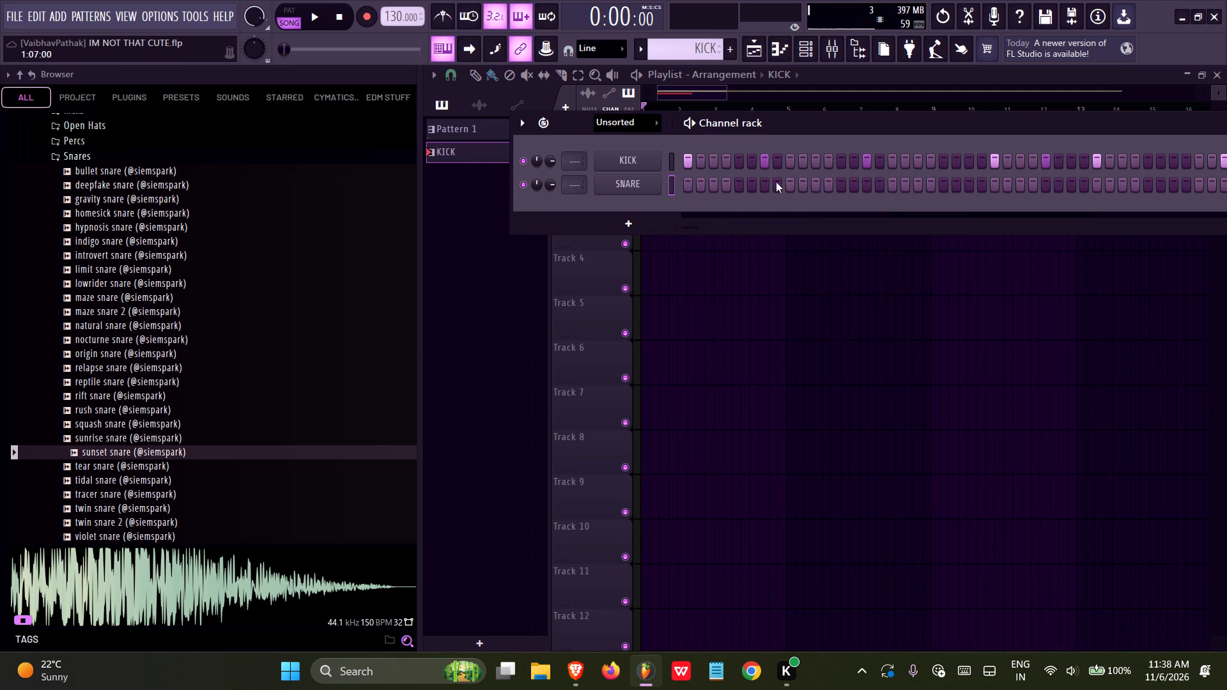
# Place a hit on step 9 of the SNARE channel and scale its velocity up to maximum in the piano roll.
pyautogui.click(785, 181)
pyautogui.rightClick(645, 185)
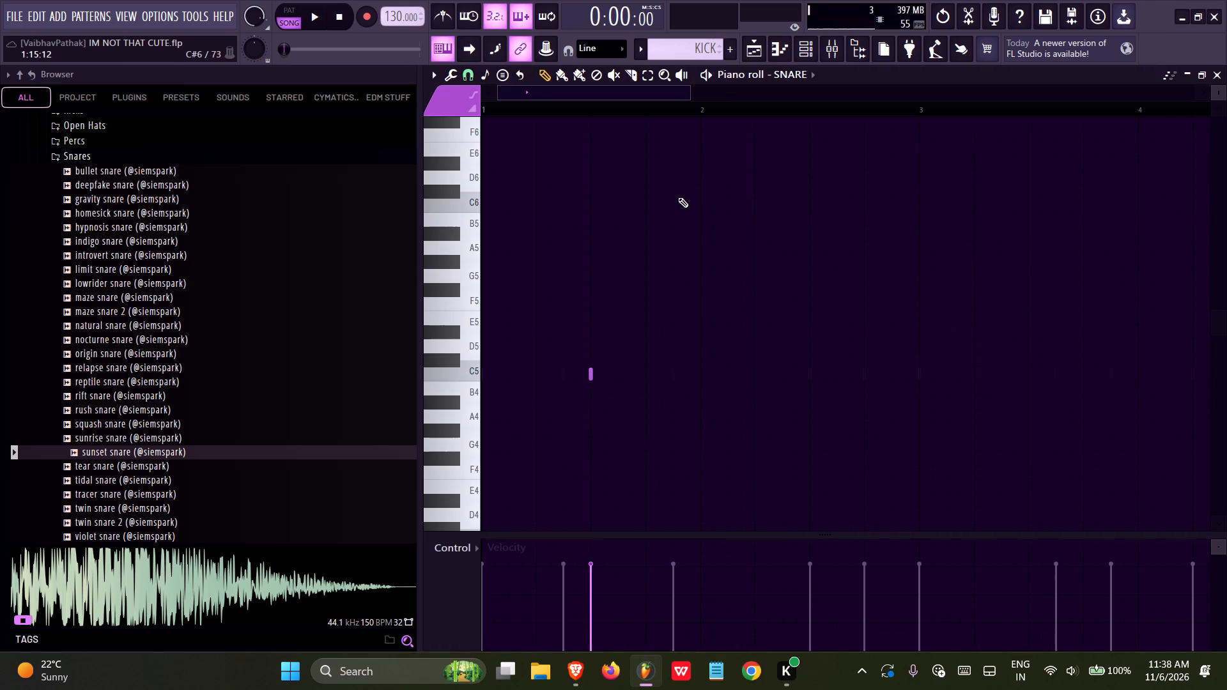
pyautogui.hotkey('alt', 'x')
pyautogui.click(638, 410)
# Select bar 1 of the snare part and duplicate it three times, then duplicate the resulting block once to continue through the pattern.
pyautogui.hotkey('ctrl', 'a')
pyautogui.keyDown('ctrl'); pyautogui.scroll(-6, 792, 302); pyautogui.keyUp('ctrl')
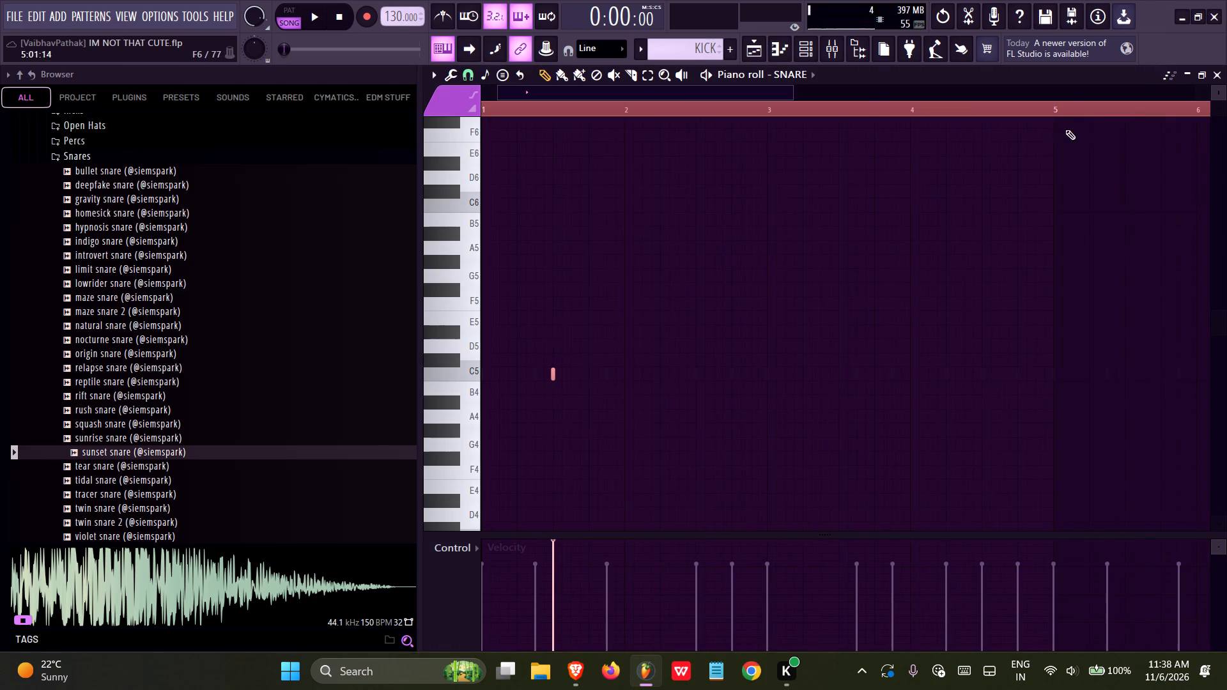
pyautogui.moveTo(1099, 115); pyautogui.dragTo(626, 111, button='right')
pyautogui.keyDown('ctrl'); pyautogui.scroll(16, 627, 164); pyautogui.keyUp('ctrl')
pyautogui.rightClick(613, 109)
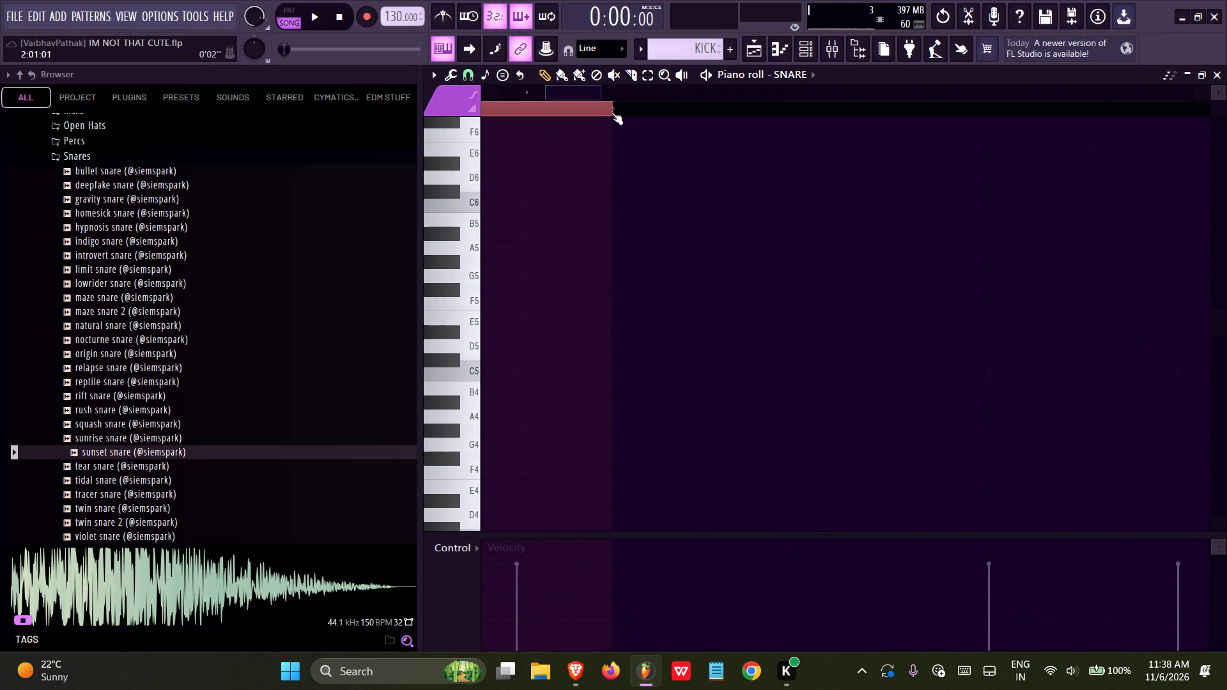
pyautogui.keyDown('ctrl'); pyautogui.scroll(4, 611, 118); pyautogui.keyUp('ctrl')
pyautogui.rightClick(611, 114)
pyautogui.keyDown('ctrl'); pyautogui.scroll(-20, 616, 153); pyautogui.keyUp('ctrl')
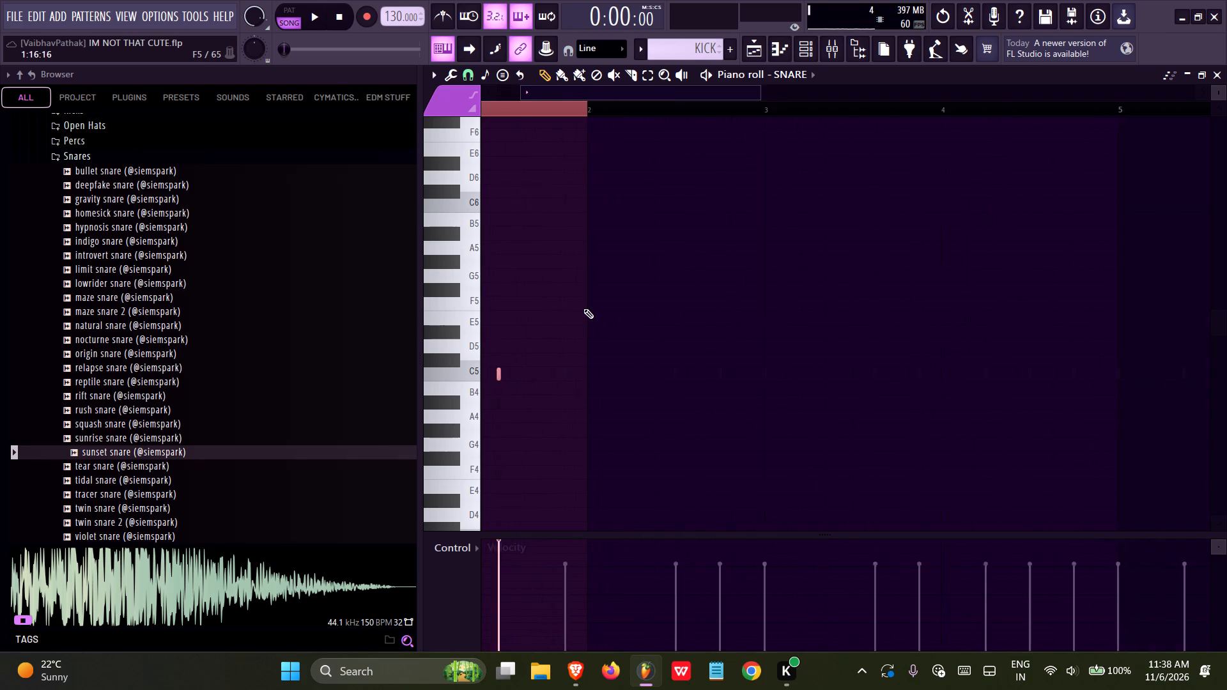
pyautogui.keyDown('ctrl'); pyautogui.scroll(-9, 583, 309); pyautogui.keyUp('ctrl')
pyautogui.hotkey('ctrl', 'b')
pyautogui.hotkey('ctrl', 'b')
pyautogui.hotkey('ctrl', 'b')
pyautogui.moveTo(672, 106); pyautogui.dragTo(253, 126, button='right')
pyautogui.hotkey('ctrl', 'b')
pyautogui.hotkey('ctrl', 'a')
# Play the arrangement from the start to hear the snares against the kick and loop, and save the project.
pyautogui.click(749, 48)
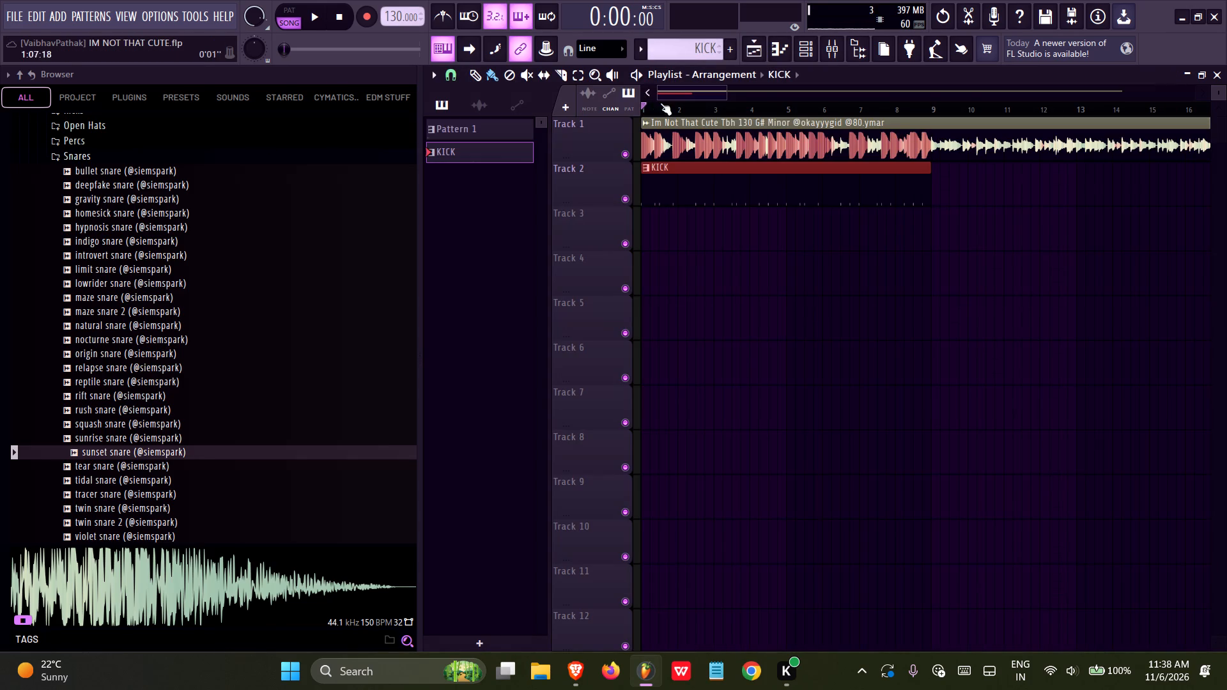
pyautogui.moveTo(661, 103); pyautogui.dragTo(537, 105)
pyautogui.press('space')
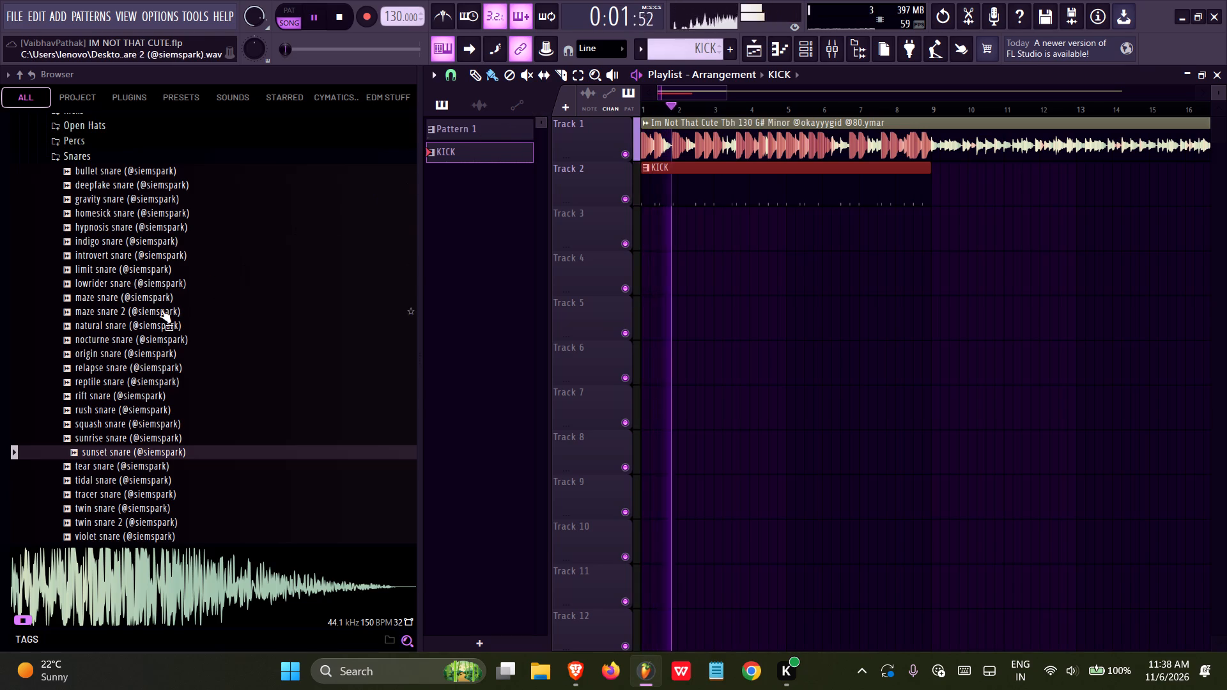
pyautogui.scroll(1, 161, 309)
pyautogui.click(76, 214)
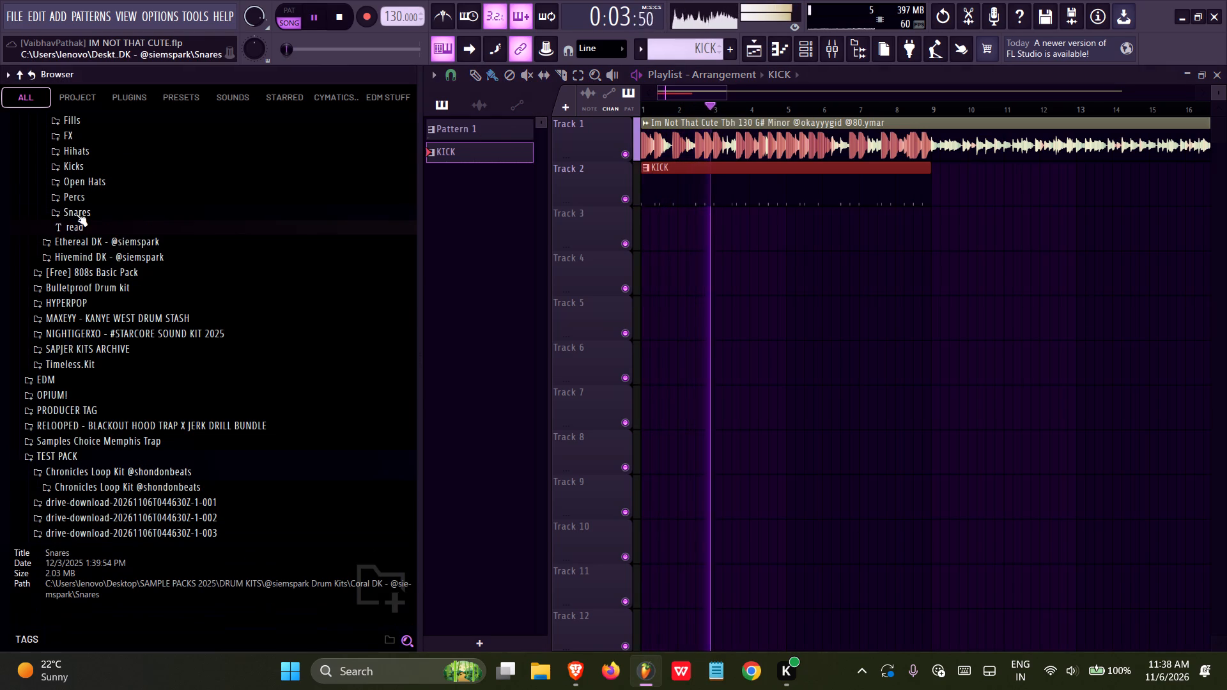
pyautogui.scroll(4, 98, 300)
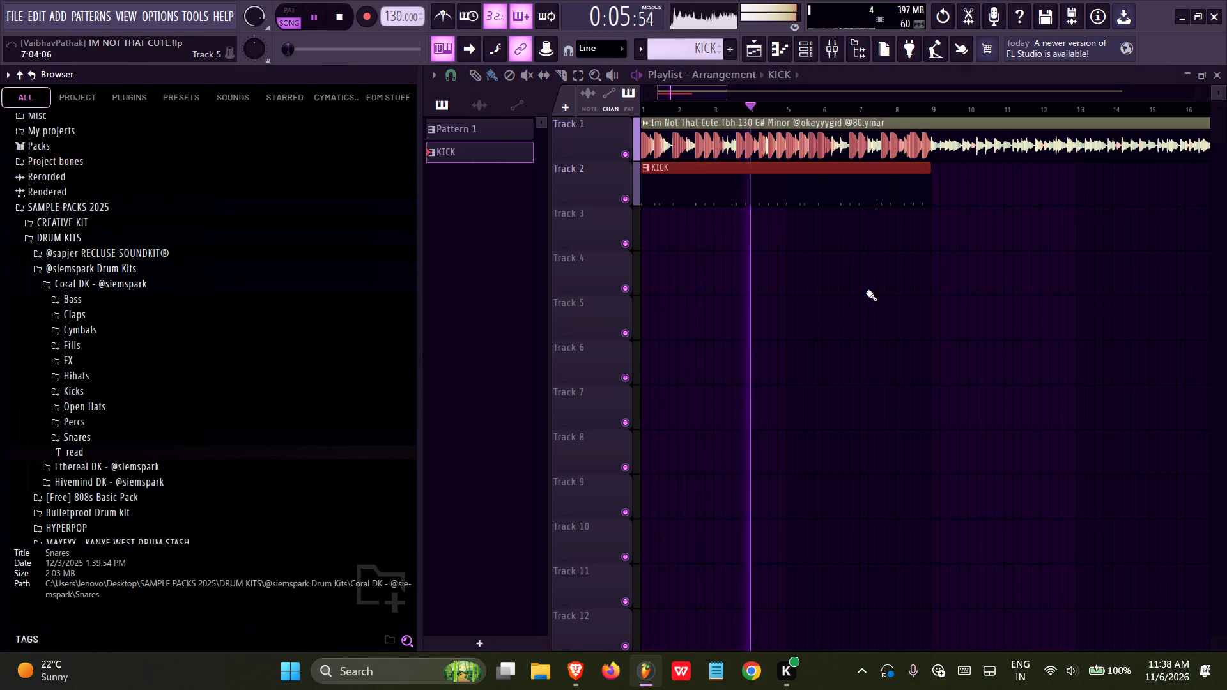
pyautogui.hotkey('ctrl', 's')
pyautogui.click(809, 51)
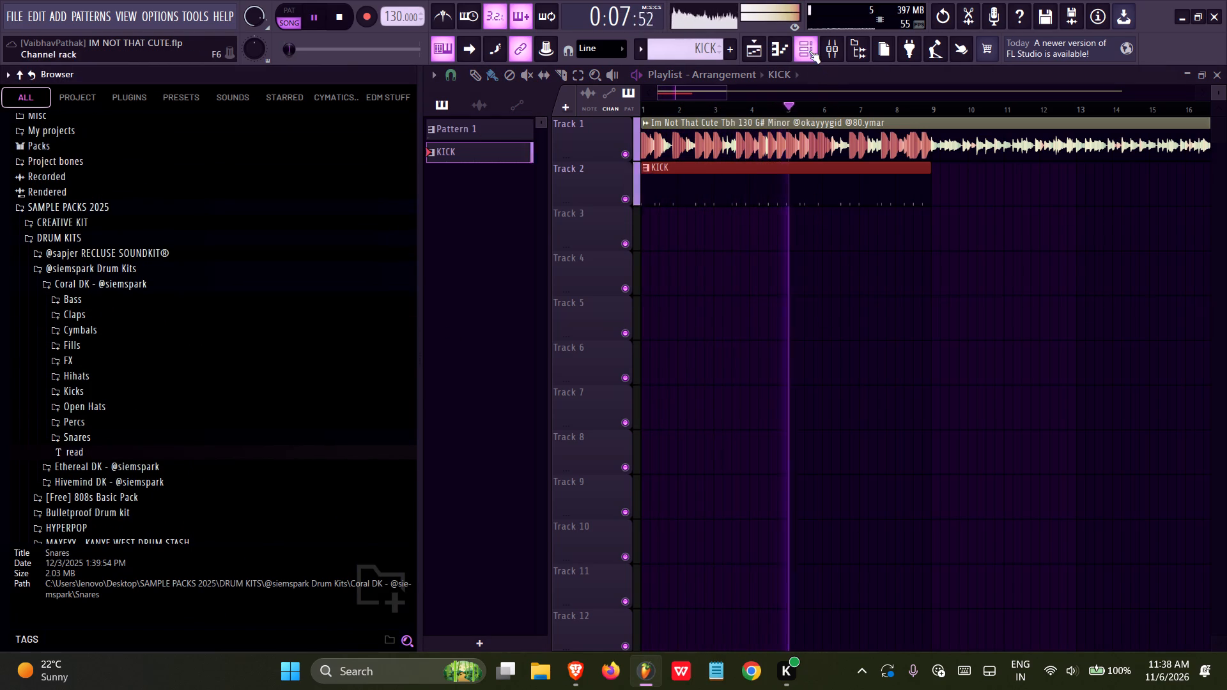
pyautogui.hotkey('ctrl', 's')
pyautogui.press('space')
pyautogui.press('space')
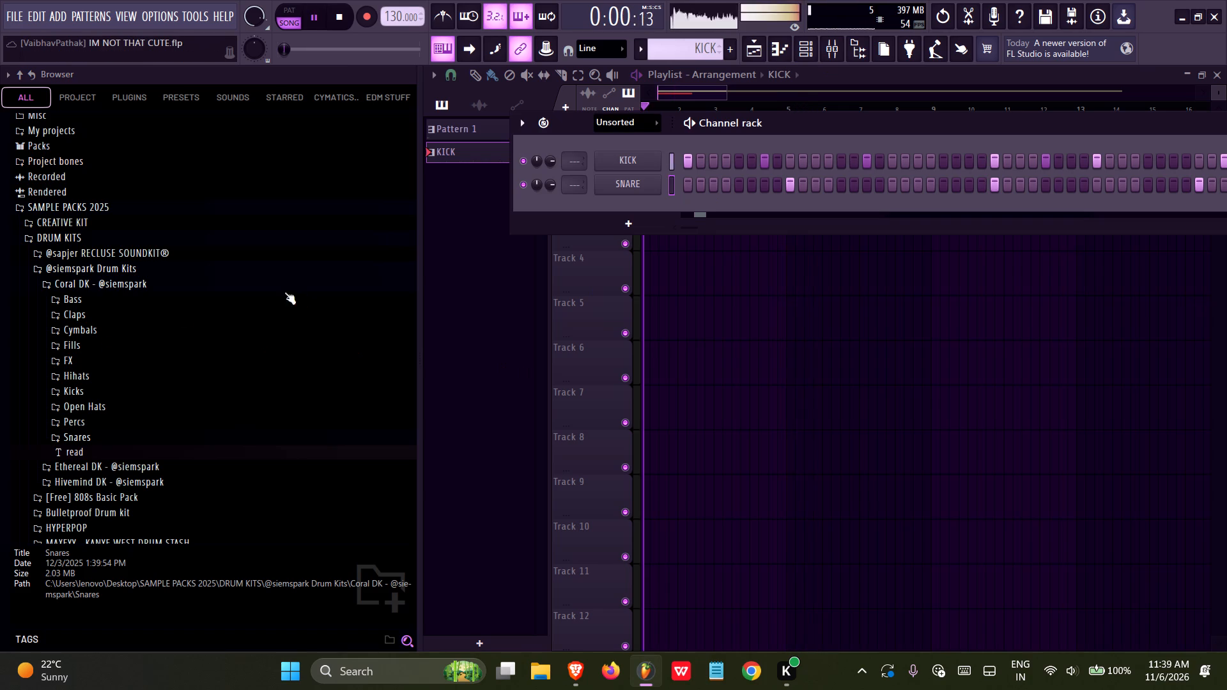
pyautogui.press('space')
pyautogui.click(95, 271)
pyautogui.hotkey('ctrl', 's')
# Browse the TEST PACK loop kits and audition loops from the UFO Loop Kit folders.
pyautogui.scroll(-4, 118, 390)
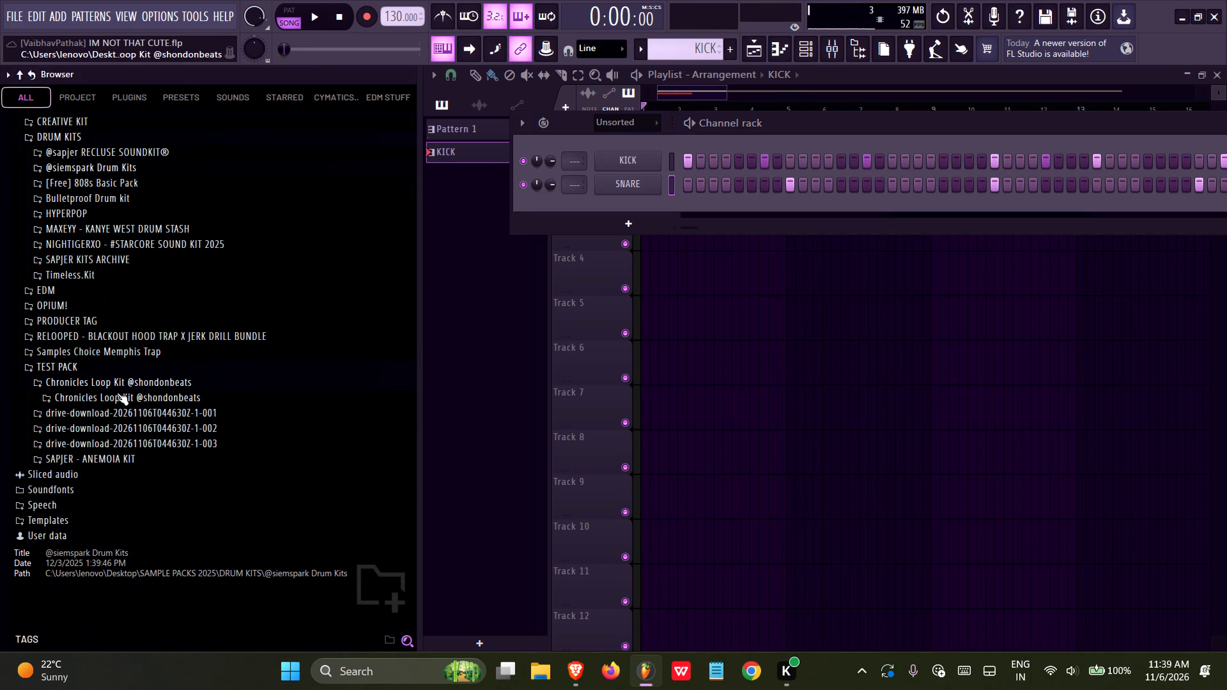
pyautogui.click(82, 415)
pyautogui.click(87, 446)
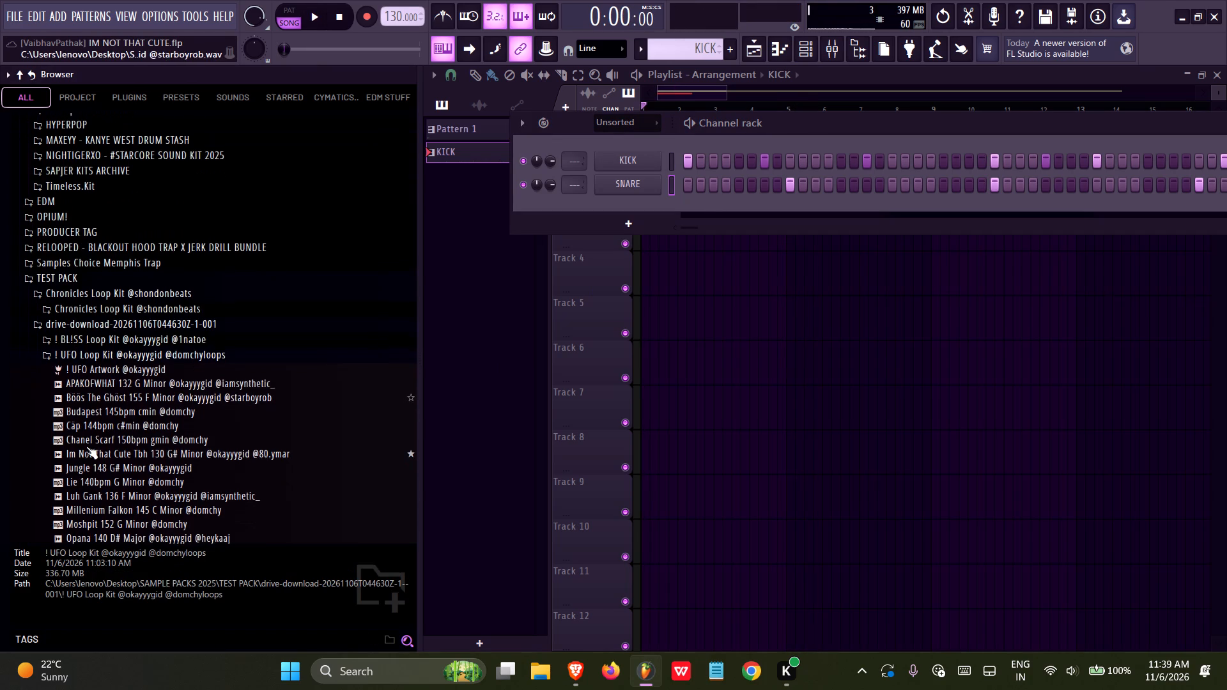
pyautogui.click(86, 447)
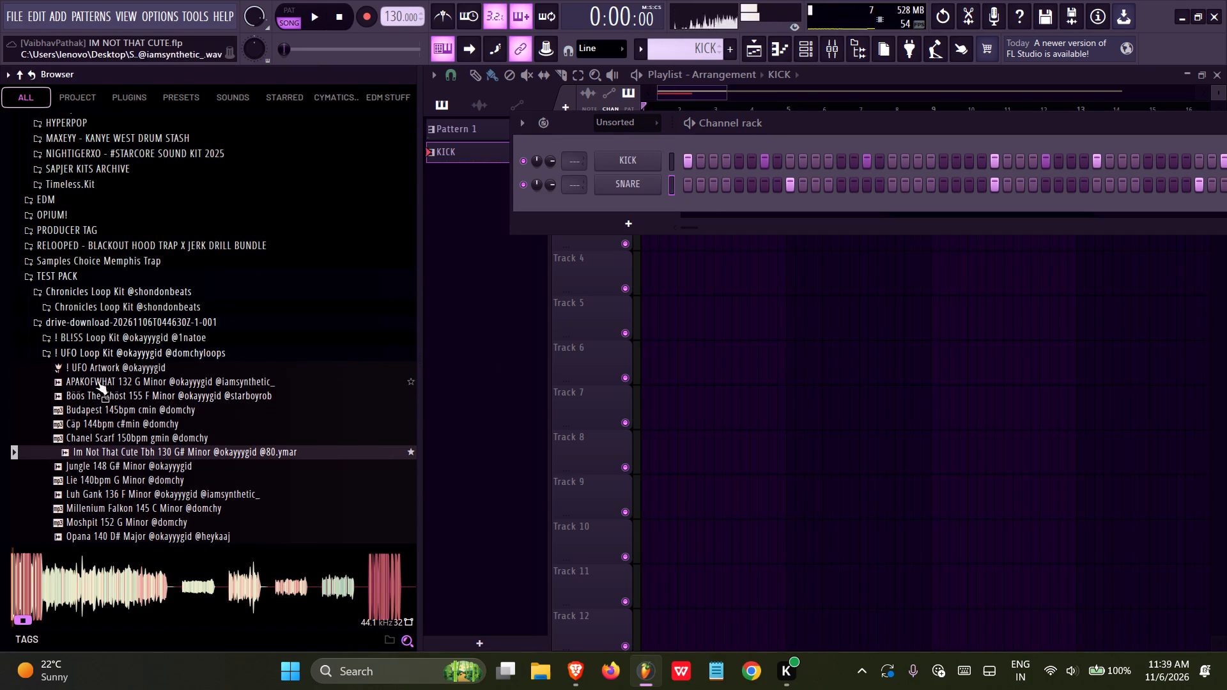
pyautogui.click(95, 358)
pyautogui.click(95, 341)
pyautogui.click(95, 323)
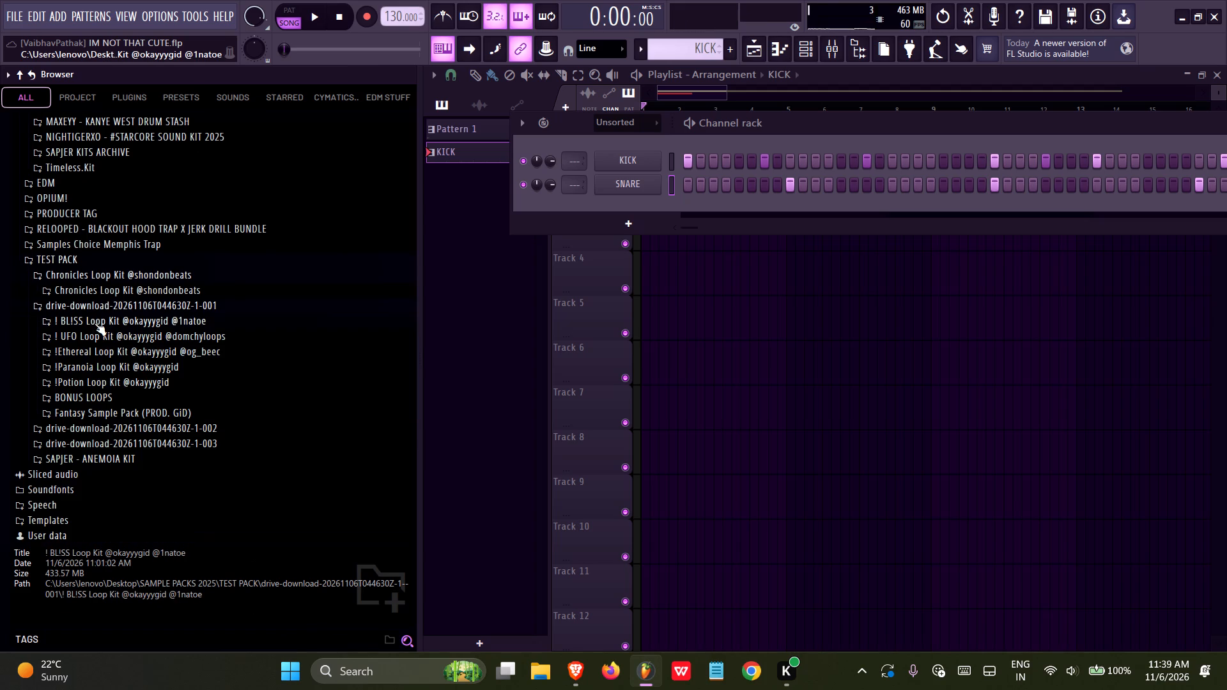
pyautogui.click(100, 429)
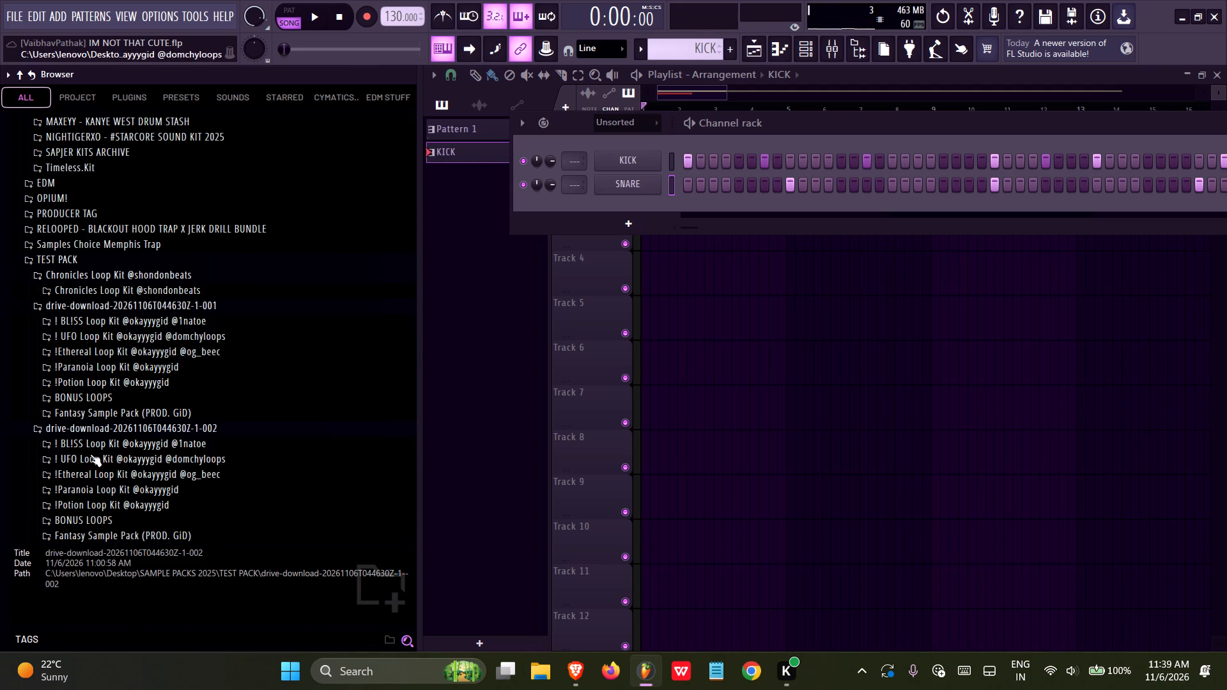
pyautogui.click(90, 454)
pyautogui.click(90, 456)
pyautogui.click(88, 421)
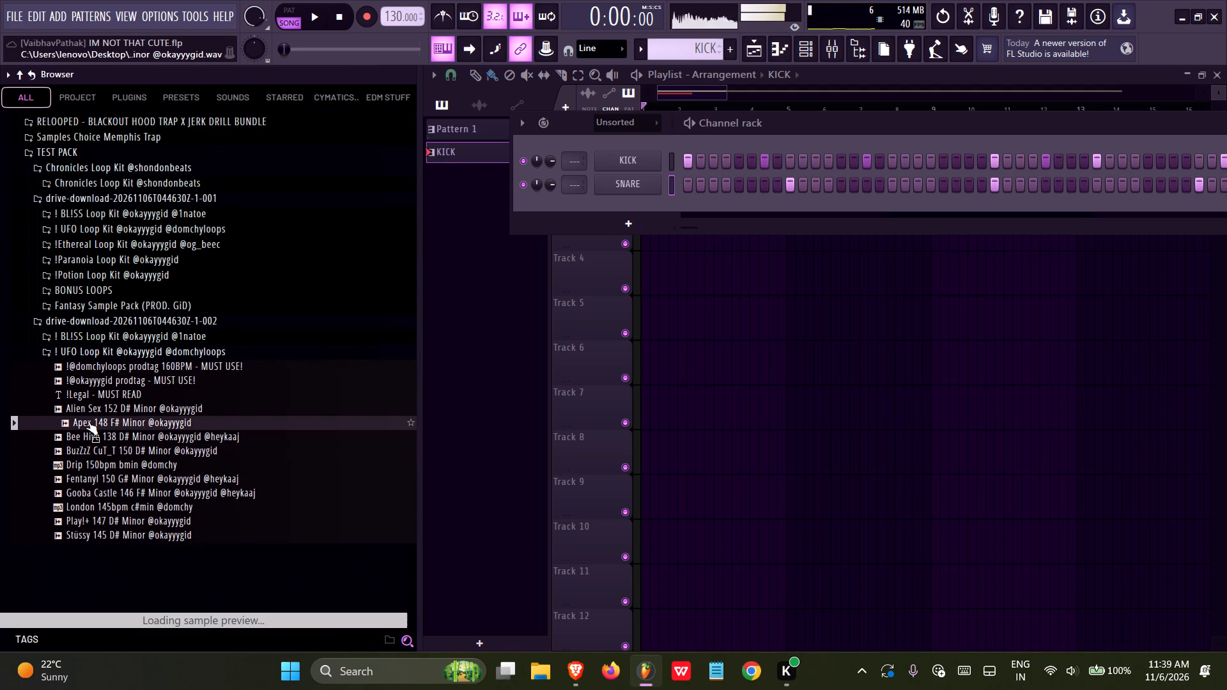
pyautogui.click(87, 411)
pyautogui.scroll(-1, 87, 411)
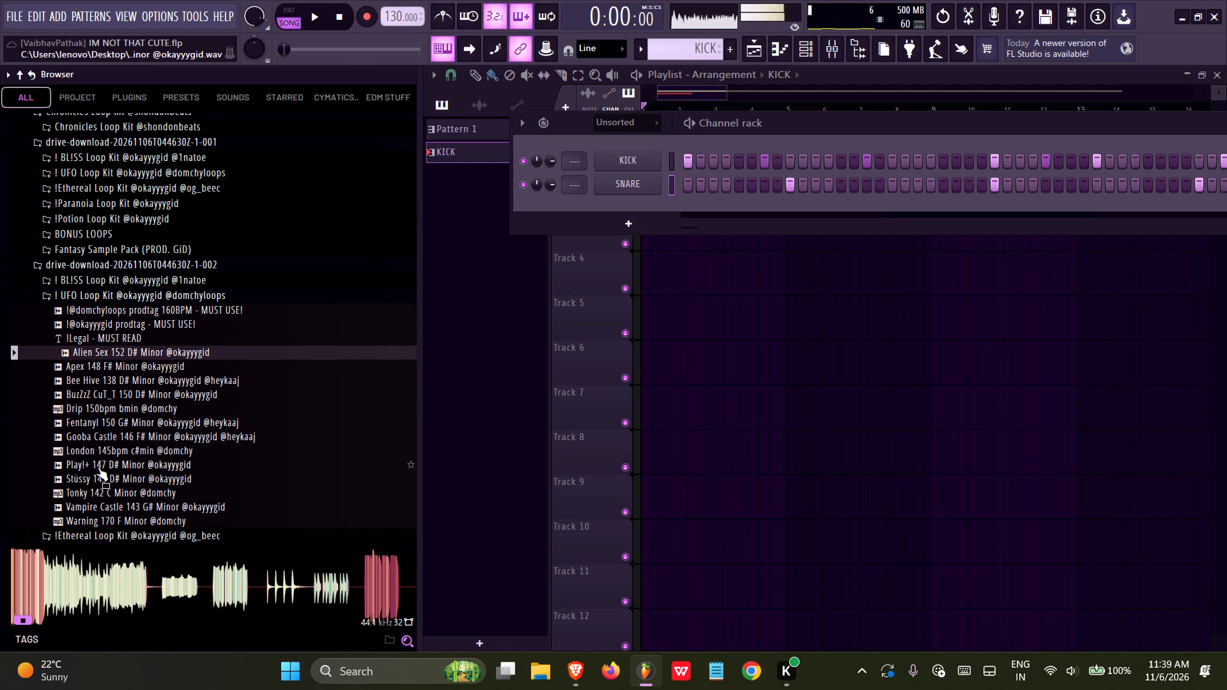
pyautogui.click(98, 467)
pyautogui.click(98, 451)
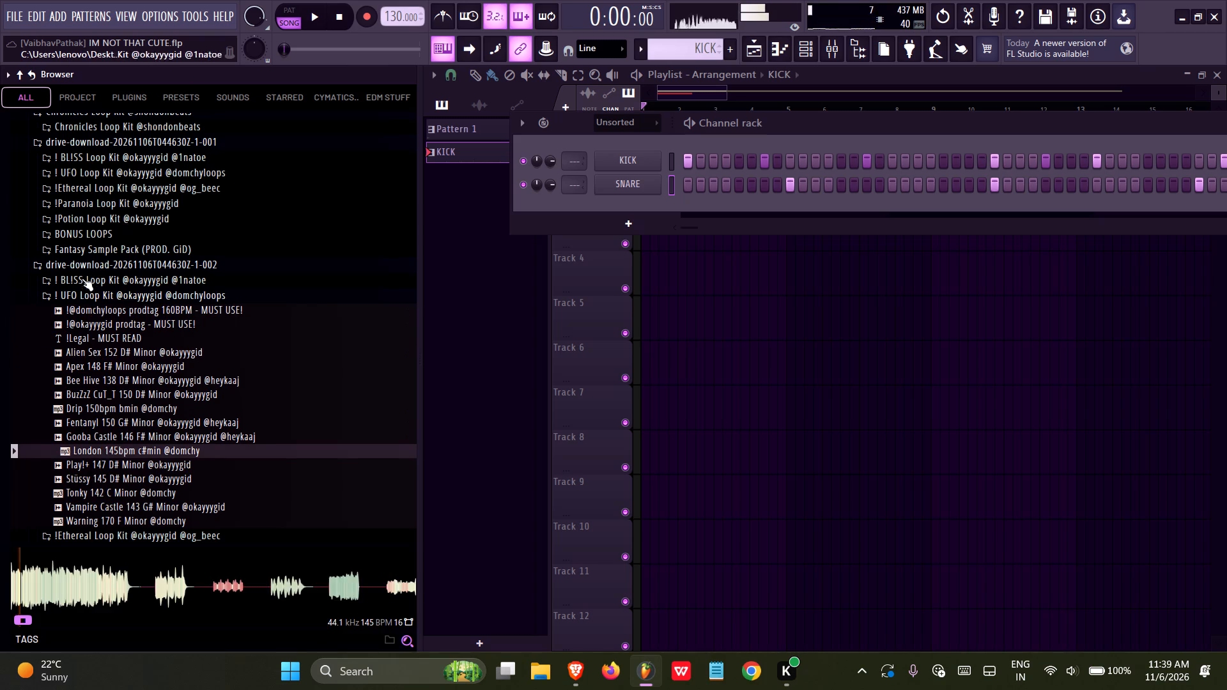
pyautogui.click(82, 269)
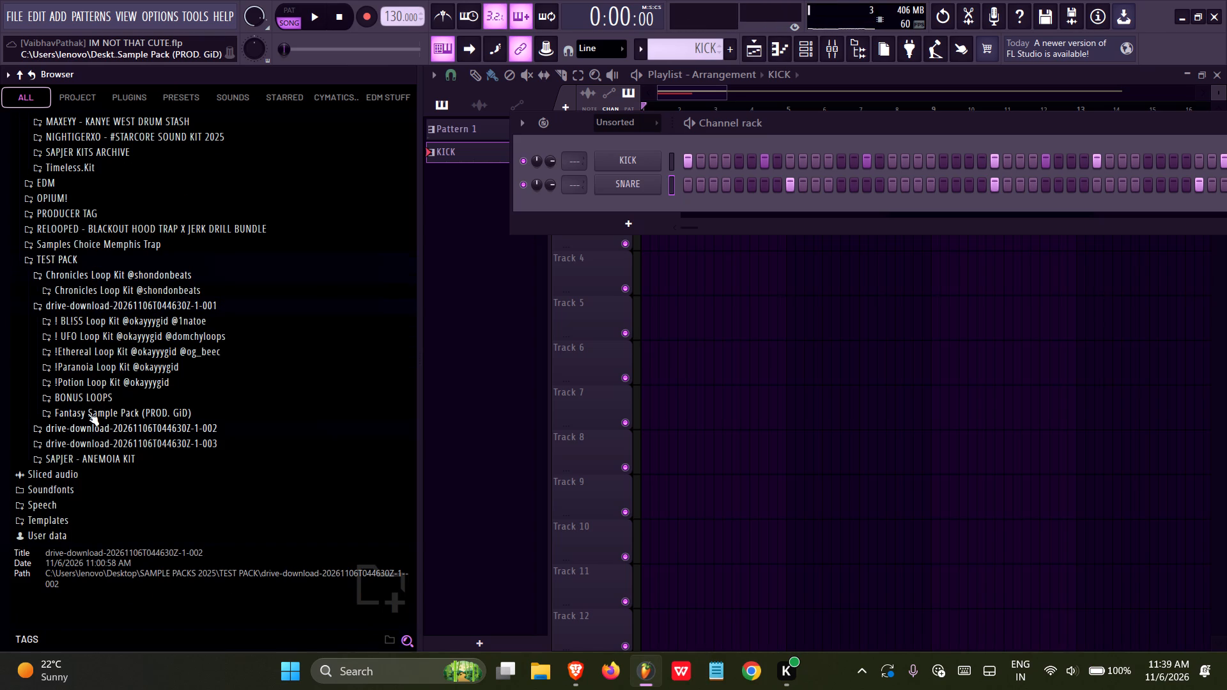
# Open the 808 folder of the SAPJER - ANEMOIA KIT and audition its 808 samples.
pyautogui.click(71, 457)
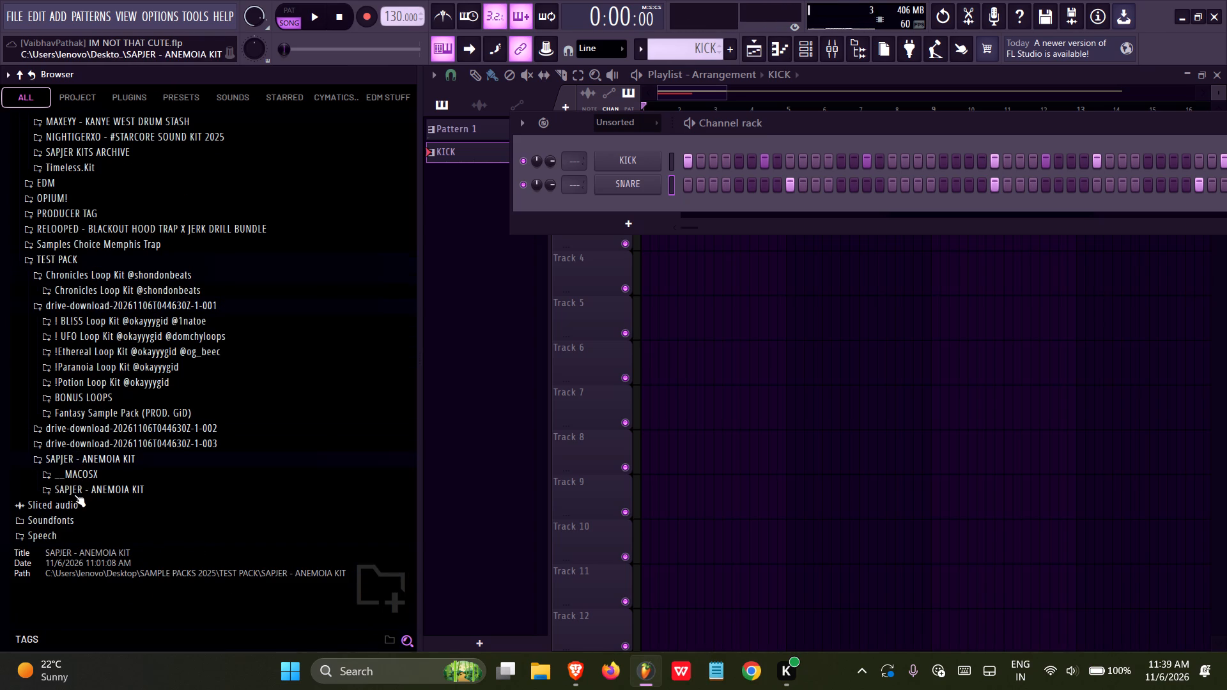
pyautogui.click(74, 494)
pyautogui.click(82, 477)
pyautogui.click(82, 477)
pyautogui.click(81, 464)
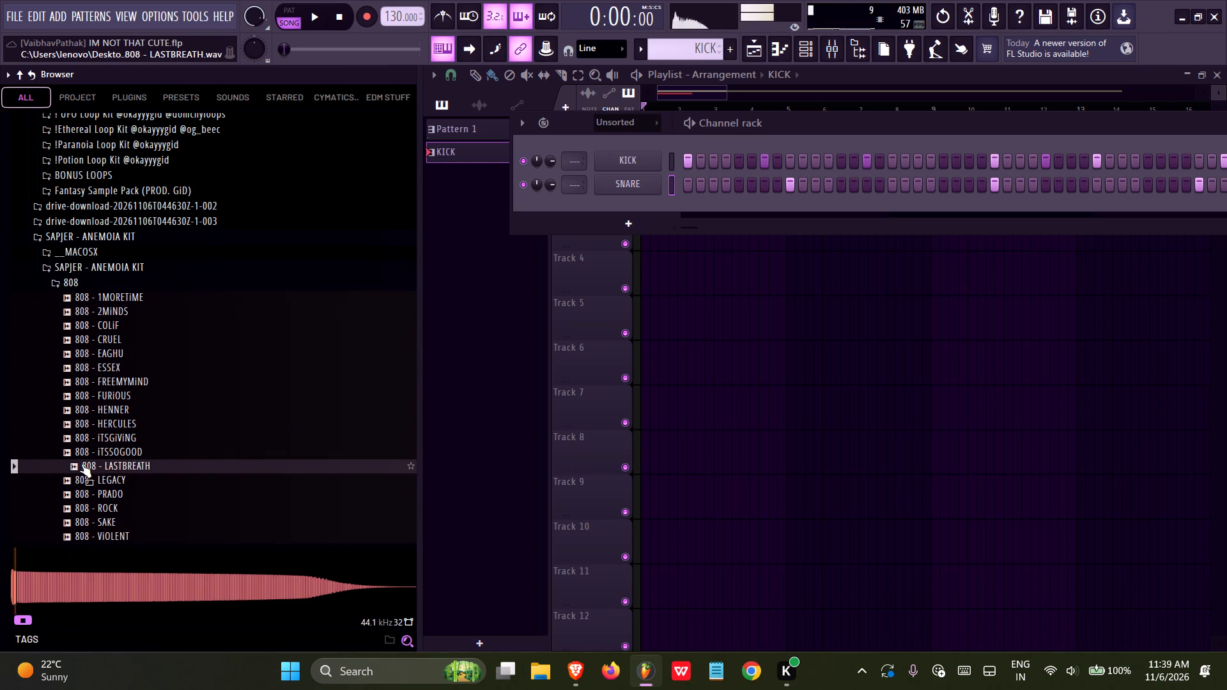
pyautogui.click(77, 478)
pyautogui.click(77, 479)
pyautogui.click(86, 425)
pyautogui.click(88, 391)
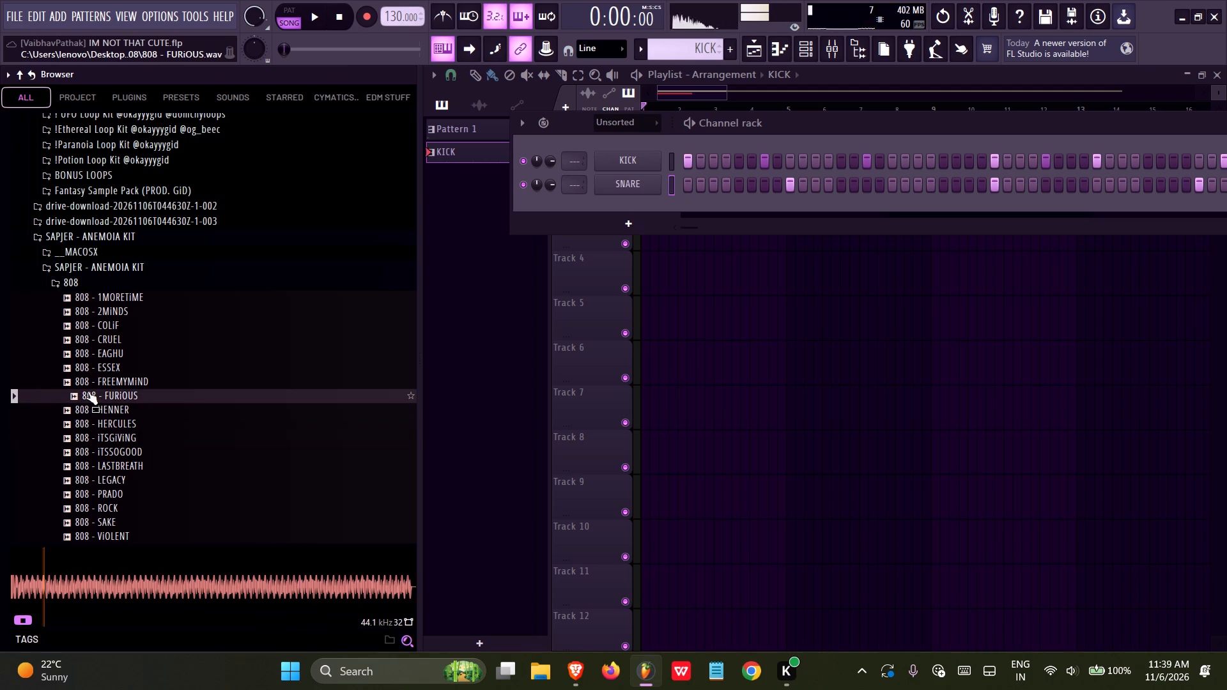
pyautogui.click(91, 362)
pyautogui.click(87, 339)
pyautogui.click(87, 321)
pyautogui.click(87, 307)
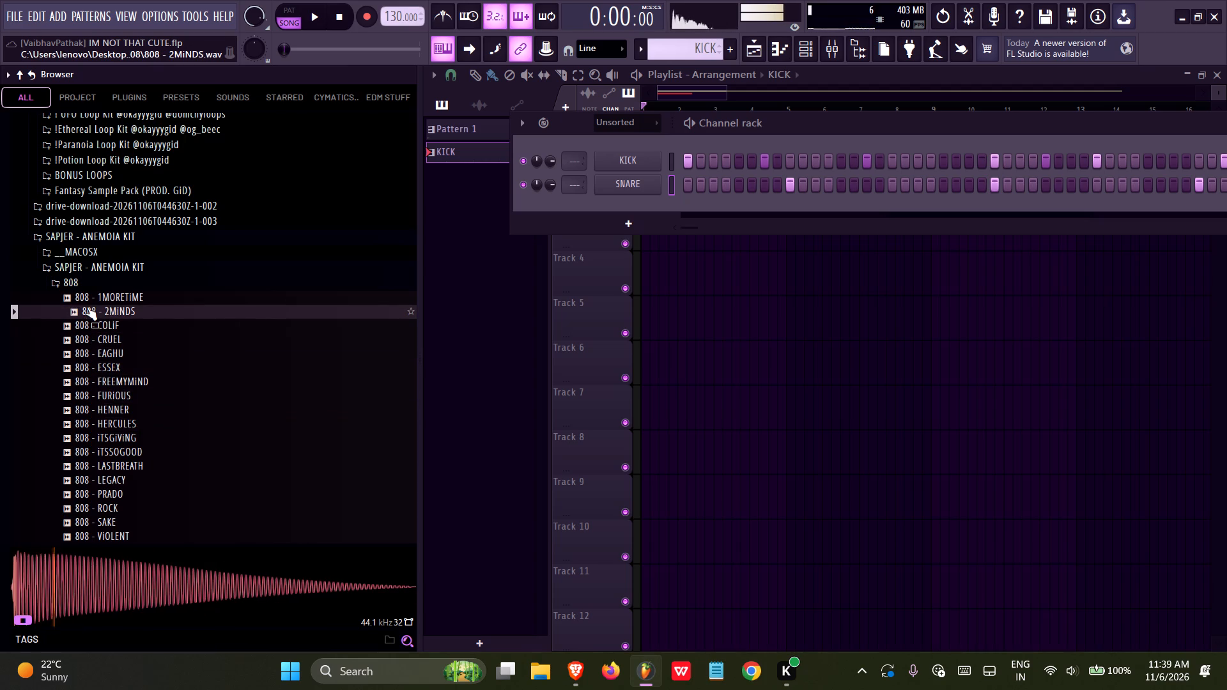
pyautogui.click(87, 307)
pyautogui.click(88, 295)
pyautogui.click(89, 429)
pyautogui.click(91, 448)
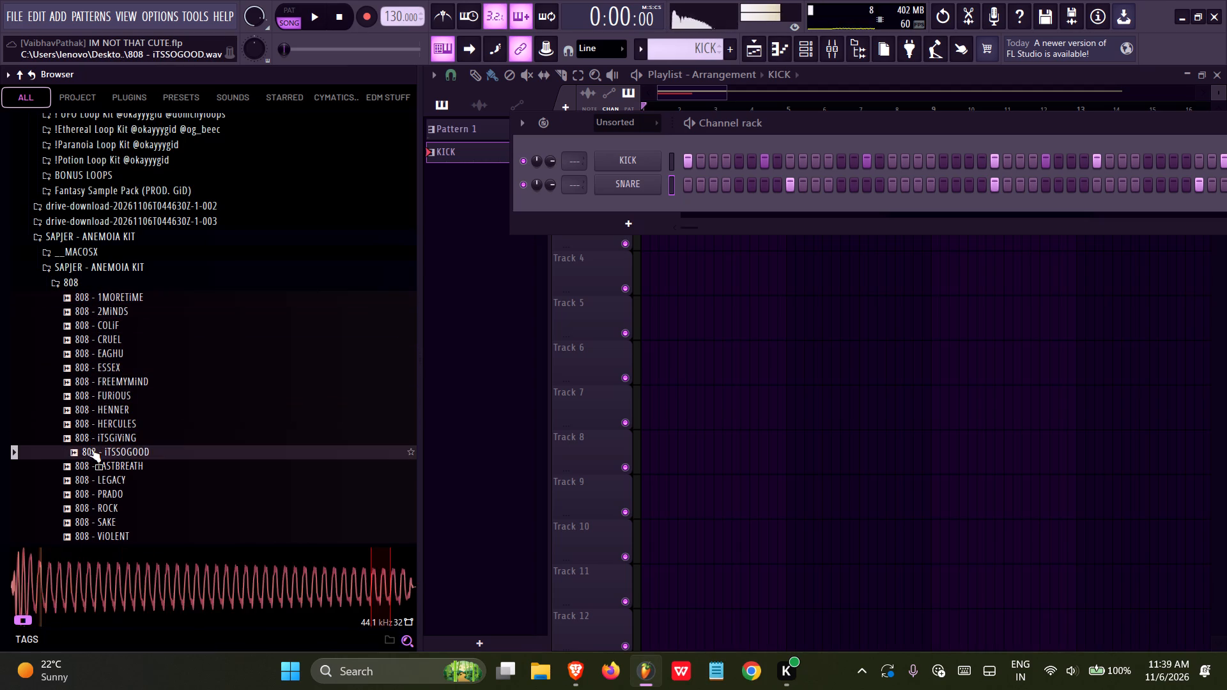
pyautogui.click(91, 468)
pyautogui.click(86, 480)
pyautogui.click(82, 489)
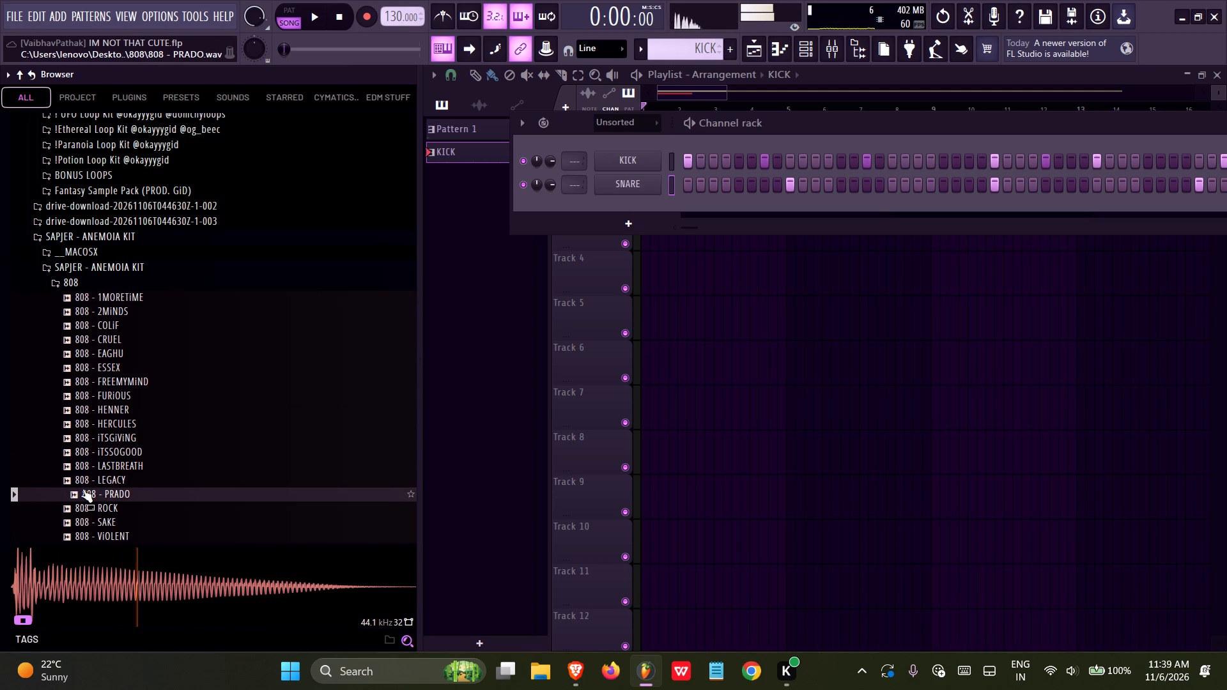
# Add the 808 - LEGACY sample as a new channel below SNARE.
pyautogui.click(86, 481)
pyautogui.moveTo(86, 481); pyautogui.dragTo(604, 208)
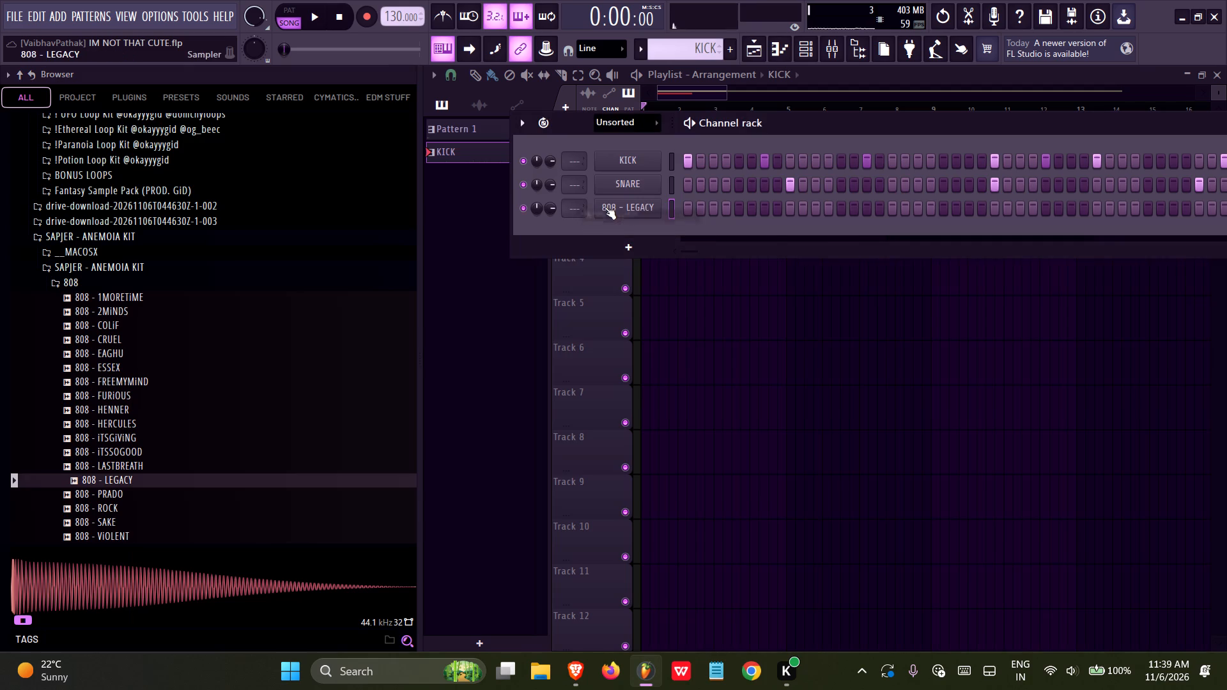
# Make the 808 - LEGACY channel cut itself and apply the BASIC preset to its volume envelope.
pyautogui.click(605, 207)
pyautogui.click(537, 187)
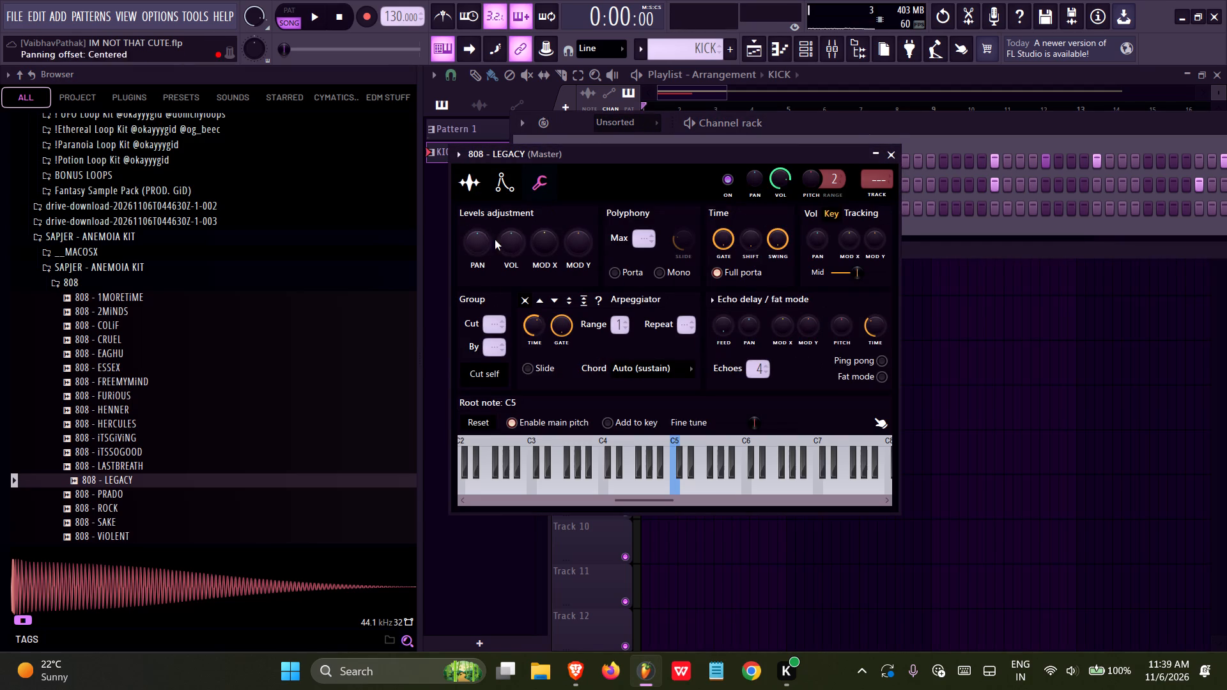
pyautogui.click(493, 377)
pyautogui.click(491, 174)
pyautogui.click(668, 250)
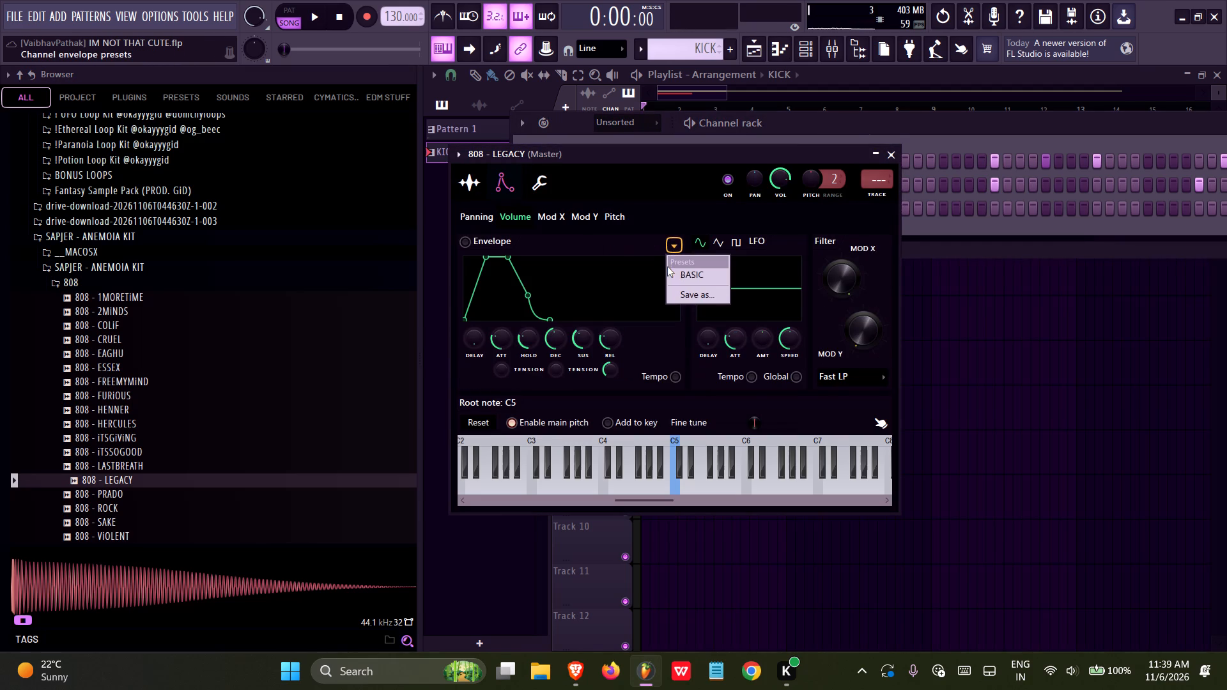
pyautogui.click(665, 282)
pyautogui.click(684, 273)
pyautogui.click(451, 180)
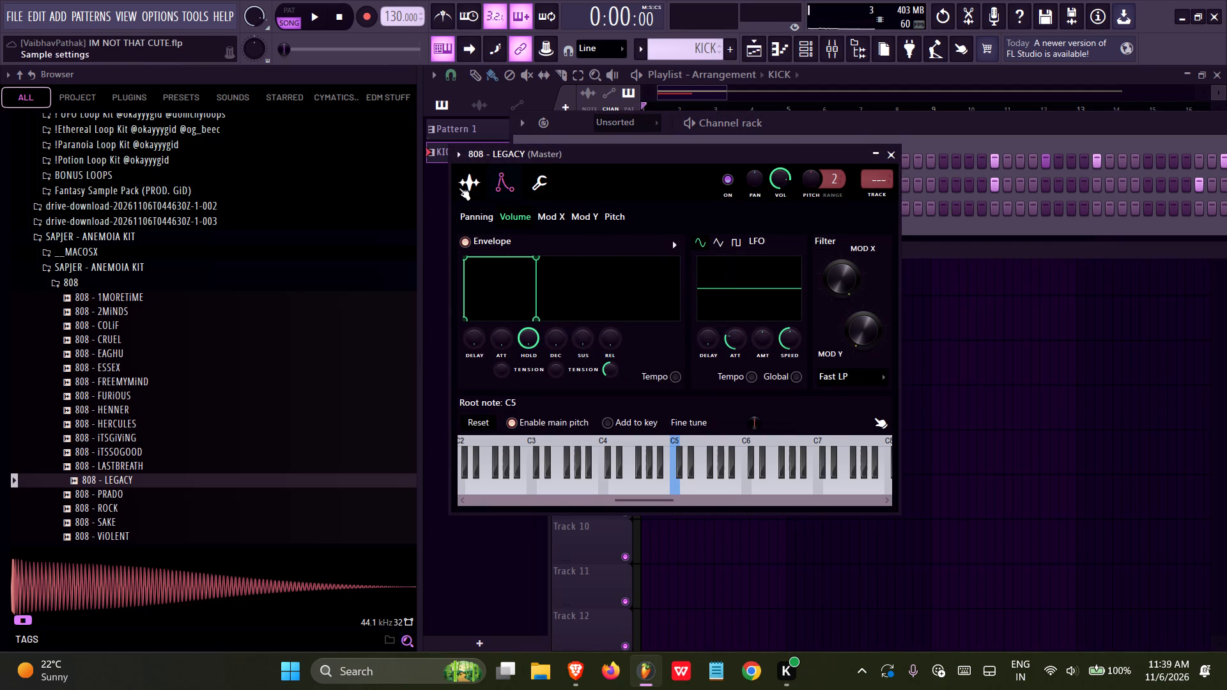
pyautogui.click(463, 188)
pyautogui.click(885, 158)
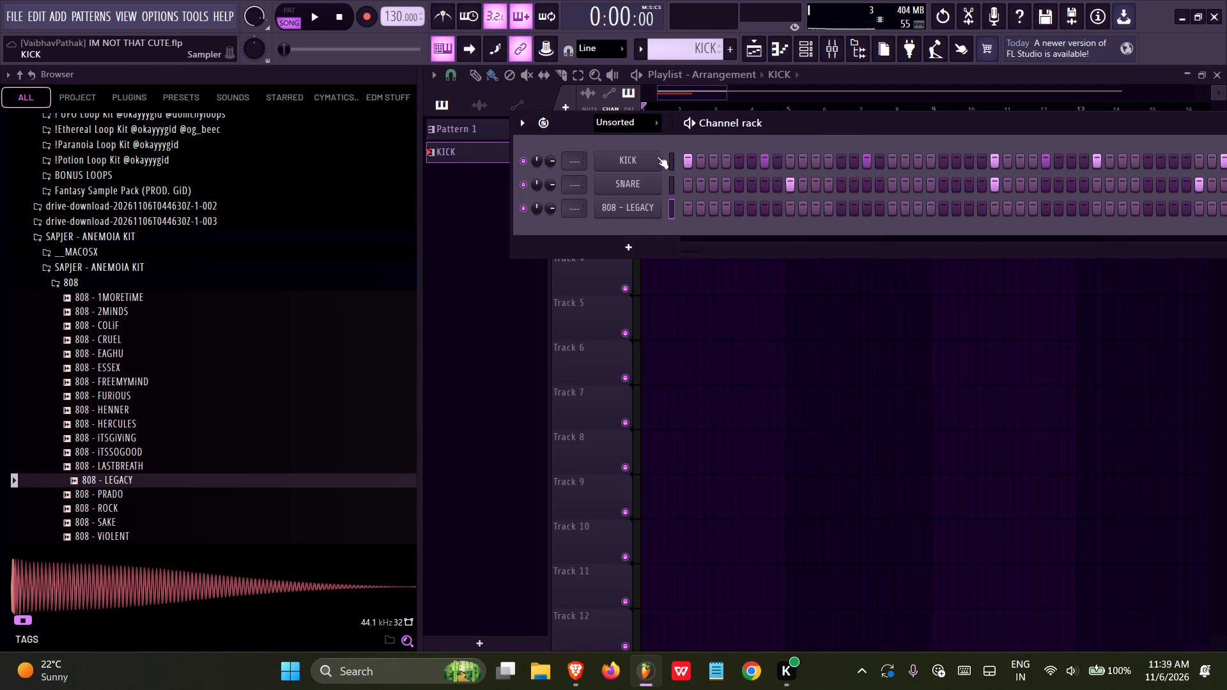
# Copy the KICK channel's step pattern into the 808 - LEGACY channel.
pyautogui.rightClick(657, 157)
pyautogui.click(814, 176)
pyautogui.rightClick(641, 213)
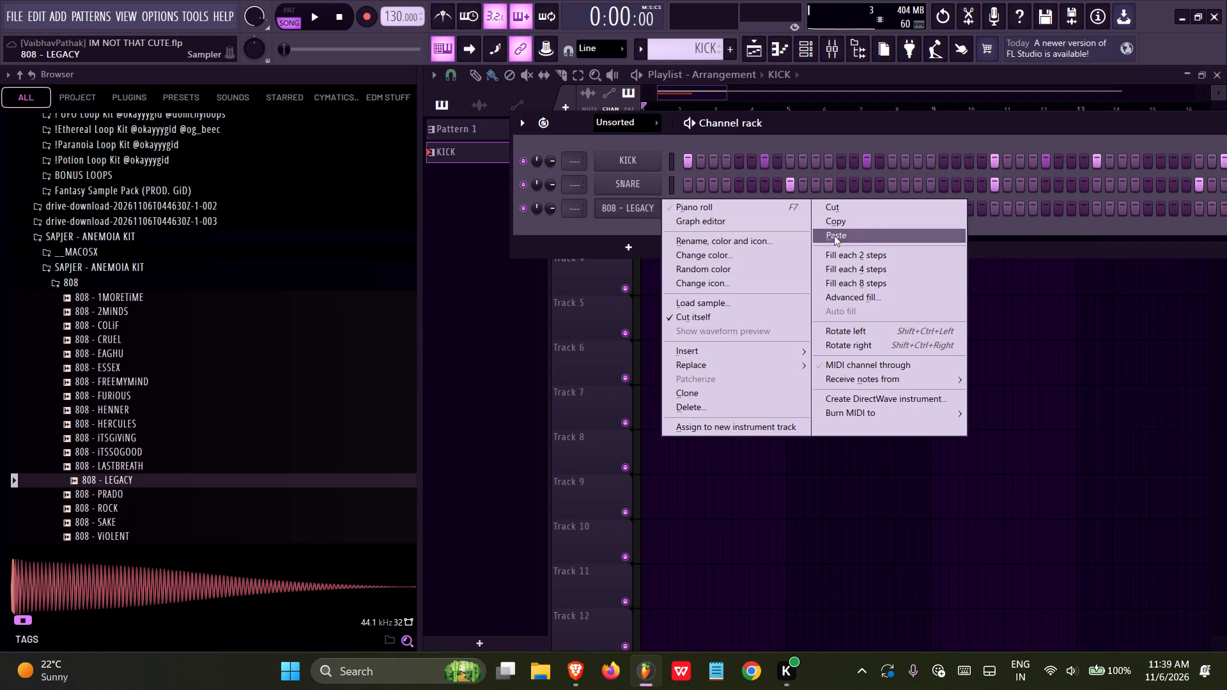
pyautogui.click(834, 236)
# Duplicate the KICK clip on Track 2 to bar 9 and delete the original clip at bar 1.
pyautogui.rightClick(749, 333)
pyautogui.keyDown('ctrl'); pyautogui.click(741, 185); pyautogui.keyUp('ctrl')
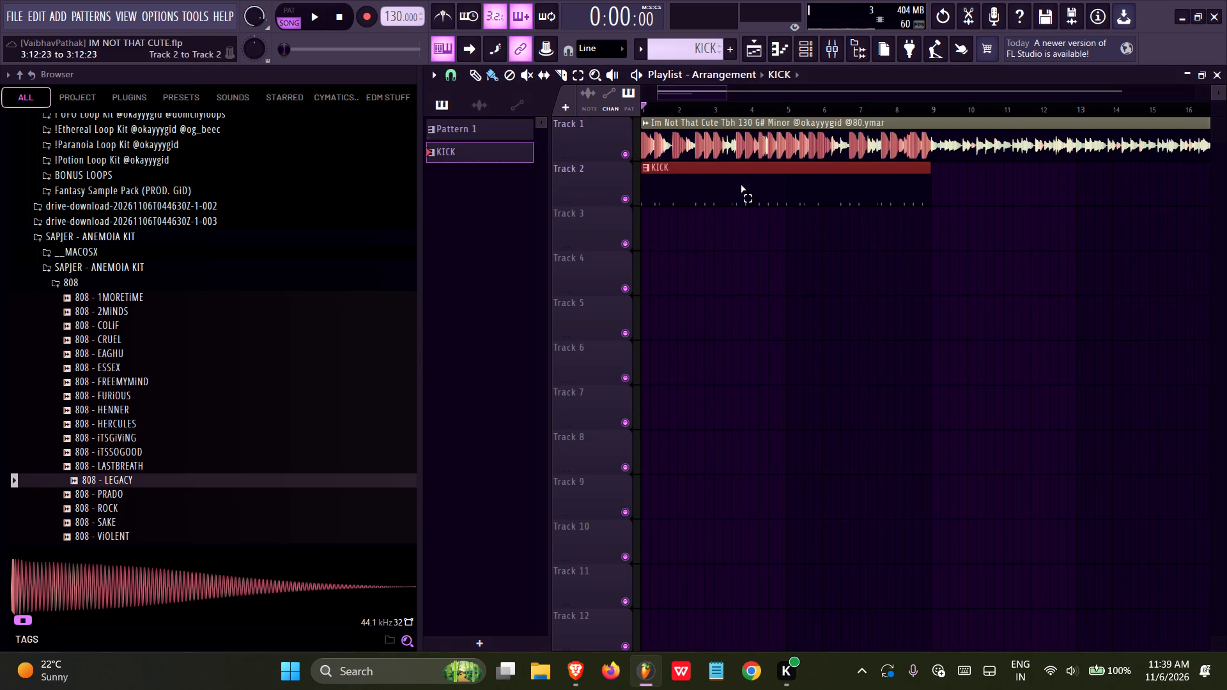
pyautogui.hotkey('ctrl', 'b')
pyautogui.moveTo(847, 258); pyautogui.dragTo(1198, 275, button='middle')
pyautogui.rightClick(810, 188)
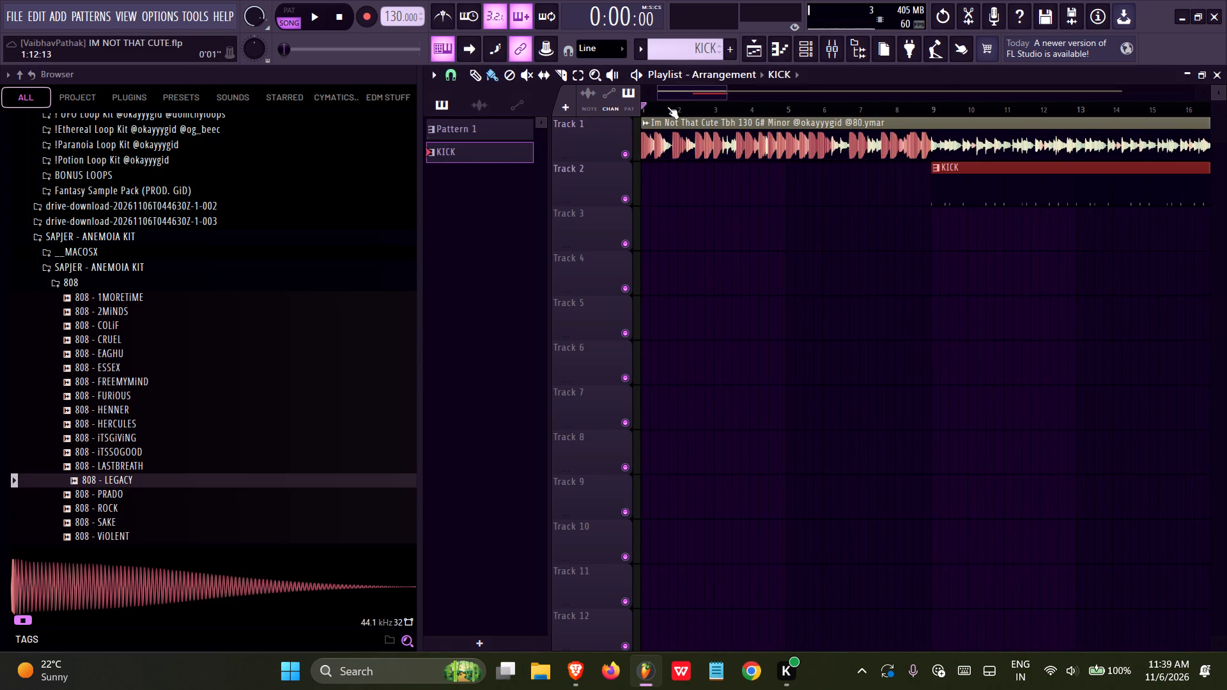
# Play the arrangement from just before bar 9 to hear the drums enter over the loop.
pyautogui.click(874, 107)
pyautogui.press('space')
pyautogui.keyDown('ctrl'); pyautogui.scroll(10, 953, 238); pyautogui.keyUp('ctrl')
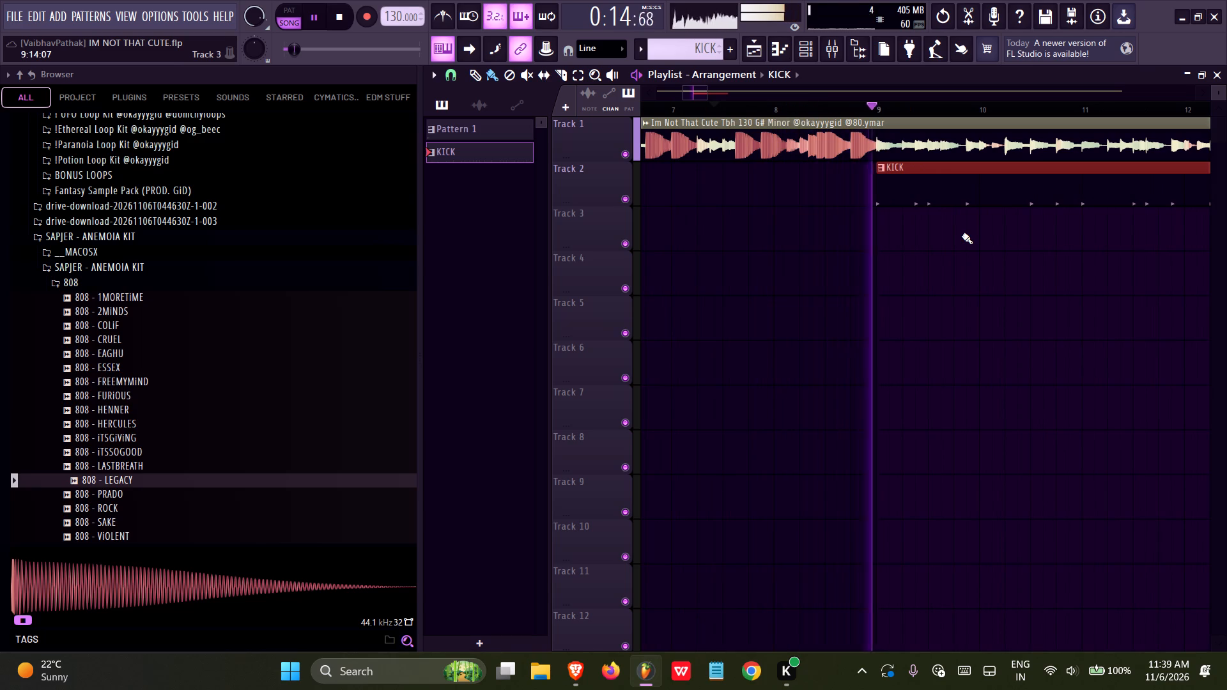
# Duplicate the KICK clip three times to fill Track 2 up to bar 41 and save the project.
pyautogui.keyDown('ctrl'); pyautogui.scroll(-10, 743, 244); pyautogui.keyUp('ctrl')
pyautogui.keyDown('ctrl'); pyautogui.scroll(-4, 658, 229); pyautogui.keyUp('ctrl')
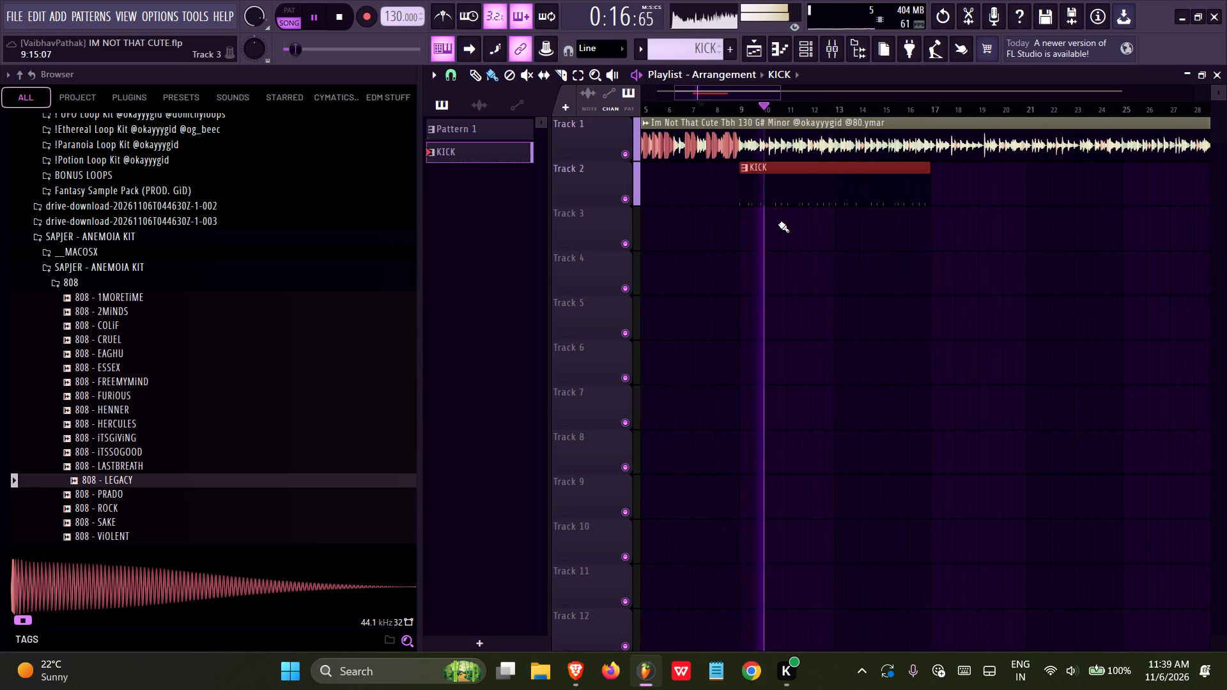
pyautogui.keyDown('ctrl'); pyautogui.scroll(-2, 786, 221); pyautogui.keyUp('ctrl')
pyautogui.hotkey('ctrl', 'b')
pyautogui.keyDown('ctrl'); pyautogui.scroll(-5, 786, 221); pyautogui.keyUp('ctrl')
pyautogui.hotkey('ctrl', 'b')
pyautogui.hotkey('ctrl', 'b')
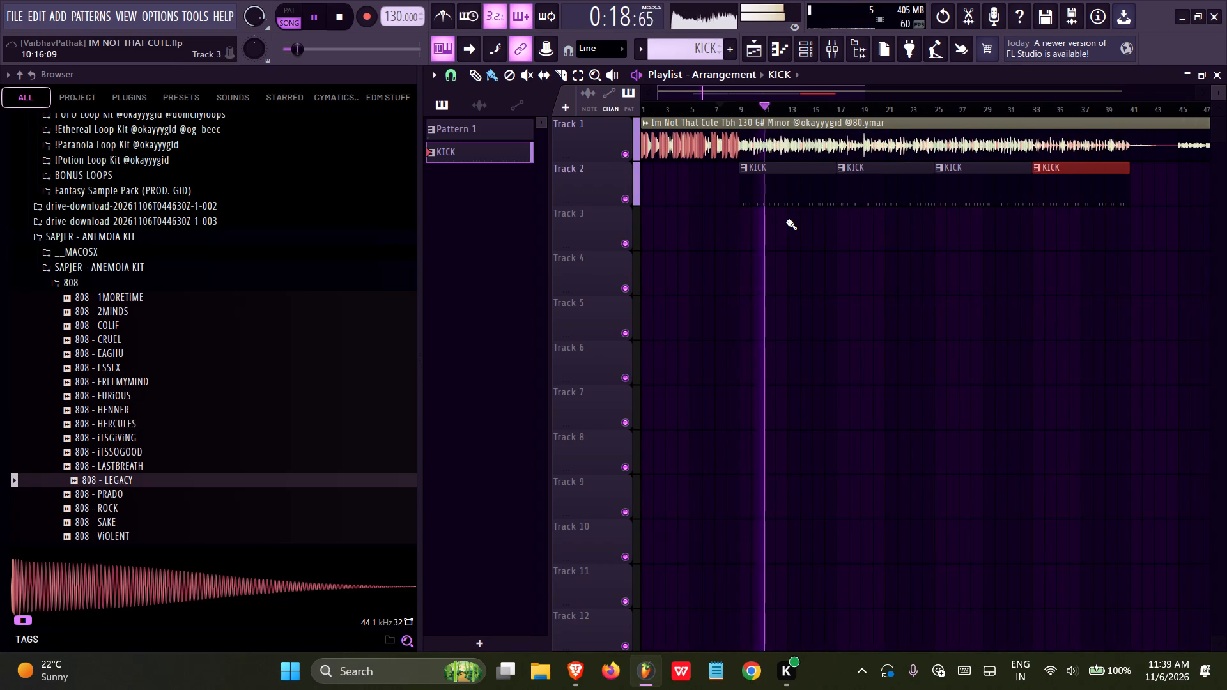
pyautogui.hotkey('ctrl', 's')
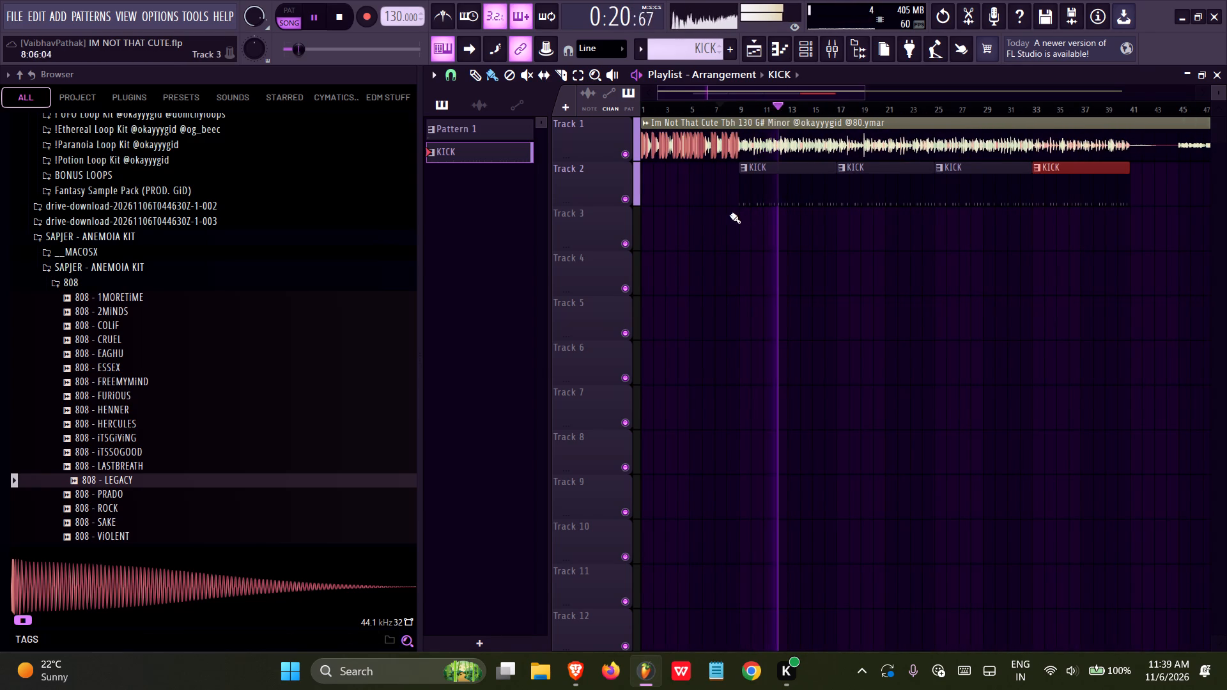
# Slice the sampled loop on Track 1 at bar 9, delete the part before the cut, and save the project.
pyautogui.click(557, 73)
pyautogui.keyDown('ctrl'); pyautogui.scroll(15, 808, 263); pyautogui.keyUp('ctrl')
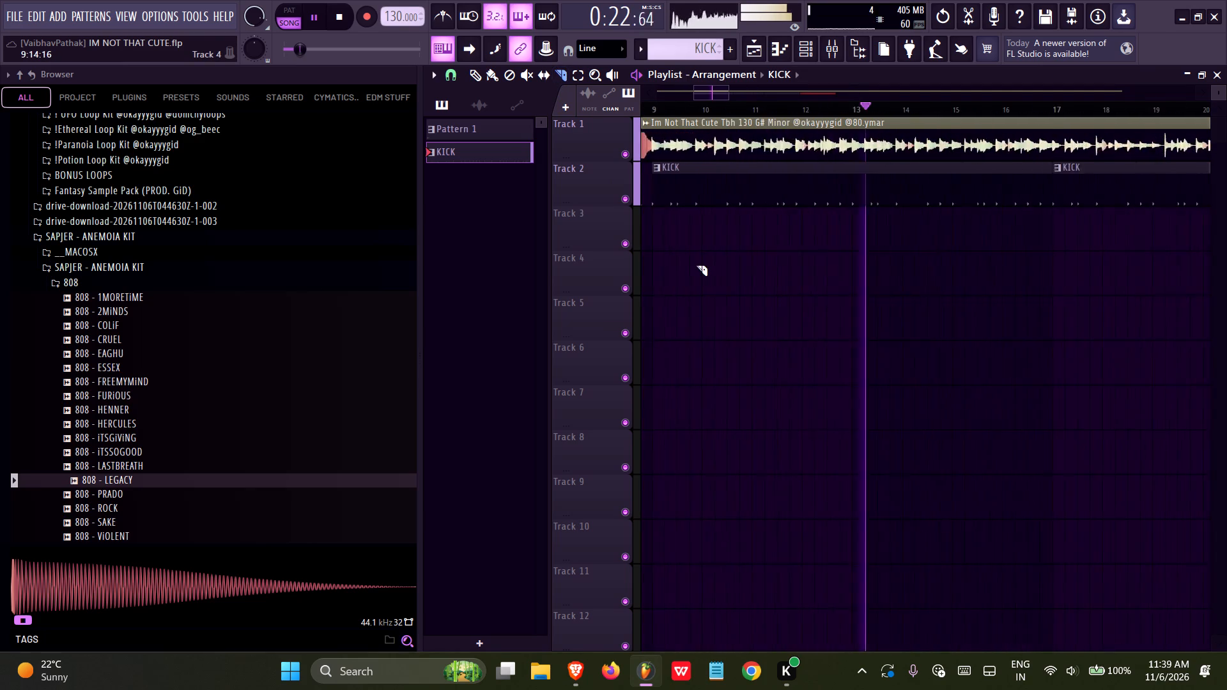
pyautogui.keyDown('ctrl'); pyautogui.scroll(7, 696, 265); pyautogui.keyUp('ctrl')
pyautogui.moveTo(732, 277); pyautogui.dragTo(918, 277, button='middle')
pyautogui.keyDown('ctrl'); pyautogui.scroll(20, 781, 263); pyautogui.keyUp('ctrl')
pyautogui.keyDown('ctrl'); pyautogui.scroll(4, 781, 263); pyautogui.keyUp('ctrl')
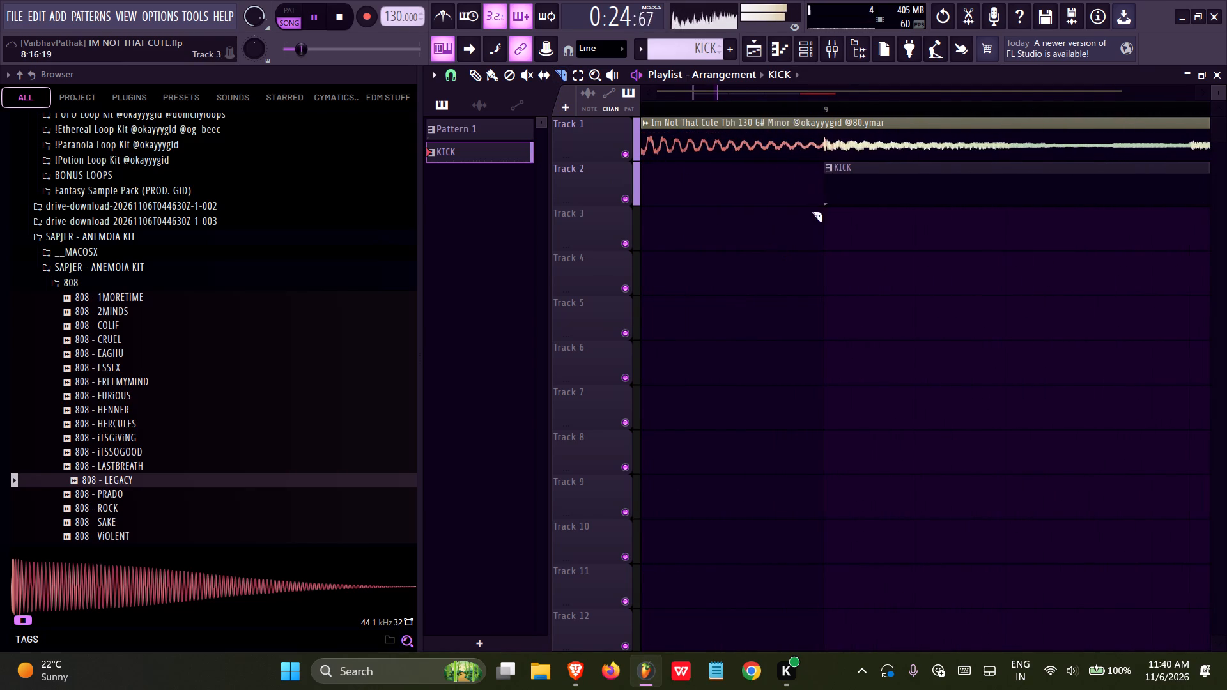
pyautogui.keyDown('shift'); pyautogui.moveTo(824, 159); pyautogui.dragTo(824, 114); pyautogui.keyUp('shift')
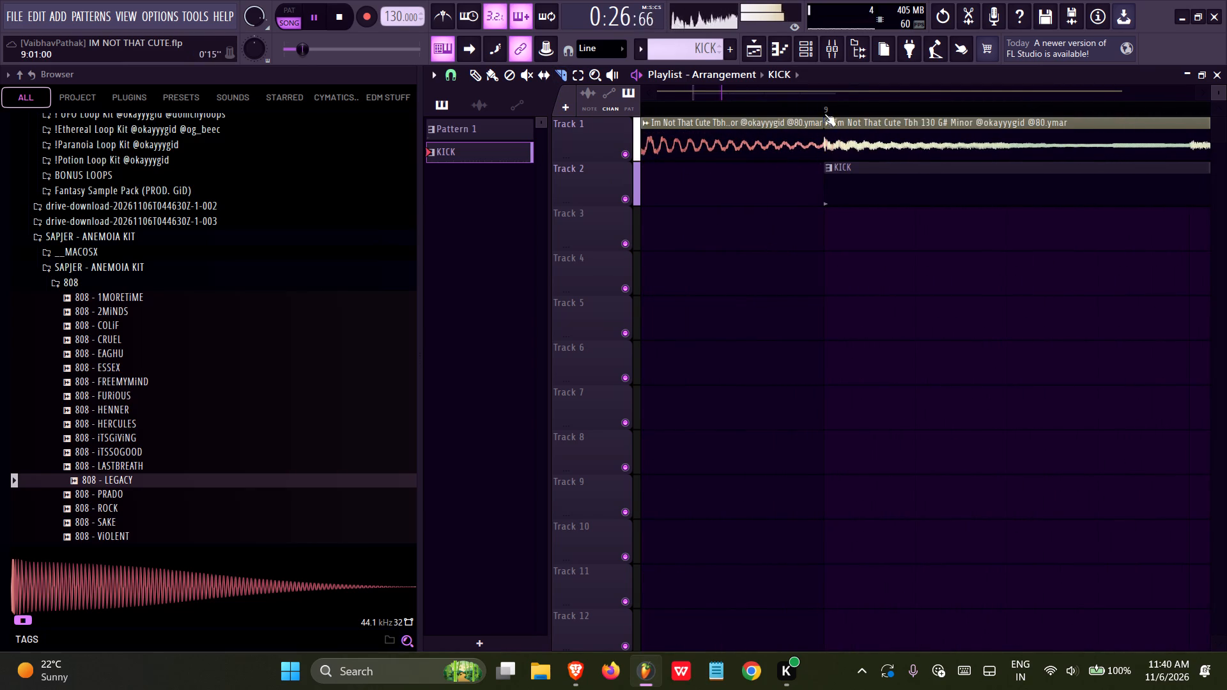
pyautogui.click(467, 66)
pyautogui.keyDown('ctrl'); pyautogui.scroll(-4, 808, 213); pyautogui.keyUp('ctrl')
pyautogui.rightClick(769, 145)
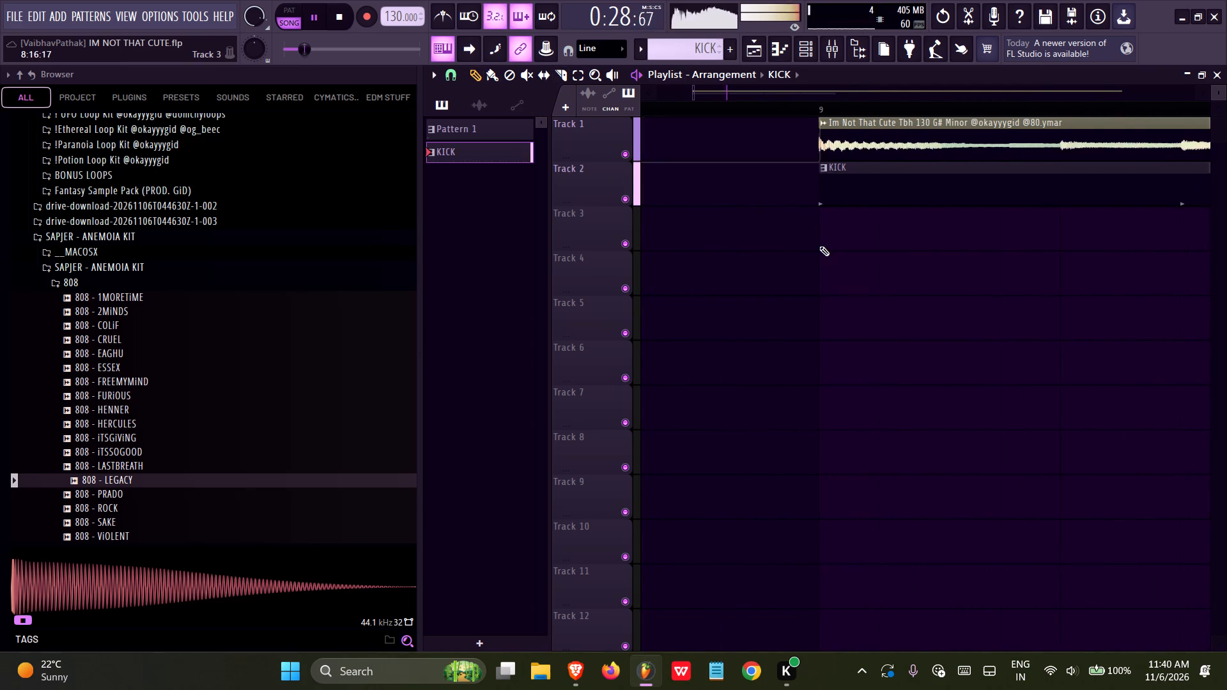
pyautogui.keyDown('ctrl'); pyautogui.scroll(-14, 814, 232); pyautogui.keyUp('ctrl')
pyautogui.keyDown('ctrl'); pyautogui.scroll(20, 849, 388); pyautogui.keyUp('ctrl')
pyautogui.keyDown('ctrl'); pyautogui.scroll(4, 849, 388); pyautogui.keyUp('ctrl')
pyautogui.keyDown('ctrl'); pyautogui.scroll(-6, 906, 373); pyautogui.keyUp('ctrl')
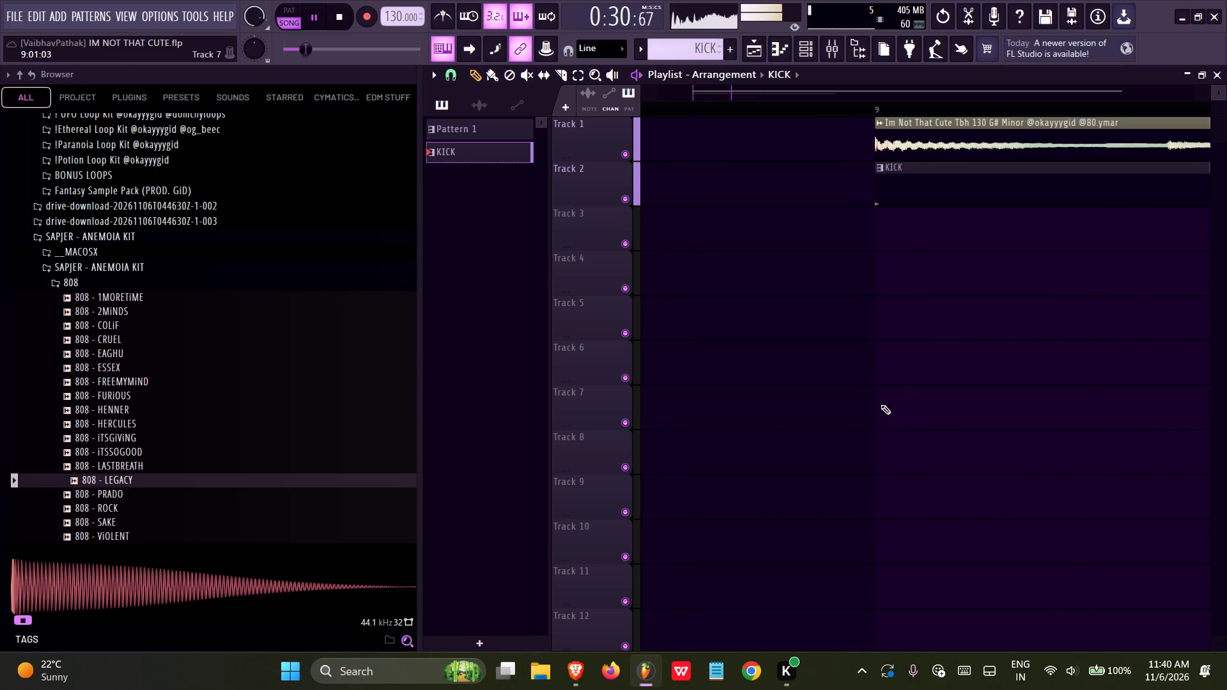
pyautogui.keyDown('ctrl'); pyautogui.scroll(-20, 881, 404); pyautogui.keyUp('ctrl')
pyautogui.keyDown('ctrl'); pyautogui.scroll(-20, 881, 404); pyautogui.keyUp('ctrl')
pyautogui.hotkey('ctrl', 's')
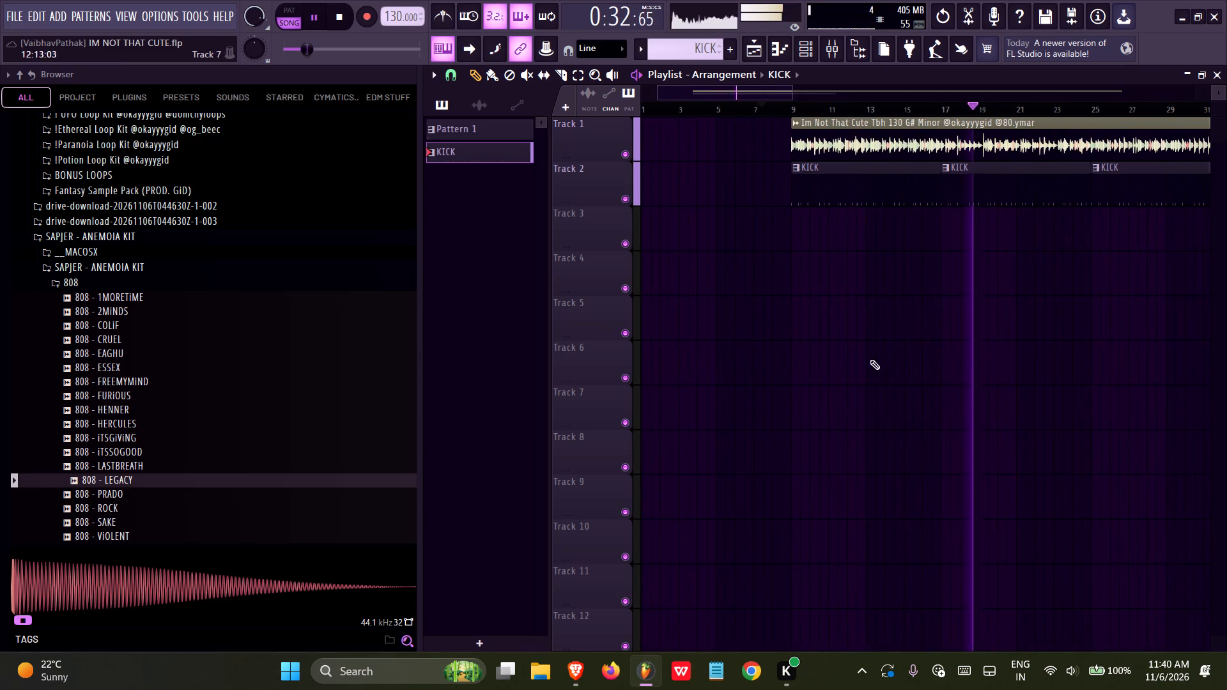
# Move the trimmed loop clip to bar 1 on Track 1 and restart playback from the beginning.
pyautogui.press('space')
pyautogui.moveTo(833, 140); pyautogui.dragTo(592, 140)
pyautogui.moveTo(649, 104); pyautogui.dragTo(537, 118)
pyautogui.press('space')
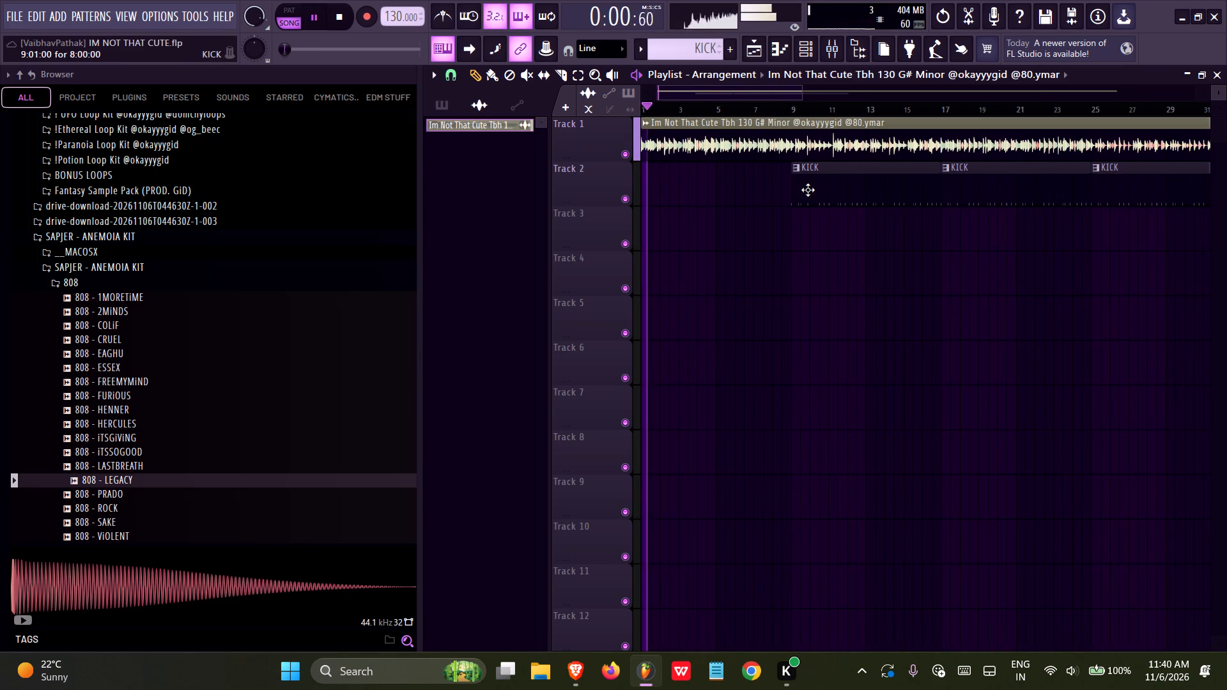
# Select the KICK pattern and set the Channel rack filter to All.
pyautogui.click(808, 190)
pyautogui.click(794, 42)
pyautogui.click(606, 126)
pyautogui.click(606, 139)
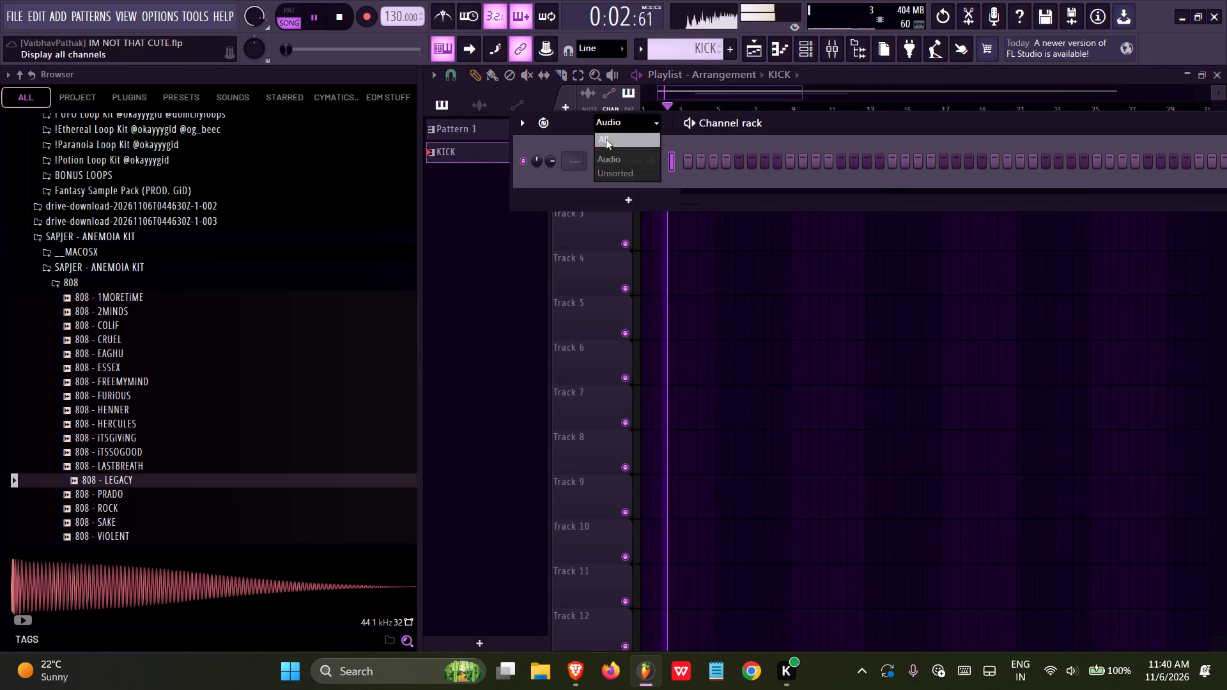
# Open the 808 - LEGACY channel settings and set its precomputed-effects boost to 12%, then stop playback.
pyautogui.rightClick(655, 222)
pyautogui.click(660, 229)
pyautogui.click(656, 230)
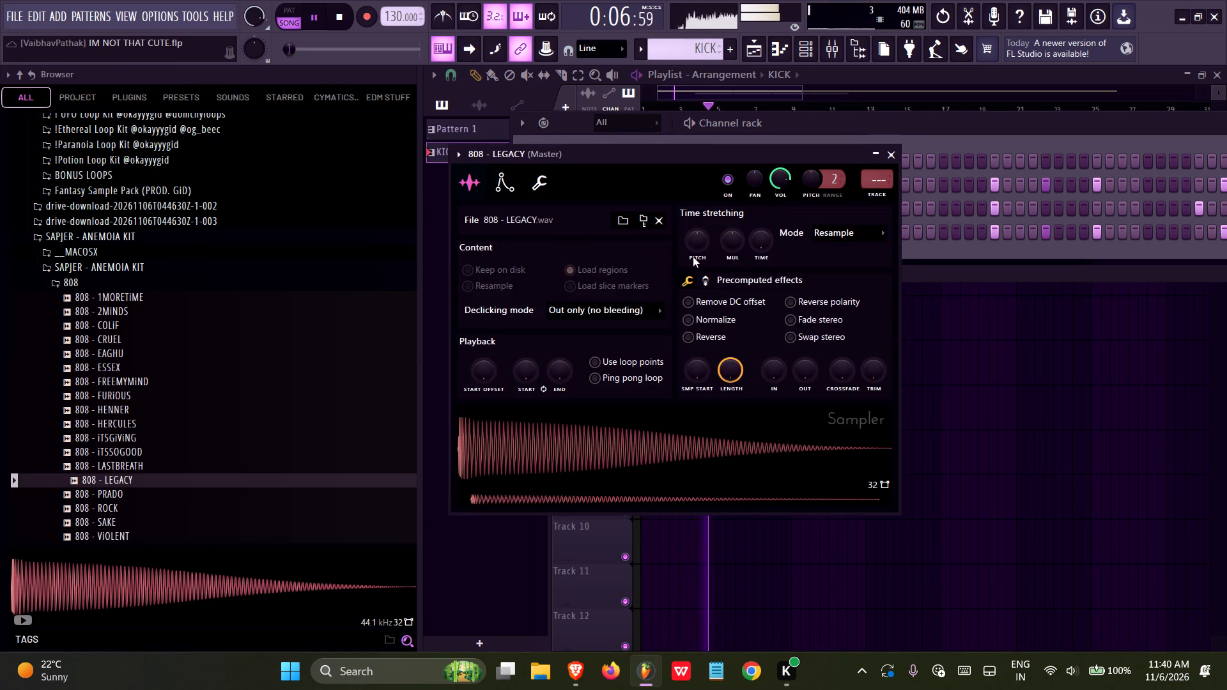
pyautogui.click(704, 275)
pyautogui.moveTo(694, 305); pyautogui.dragTo(691, 294)
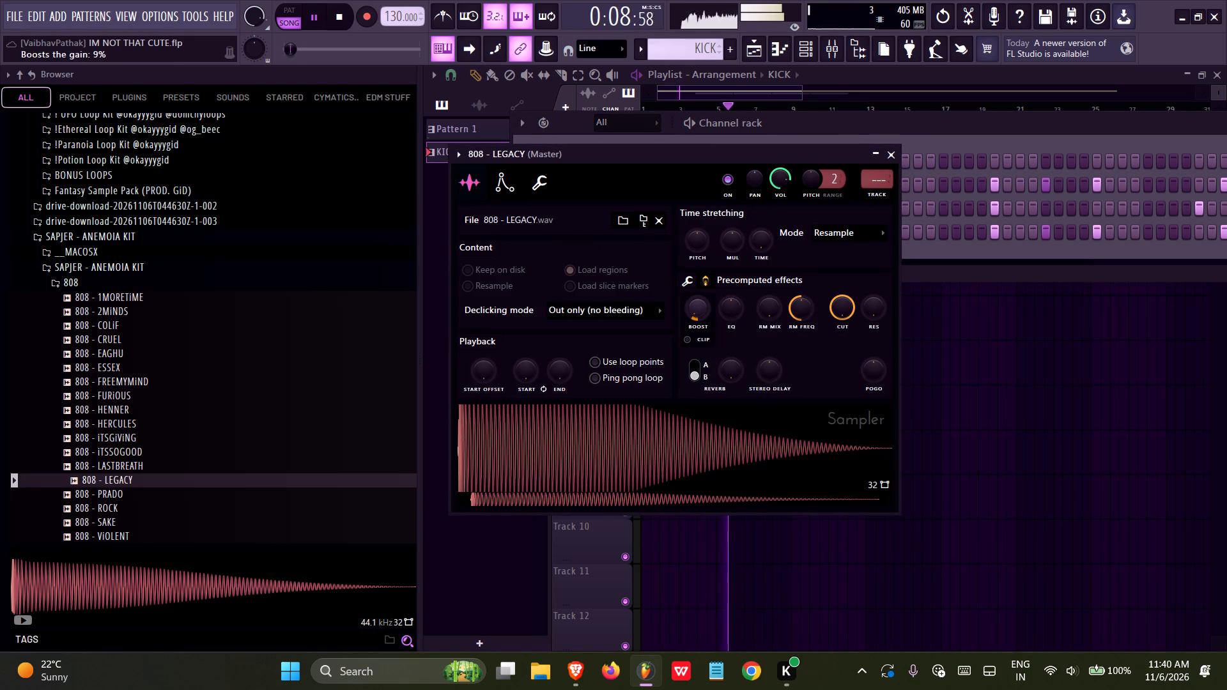
pyautogui.moveTo(691, 294); pyautogui.dragTo(686, 291)
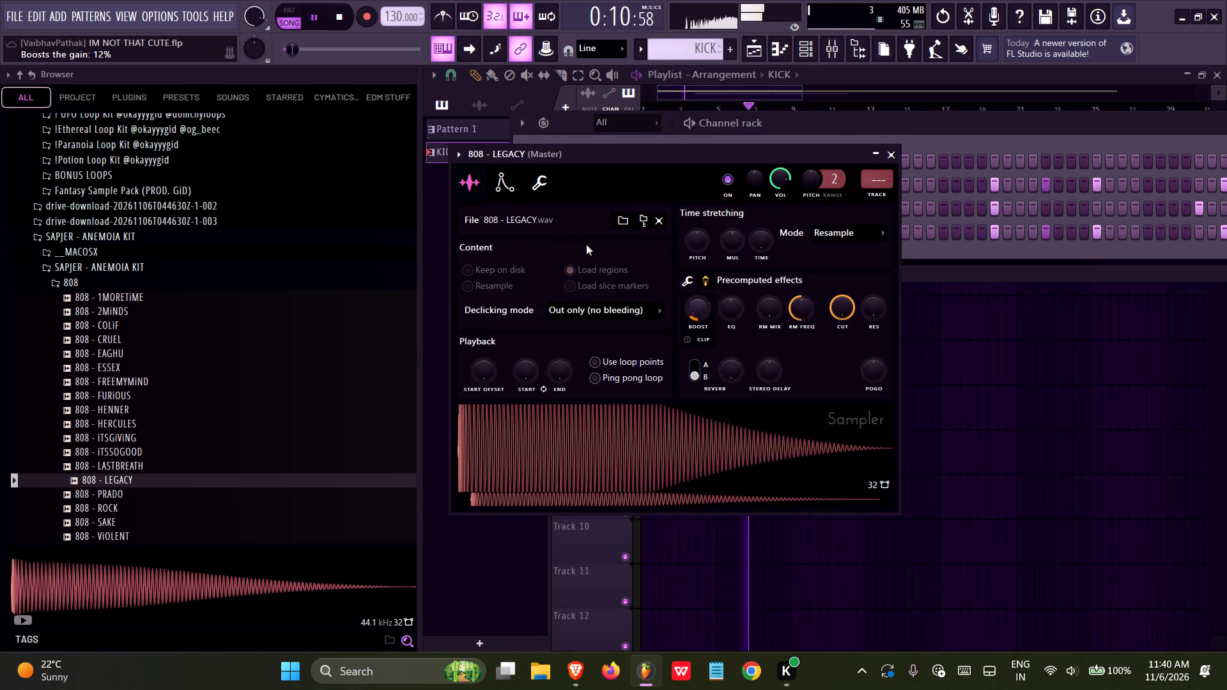
pyautogui.click(517, 187)
pyautogui.click(534, 187)
pyautogui.click(477, 183)
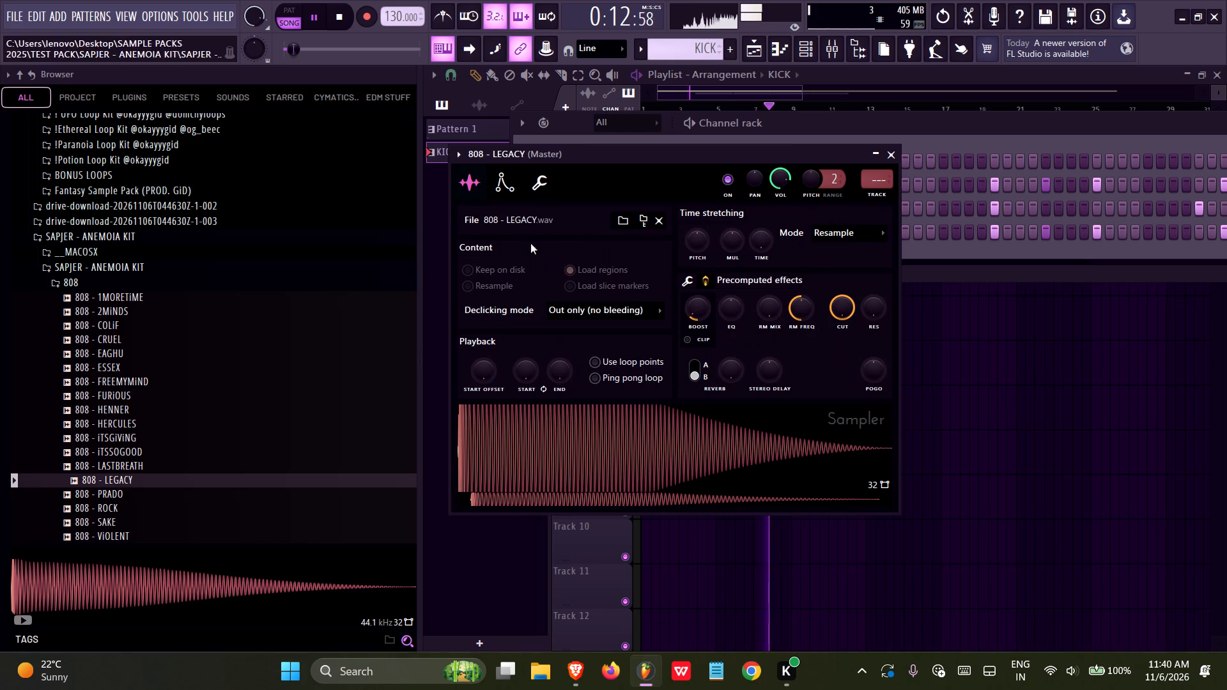
pyautogui.press('space')
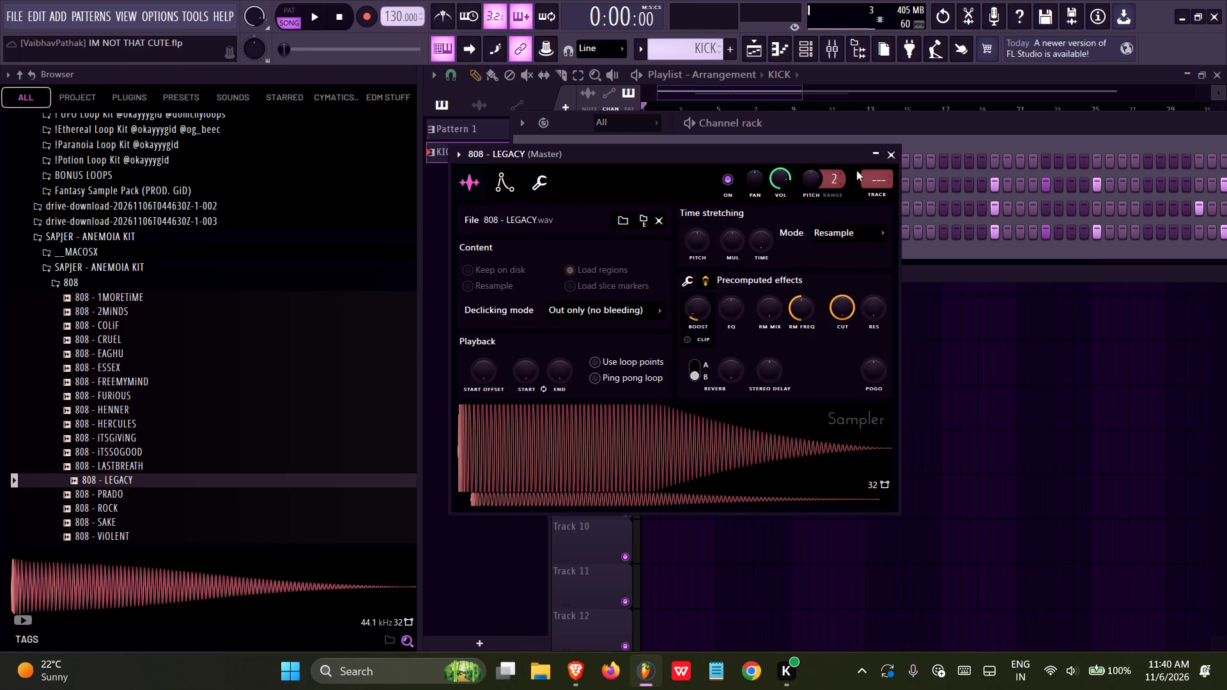
# Open the 808 - LEGACY channel's piano roll and set the key highlighting to G#.
pyautogui.click(903, 157)
pyautogui.moveTo(875, 123); pyautogui.dragTo(867, 195)
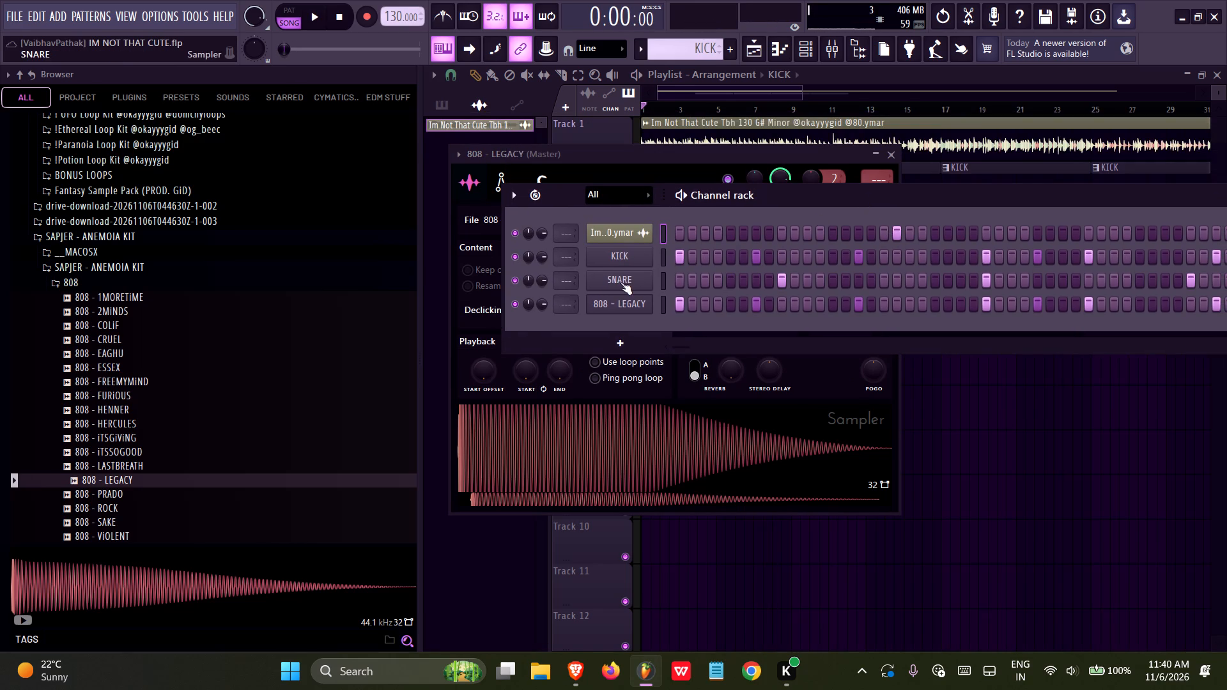
pyautogui.rightClick(624, 298)
pyautogui.click(673, 302)
pyautogui.rightClick(650, 303)
pyautogui.click(666, 301)
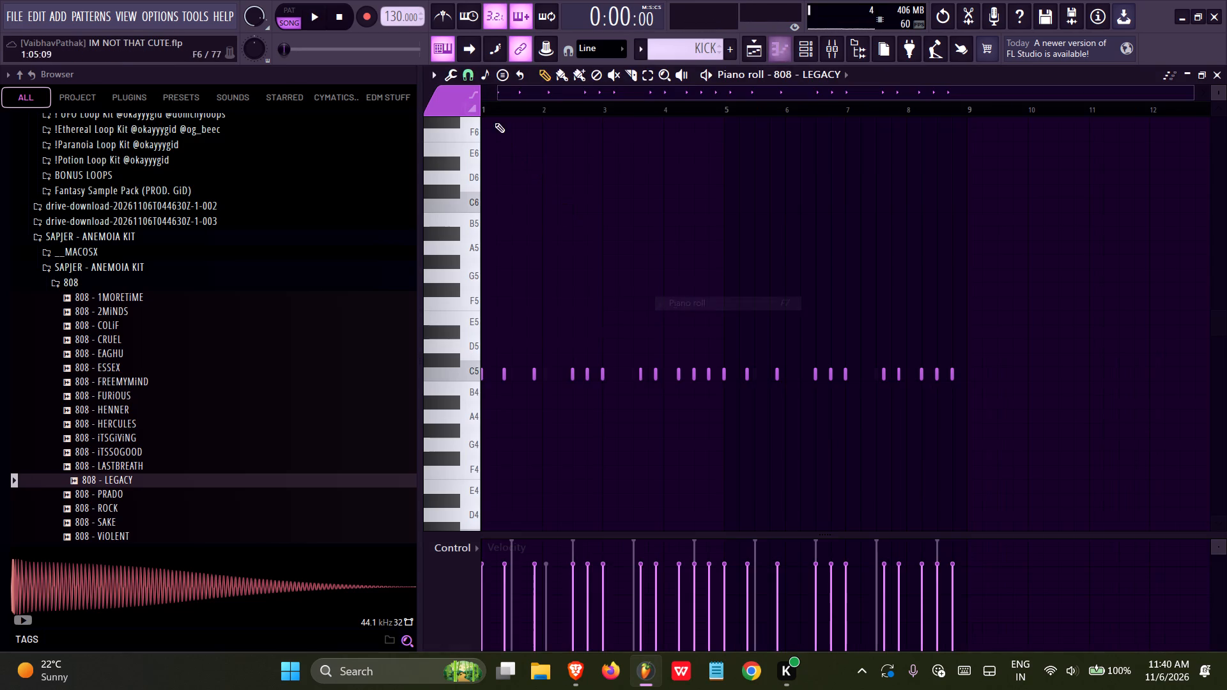
pyautogui.rightClick(484, 76)
pyautogui.click(546, 263)
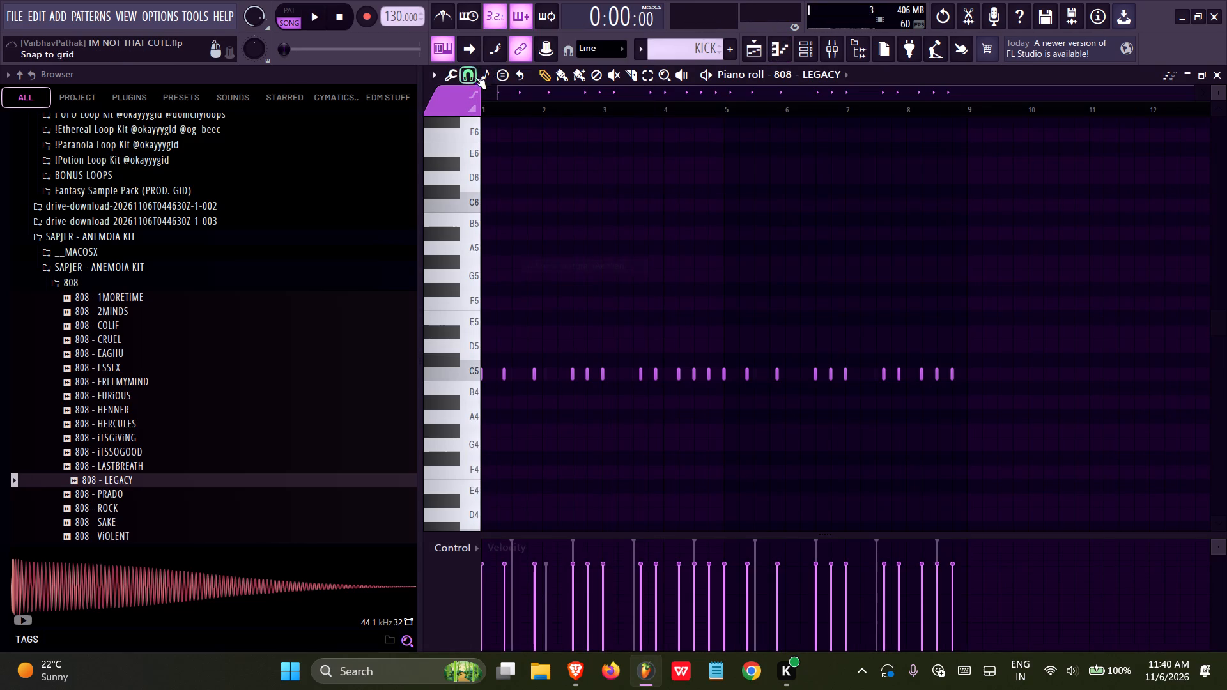
pyautogui.rightClick(483, 74)
pyautogui.click(497, 146)
pyautogui.rightClick(484, 72)
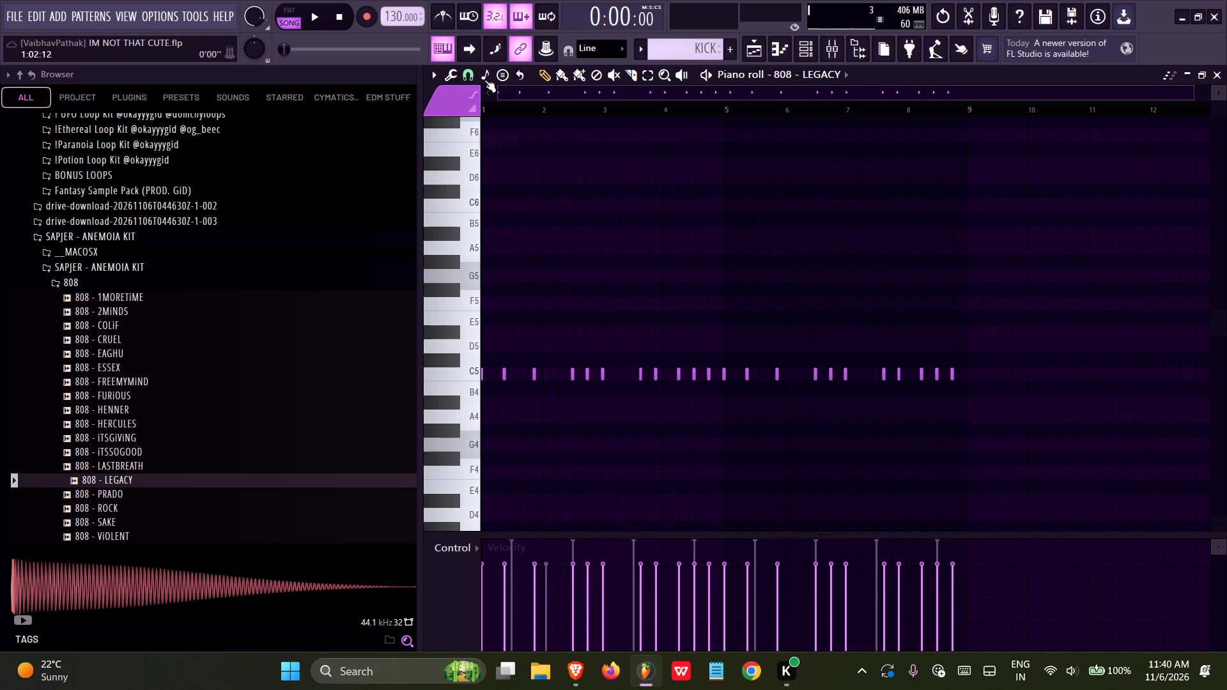
pyautogui.click(517, 159)
# Select all the 808 notes and transpose them up eight semitones from C5 to G#5.
pyautogui.moveTo(622, 196); pyautogui.dragTo(856, 187, button='middle')
pyautogui.hotkey('ctrl', 'a')
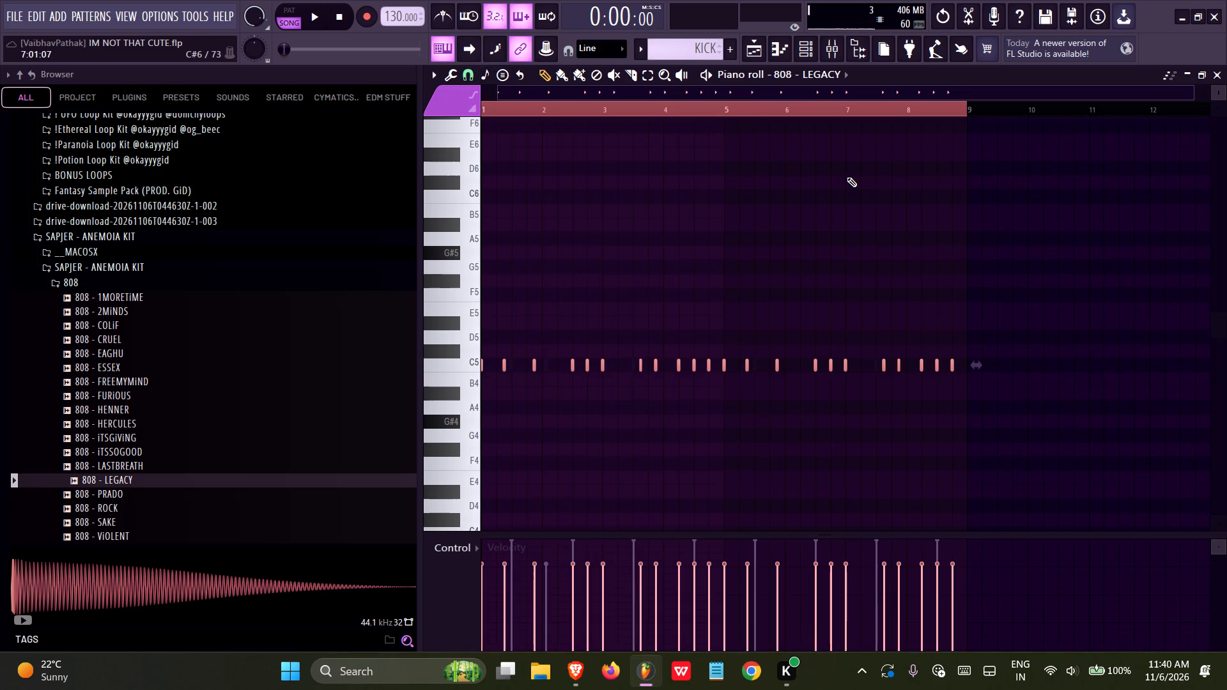
pyautogui.hotkey('shift', 'Up')
pyautogui.hotkey('shift', 'Up')
pyautogui.hotkey('shift', 'Up')
pyautogui.hotkey('shift', 'Up')
pyautogui.hotkey('shift', 'Up')
pyautogui.hotkey('shift', 'Up')
pyautogui.hotkey('shift', 'Up')
pyautogui.hotkey('shift', 'Up')
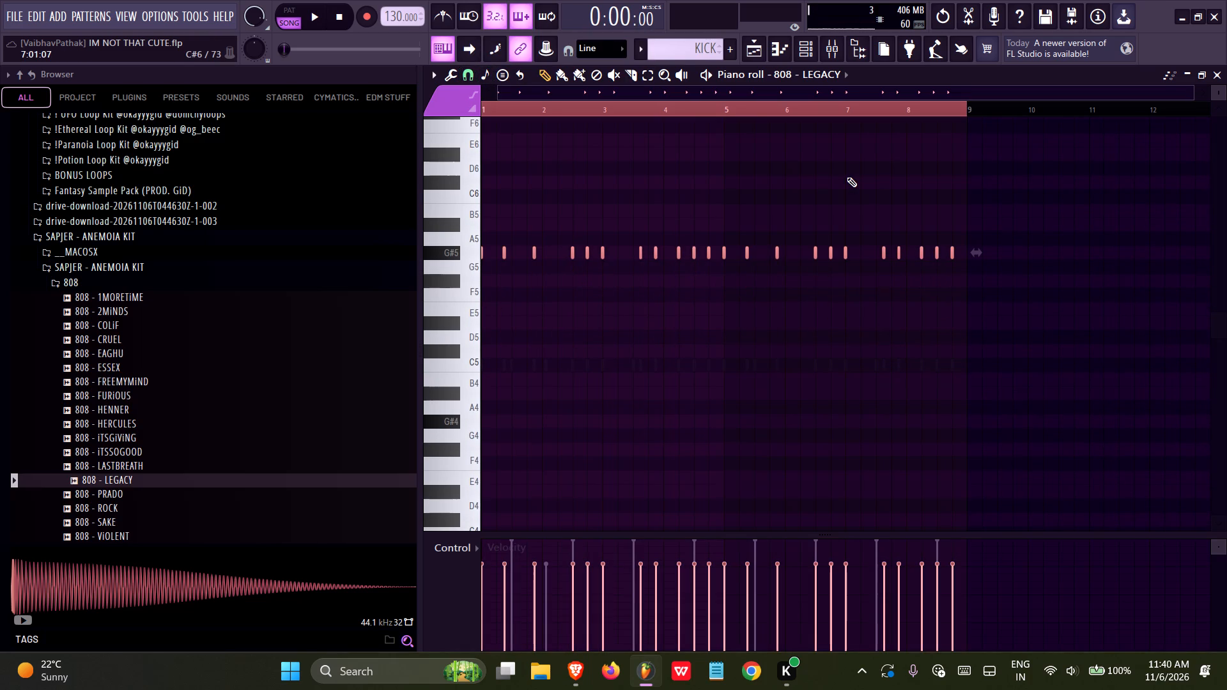
# Scale the levels of the selected 808 notes to raise their velocities to maximum.
pyautogui.hotkey('alt', 'x')
pyautogui.click(642, 414)
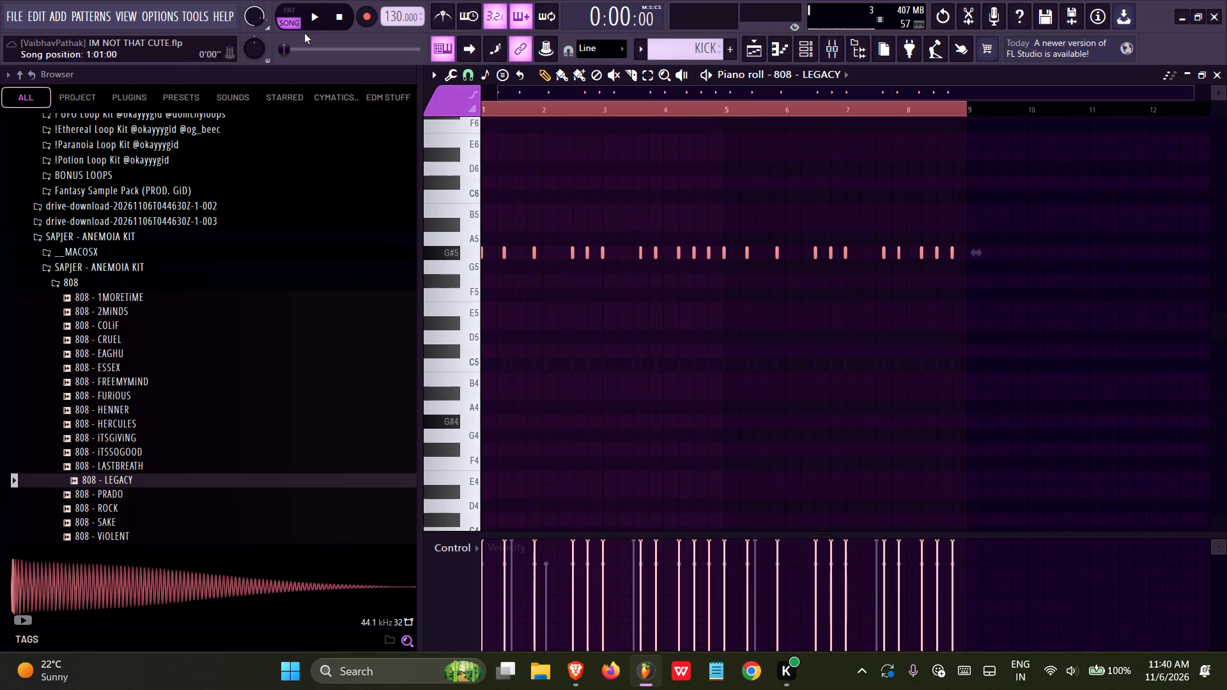
# Play the KICK pattern in pattern mode to audition the transposed 808, return to the playlist, and save the project.
pyautogui.click(290, 12)
pyautogui.click(315, 21)
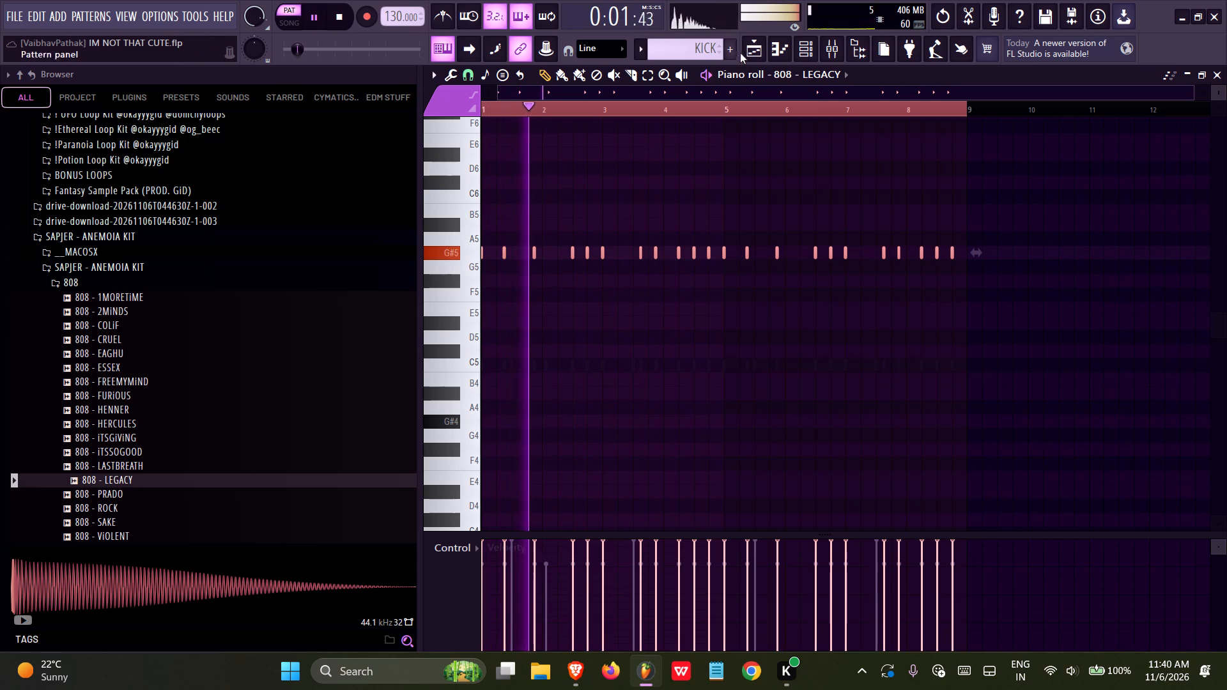
pyautogui.click(746, 43)
pyautogui.hotkey('ctrl', 's')
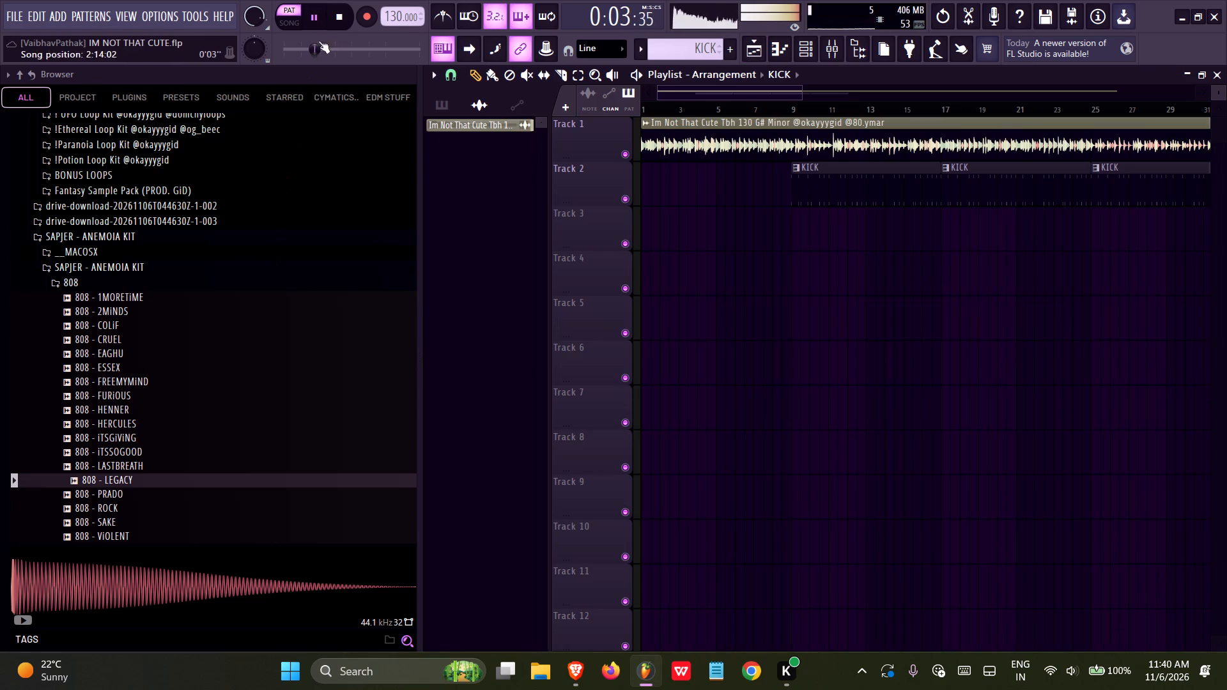
pyautogui.doubleClick(350, 20)
pyautogui.click(319, 18)
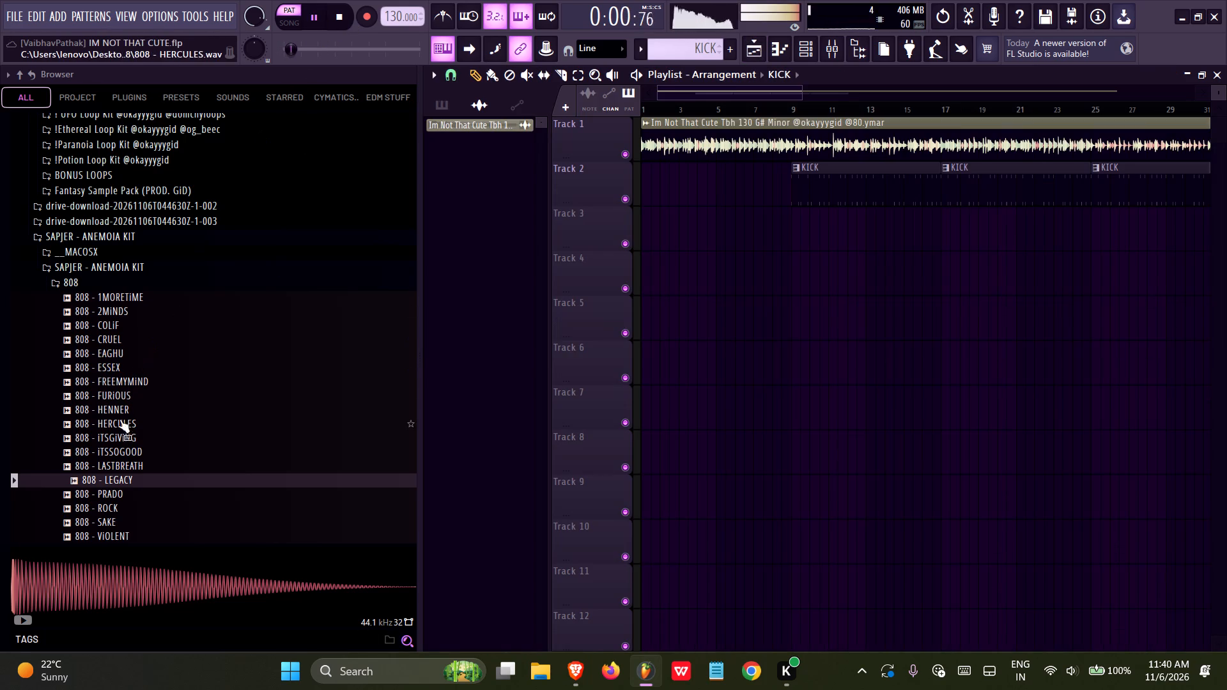
pyautogui.press('space')
# Save the project and browse to the 808s folder within Drums and Kicks of the Sounds of KSHMR Vol.5 pack.
pyautogui.click(90, 273)
pyautogui.hotkey('ctrl', 's')
pyautogui.scroll(3, 85, 387)
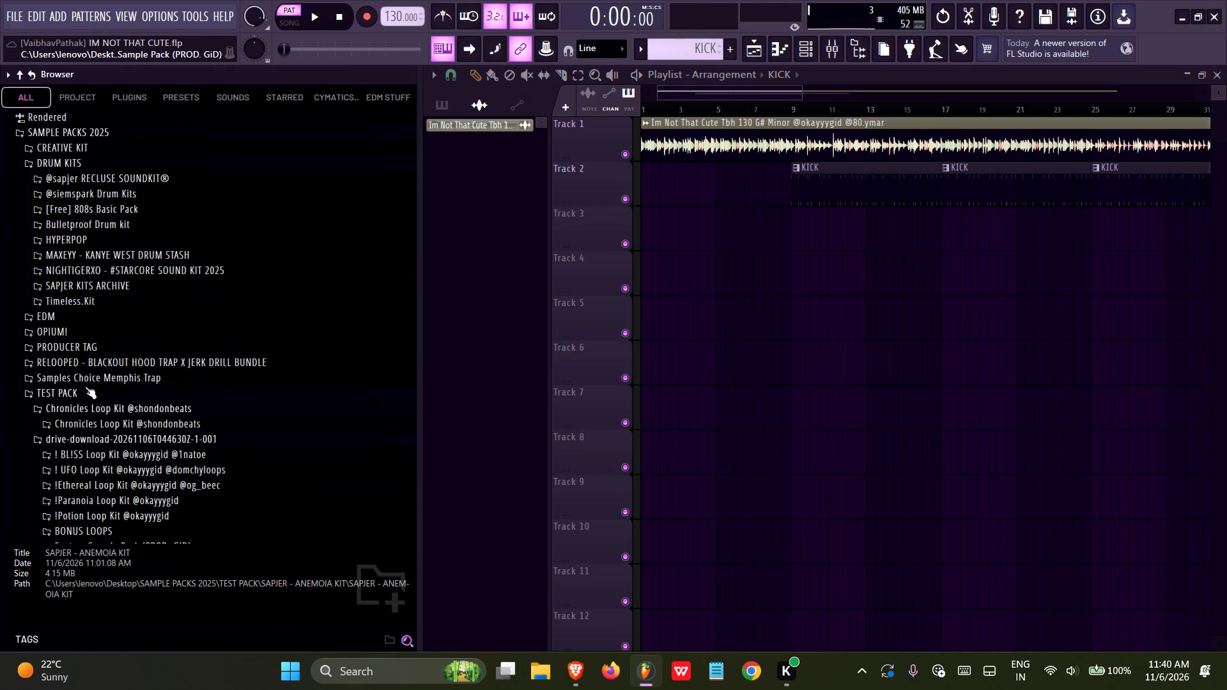
pyautogui.click(59, 323)
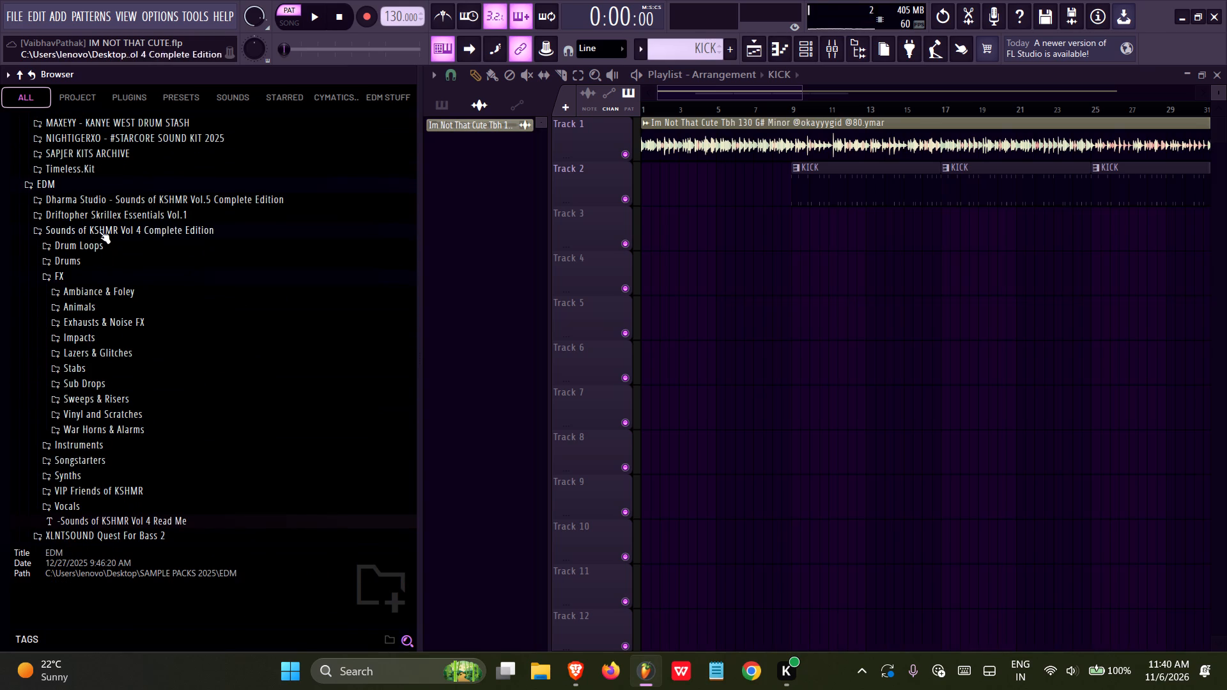
pyautogui.click(111, 199)
pyautogui.click(77, 232)
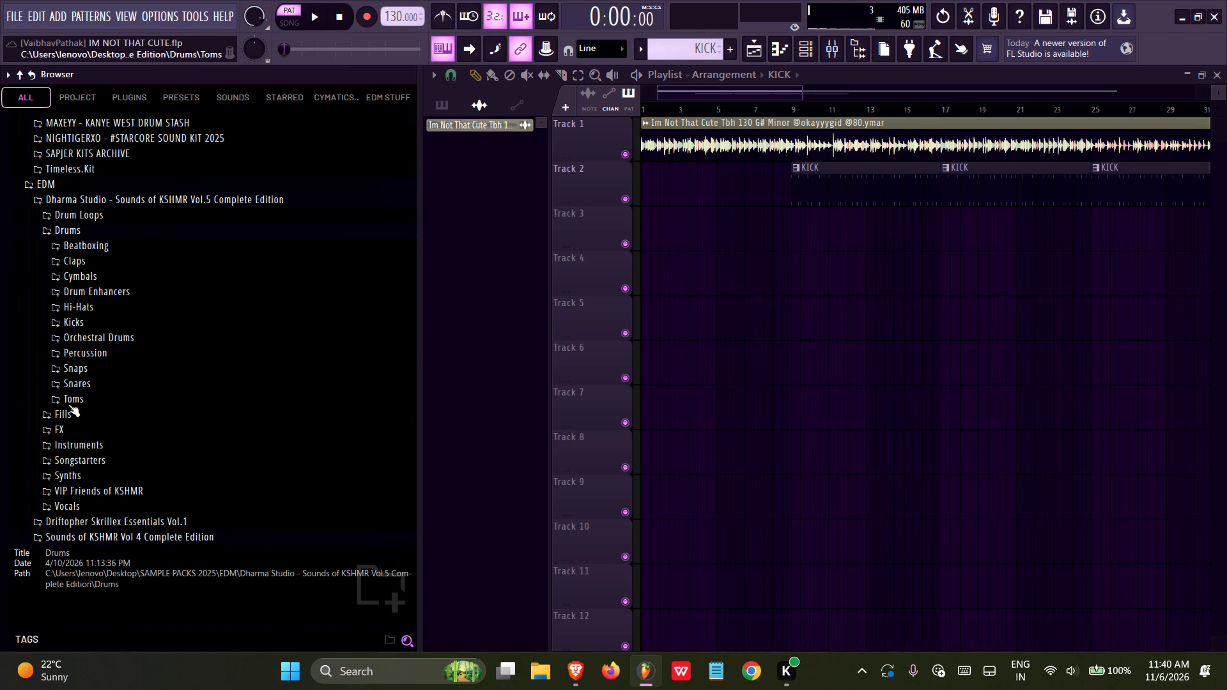
pyautogui.click(66, 325)
pyautogui.click(74, 344)
pyautogui.click(94, 360)
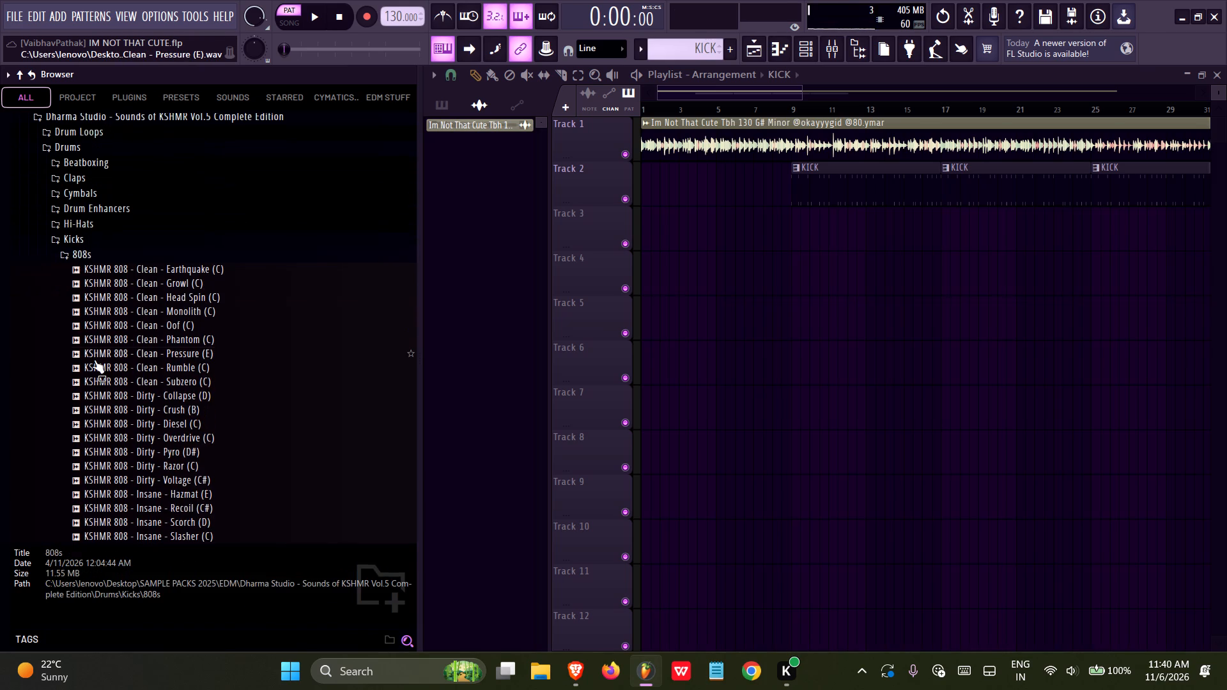
# Audition clean KSHMR 808s and replace the 808 - LEGACY channel's sample with KSHMR 808 - Clean - Head Spin (C).
pyautogui.click(109, 328)
pyautogui.click(109, 309)
pyautogui.click(112, 298)
pyautogui.click(809, 49)
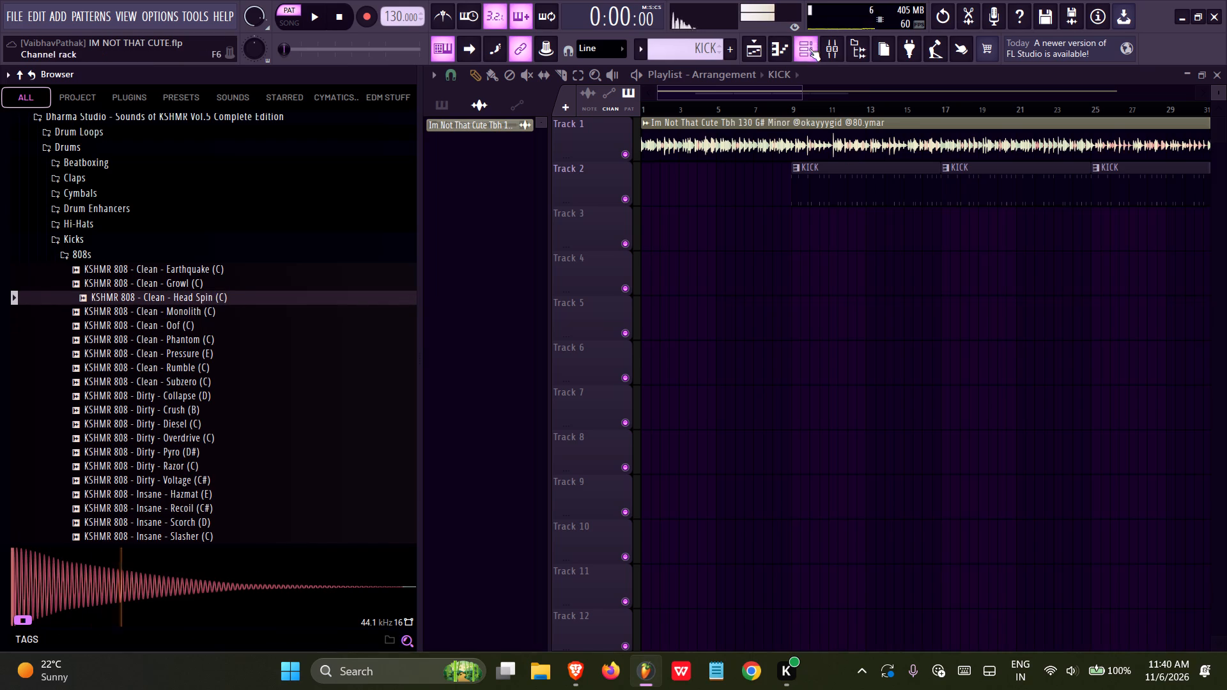
pyautogui.middleClick(256, 300)
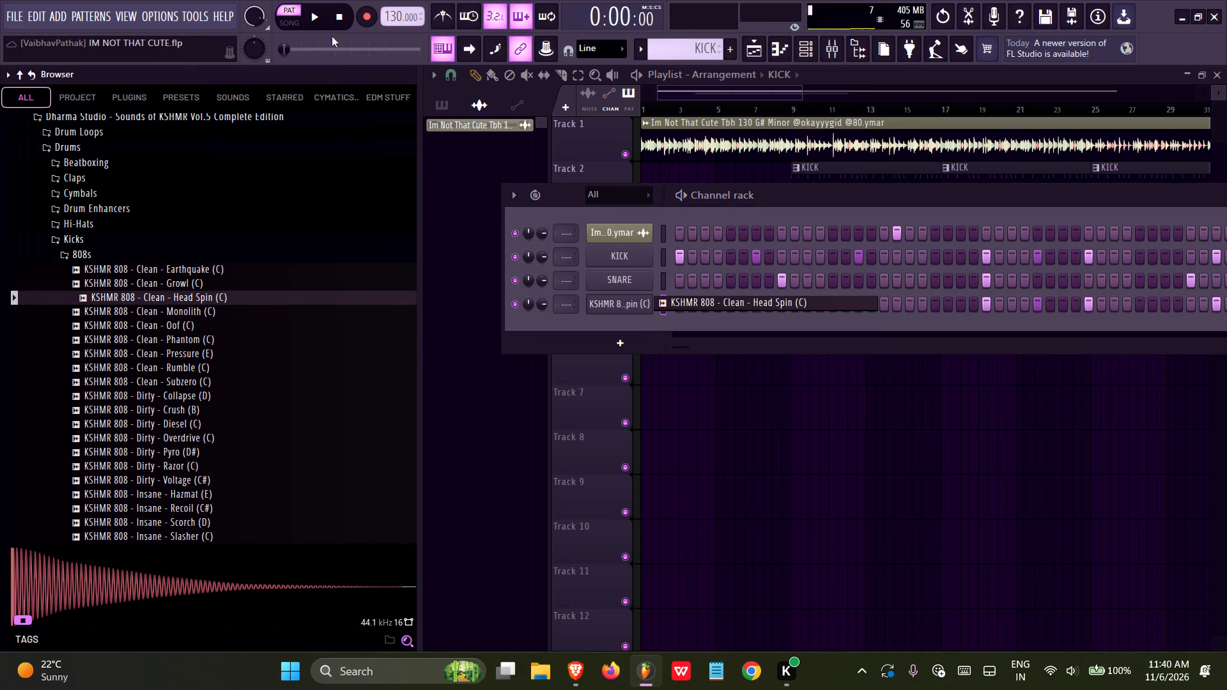
# Play the KICK pattern with the Head Spin 808 and check its channel settings.
pyautogui.click(330, 15)
pyautogui.click(319, 14)
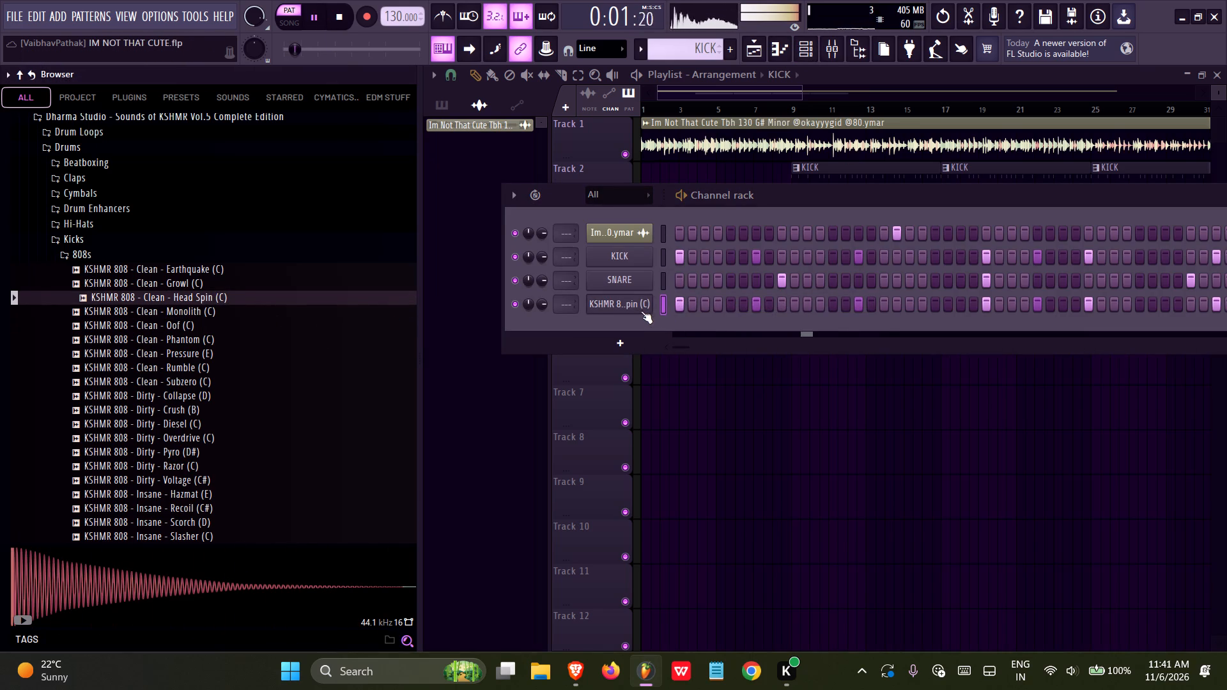
pyautogui.click(637, 305)
pyautogui.click(637, 305)
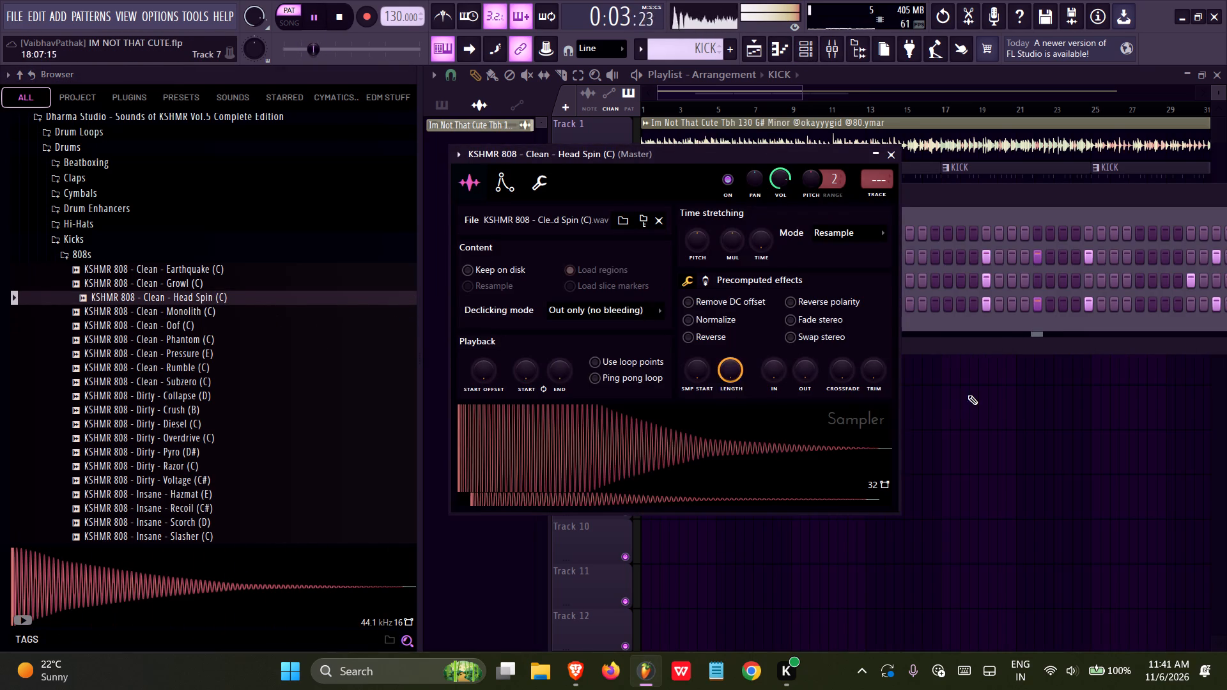
pyautogui.rightClick(965, 389)
pyautogui.press('space')
pyautogui.press('space')
pyautogui.press('space')
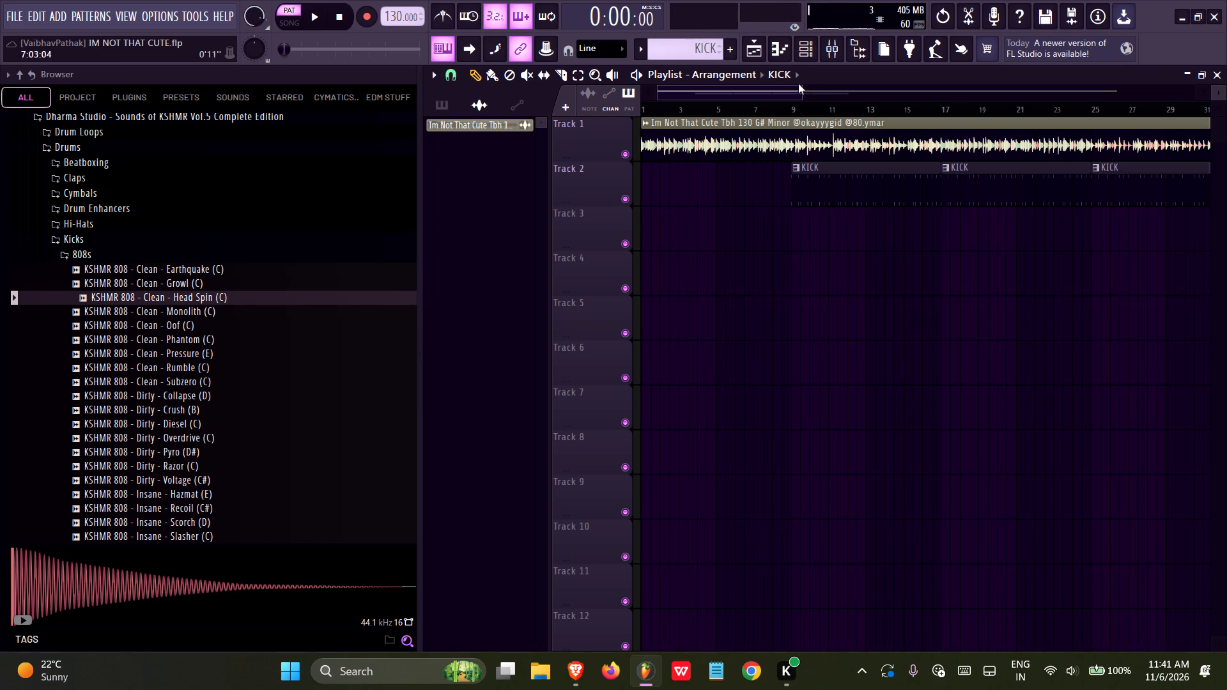
# Remove the stray step from the sampled loop's channel in the Channel rack.
pyautogui.click(801, 49)
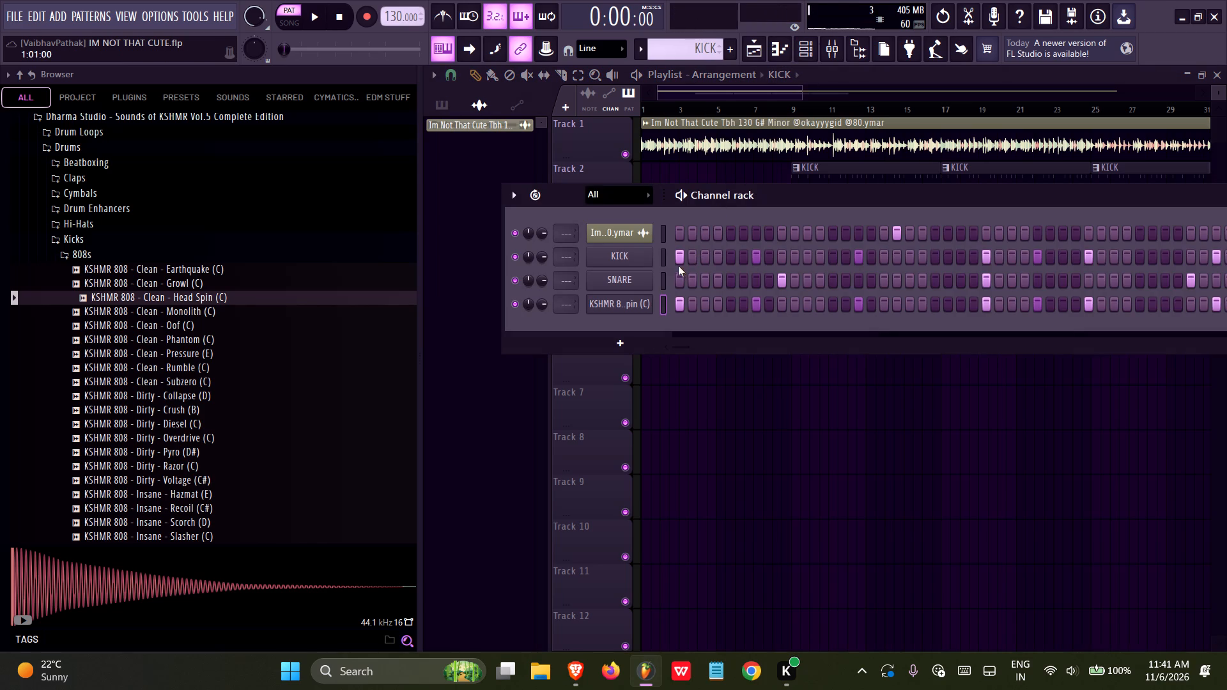
pyautogui.rightClick(907, 227)
pyautogui.rightClick(897, 229)
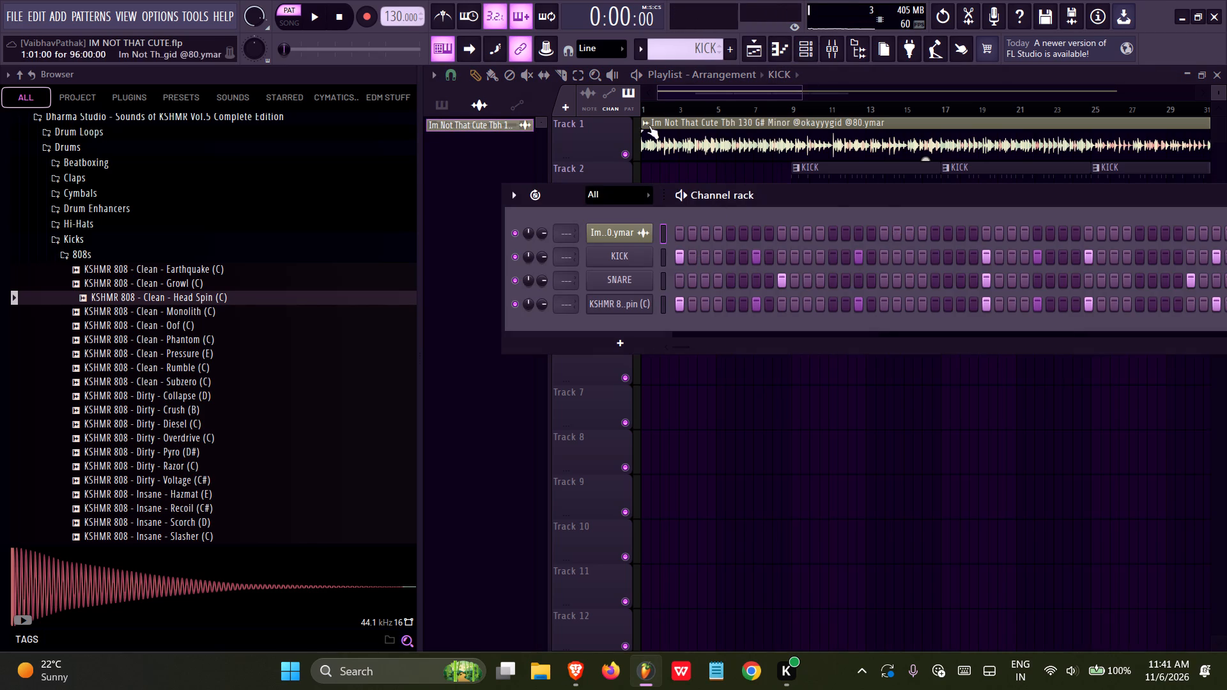
# Play the arrangement from bar 1 in song mode, collapse the 808s folder, and save the project.
pyautogui.moveTo(649, 105); pyautogui.dragTo(523, 109)
pyautogui.press('space')
pyautogui.hotkey('ctrl', 's')
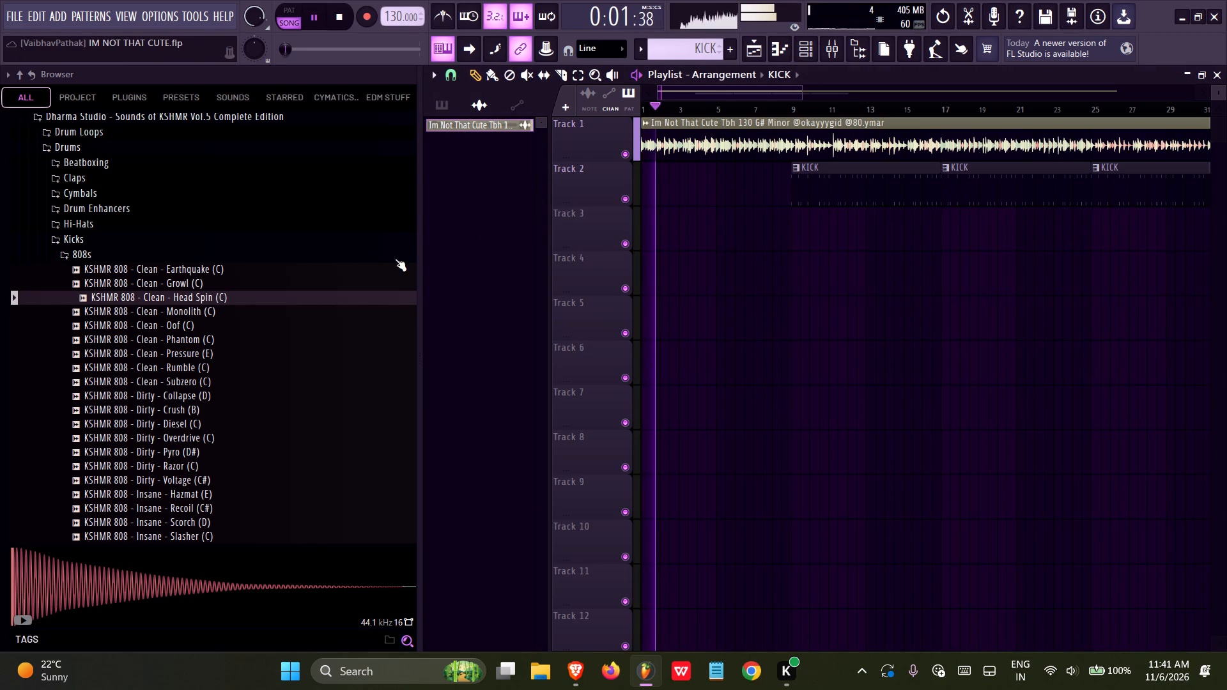
pyautogui.click(133, 256)
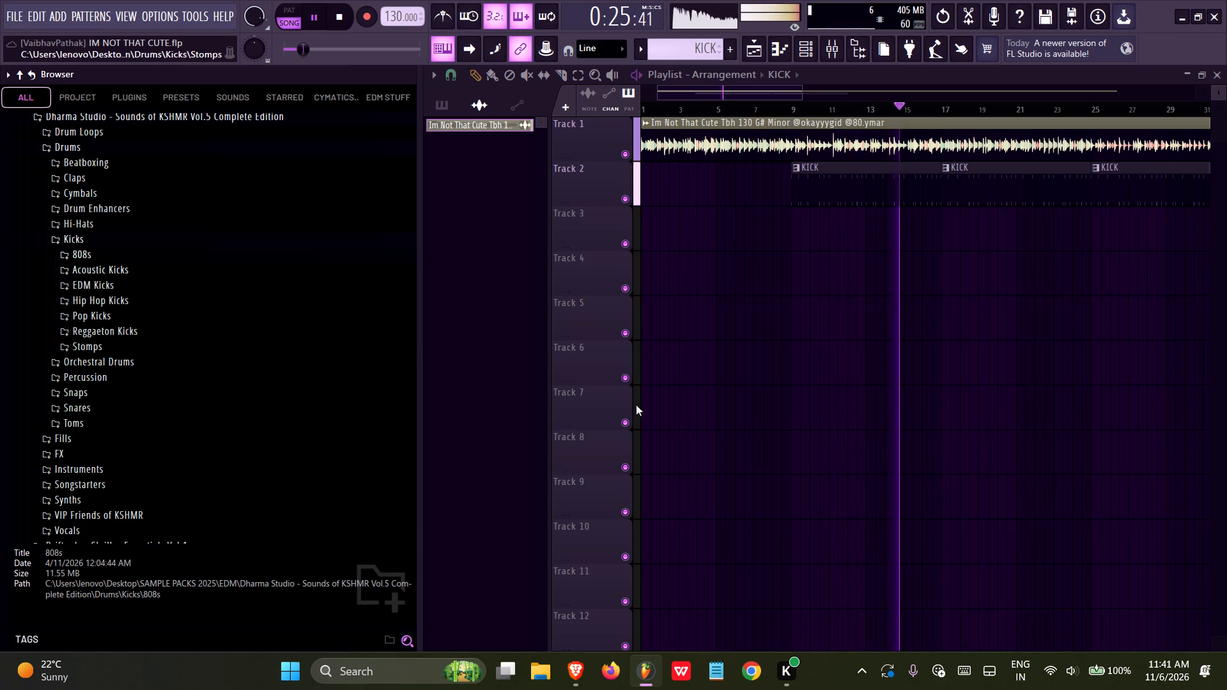
pyautogui.moveTo(937, 349); pyautogui.dragTo(849, 349, button='middle')
pyautogui.keyDown('ctrl'); pyautogui.scroll(-4, 850, 342); pyautogui.keyUp('ctrl')
pyautogui.hotkey('ctrl', 's')
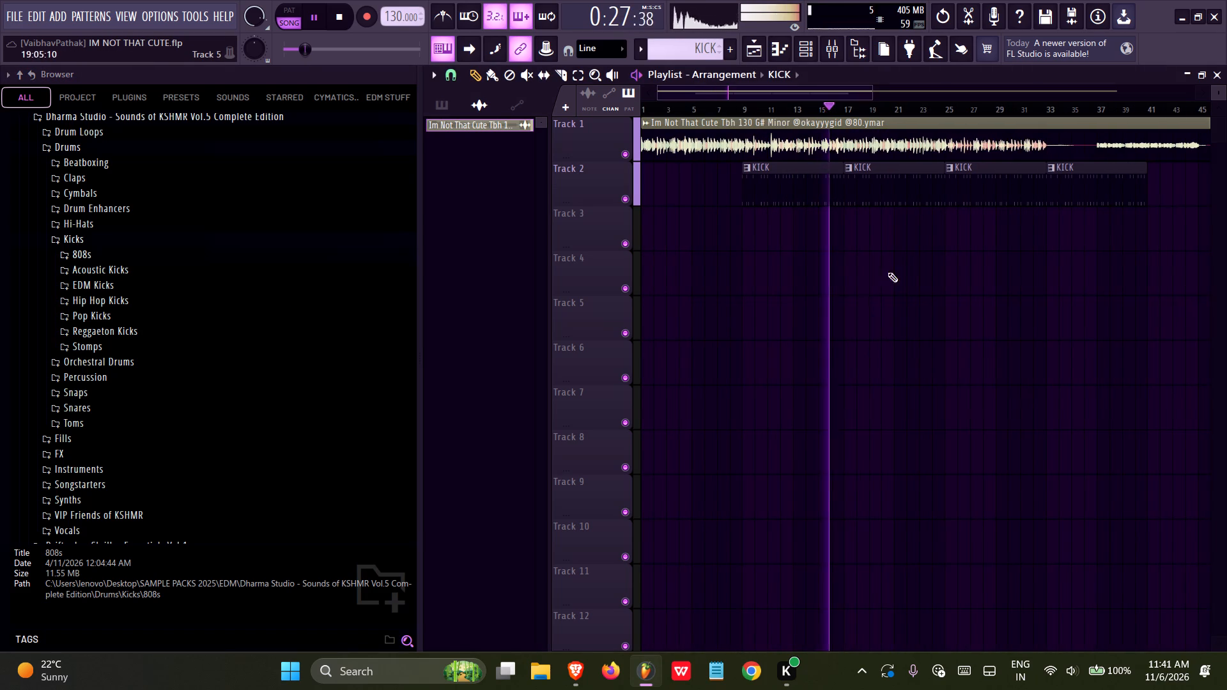
pyautogui.hotkey('ctrl', 's')
# Restart song playback from the beginning and save the project.
pyautogui.press('space')
pyautogui.moveTo(673, 105); pyautogui.dragTo(455, 137)
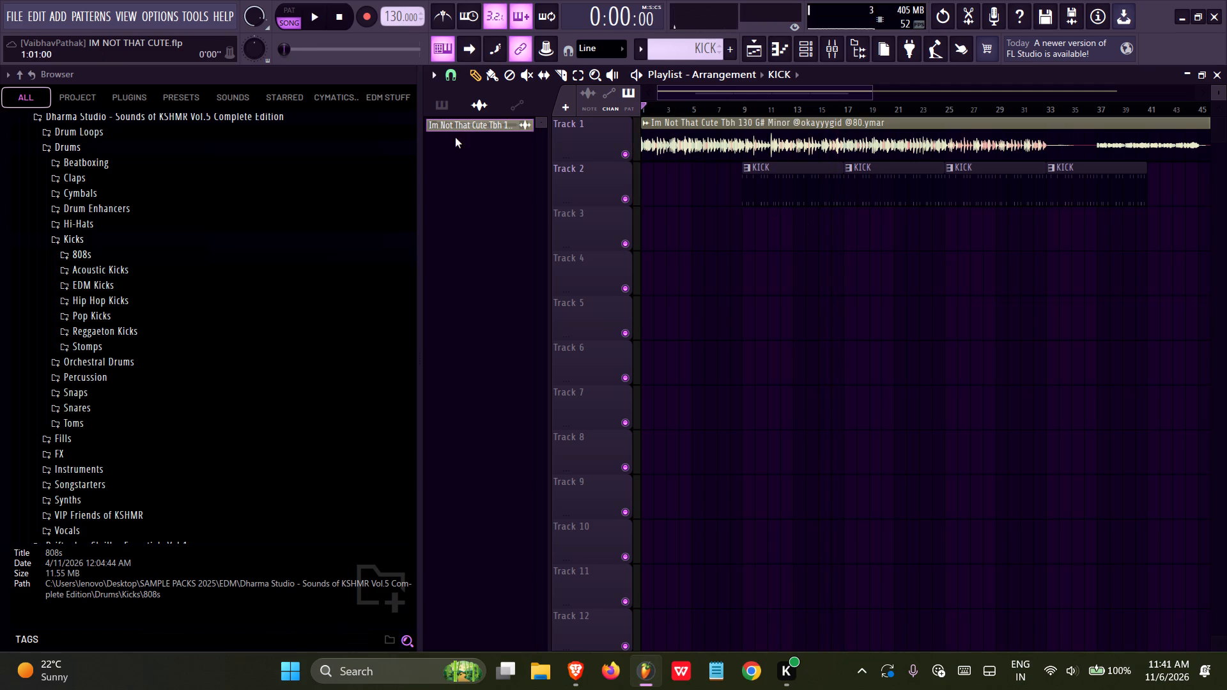
pyautogui.press('space')
pyautogui.hotkey('ctrl', 's')
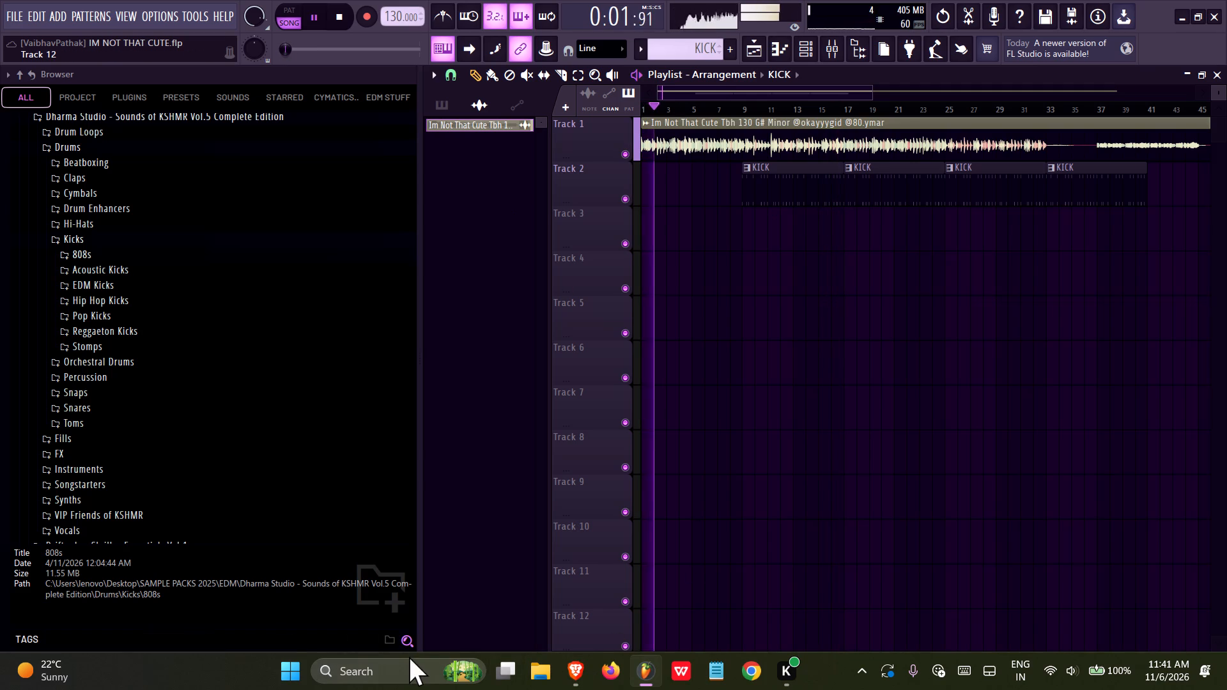
# Switch to Simplenote, create a new blank note, and hide the notes list.
pyautogui.click(409, 657)
pyautogui.click(408, 668)
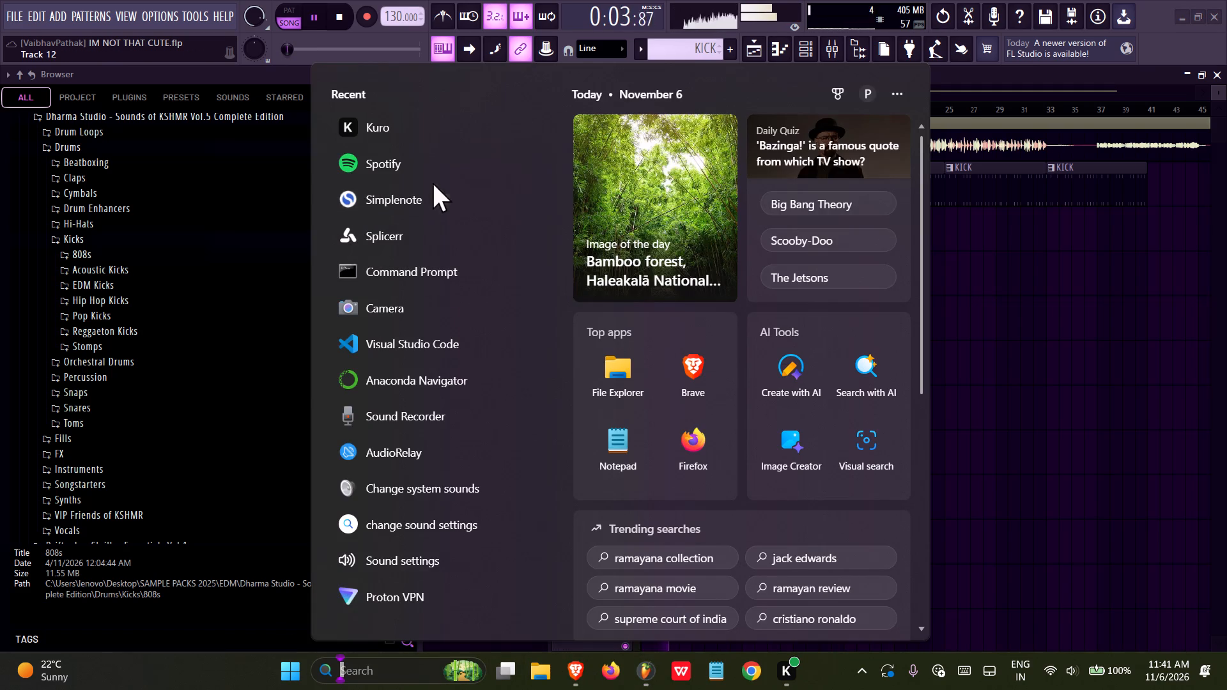
pyautogui.click(429, 187)
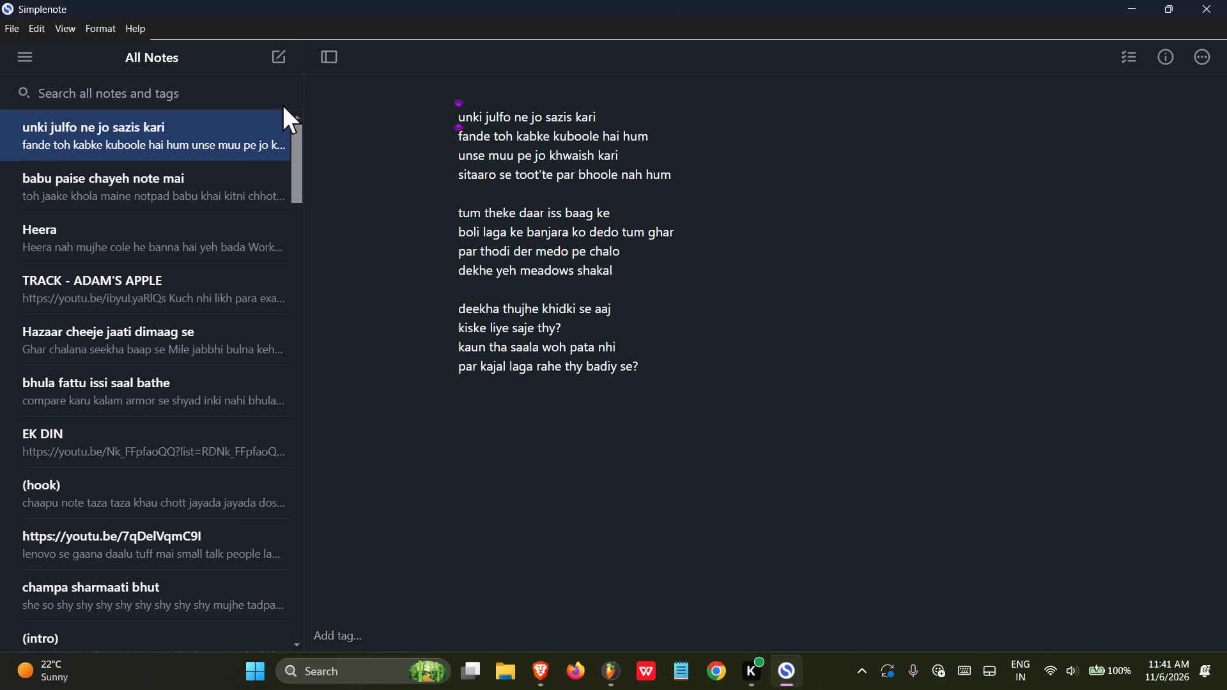
pyautogui.click(281, 52)
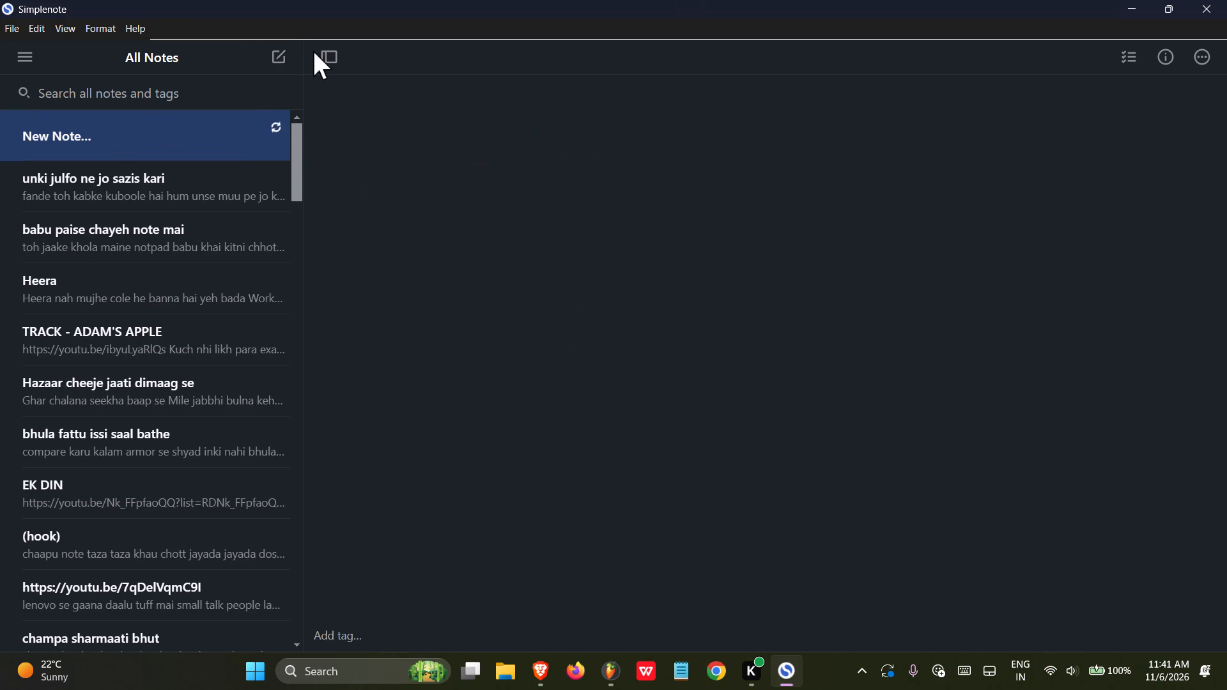
pyautogui.click(318, 49)
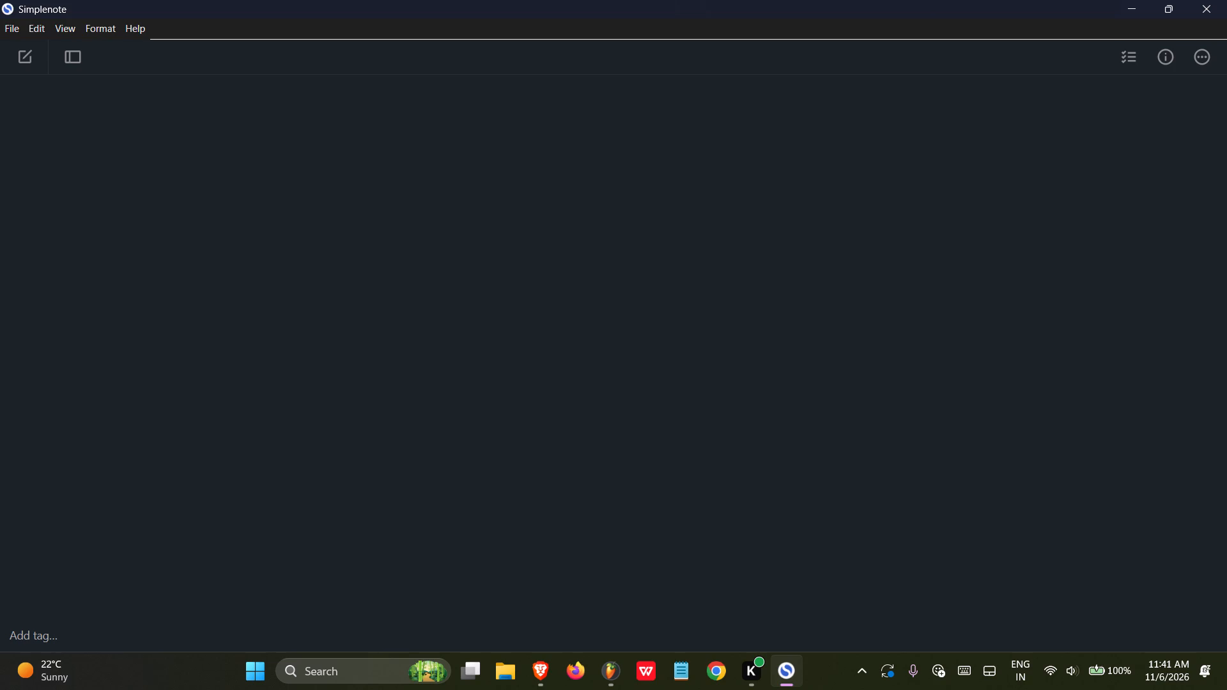
# Switch to FL Studio and stop the song playback.
pyautogui.click(617, 663)
pyautogui.press('space')
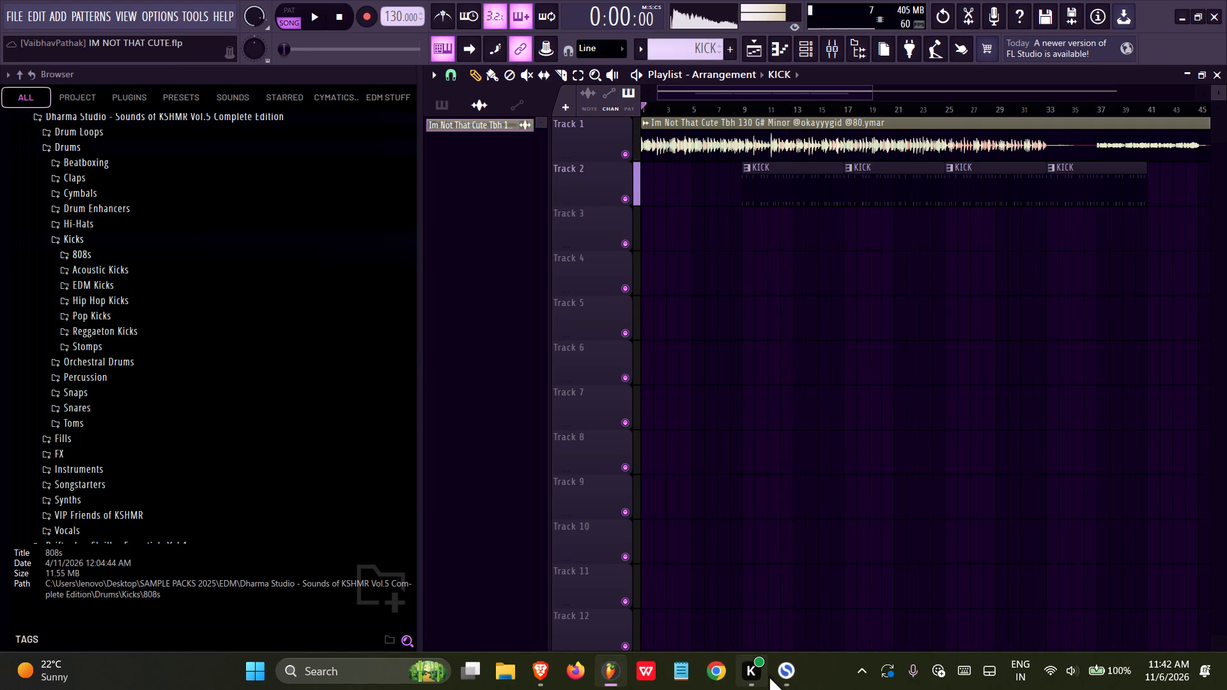
# Move the Simplenote taskbar icon beside FL Studio's and bring Simplenote back to the front.
pyautogui.moveTo(788, 666); pyautogui.dragTo(645, 665)
pyautogui.click(645, 664)
# Write the note's first two lines: "thodi si gaake melody" and "mai roz karta rapper ki prody".
pyautogui.click(588, 273)
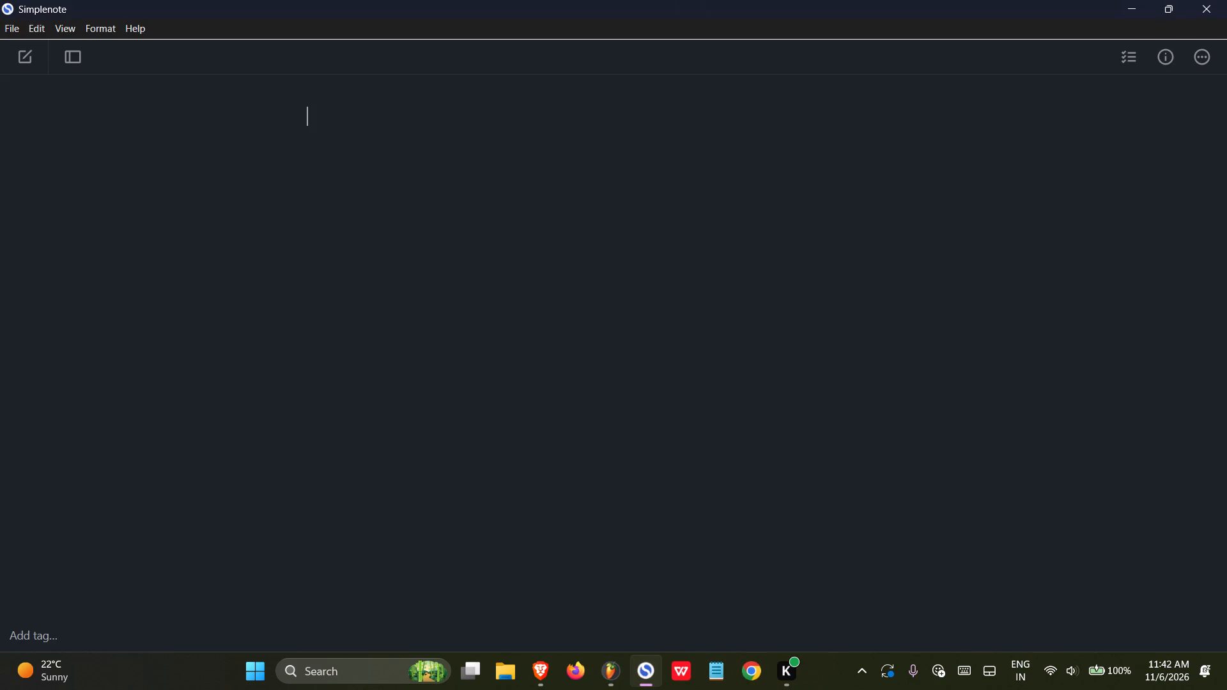
pyautogui.write('thodi')
pyautogui.press('space')
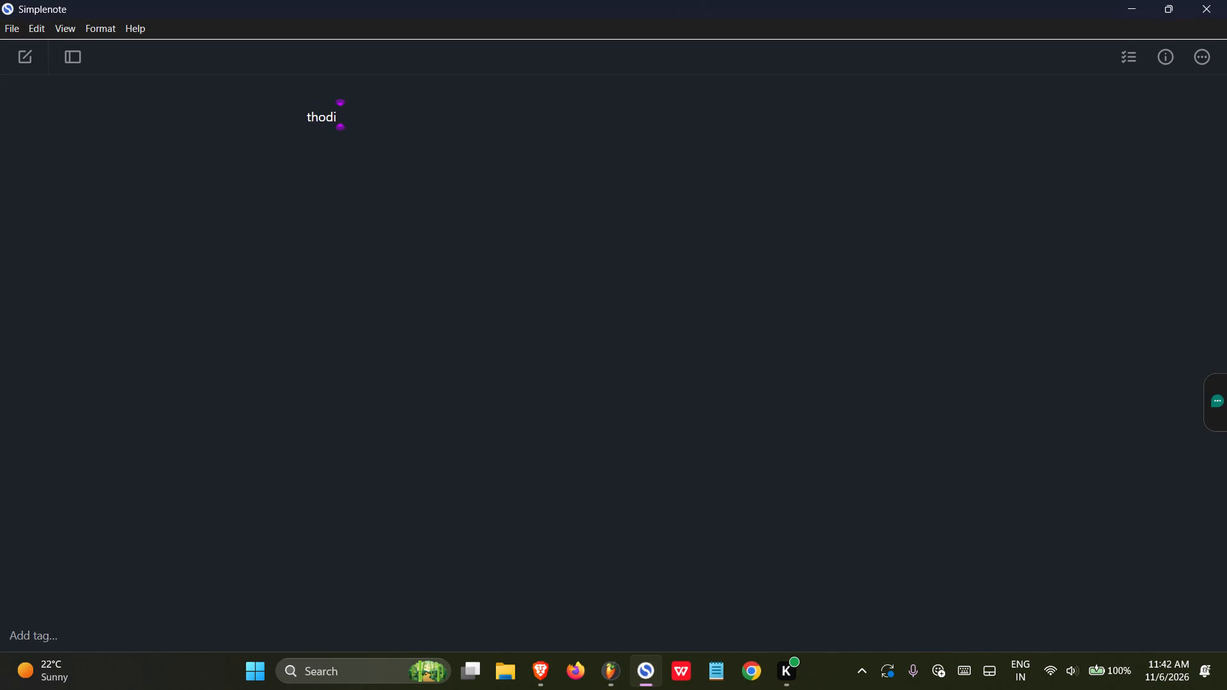
pyautogui.write('si')
pyautogui.press('space')
pyautogui.write('gaake le')
pyautogui.press('BackSpace')
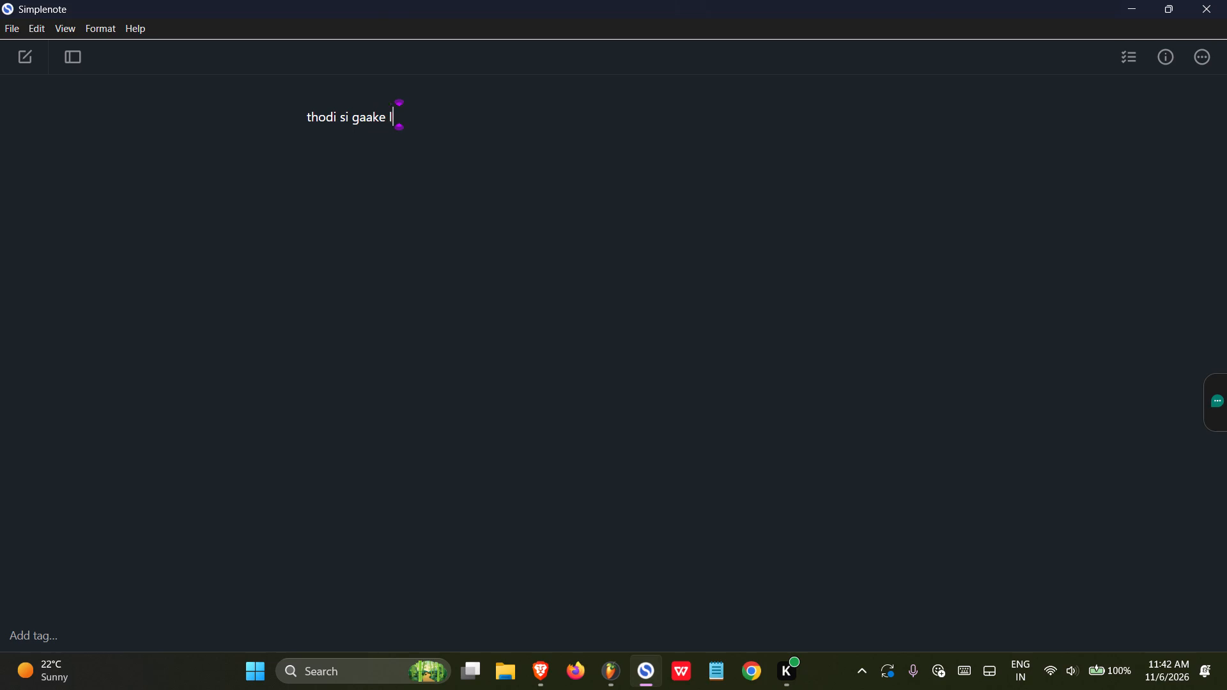
pyautogui.press('BackSpace')
pyautogui.write('melodo')
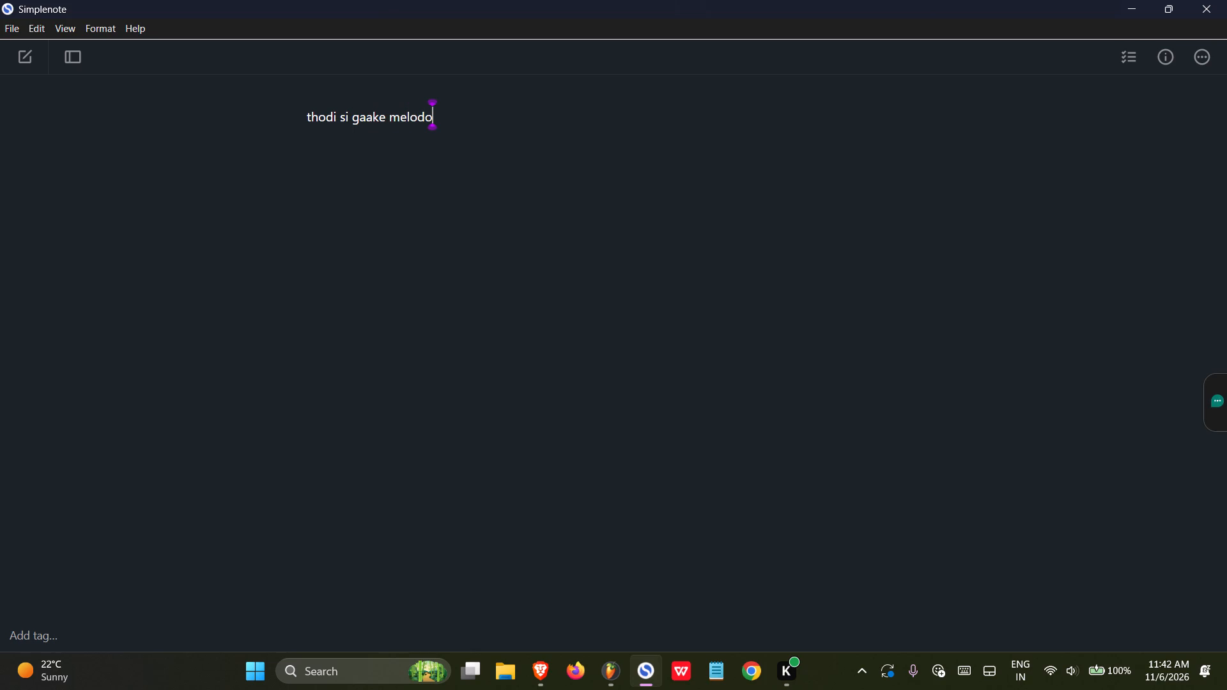
pyautogui.press('y')
pyautogui.press('Return')
pyautogui.write('mai roz karta rapper ki')
pyautogui.press('space')
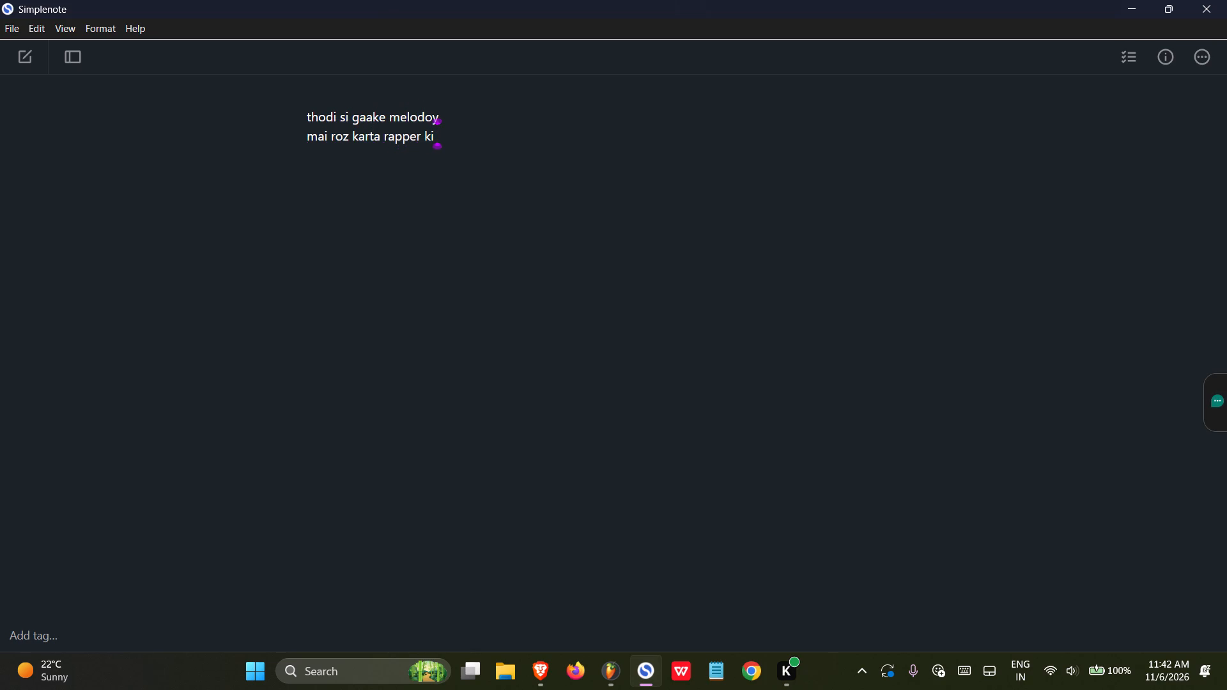
pyautogui.write('prody')
pyautogui.press('Return')
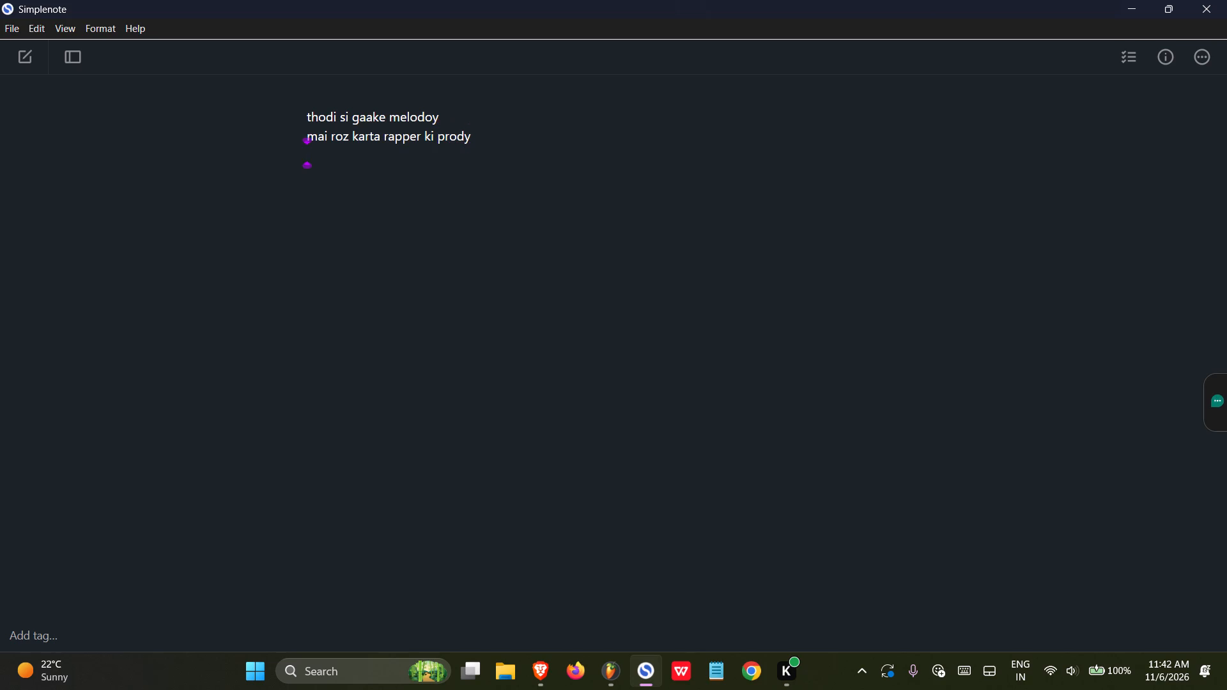
pyautogui.click(433, 115)
pyautogui.press('BackSpace')
pyautogui.click(511, 131)
# Add a third line to the note reading "Tinde nhi pasand kadar bus karat ki".
pyautogui.press('Return')
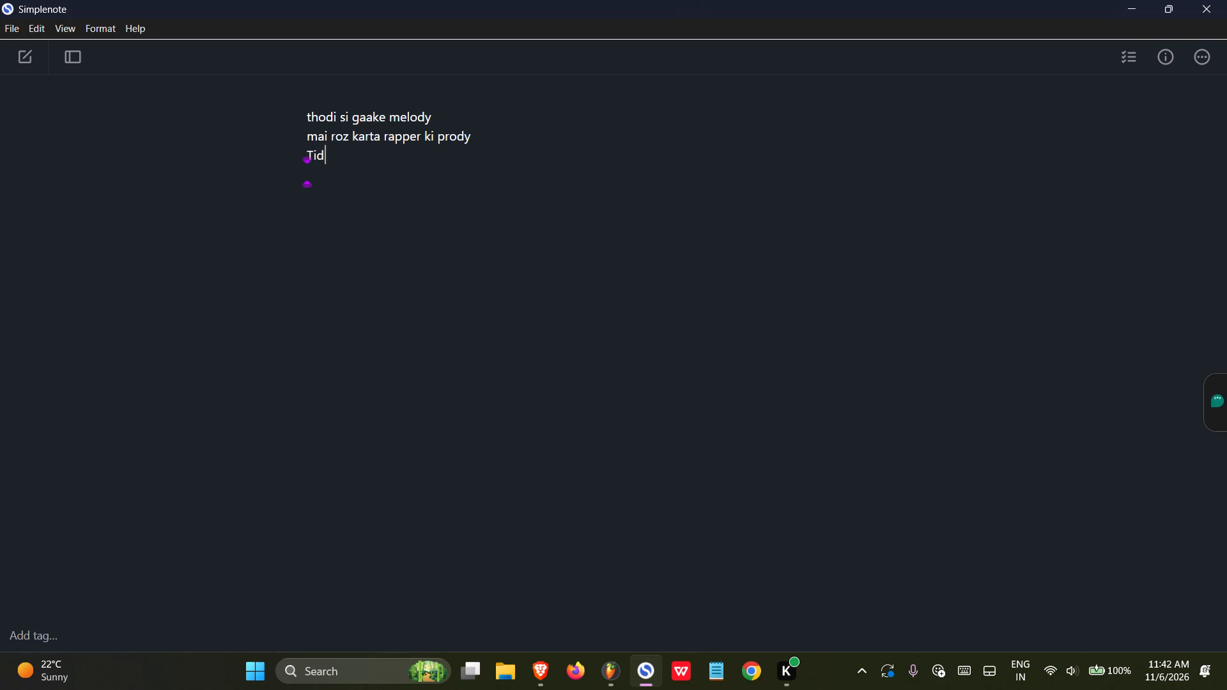
pyautogui.press('BackSpace')
pyautogui.press('BackSpace')
pyautogui.write('nde nhi psan')
pyautogui.press('BackSpace')
pyautogui.press('BackSpace')
pyautogui.press('BackSpace')
pyautogui.write('asand kadar bus')
pyautogui.press('space')
pyautogui.write('carrr')
pyautogui.press('BackSpace')
pyautogui.press('o')
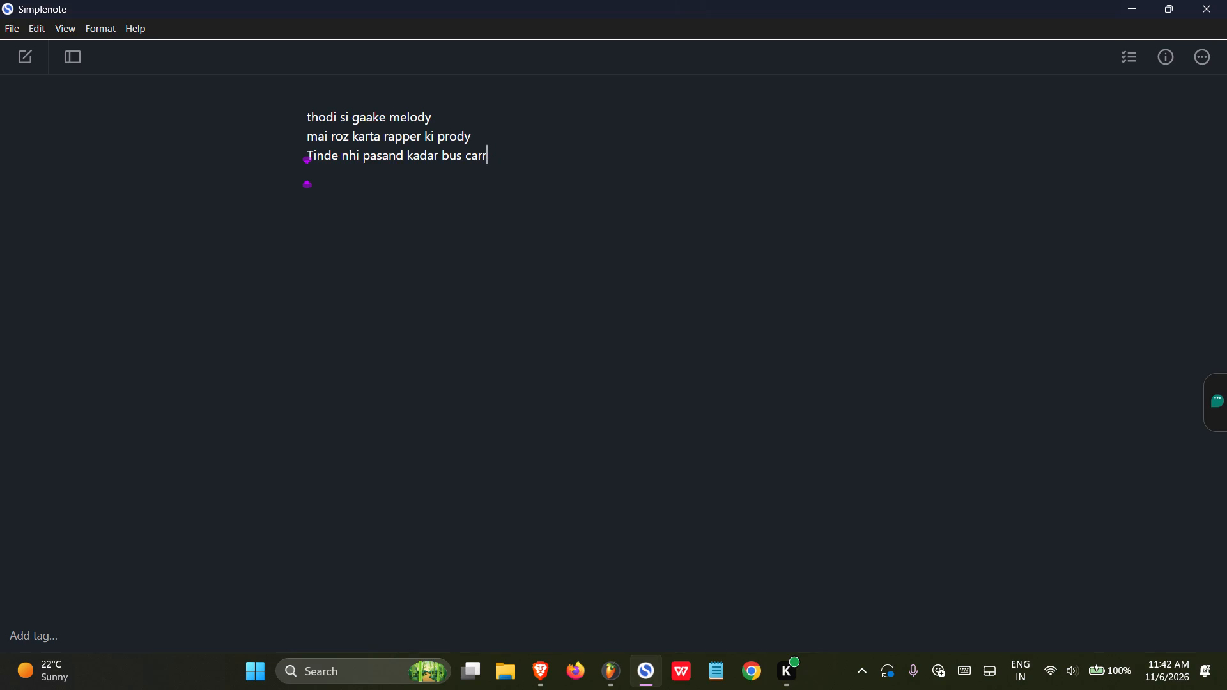
pyautogui.press('BackSpace')
pyautogui.press('BackSpace')
pyautogui.press('BackSpace')
pyautogui.press('BackSpace')
pyautogui.press('BackSpace')
pyautogui.write('karat ki')
pyautogui.press('Return')
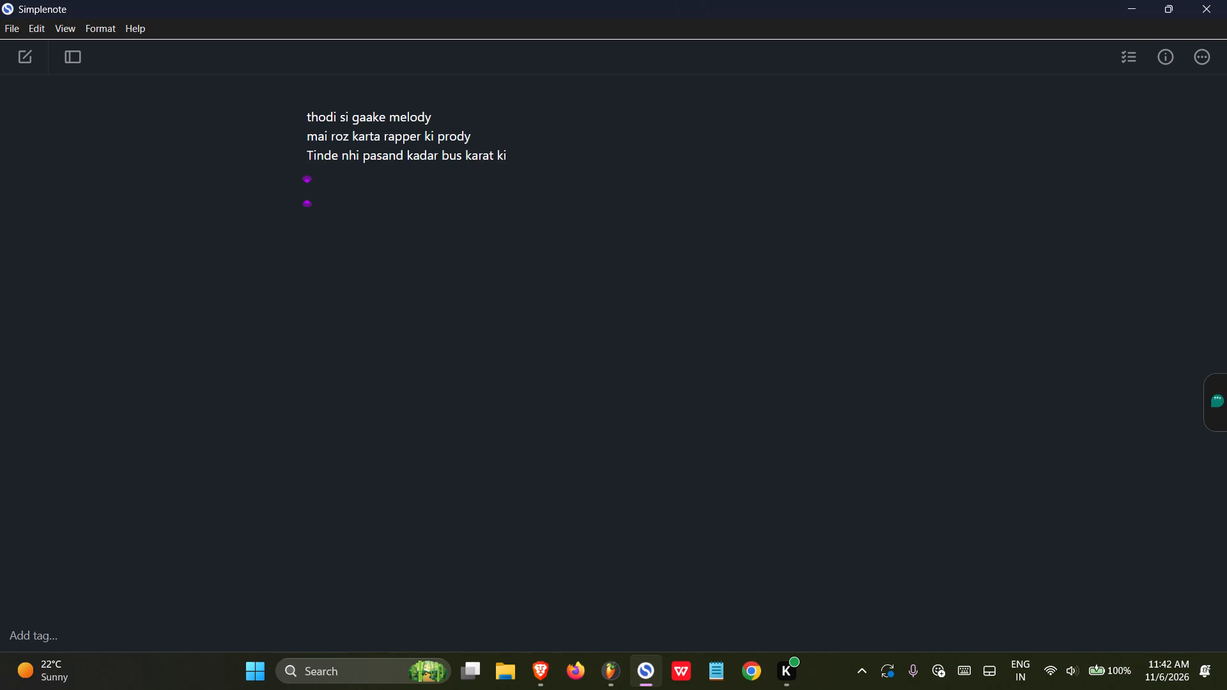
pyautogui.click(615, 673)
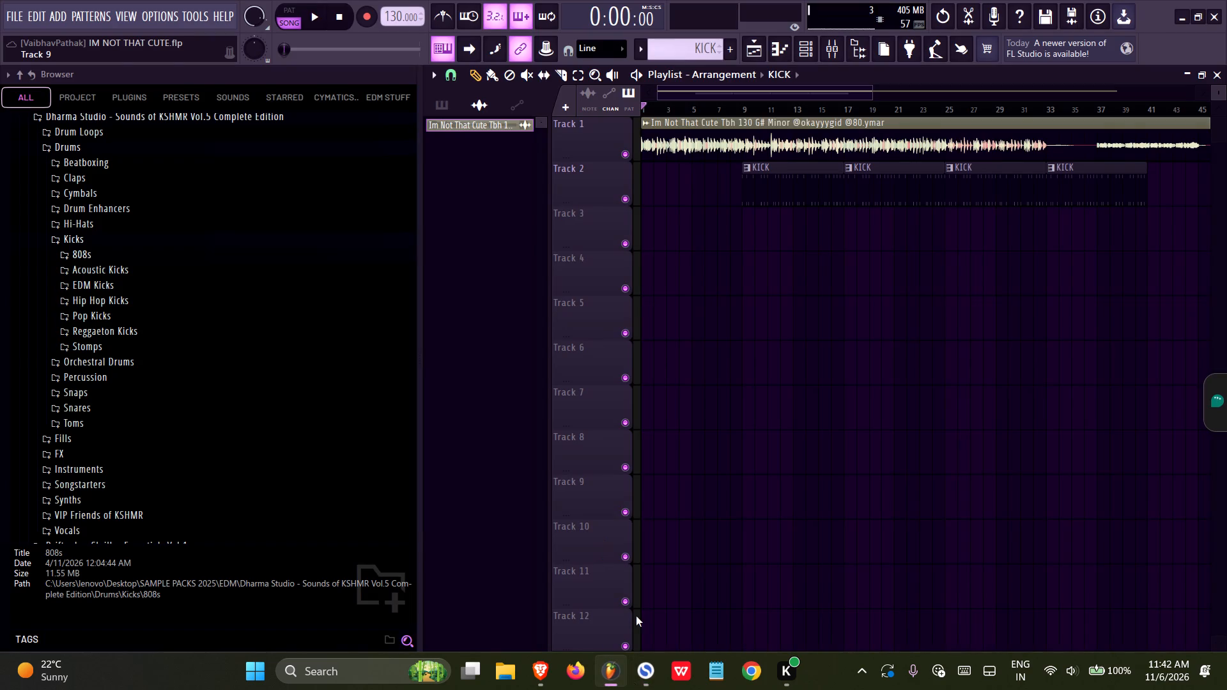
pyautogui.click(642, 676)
# Write the fourth line of the note: "you know what i'm sayin' 'bout prosperities".
pyautogui.write('you know what i')
pyautogui.write("'m sayin'")
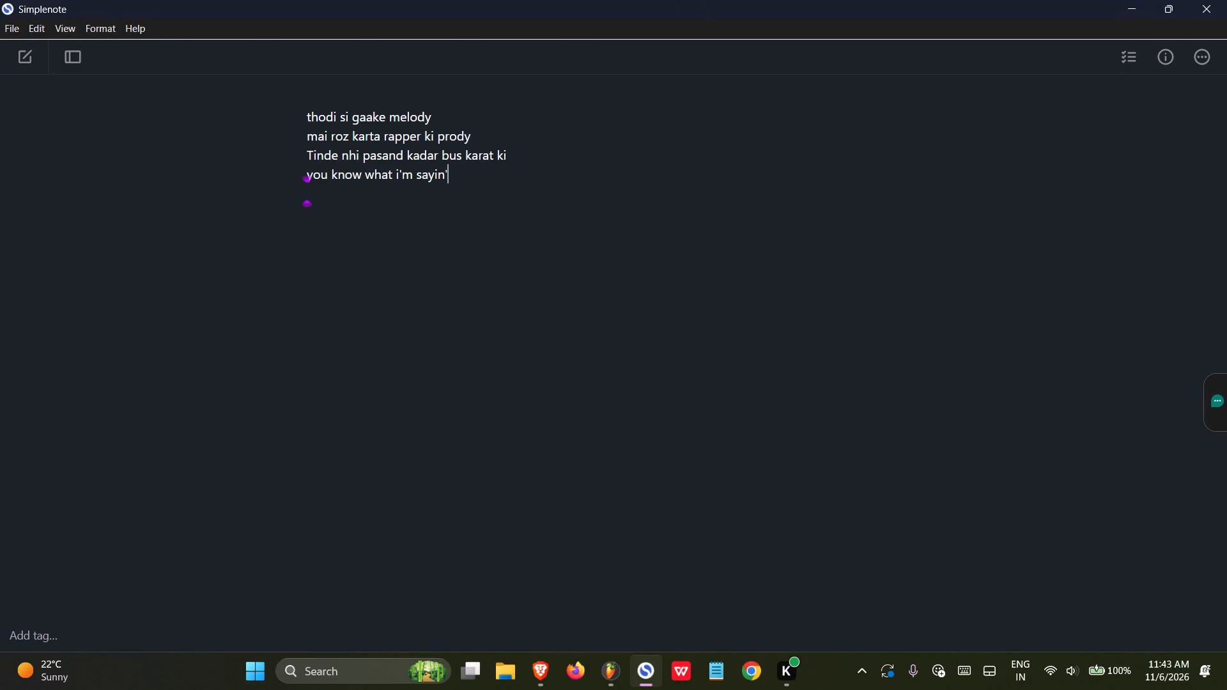
pyautogui.press('space')
pyautogui.write("'bout prospe")
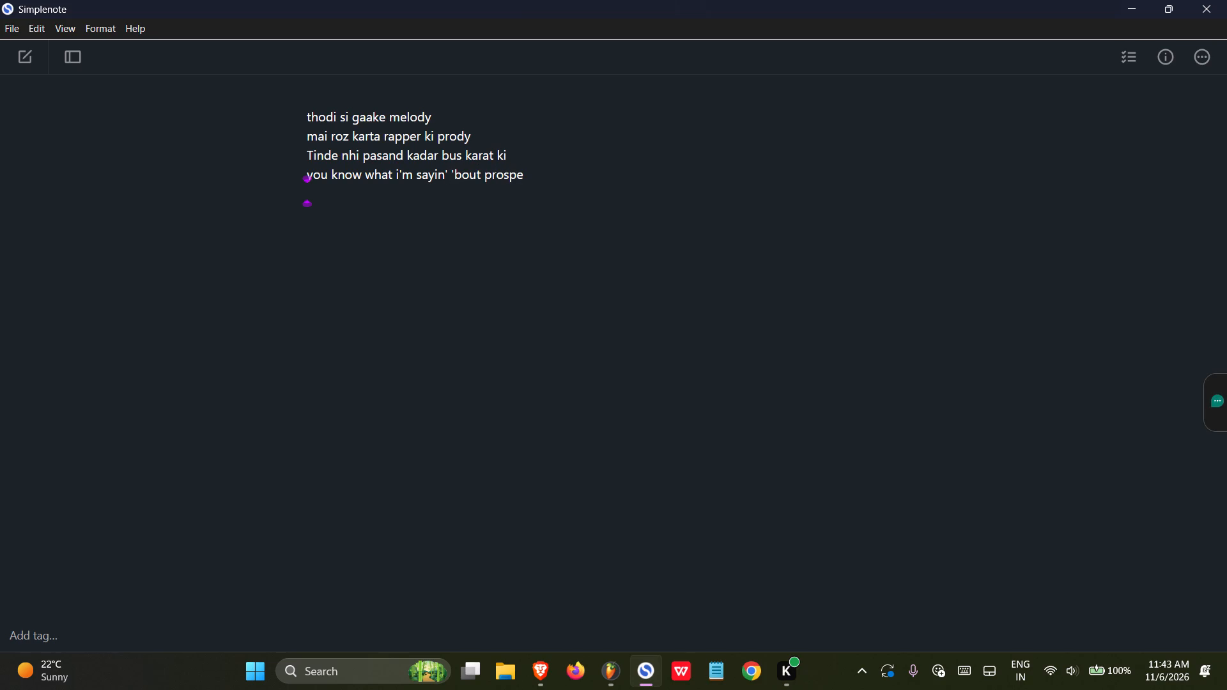
pyautogui.write('rities')
pyautogui.press('space')
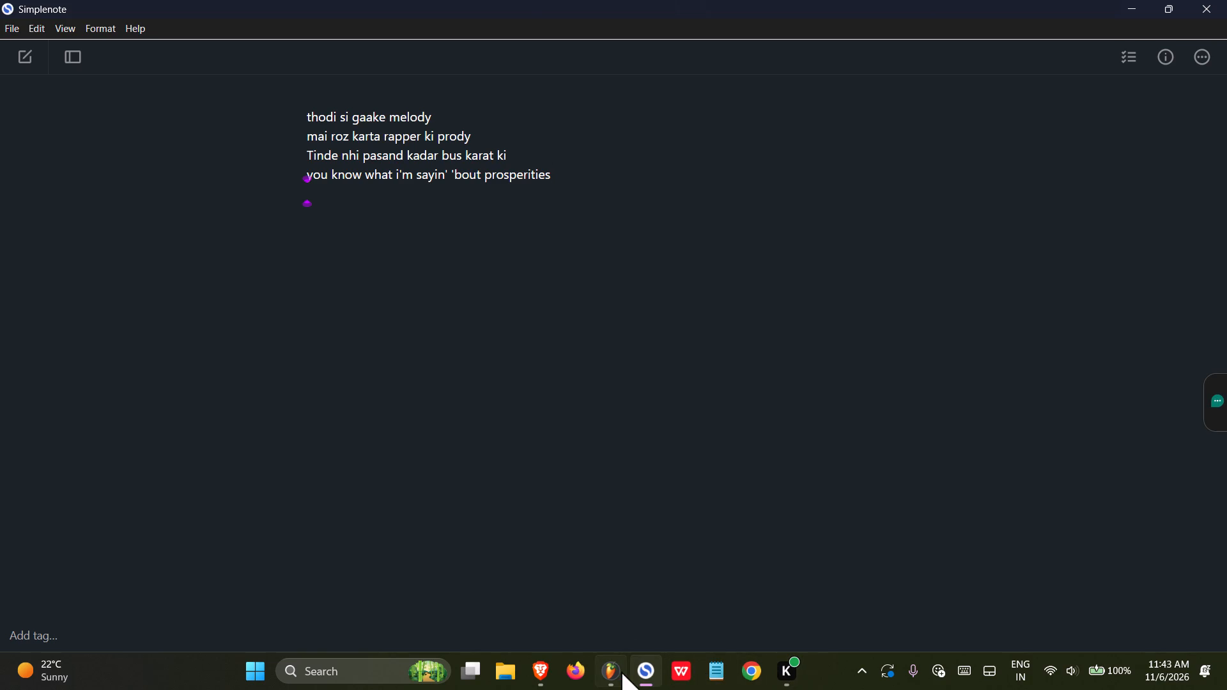
# Switch to FL Studio, start song playback, and save the project.
pyautogui.click(621, 671)
pyautogui.press('space')
pyautogui.hotkey('ctrl', 's')
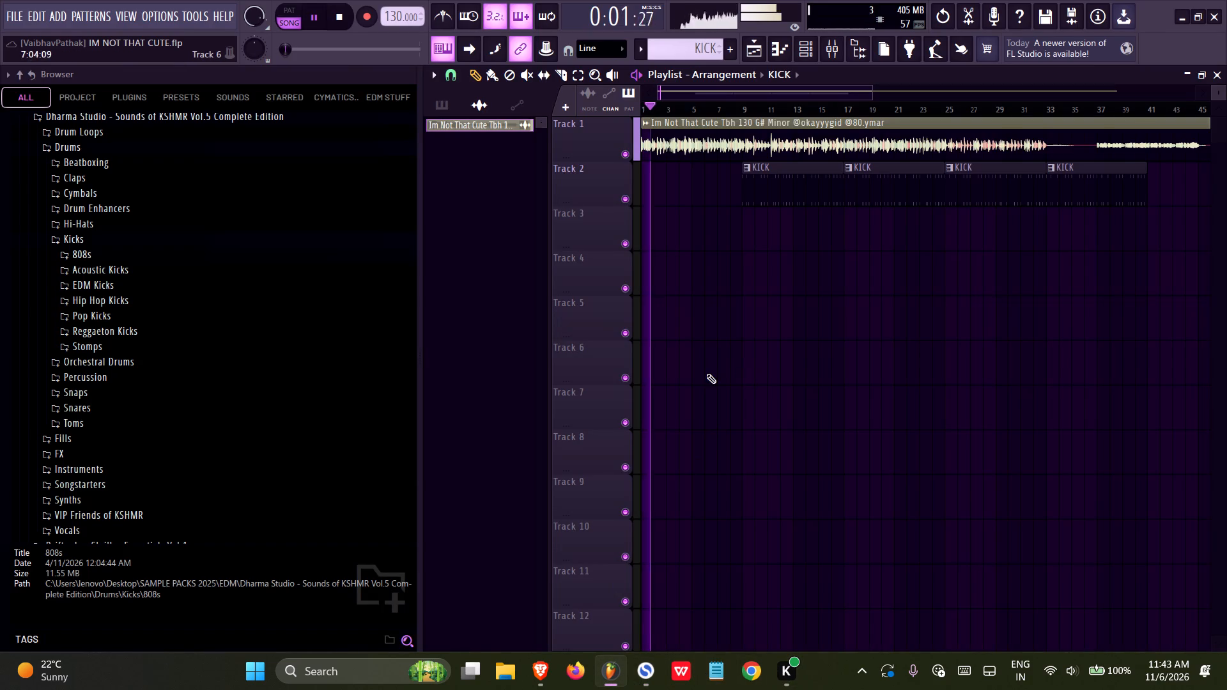
# Place a second copy of the Im Not That Cute loop on Track 3 starting at bar 1, and stop playback.
pyautogui.moveTo(482, 124); pyautogui.dragTo(707, 243)
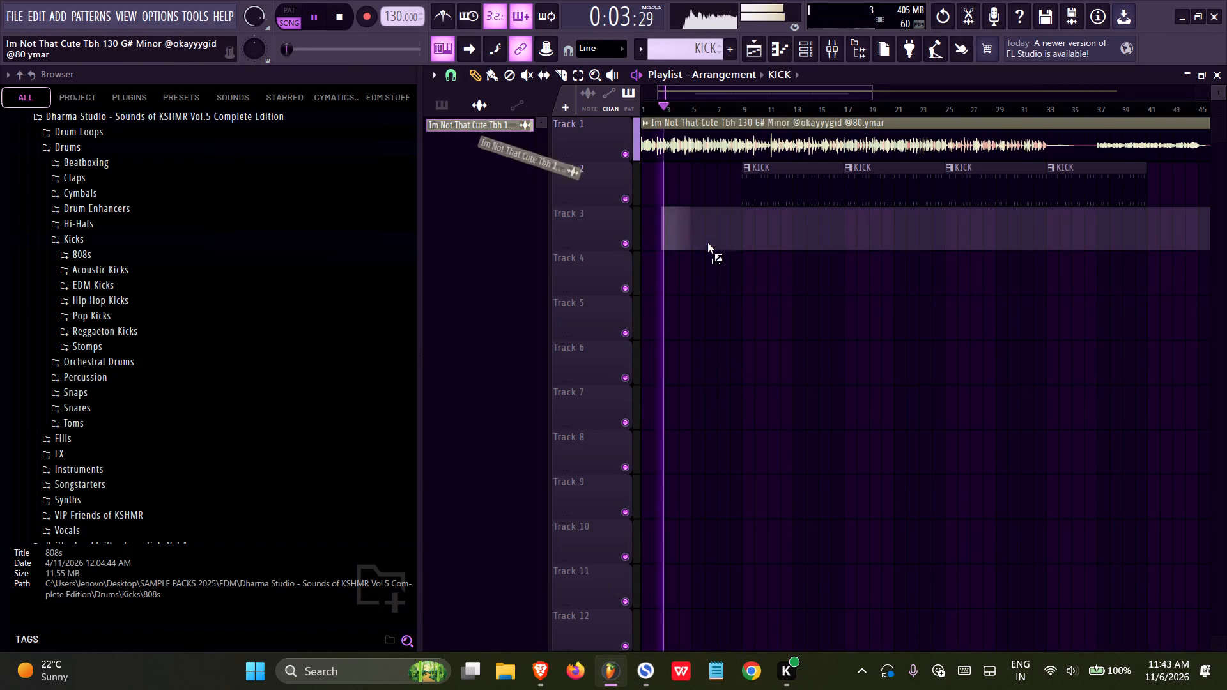
pyautogui.moveTo(707, 243); pyautogui.dragTo(711, 245)
pyautogui.press('space')
pyautogui.moveTo(751, 230); pyautogui.dragTo(601, 230)
# Slice the Track 3 loop at bar 9 and delete the part after the cut.
pyautogui.keyDown('ctrl'); pyautogui.scroll(8, 751, 259); pyautogui.keyUp('ctrl')
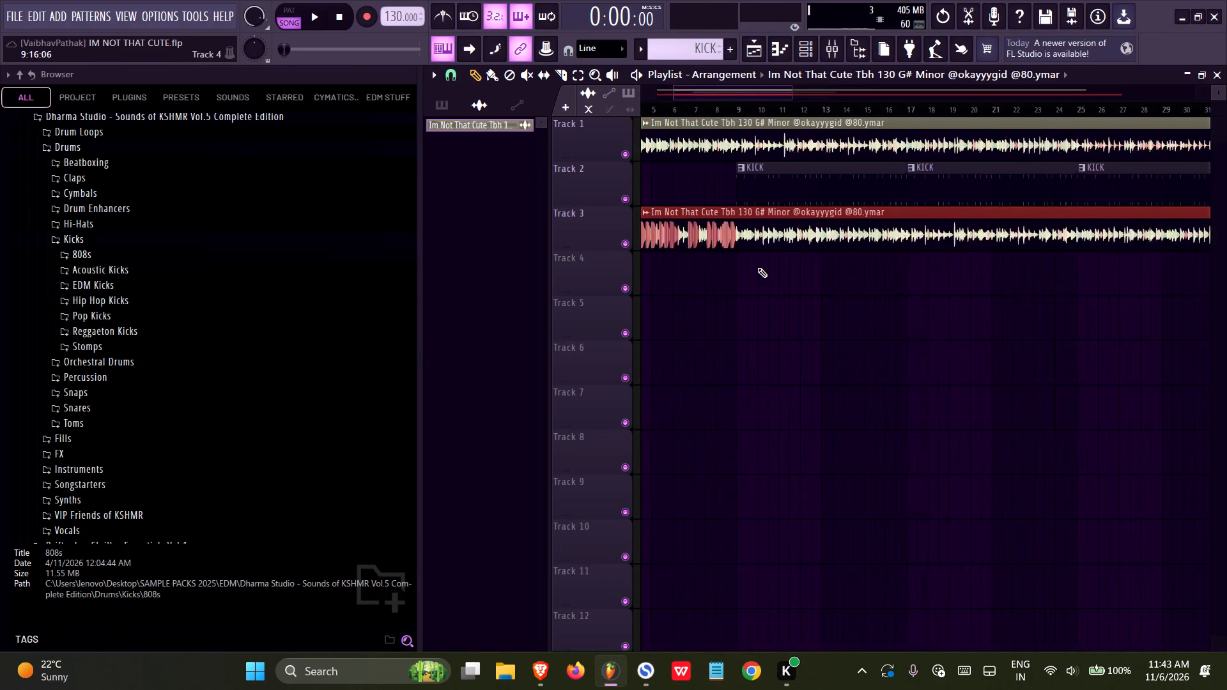
pyautogui.keyDown('ctrl'); pyautogui.scroll(20, 757, 268); pyautogui.keyUp('ctrl')
pyautogui.keyDown('ctrl'); pyautogui.scroll(2, 757, 268); pyautogui.keyUp('ctrl')
pyautogui.click(553, 66)
pyautogui.keyDown('ctrl'); pyautogui.scroll(15, 691, 238); pyautogui.keyUp('ctrl')
pyautogui.keyDown('shift'); pyautogui.moveTo(691, 252); pyautogui.dragTo(689, 215); pyautogui.keyUp('shift')
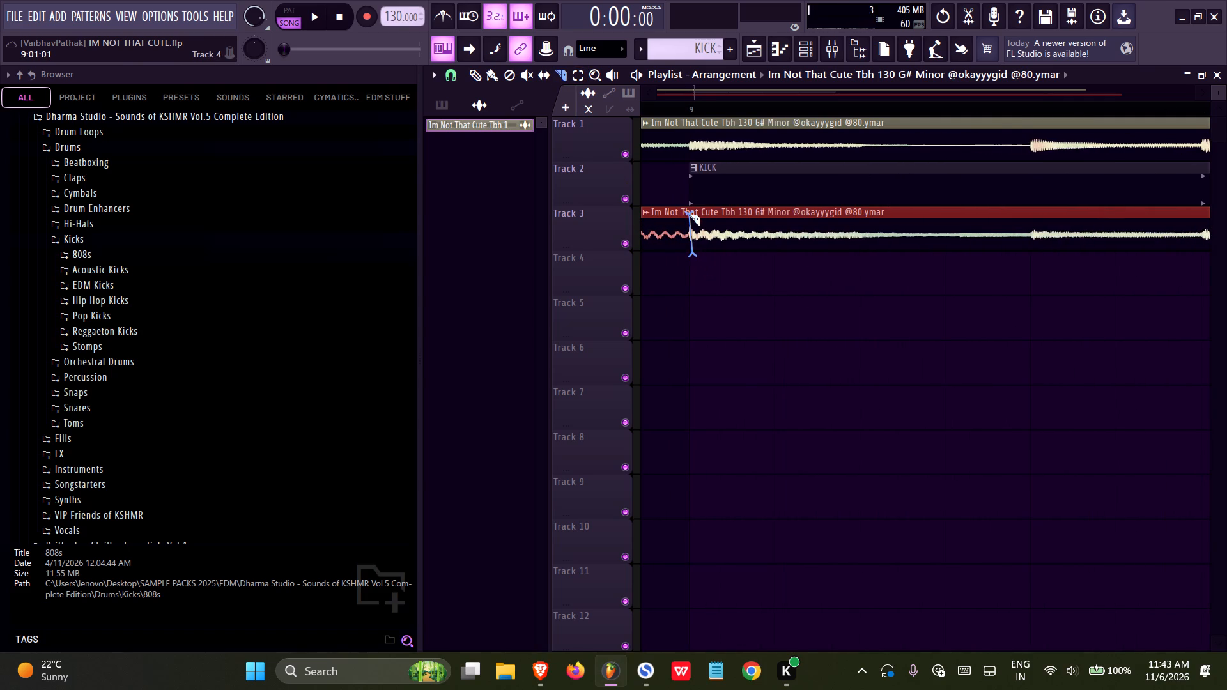
pyautogui.keyDown('shift'); pyautogui.moveTo(689, 215); pyautogui.dragTo(689, 210); pyautogui.keyUp('shift')
pyautogui.click(472, 70)
pyautogui.moveTo(800, 259); pyautogui.dragTo(792, 254, button='right')
pyautogui.rightClick(745, 231)
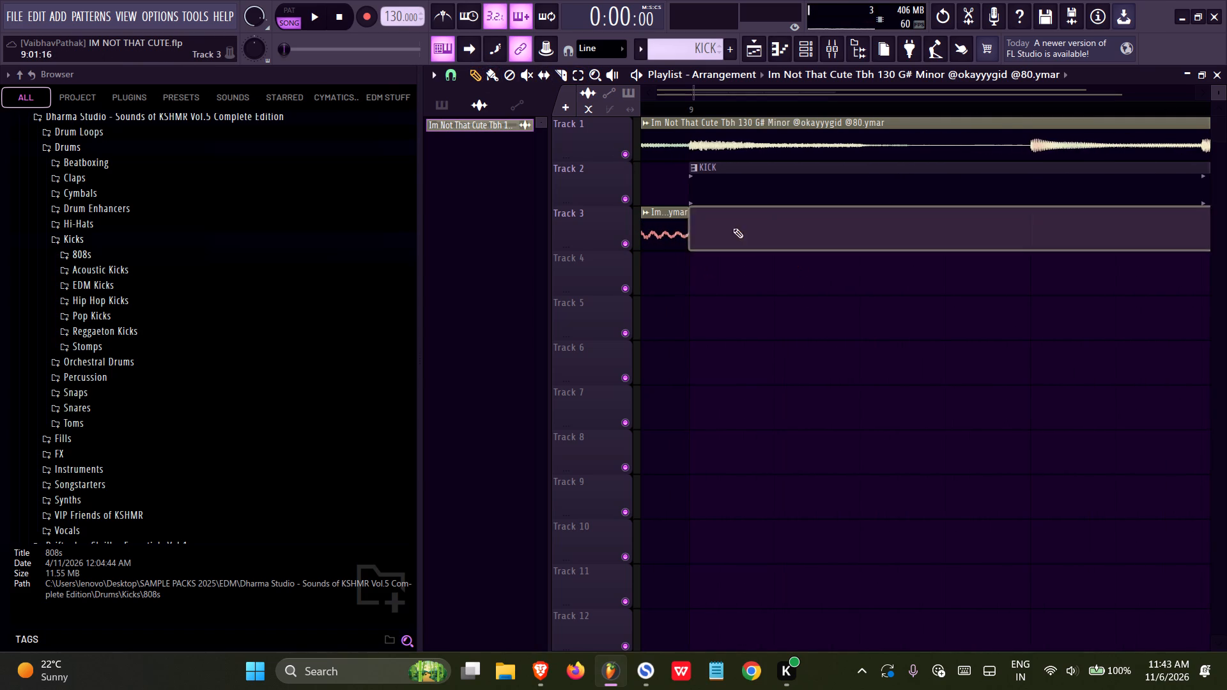
# Make the remaining eight-bar Track 3 clip unique as a sample.
pyautogui.click(644, 211)
pyautogui.click(771, 235)
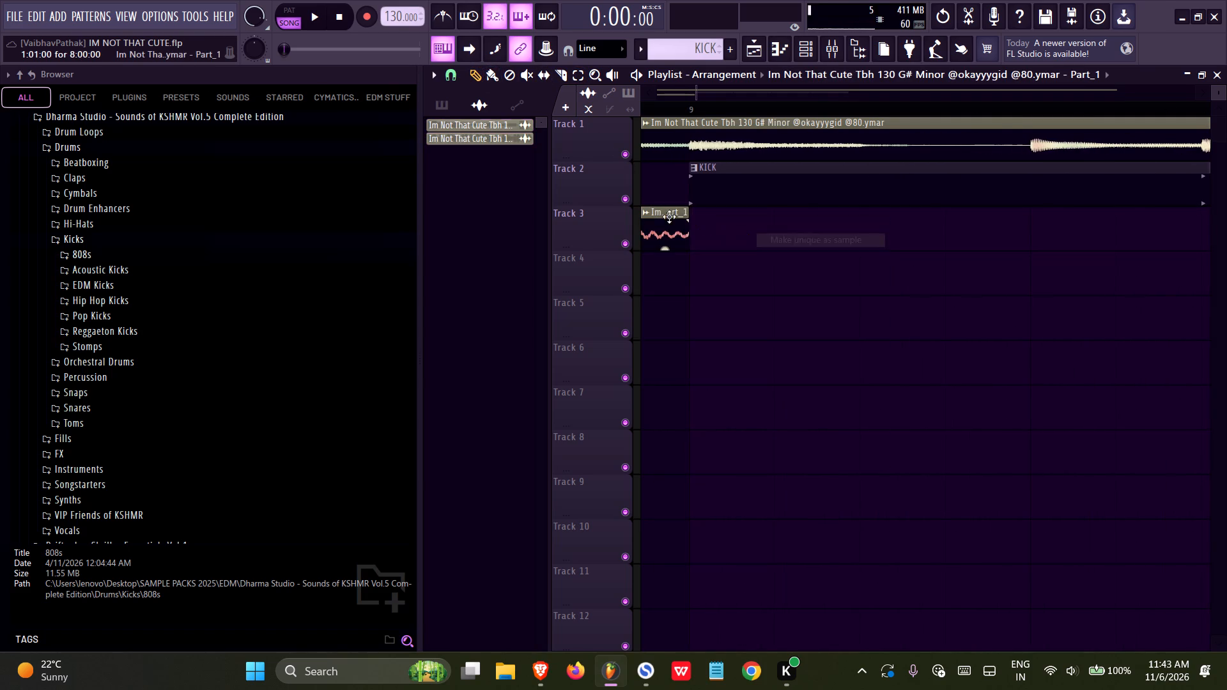
# Extract only the Bass stem from the Track 3 clip, with Drums, Instruments and Vocals excluded.
pyautogui.click(644, 213)
pyautogui.click(794, 295)
pyautogui.click(615, 266)
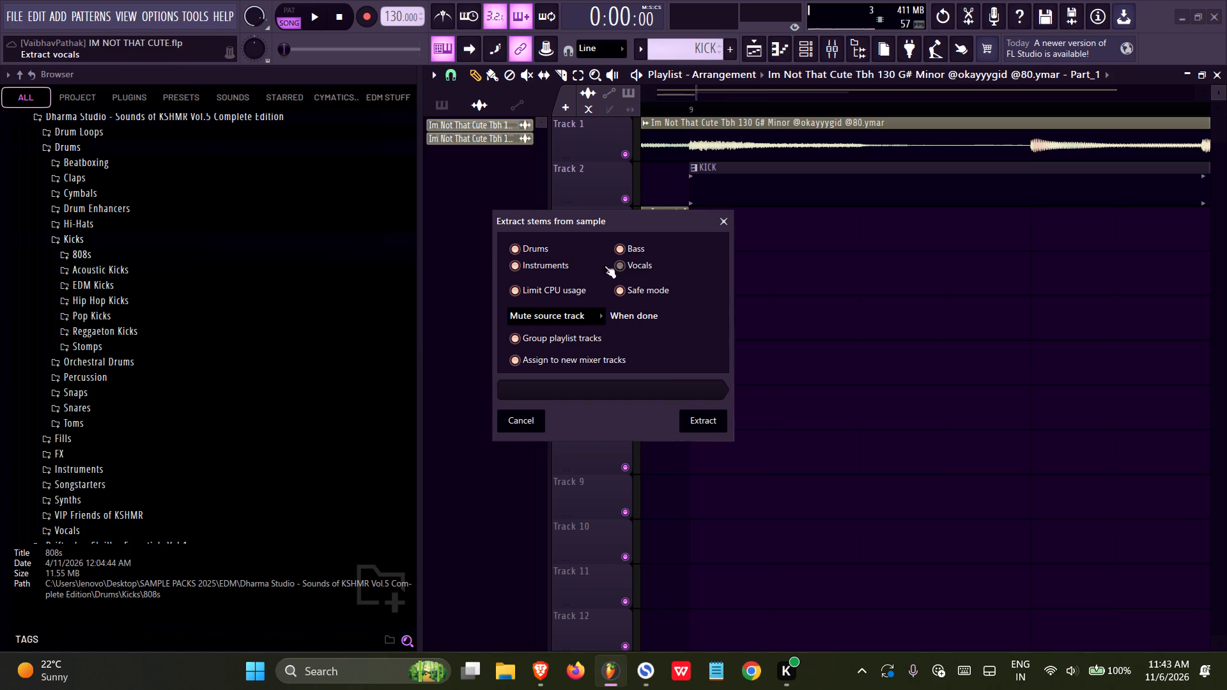
pyautogui.click(567, 266)
pyautogui.click(539, 250)
pyautogui.click(689, 413)
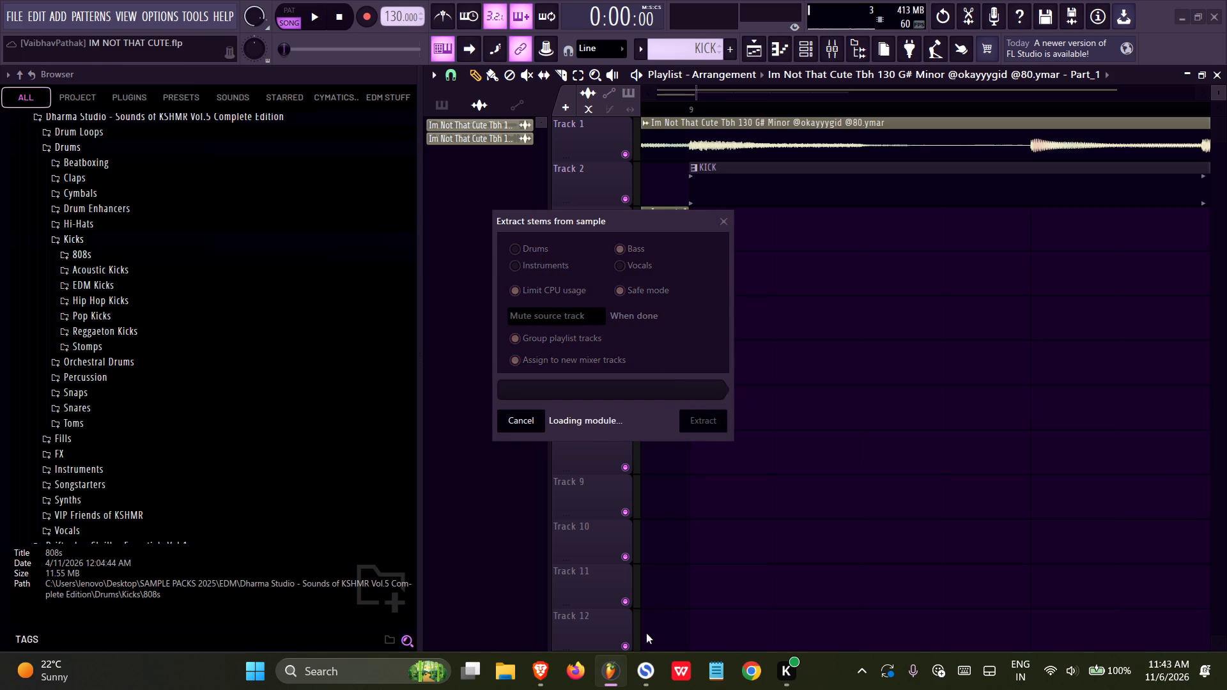
# Switch back to the lyrics note in Simplenote.
pyautogui.click(643, 656)
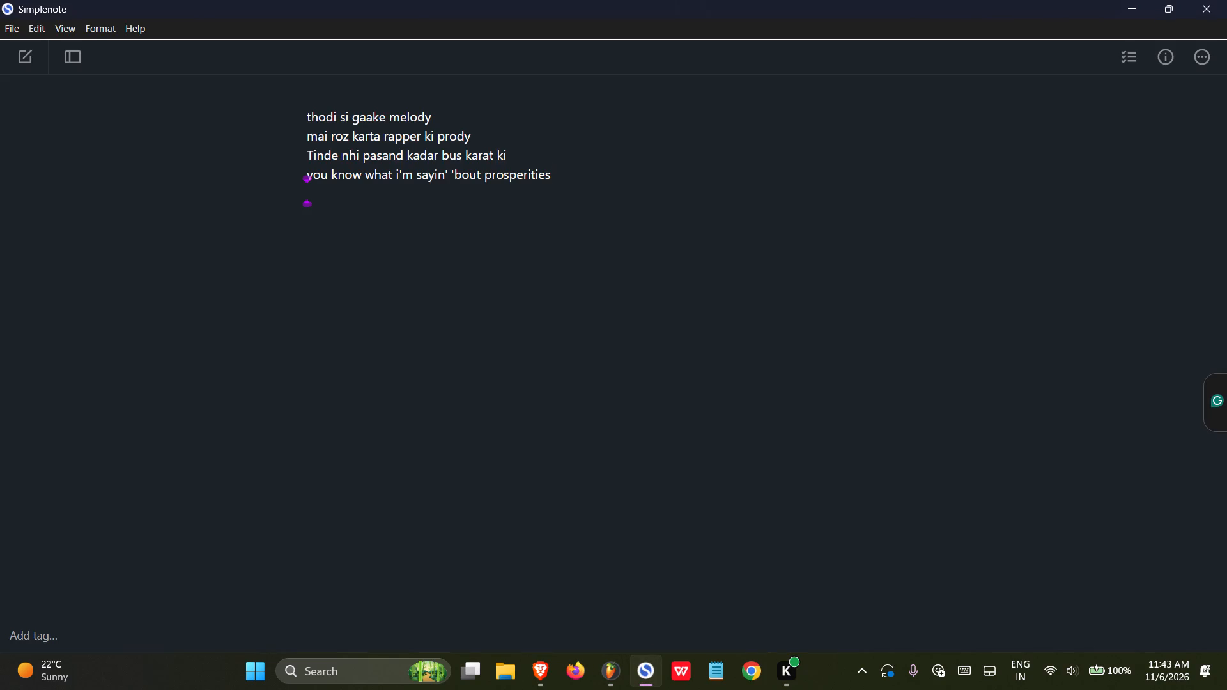